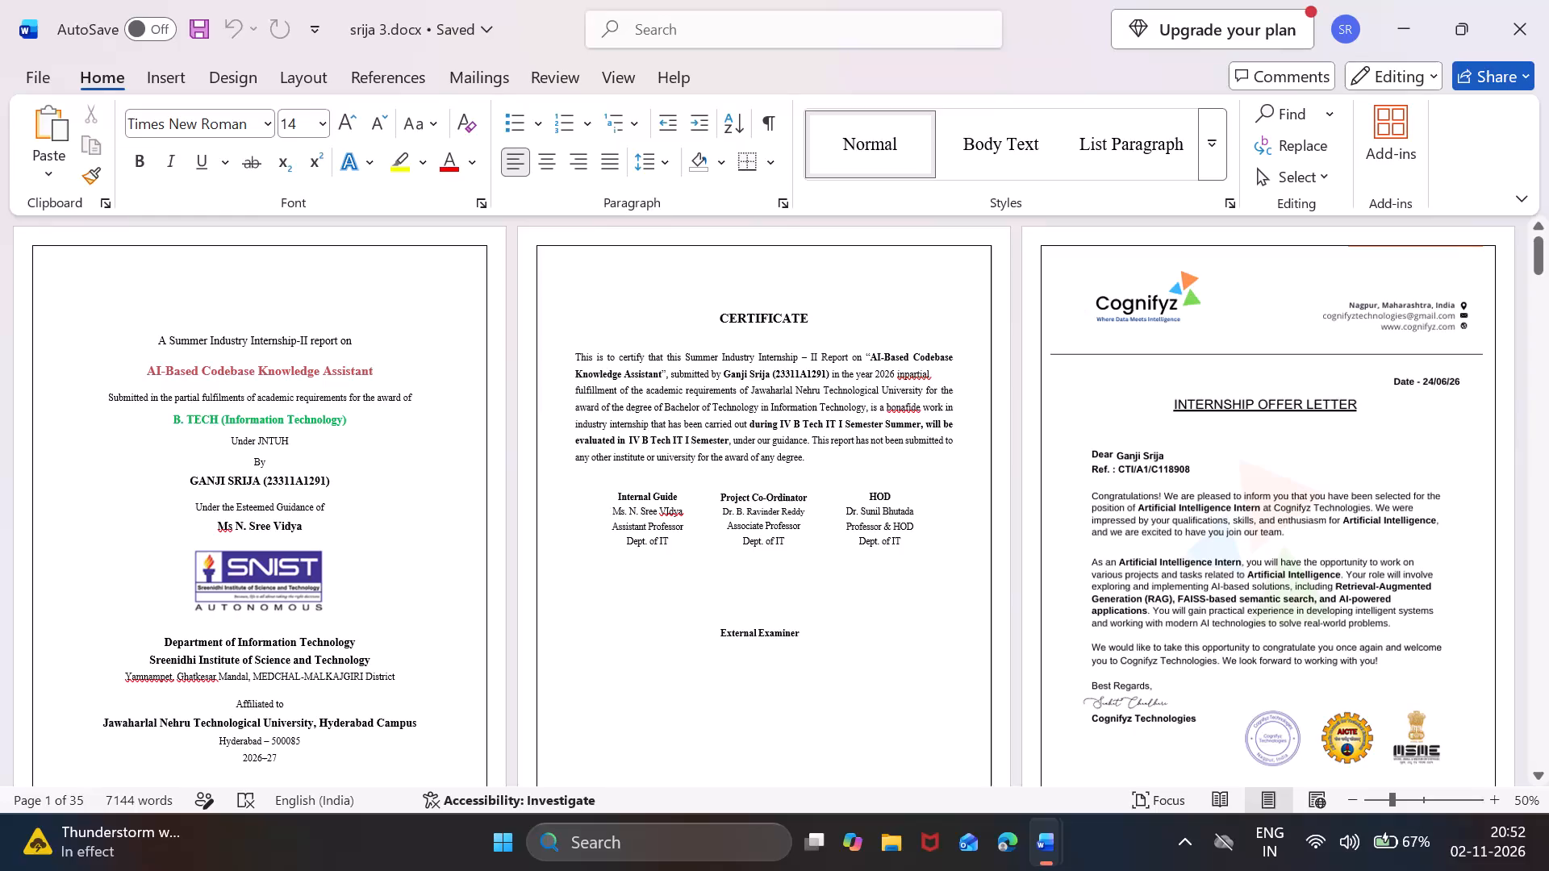
Remove bold from the Appendix-E tables and their captions, from the Roll Number row through the Software Engineering / AI row.
scroll(666, 337, down, 5)
scroll(666, 337, down, 20)
scroll(666, 337, down, 20)
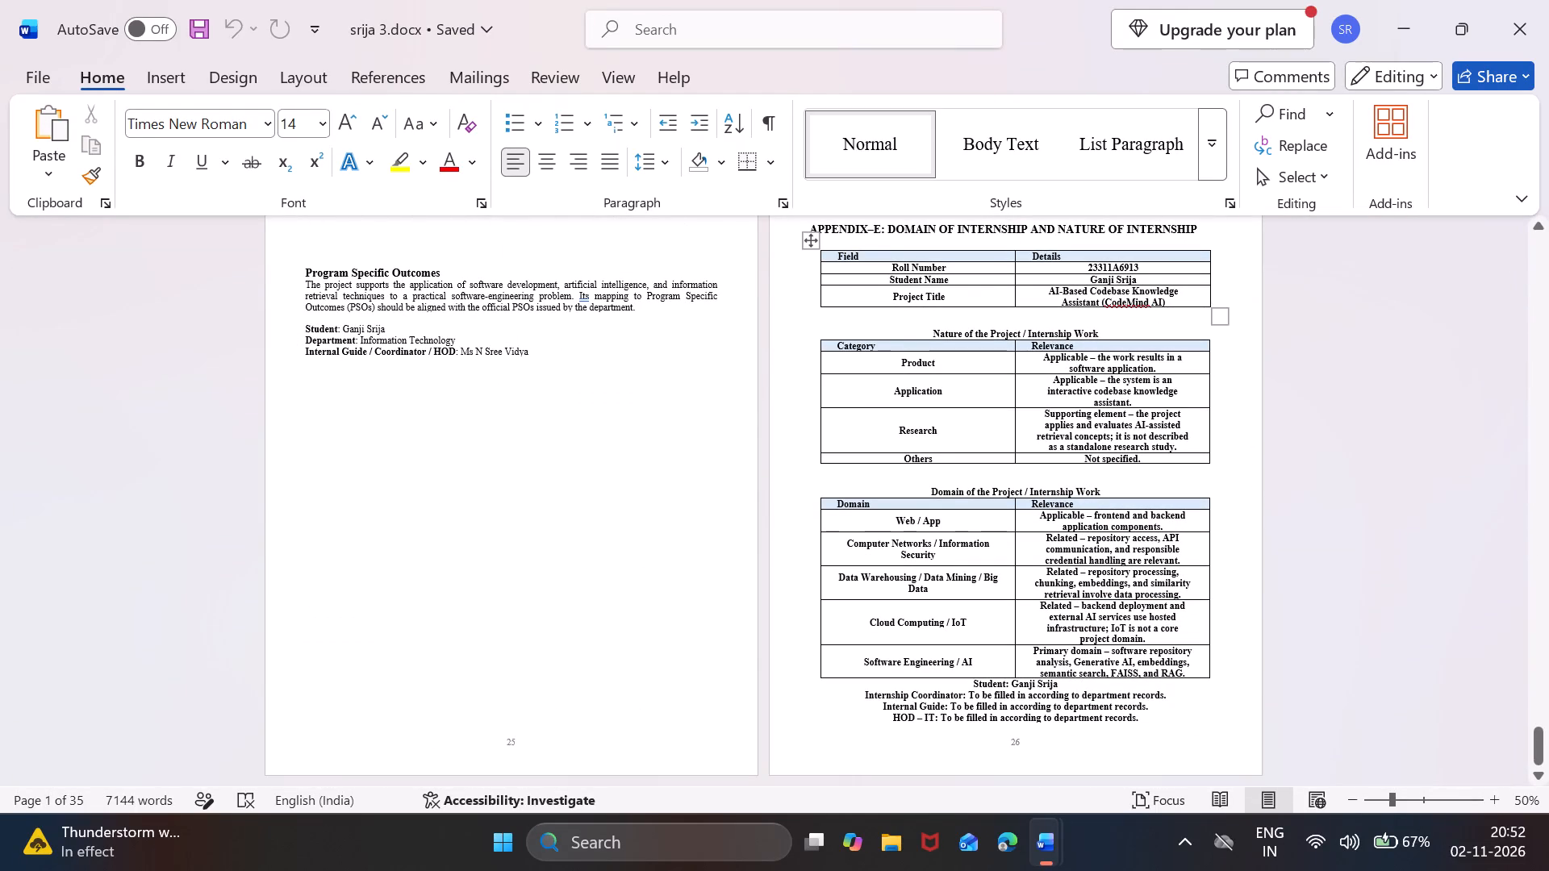
drag(885, 266, 1128, 711)
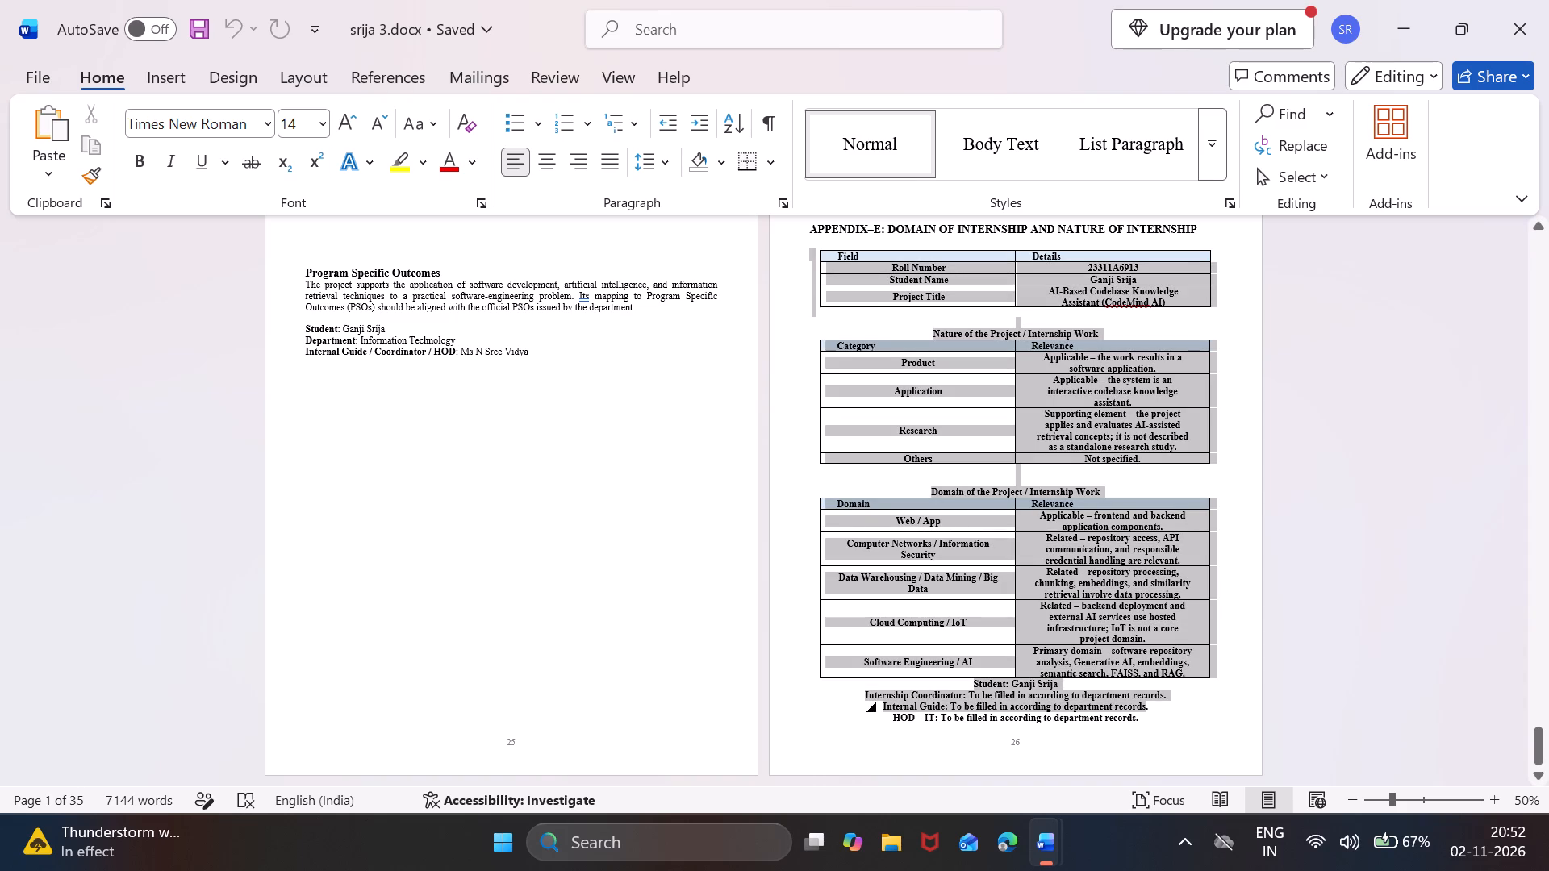
drag(1128, 711, 1173, 666)
key(ctrl+b)
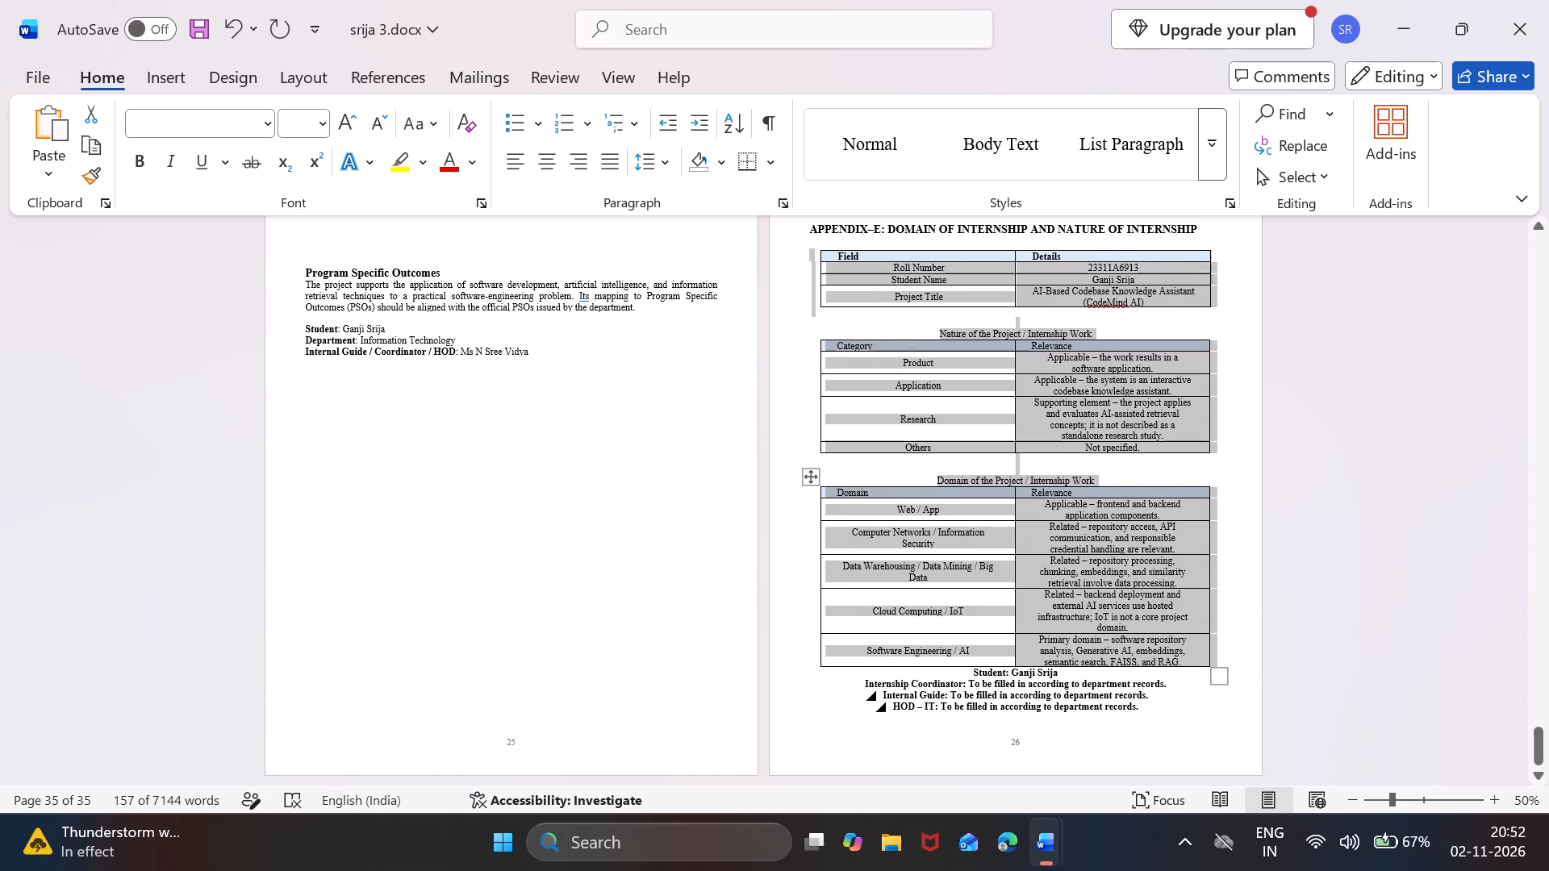
Justify the four lines below the last Appendix-E table, from Student through HOD – IT.
drag(1147, 708, 969, 670)
key(ctrl+j)
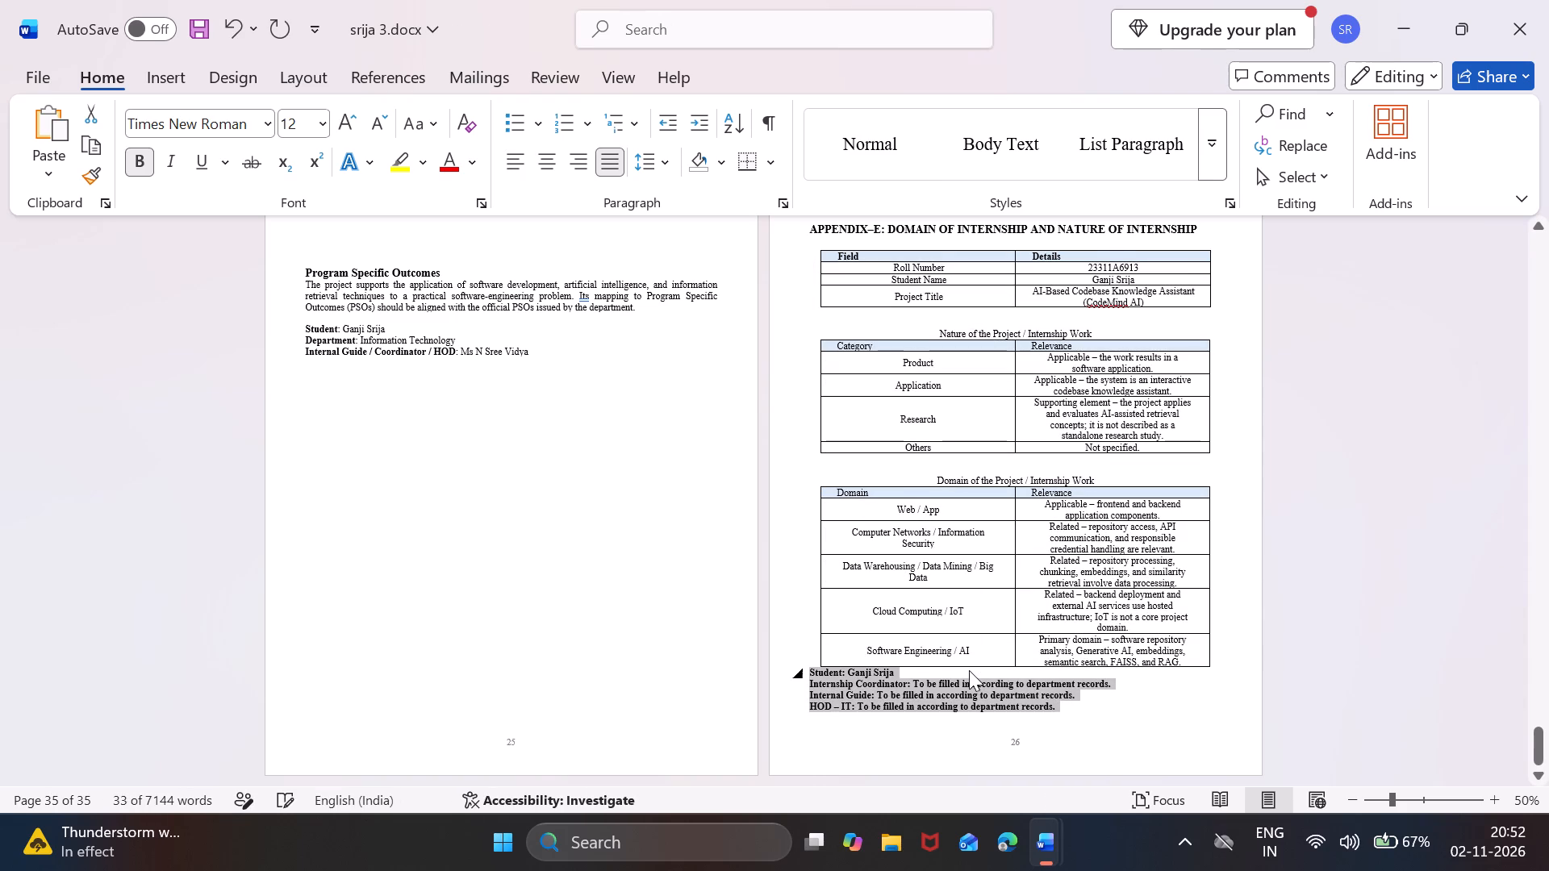
click(929, 665)
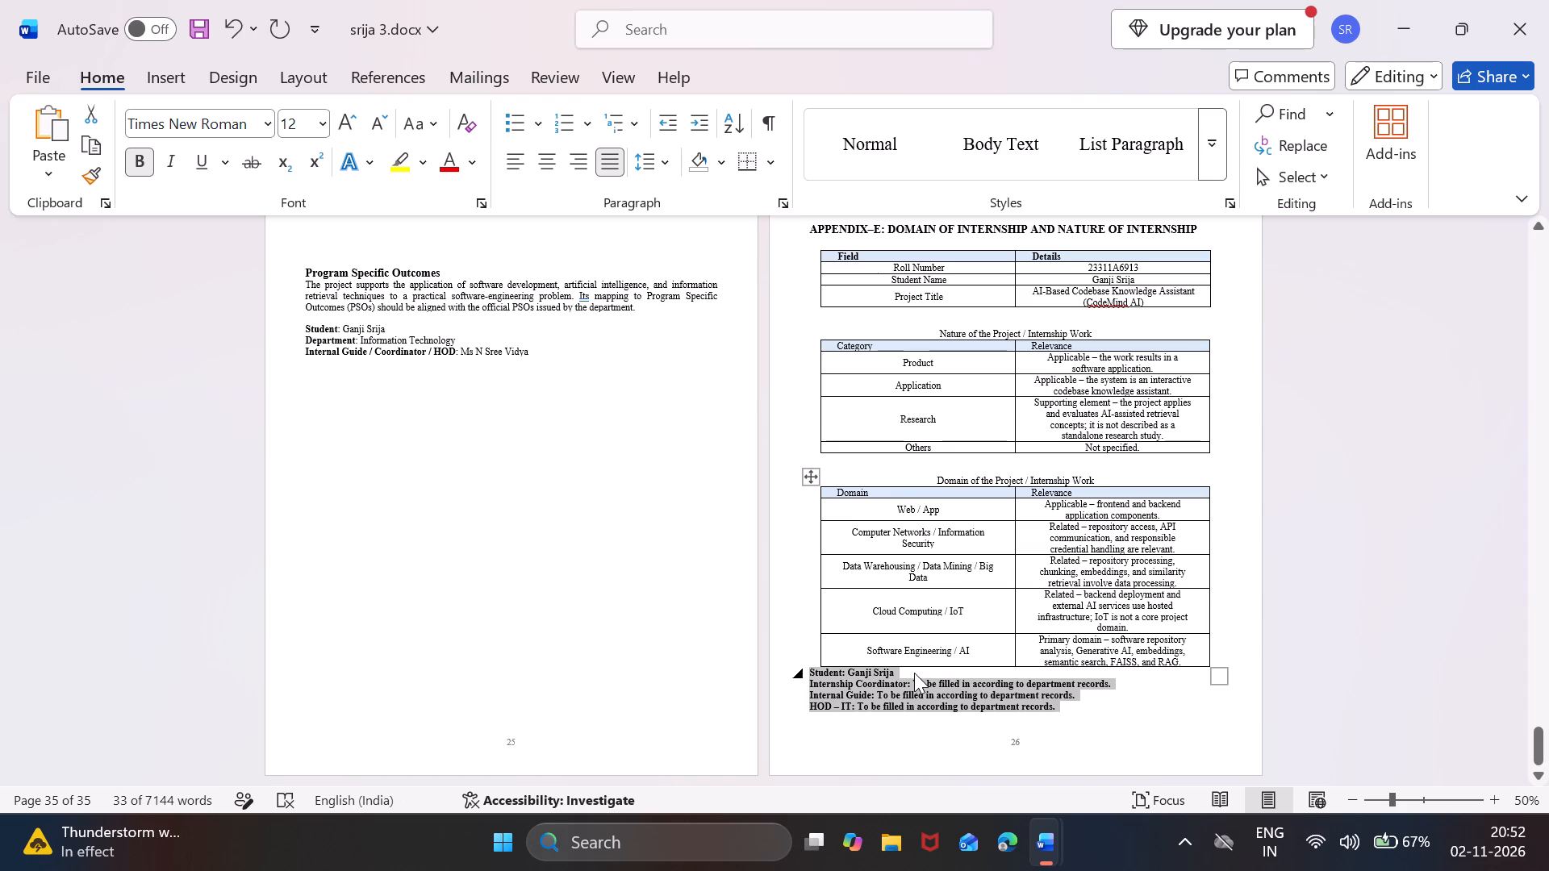
Remove bold from the student's name after the Student label below the Appendix-E tables.
click(915, 673)
drag(915, 673, 849, 670)
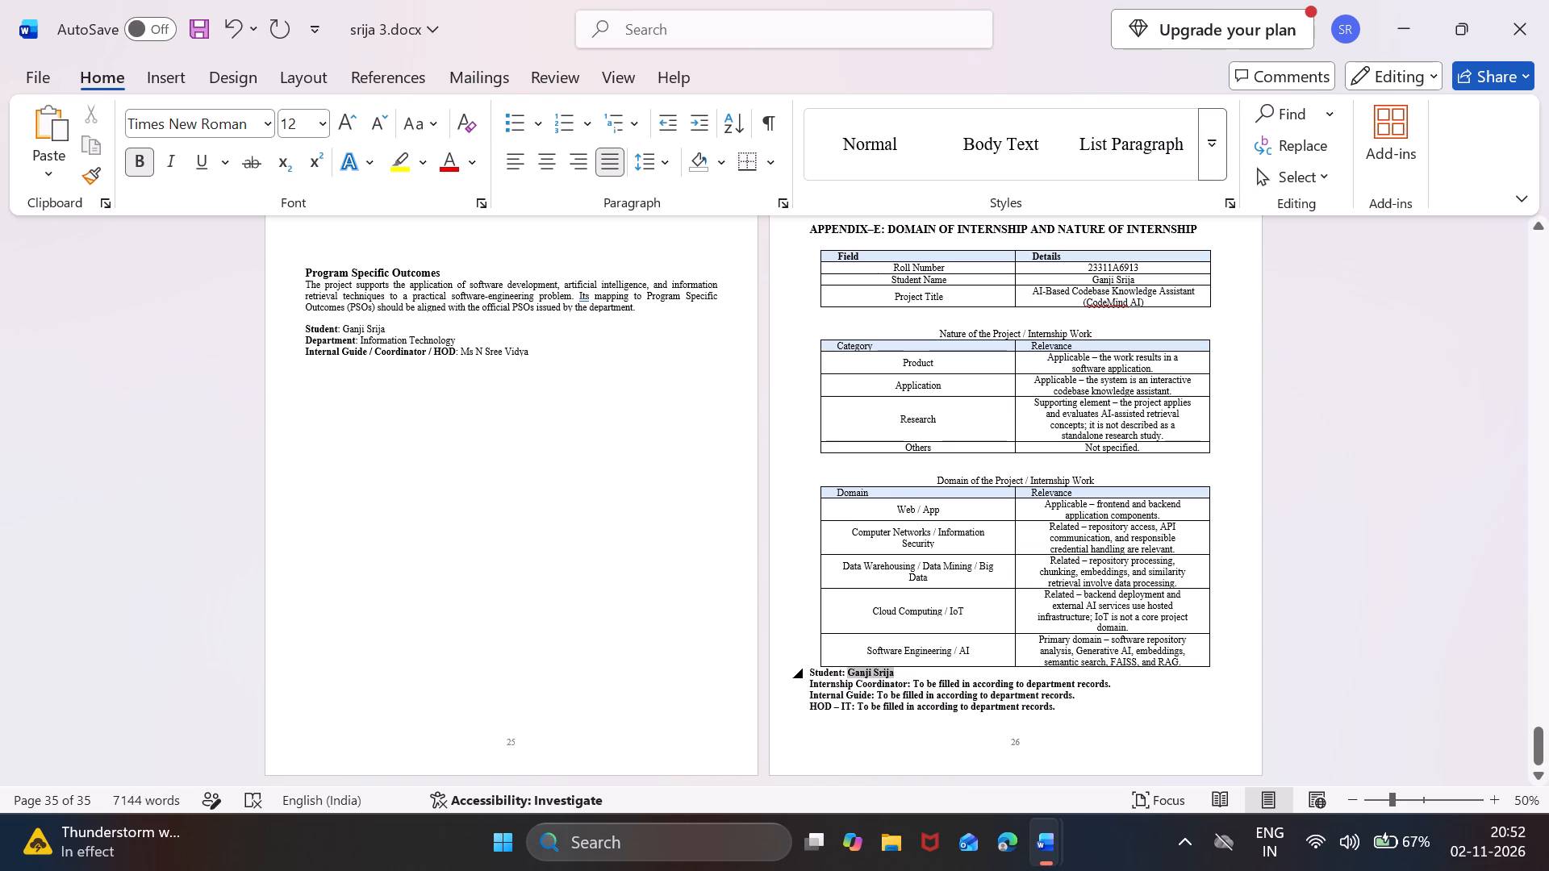
drag(849, 670, 850, 670)
key(ctrl+b)
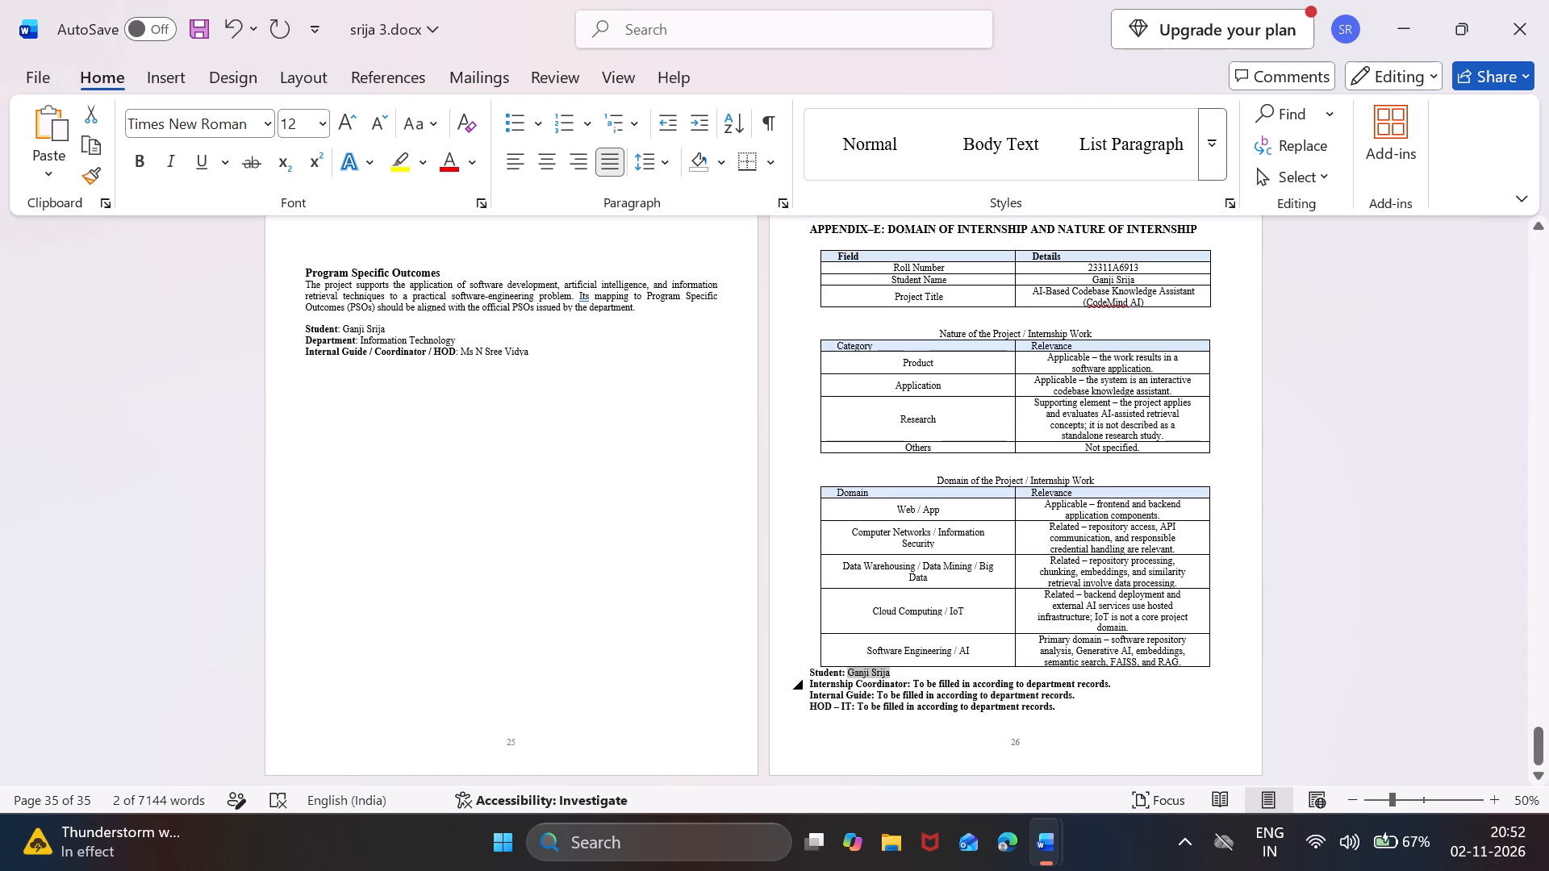
Delete the "To be filled in according to department records." placeholders after the Internship Coordinator, Internal Guide and HOD – IT labels.
drag(916, 683, 1128, 689)
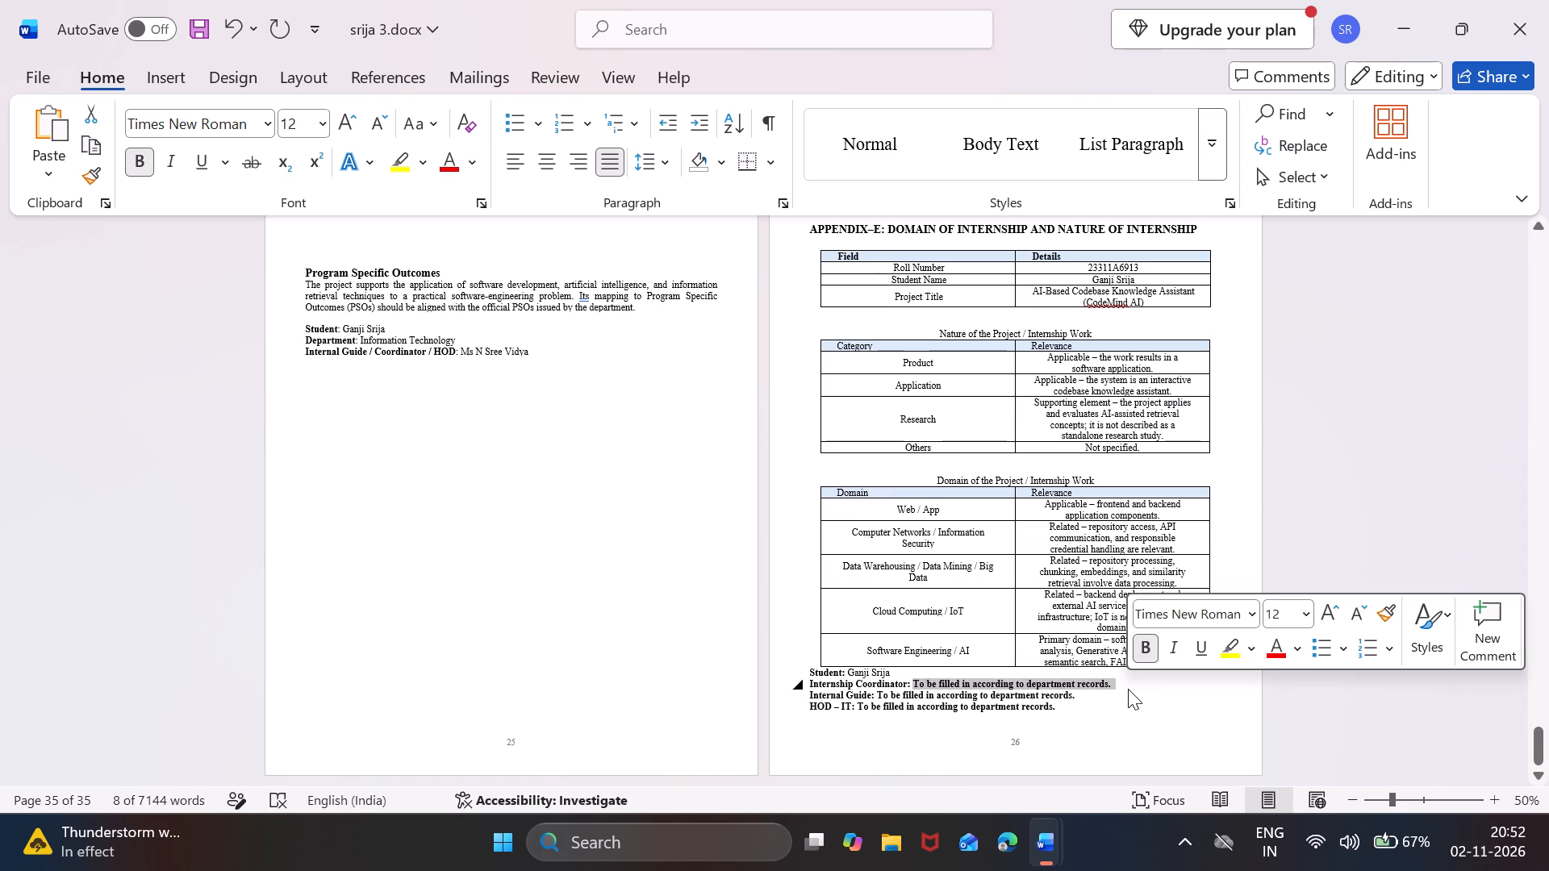
key(ctrl+b)
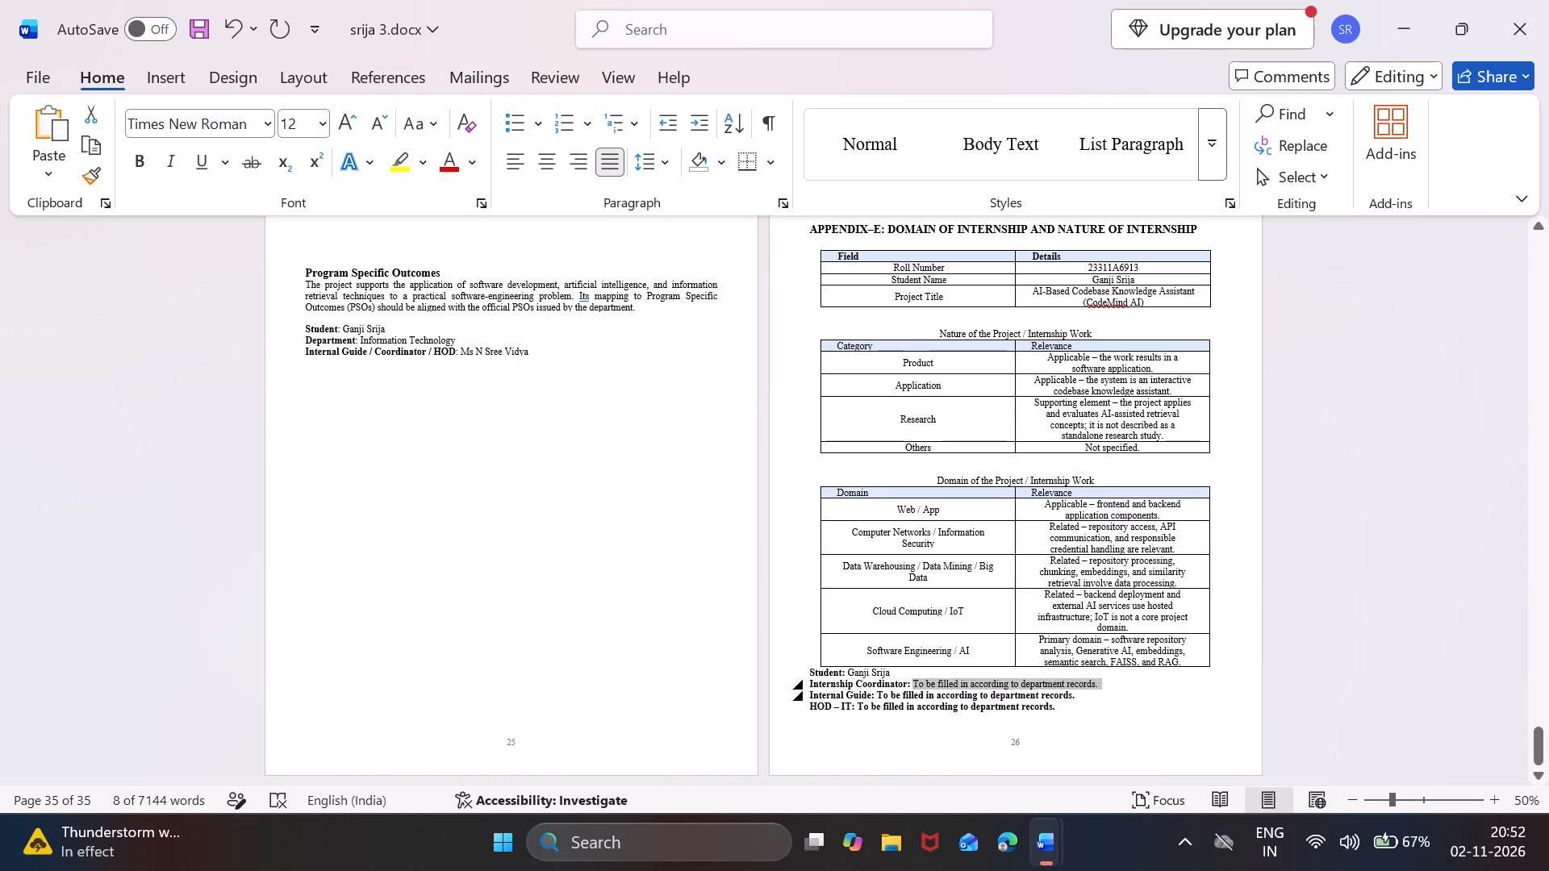
key(BackSpace)
drag(1079, 694, 953, 690)
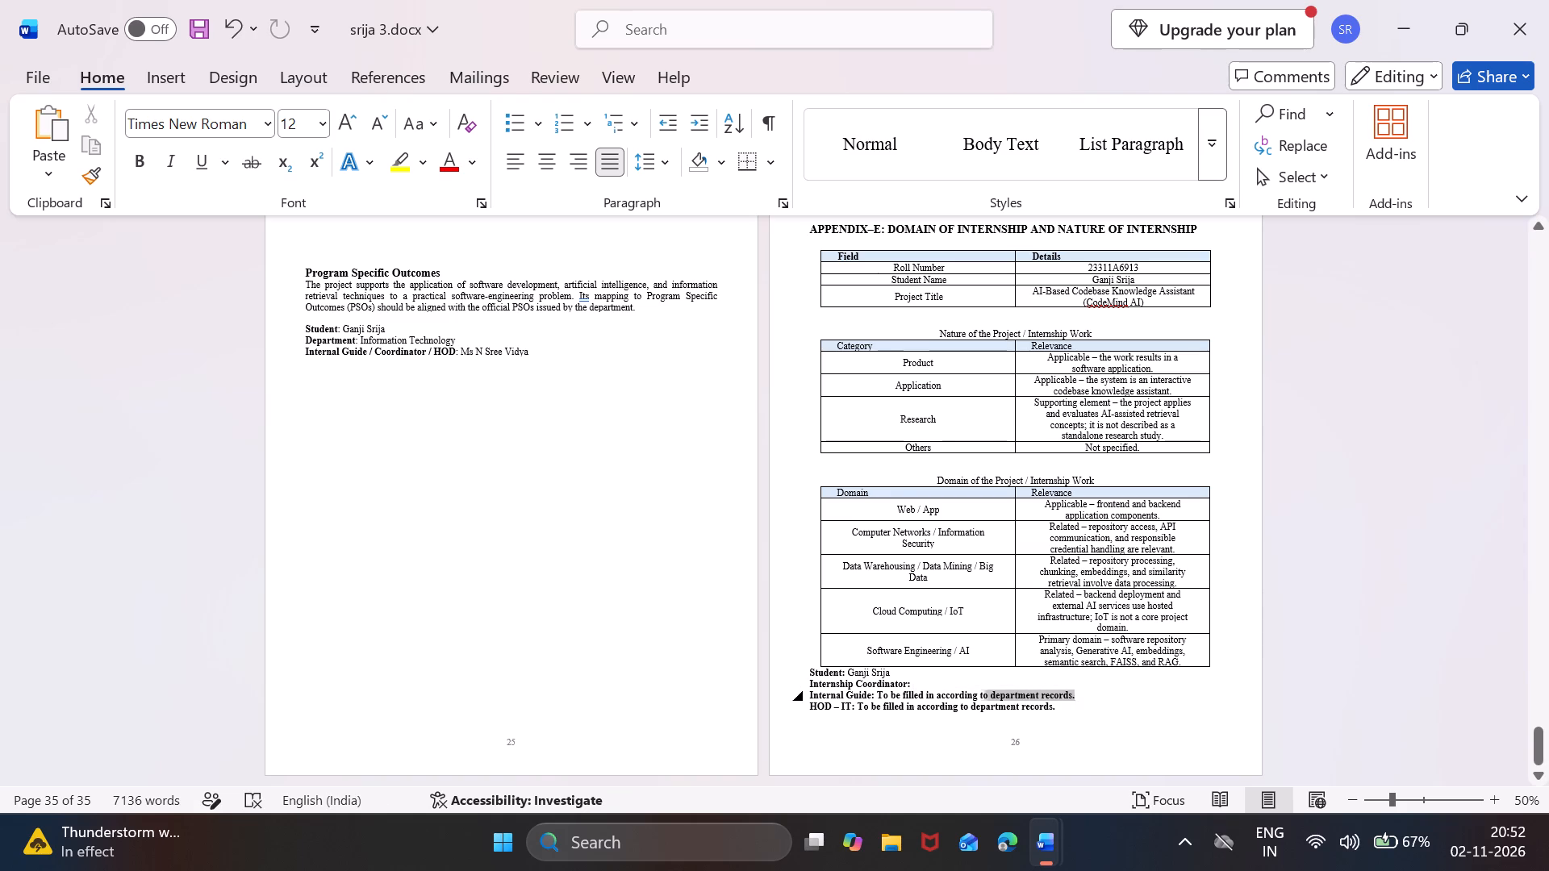
drag(953, 690, 886, 696)
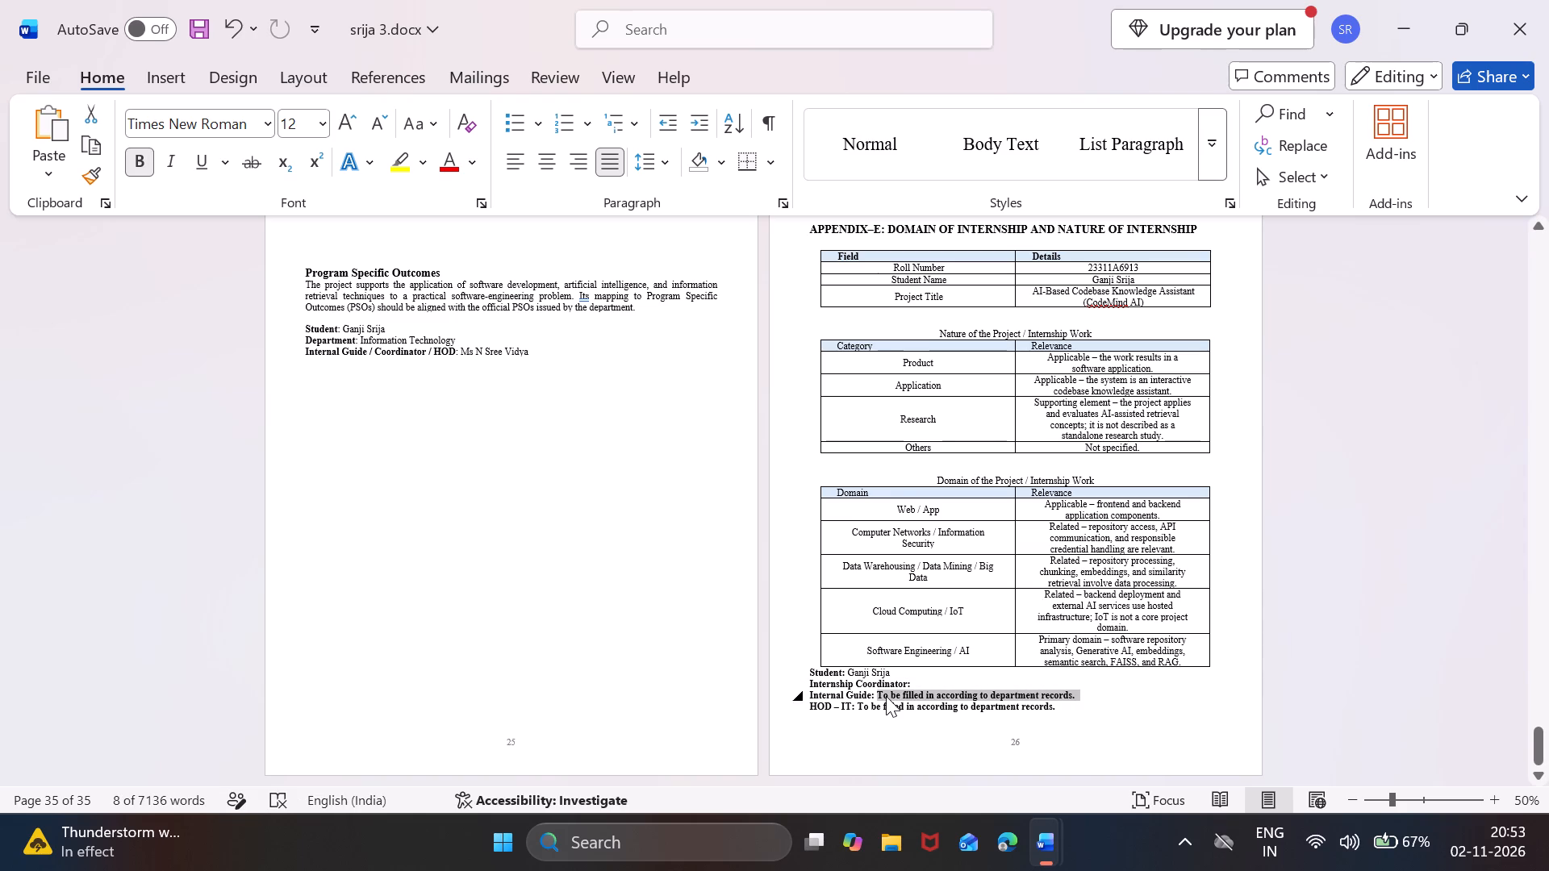
key(BackSpace)
drag(1058, 716, 954, 705)
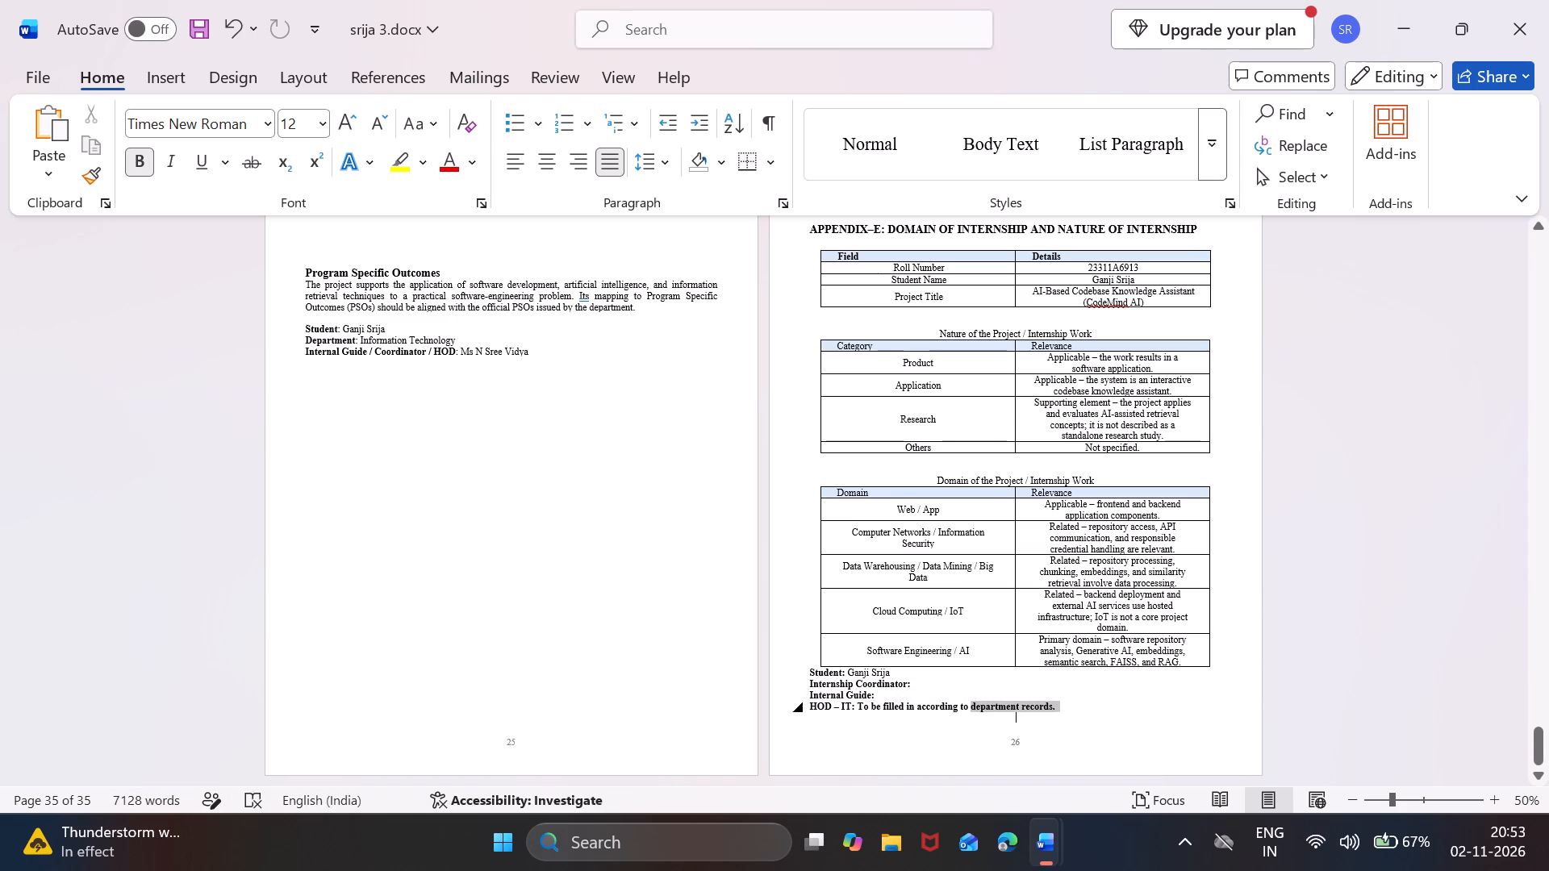
drag(954, 705, 864, 708)
key(BackSpace)
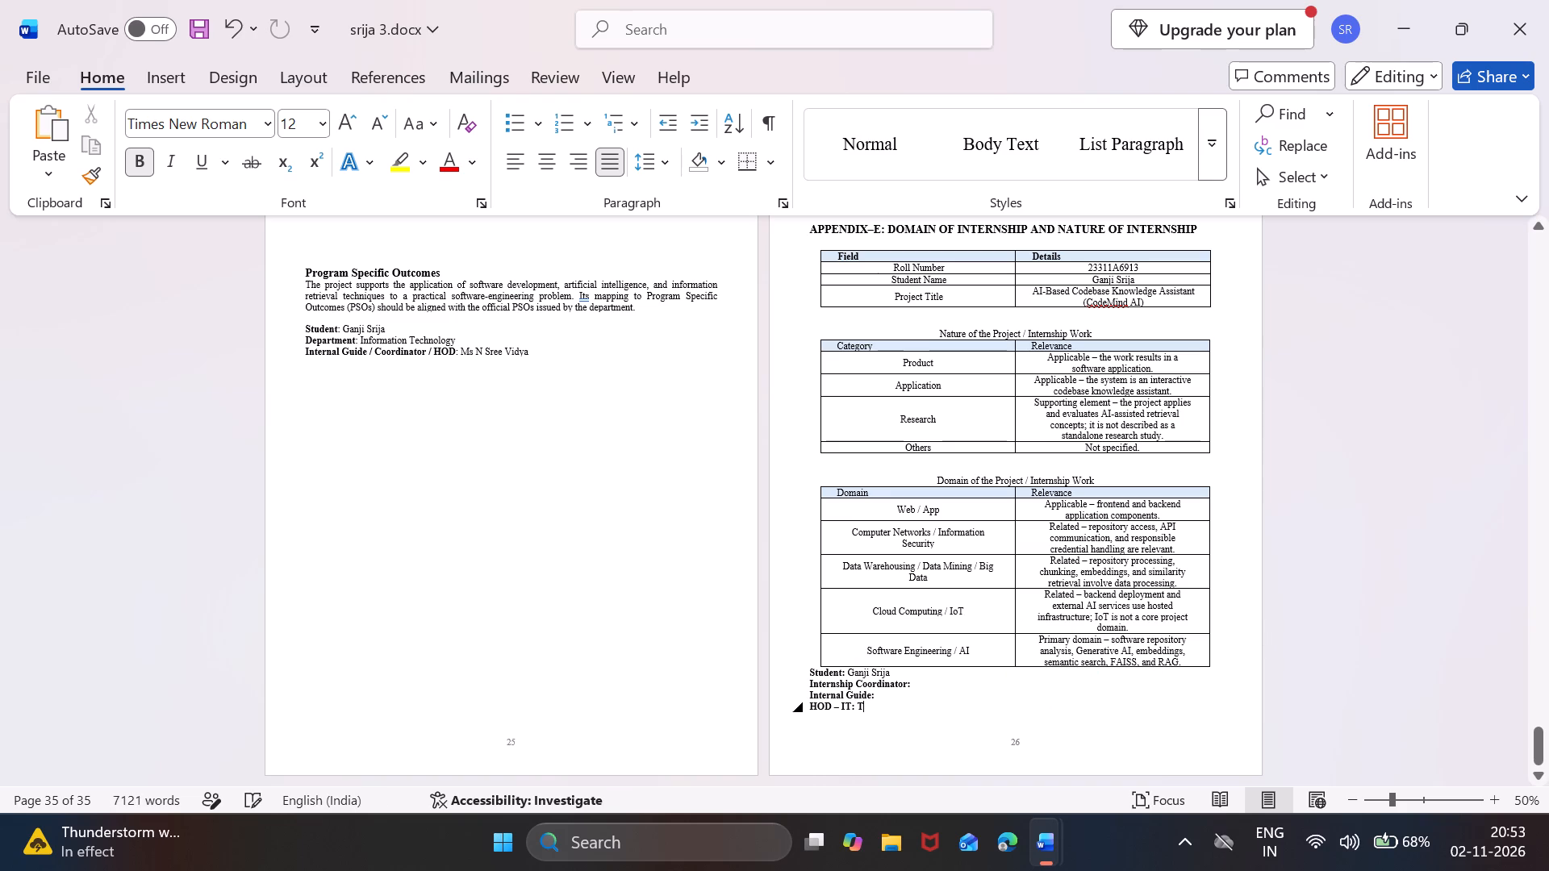
key(BackSpace)
Copy the names of the internal guide, project co-ordinator and HOD separately from the Certificate page.
scroll(864, 708, up, 20)
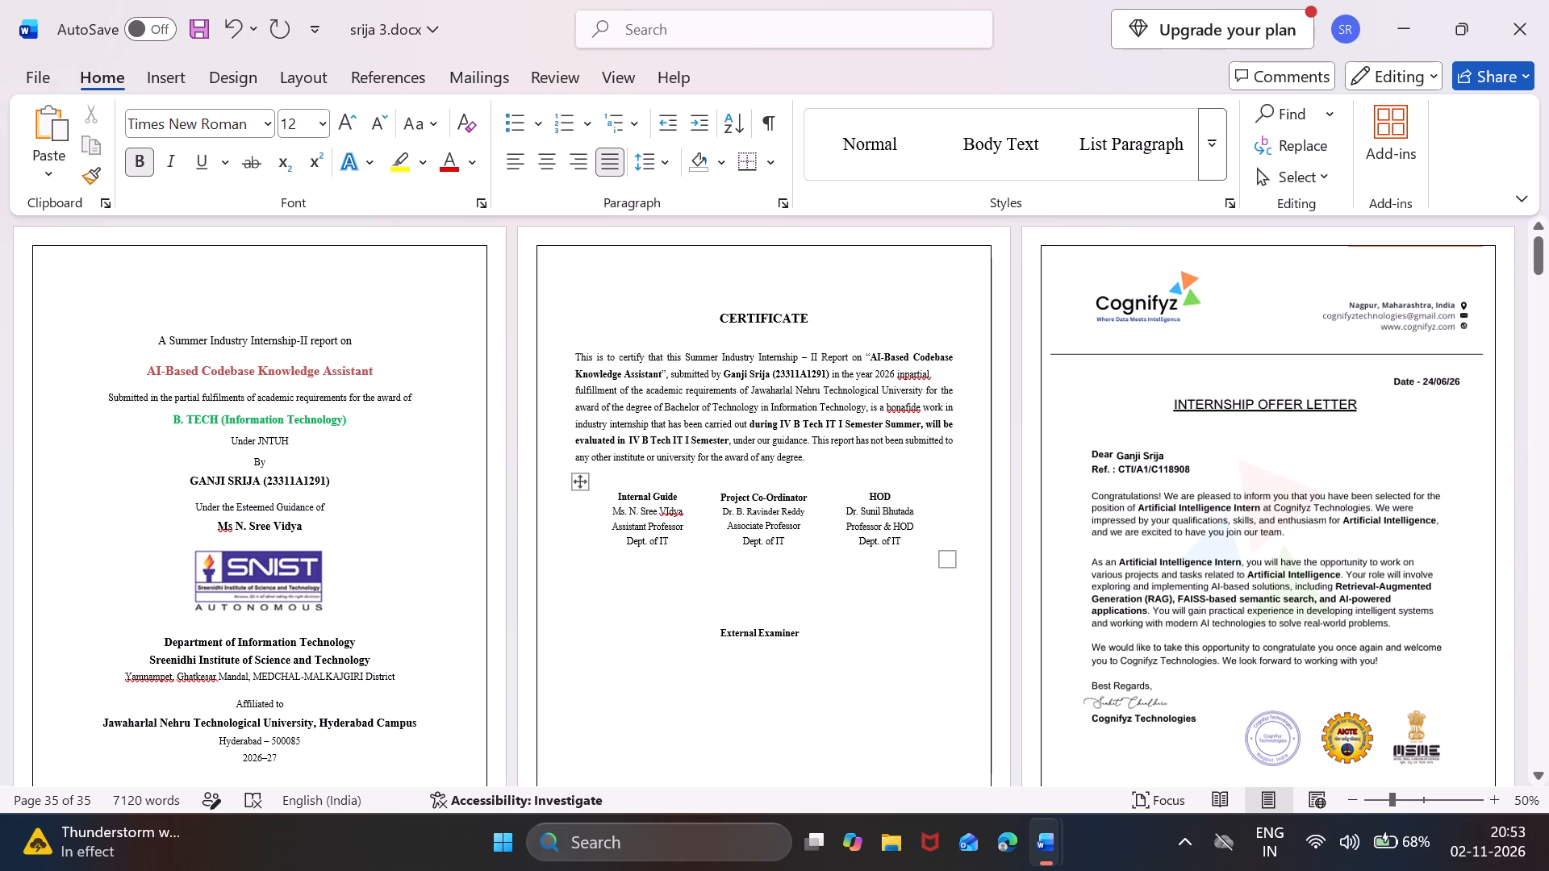
drag(678, 510, 606, 511)
key(ctrl+c)
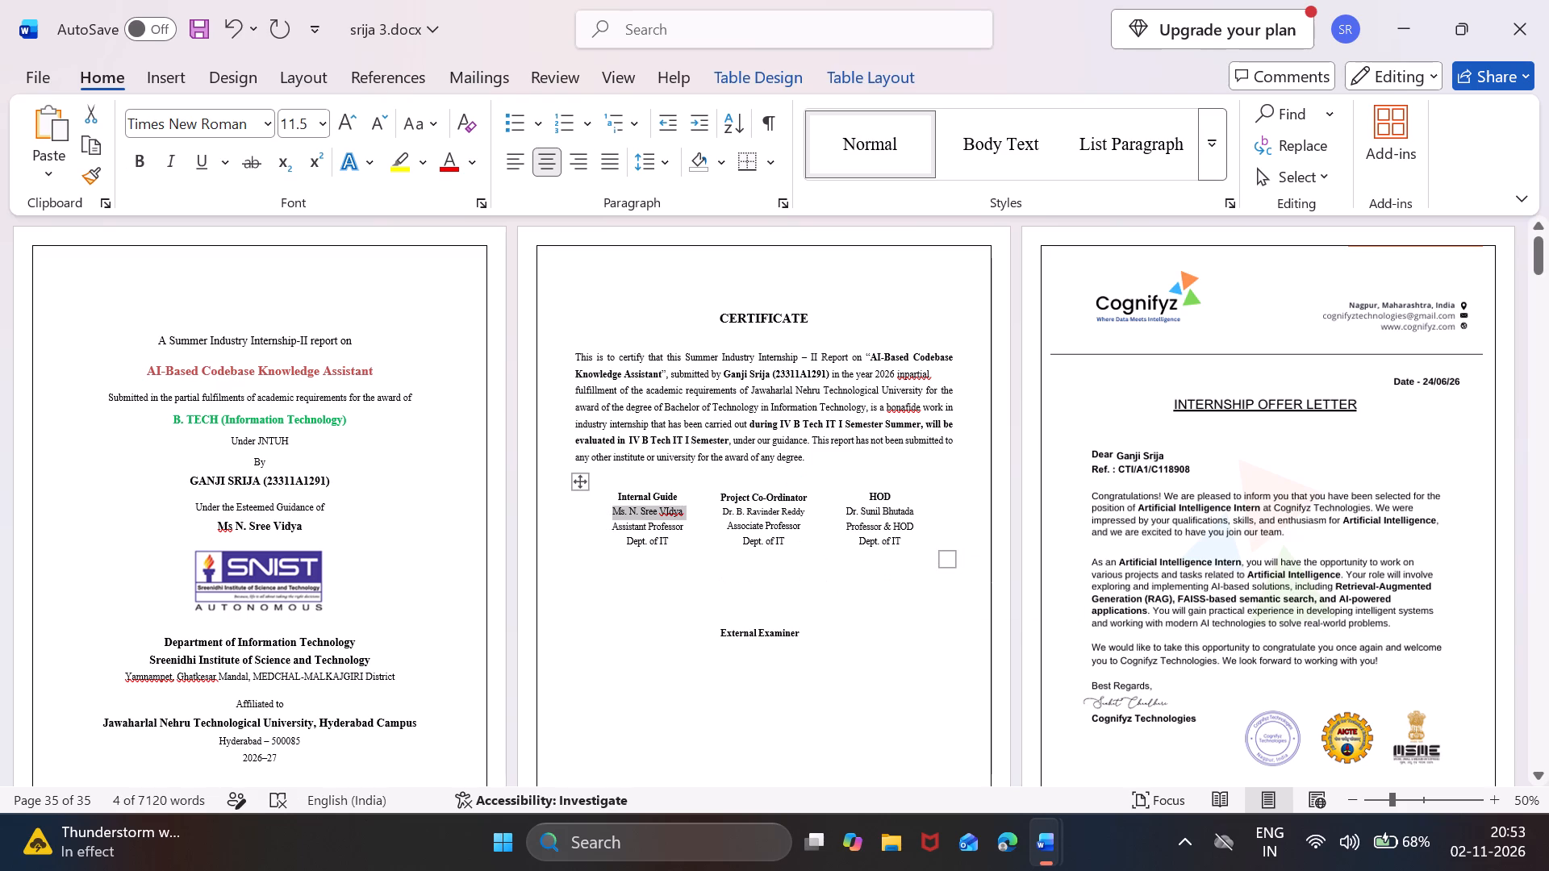
drag(805, 510, 720, 511)
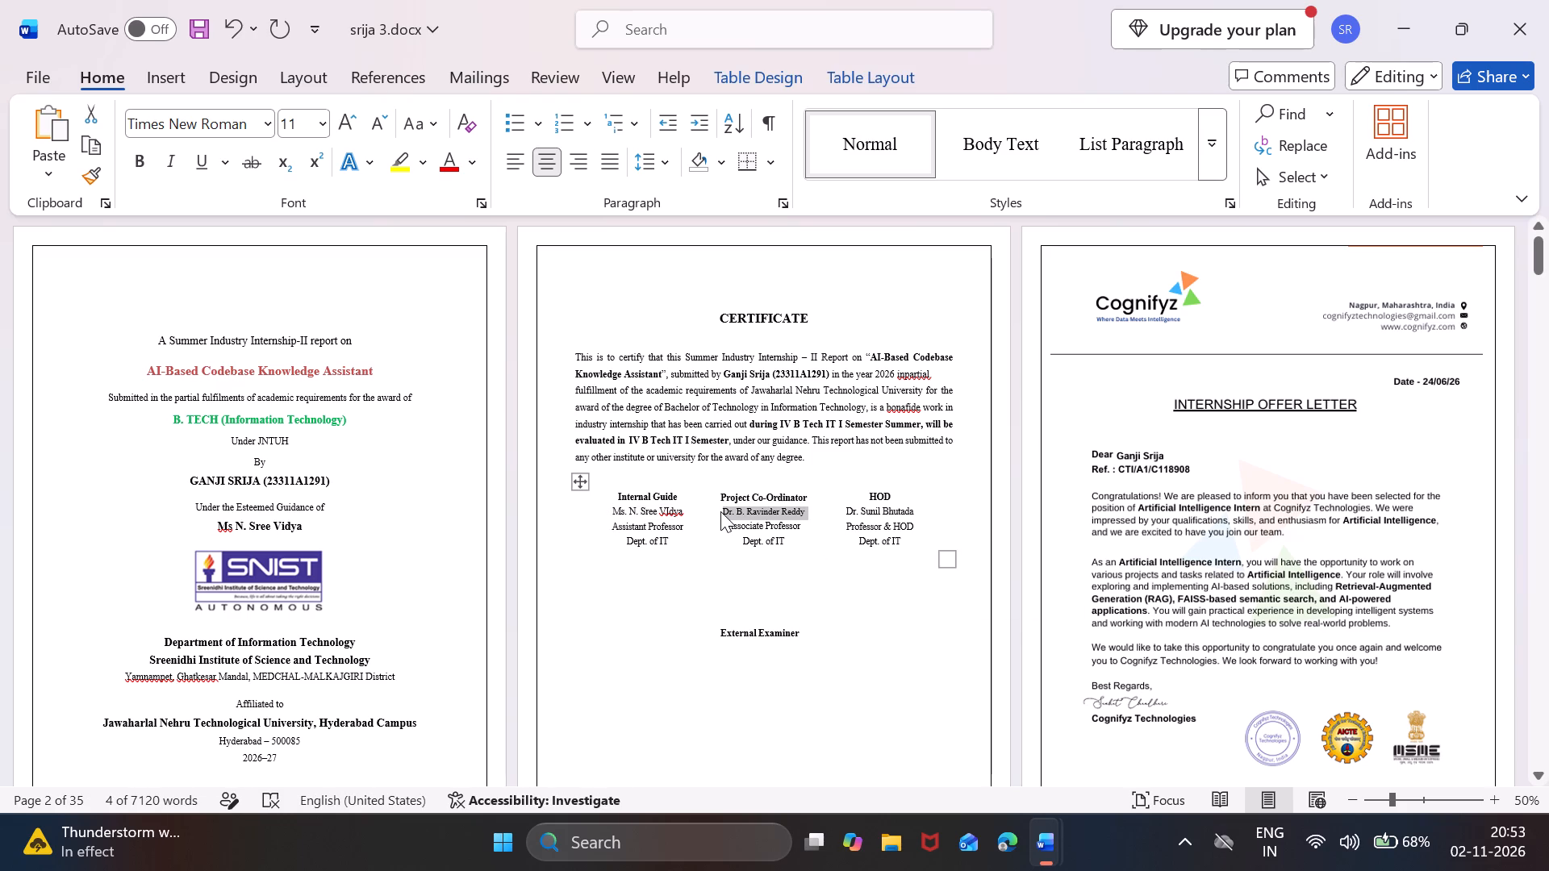
key(ctrl+c)
drag(926, 508, 875, 511)
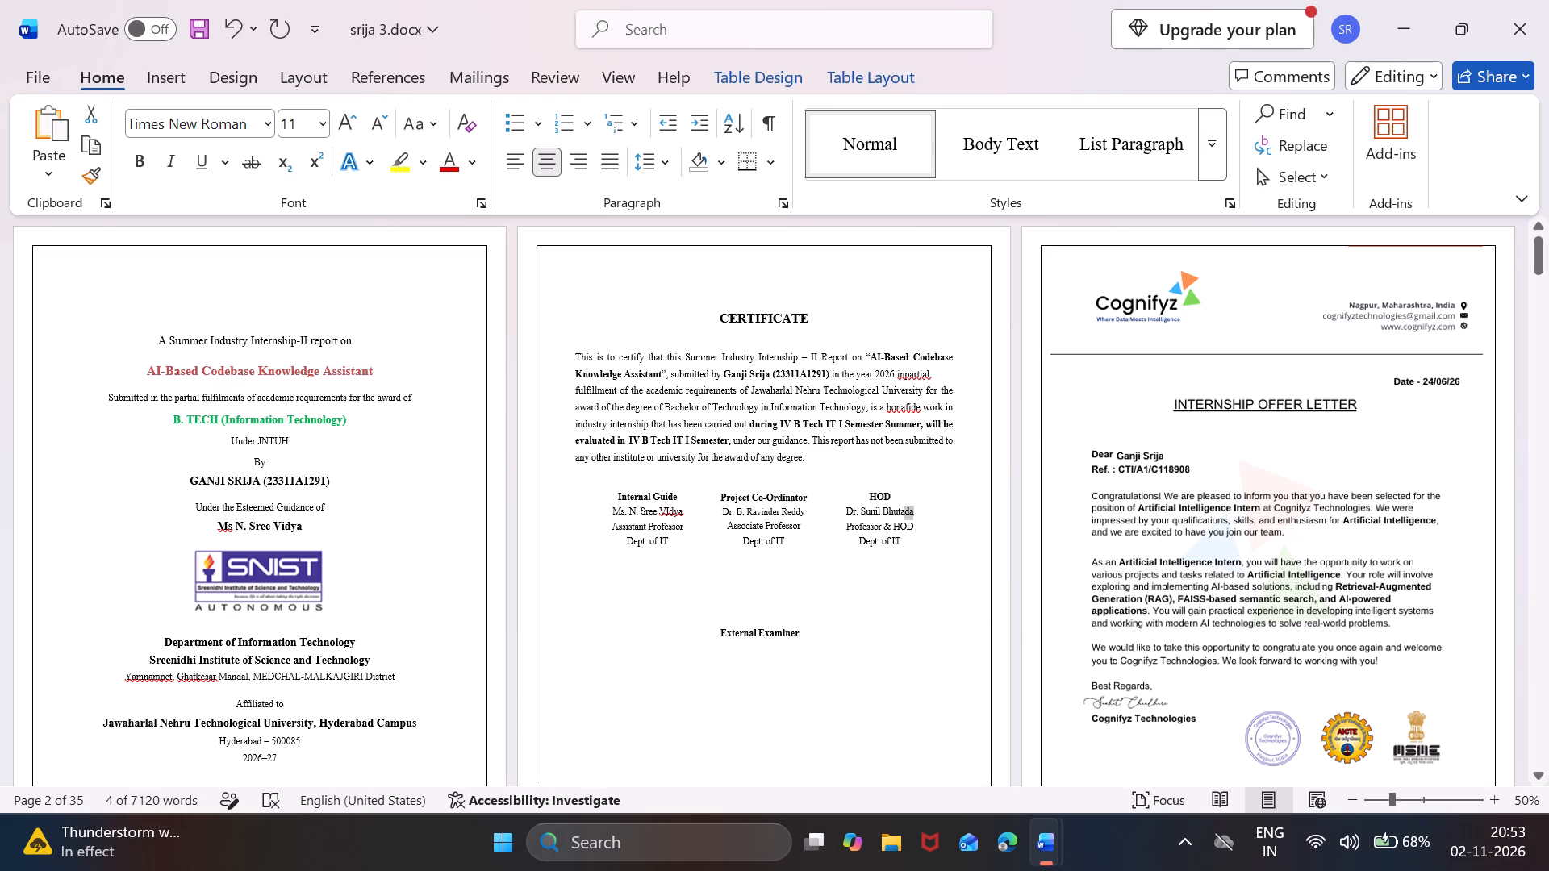
drag(875, 511, 840, 513)
key(ctrl+c)
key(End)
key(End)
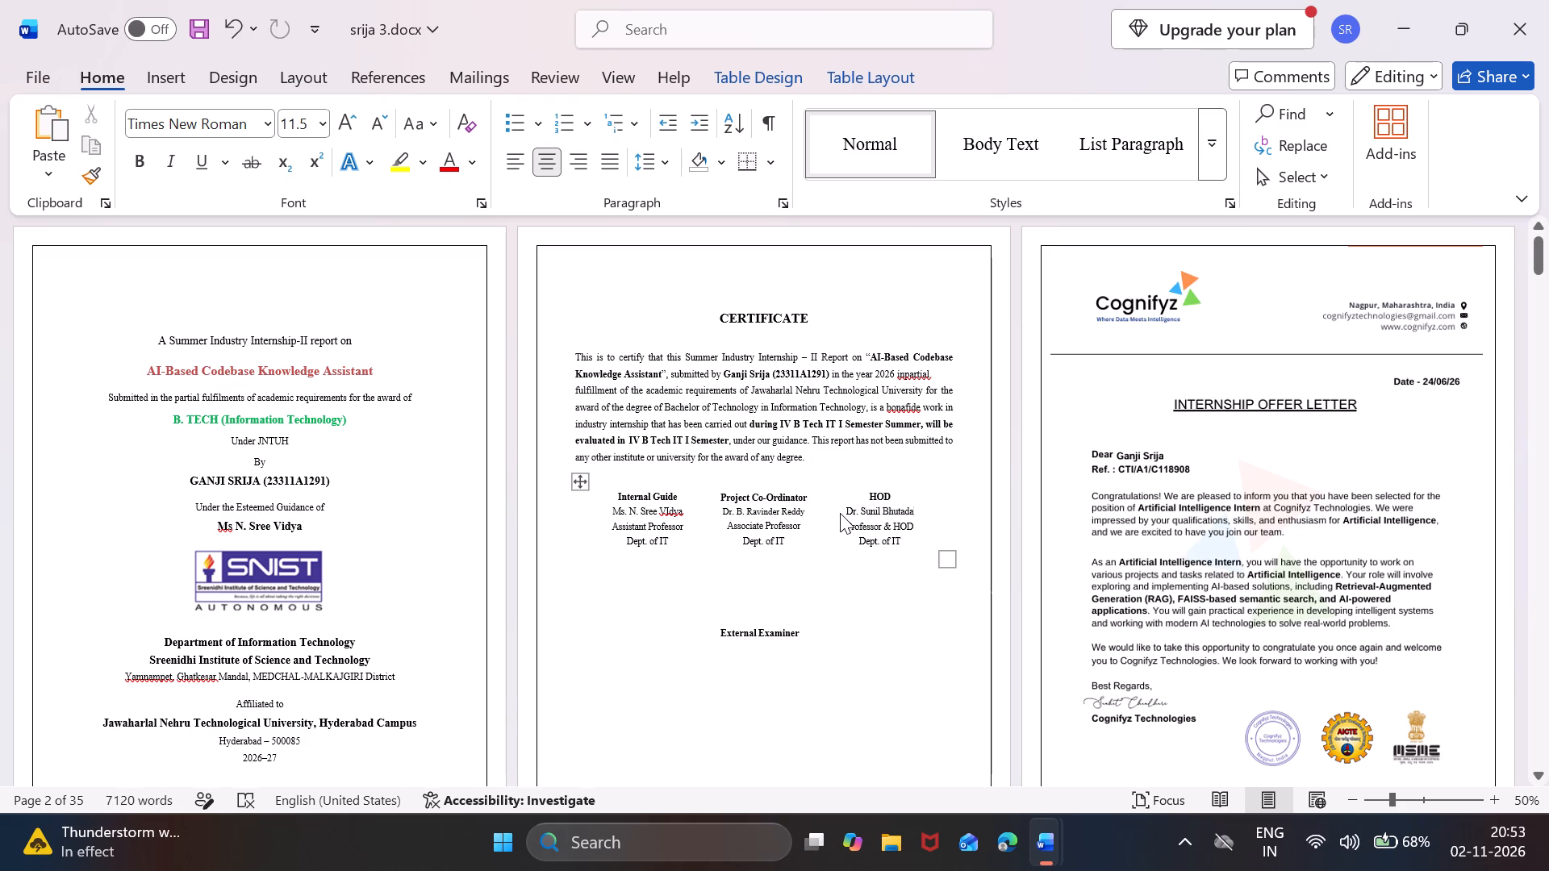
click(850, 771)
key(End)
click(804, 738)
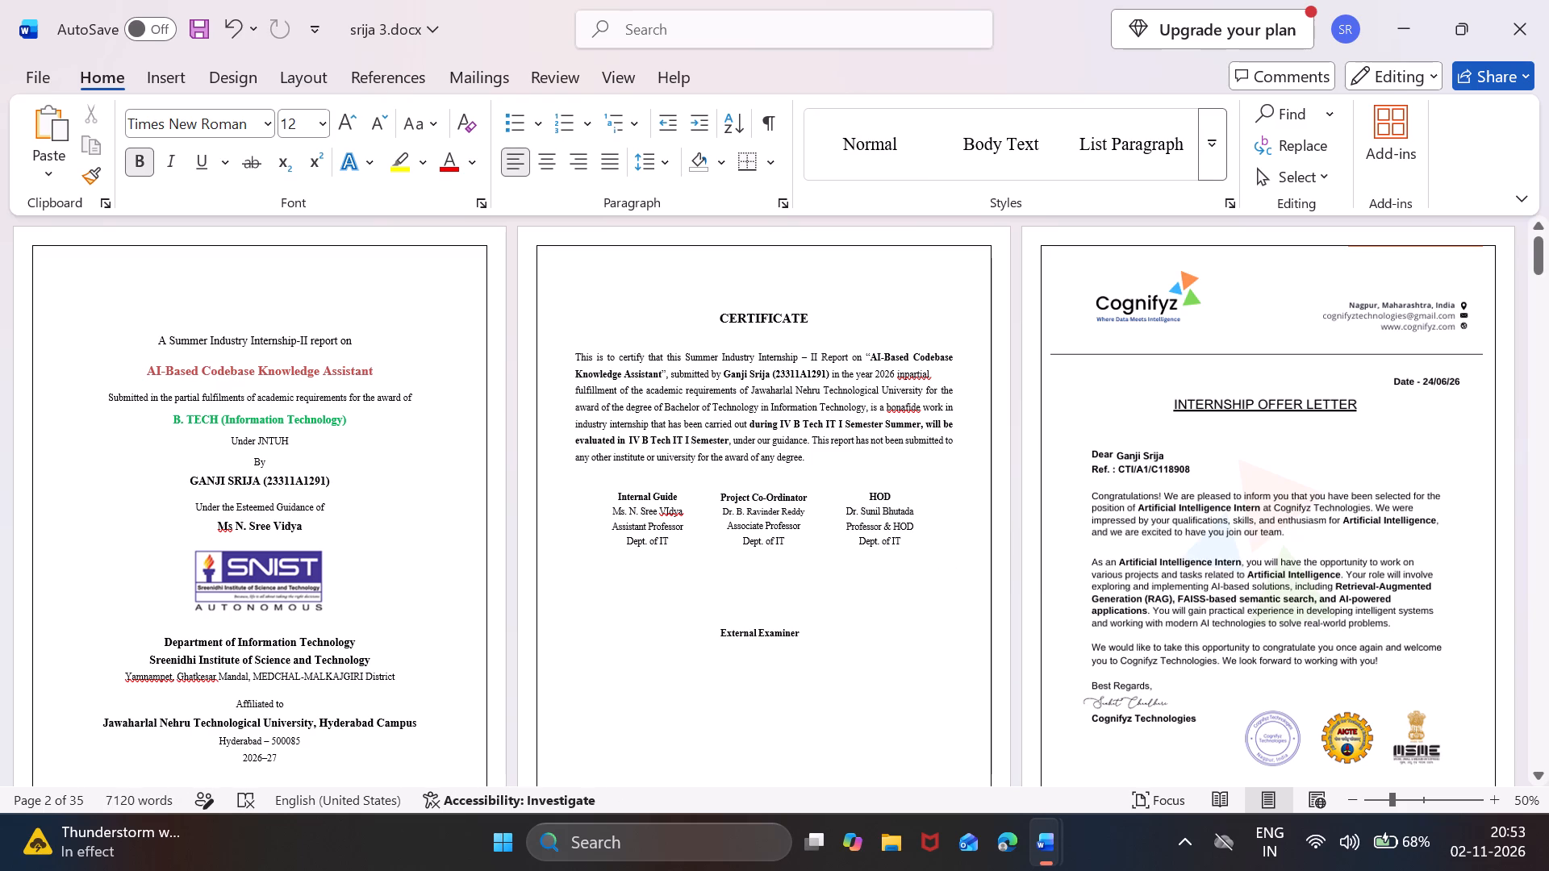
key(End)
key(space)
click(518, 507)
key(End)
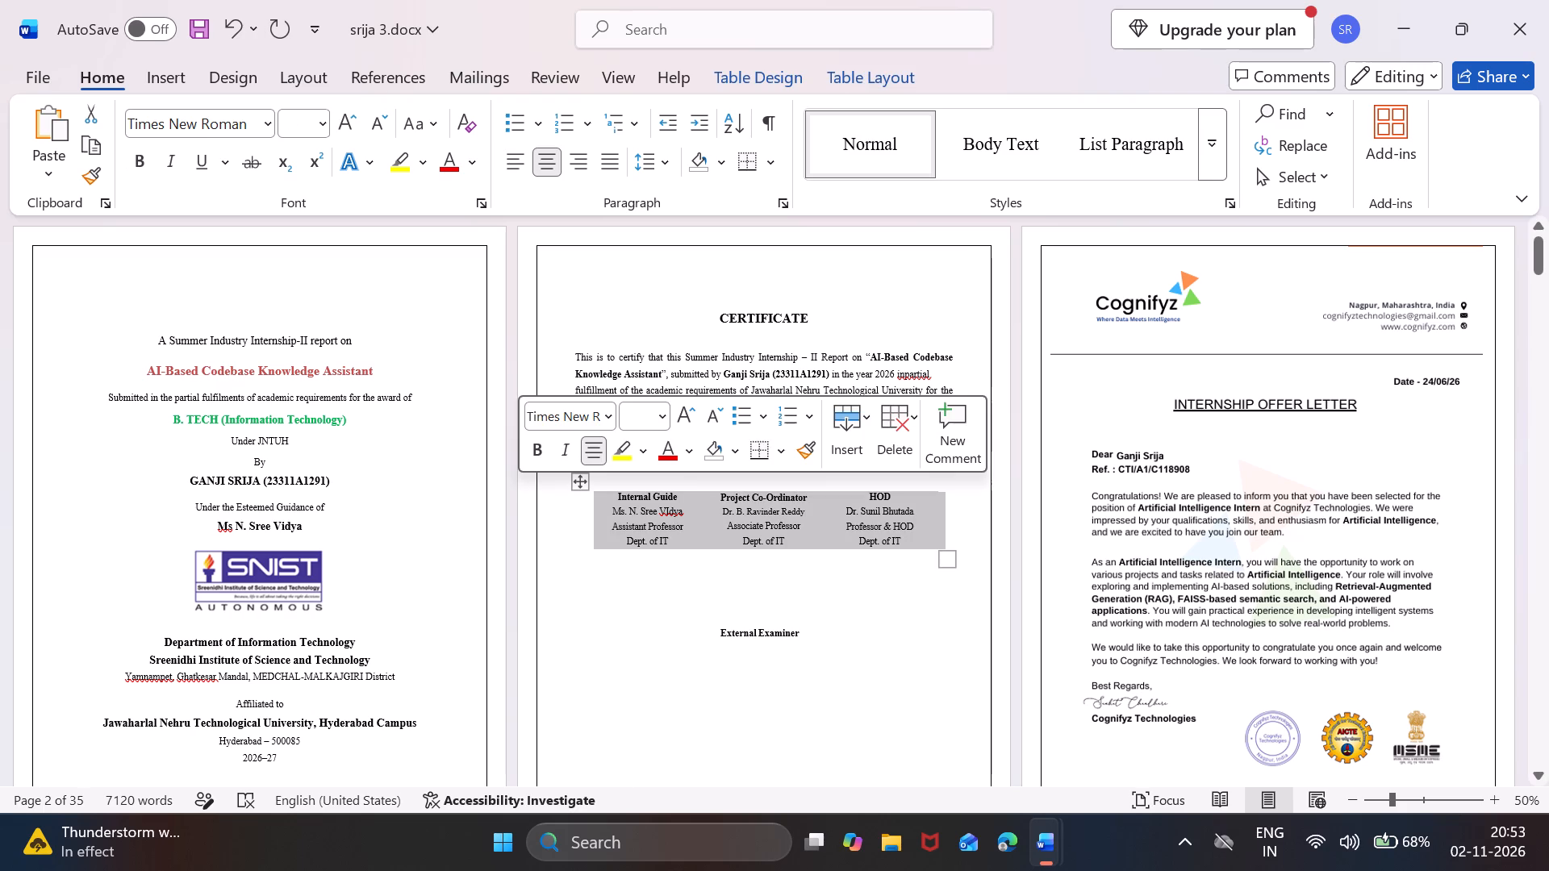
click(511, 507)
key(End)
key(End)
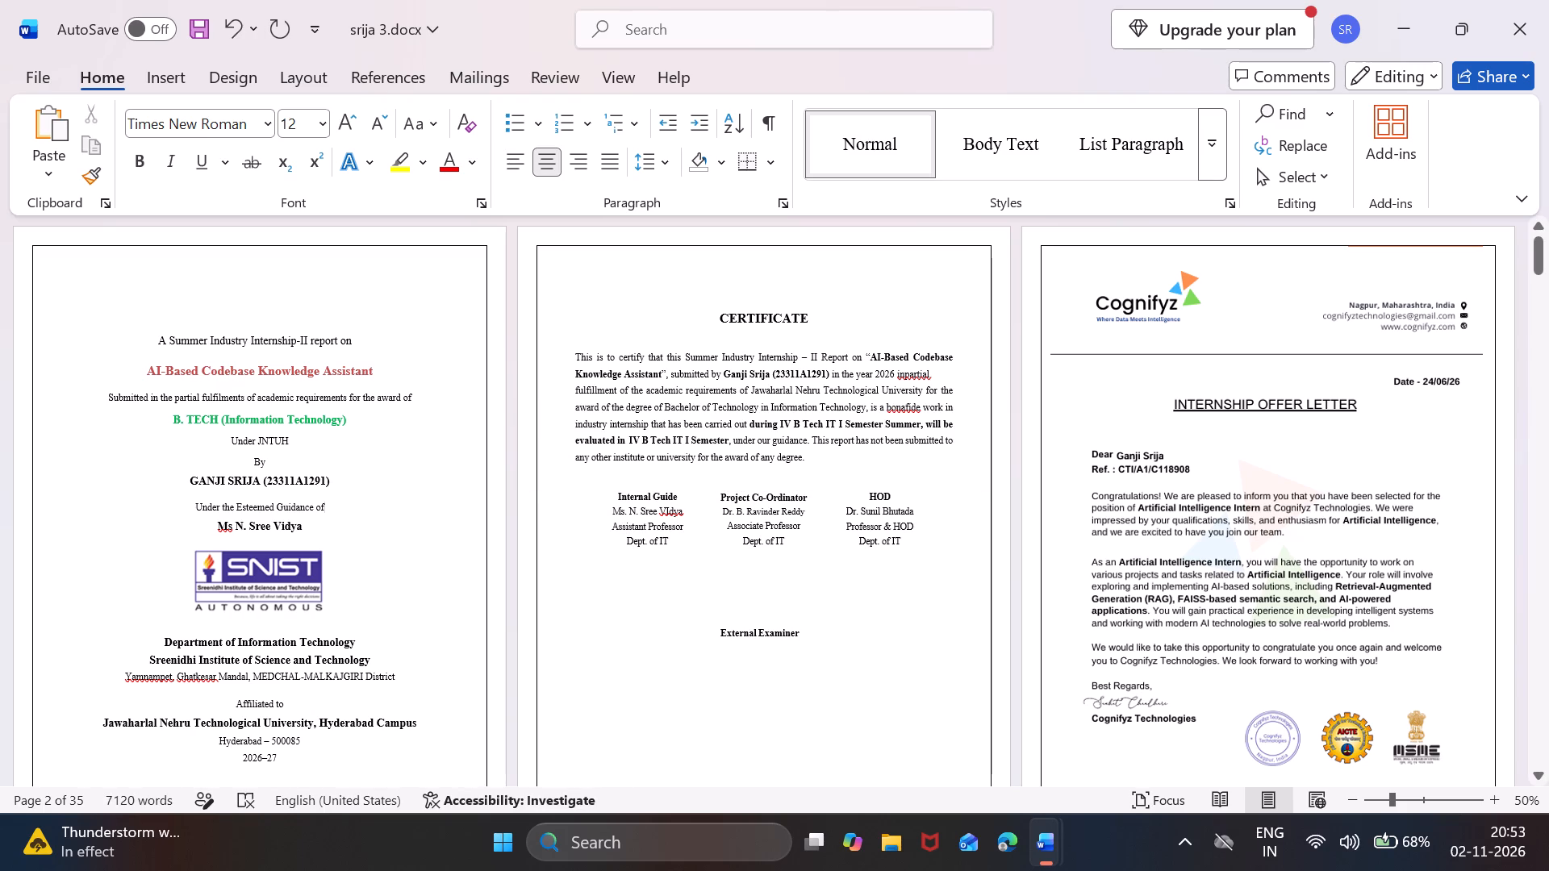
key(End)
Paste the copied guide's name after the Internal Guide label at the end of Appendix-E and remove the extra blank line.
scroll(511, 507, down, 20)
scroll(511, 507, down, 20)
scroll(511, 507, down, 10)
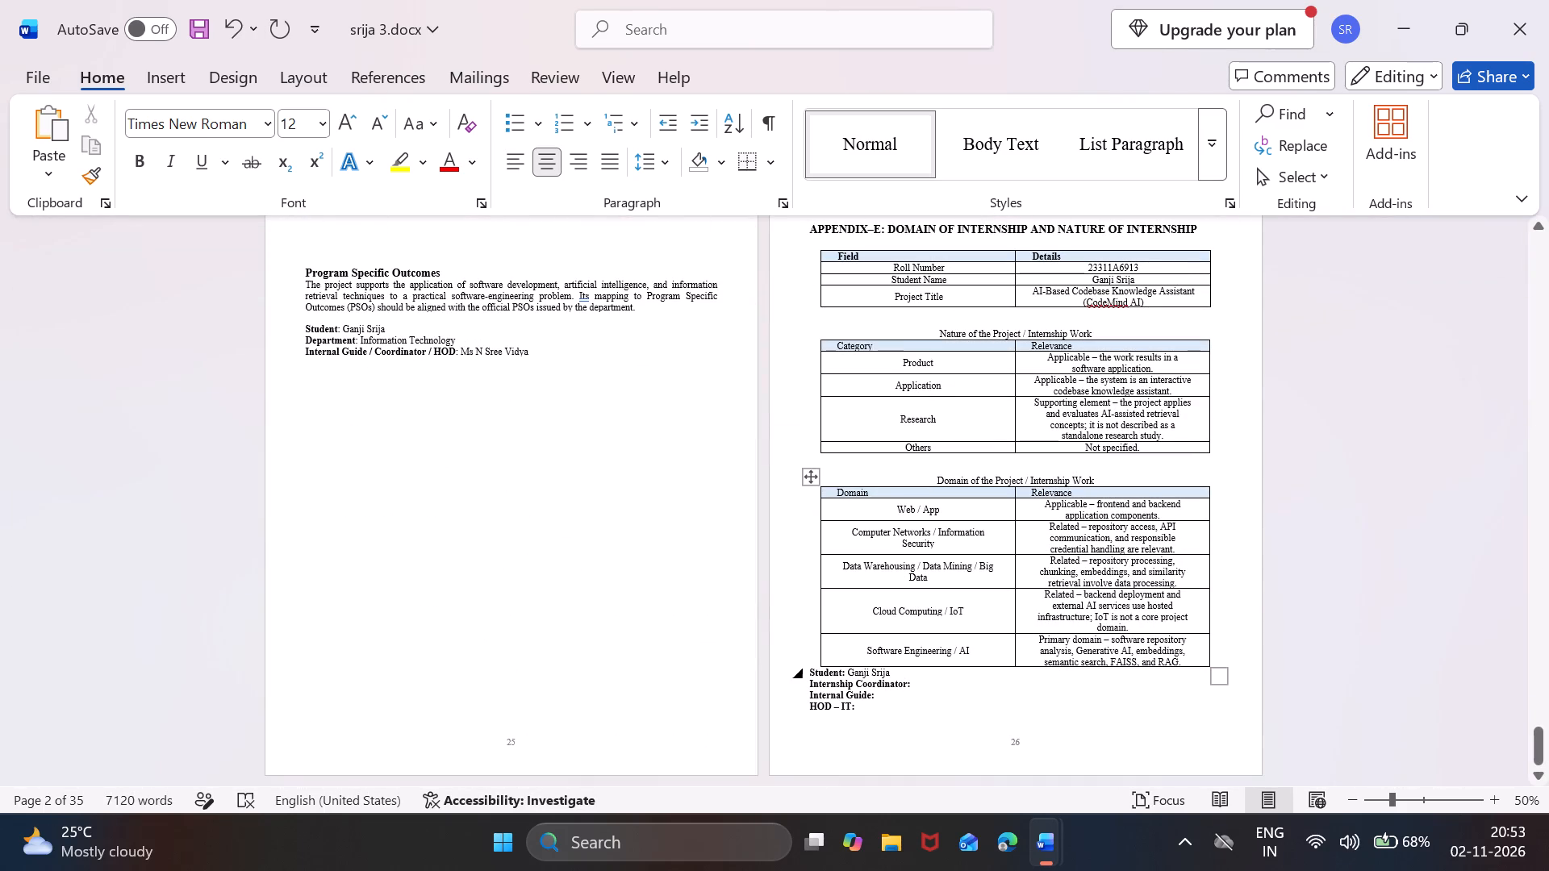
click(939, 674)
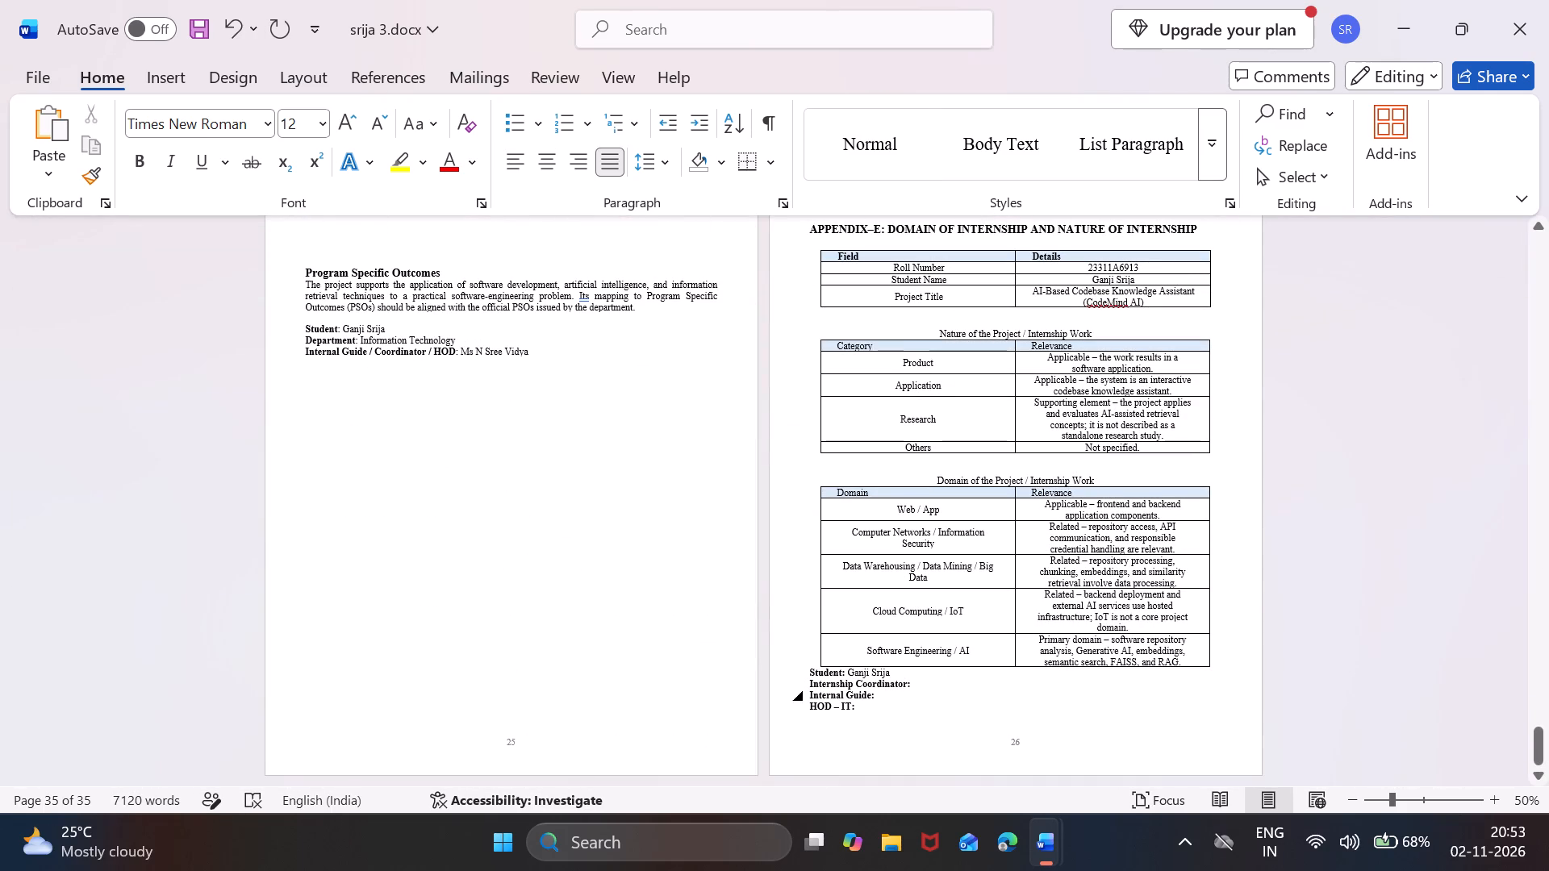
click(904, 698)
key(super+v)
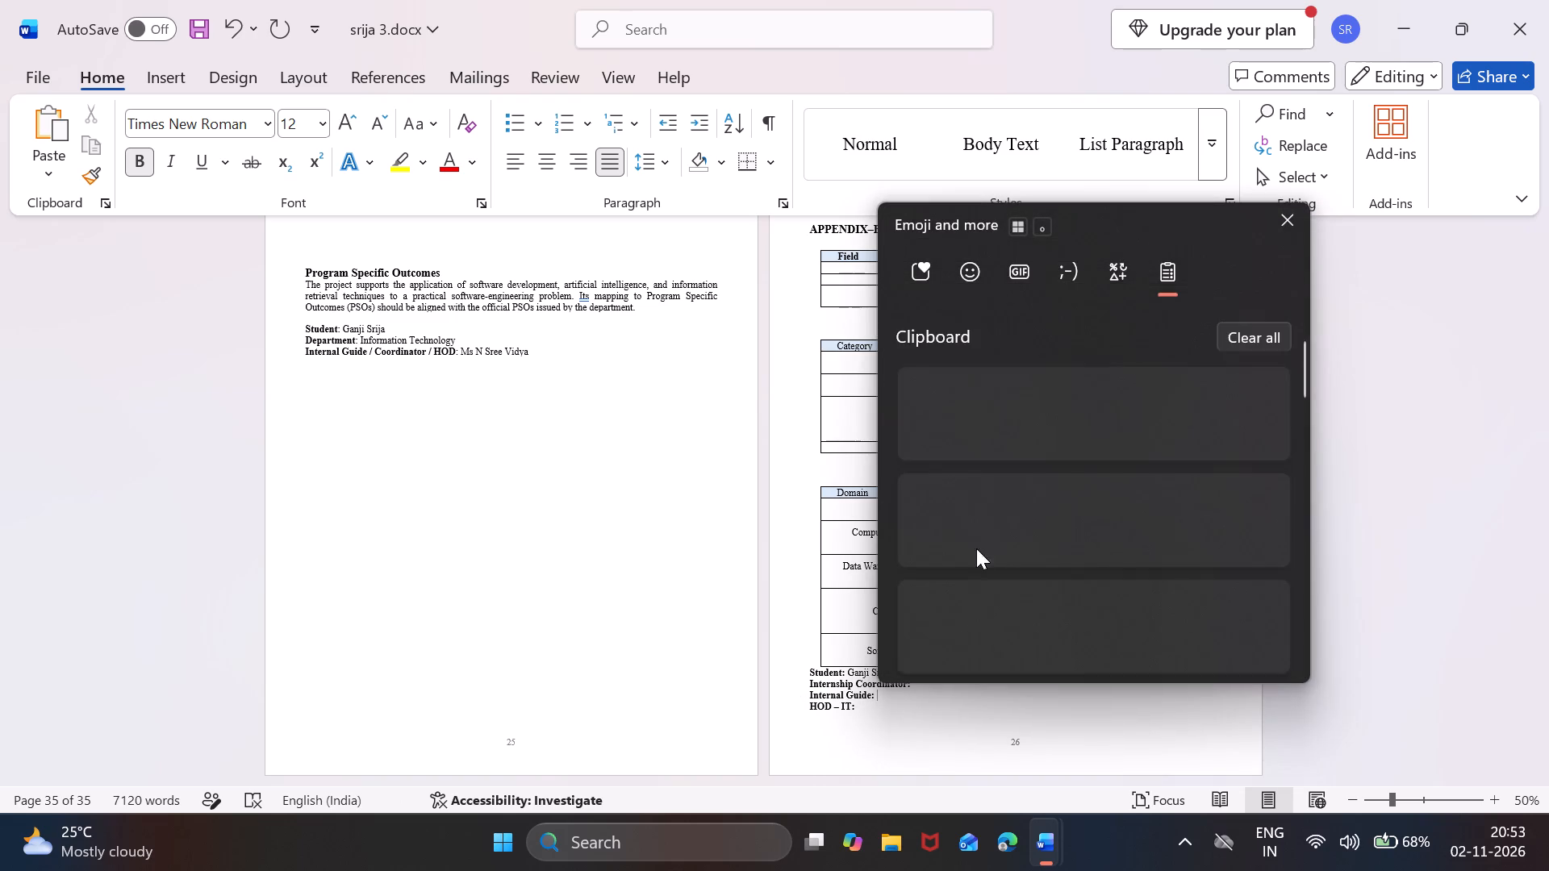
click(1012, 602)
key(ctrl+v)
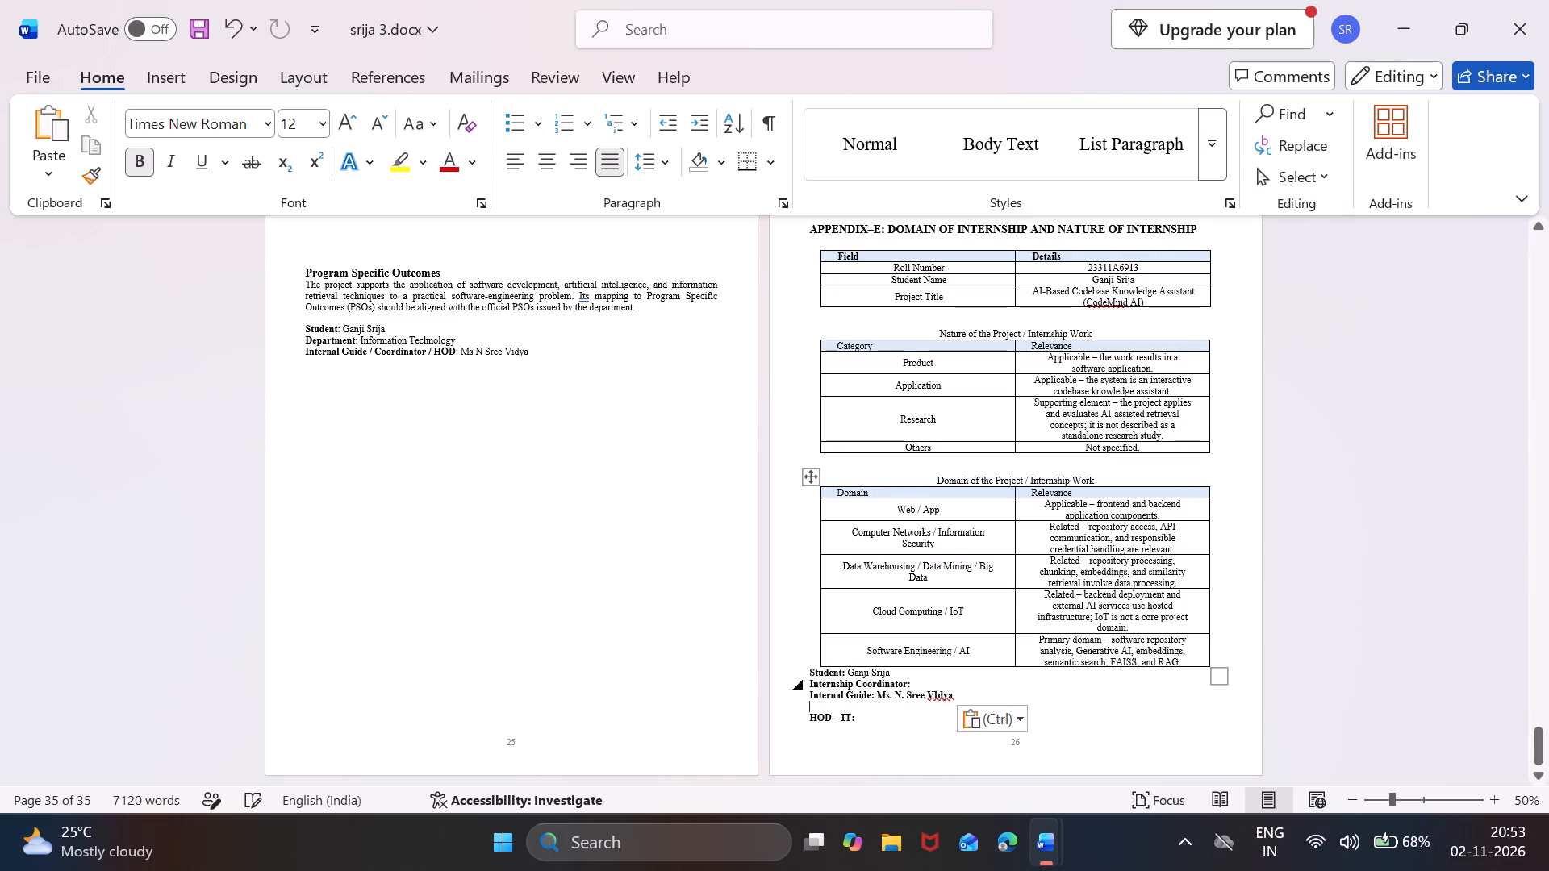
key(BackSpace)
key(BackSpace)
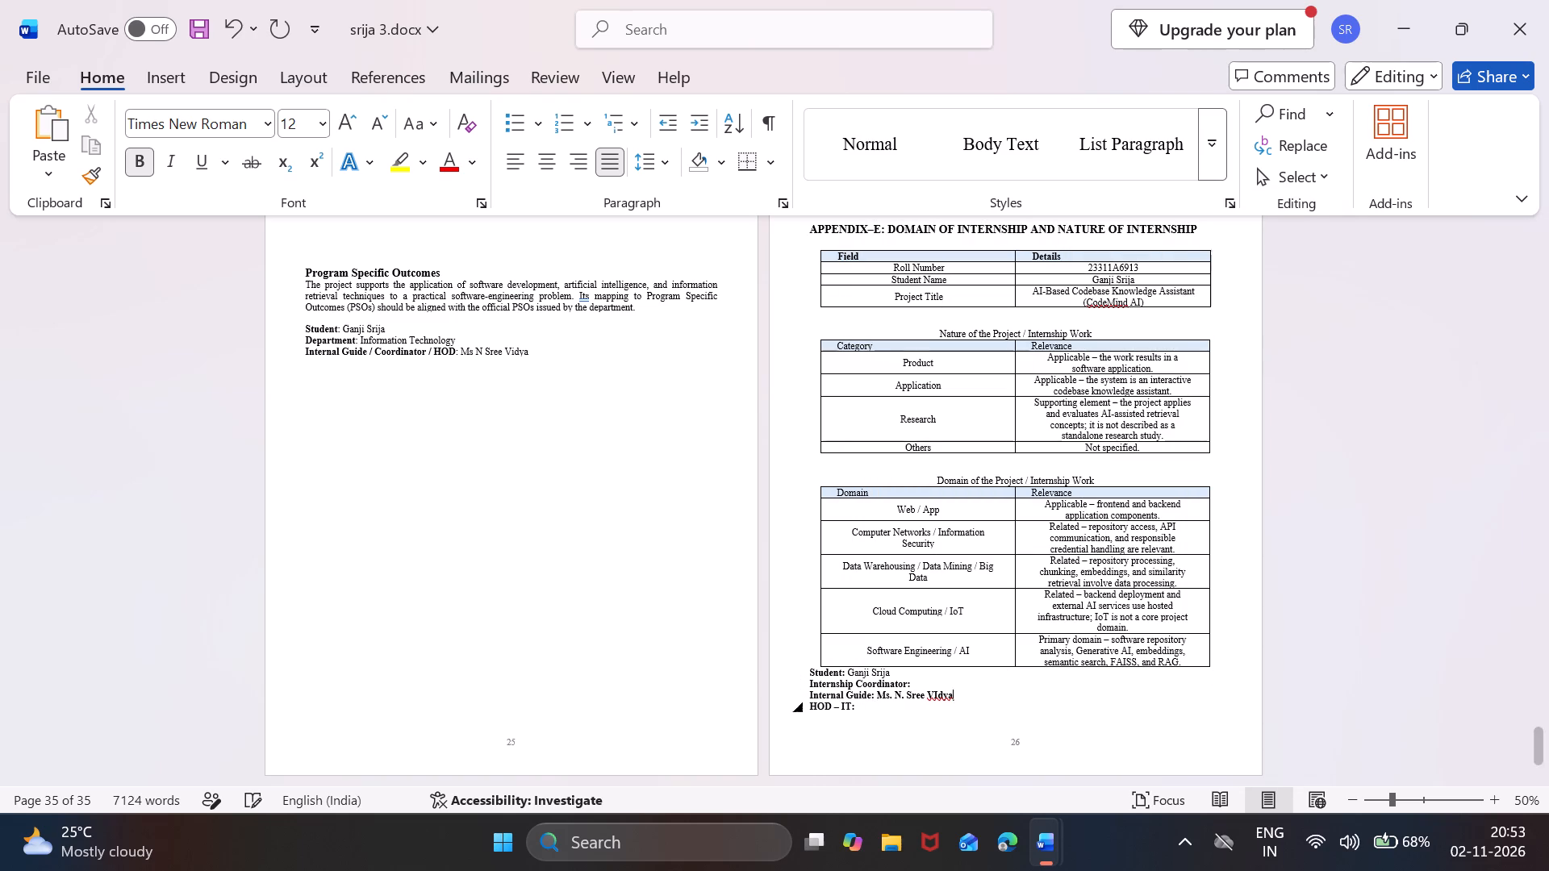
Paste the copied project co-ordinator's name after the Internship Coordinator label and remove the extra blank line.
click(935, 680)
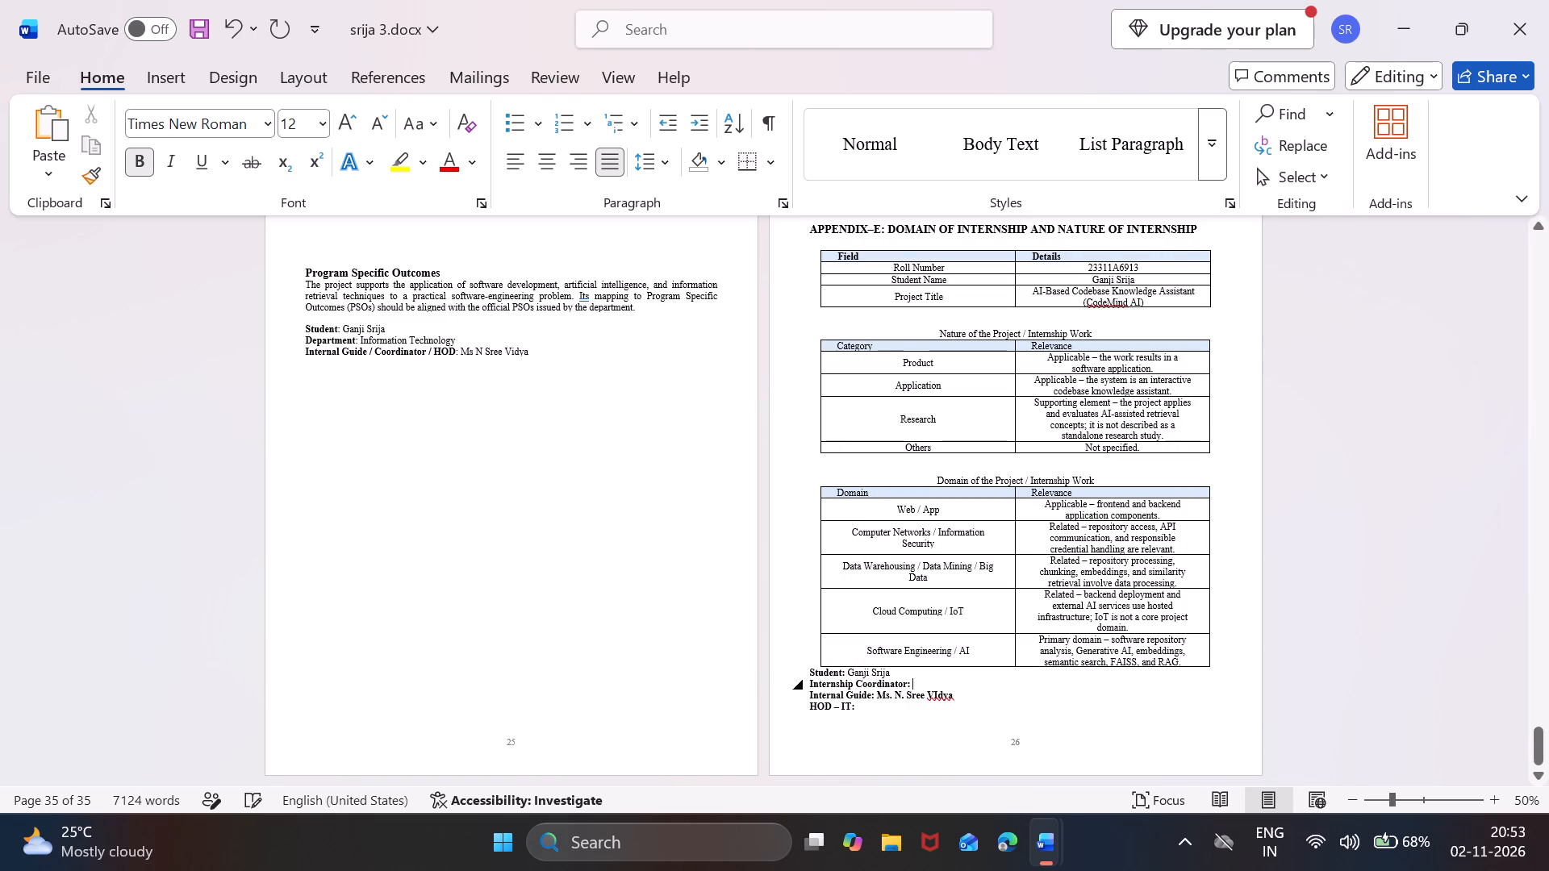
key(super+v)
click(1068, 487)
key(ctrl+v)
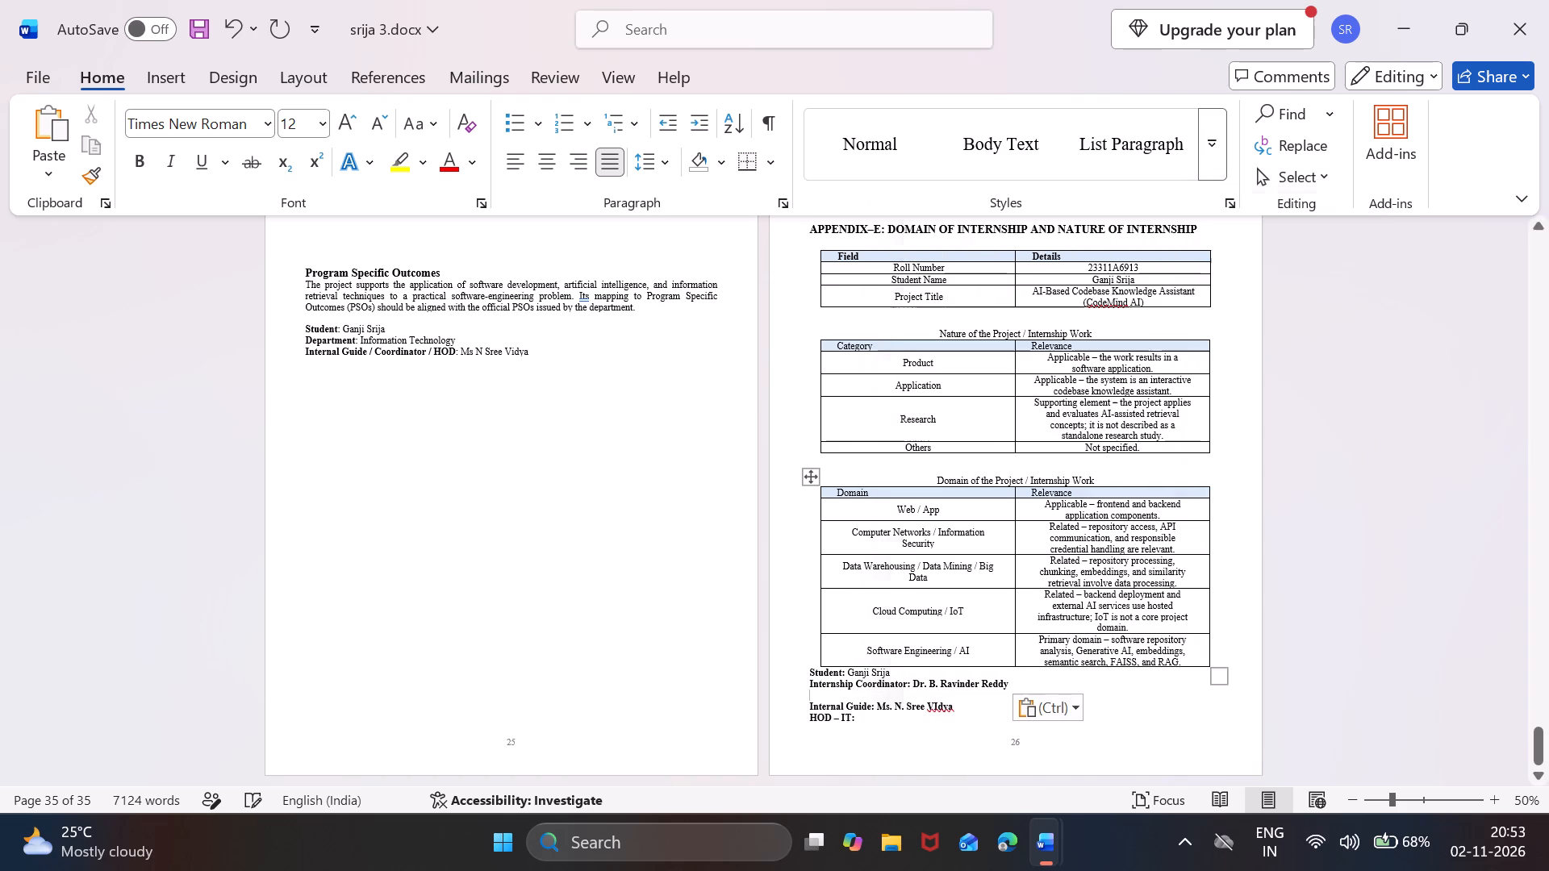
key(BackSpace)
key(BackSpace)
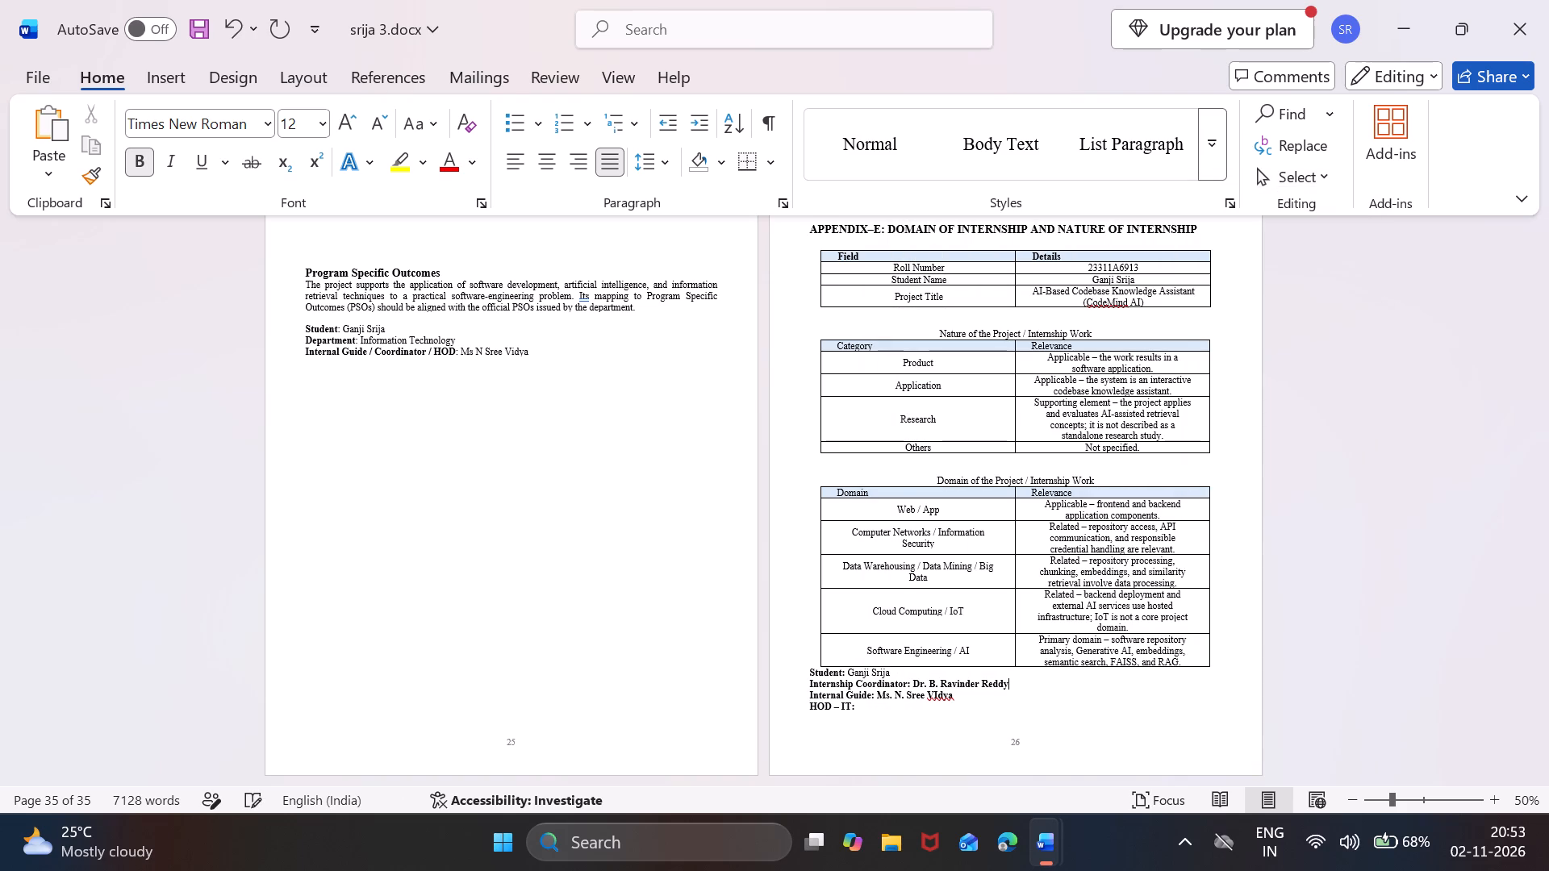
Paste the copied HOD's name from the clipboard history after the HOD – IT label.
click(873, 708)
key(super+v)
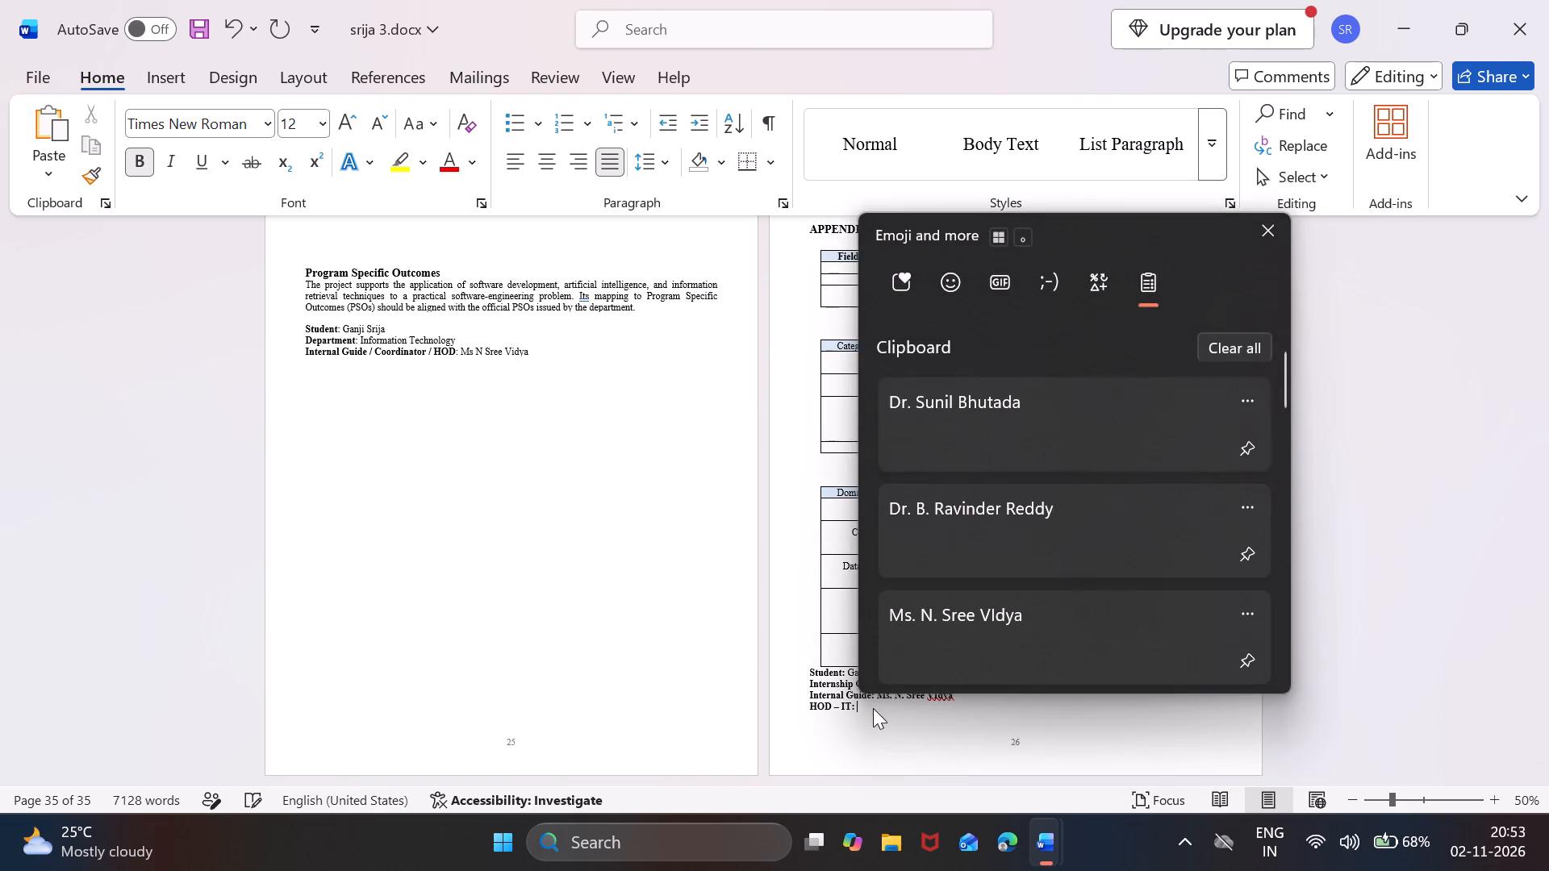
click(1000, 447)
key(ctrl+v)
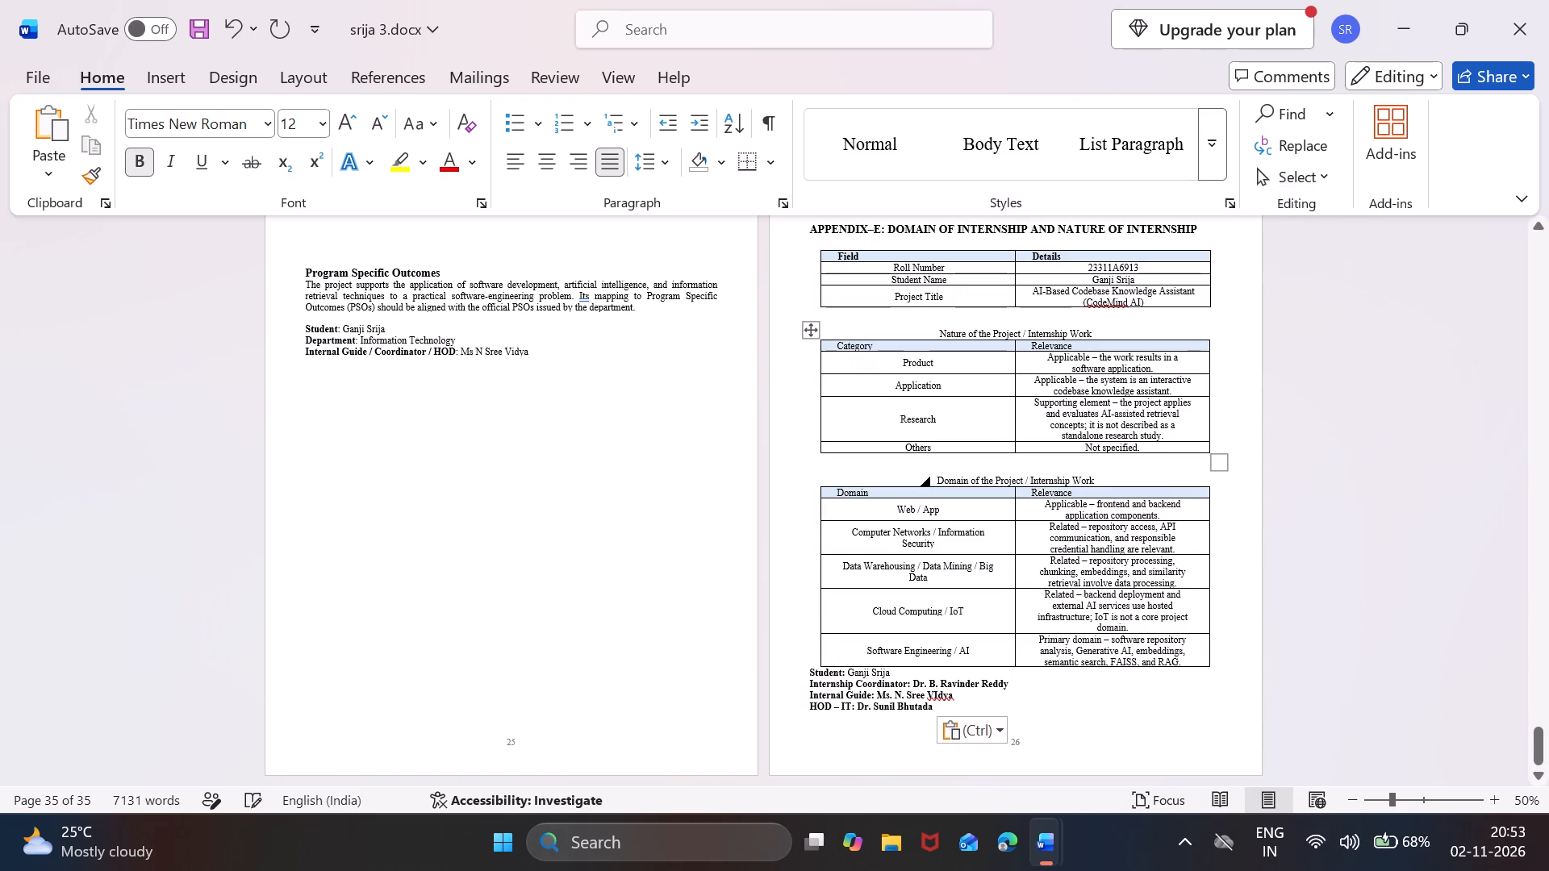
Move the Internal Guide line directly below the Student line at the end of Appendix-E and remove the extra blank line.
drag(963, 694, 806, 694)
key(ctrl+x)
click(900, 676)
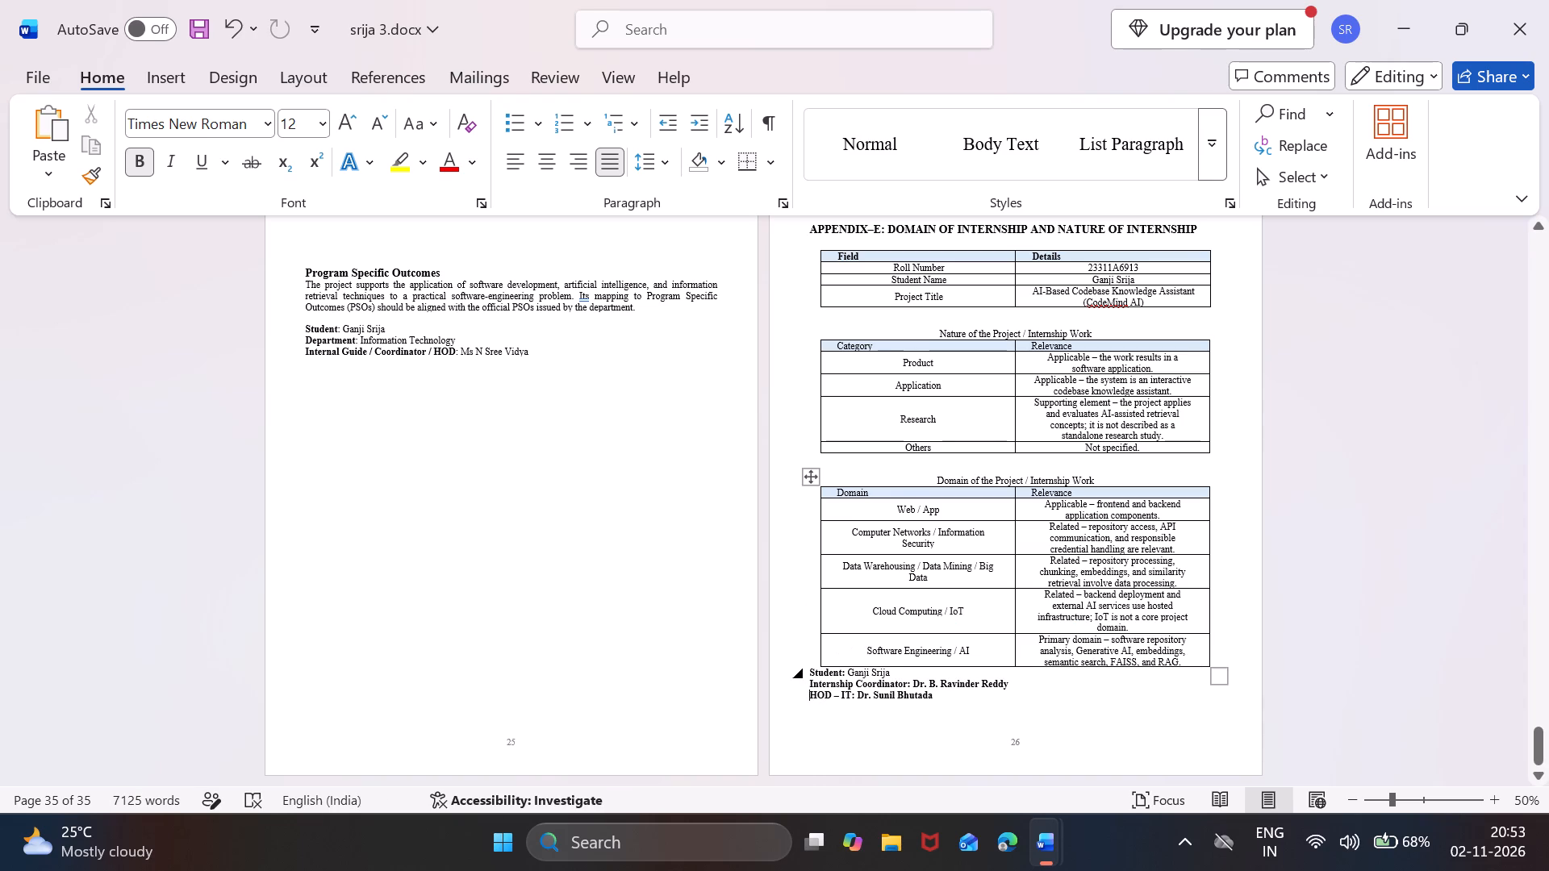
key(Return)
key(ctrl+v)
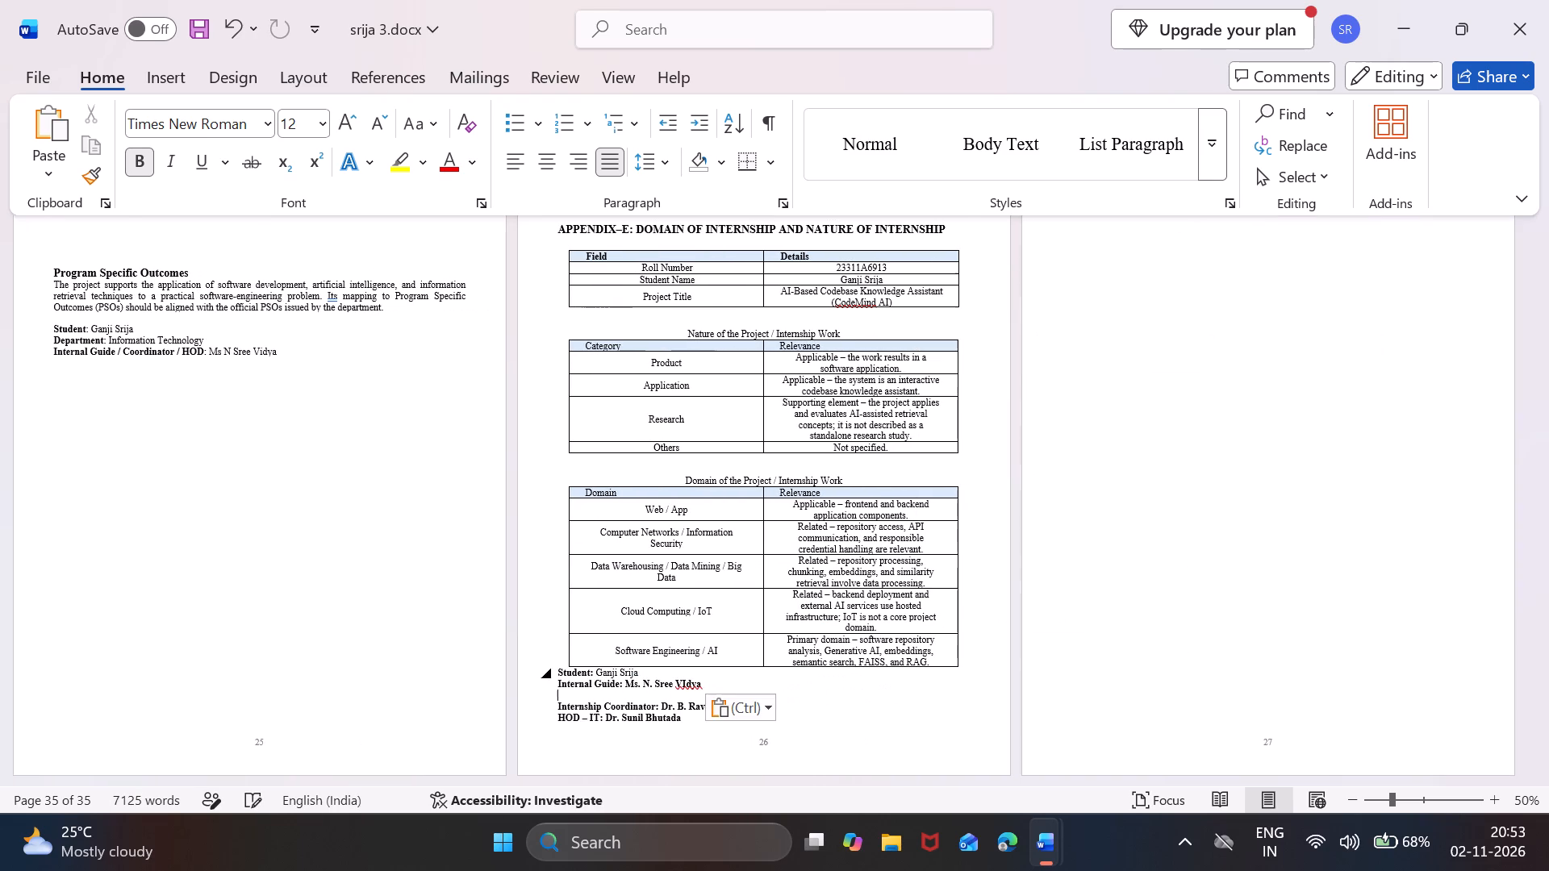
click(857, 672)
key(BackSpace)
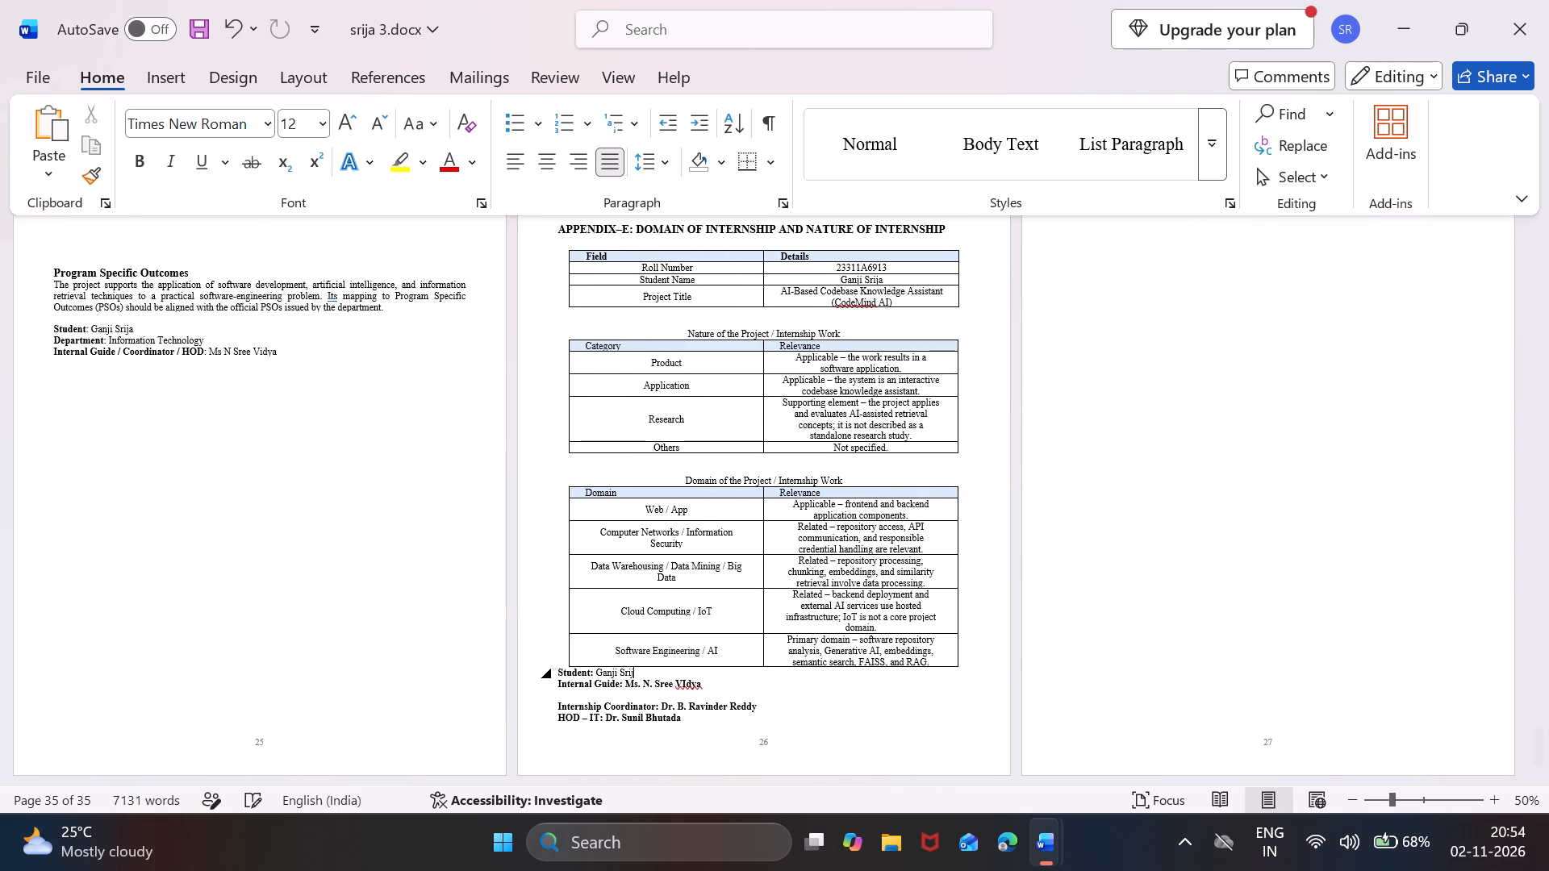
key(a)
key(Down)
key(Down)
key(BackSpace)
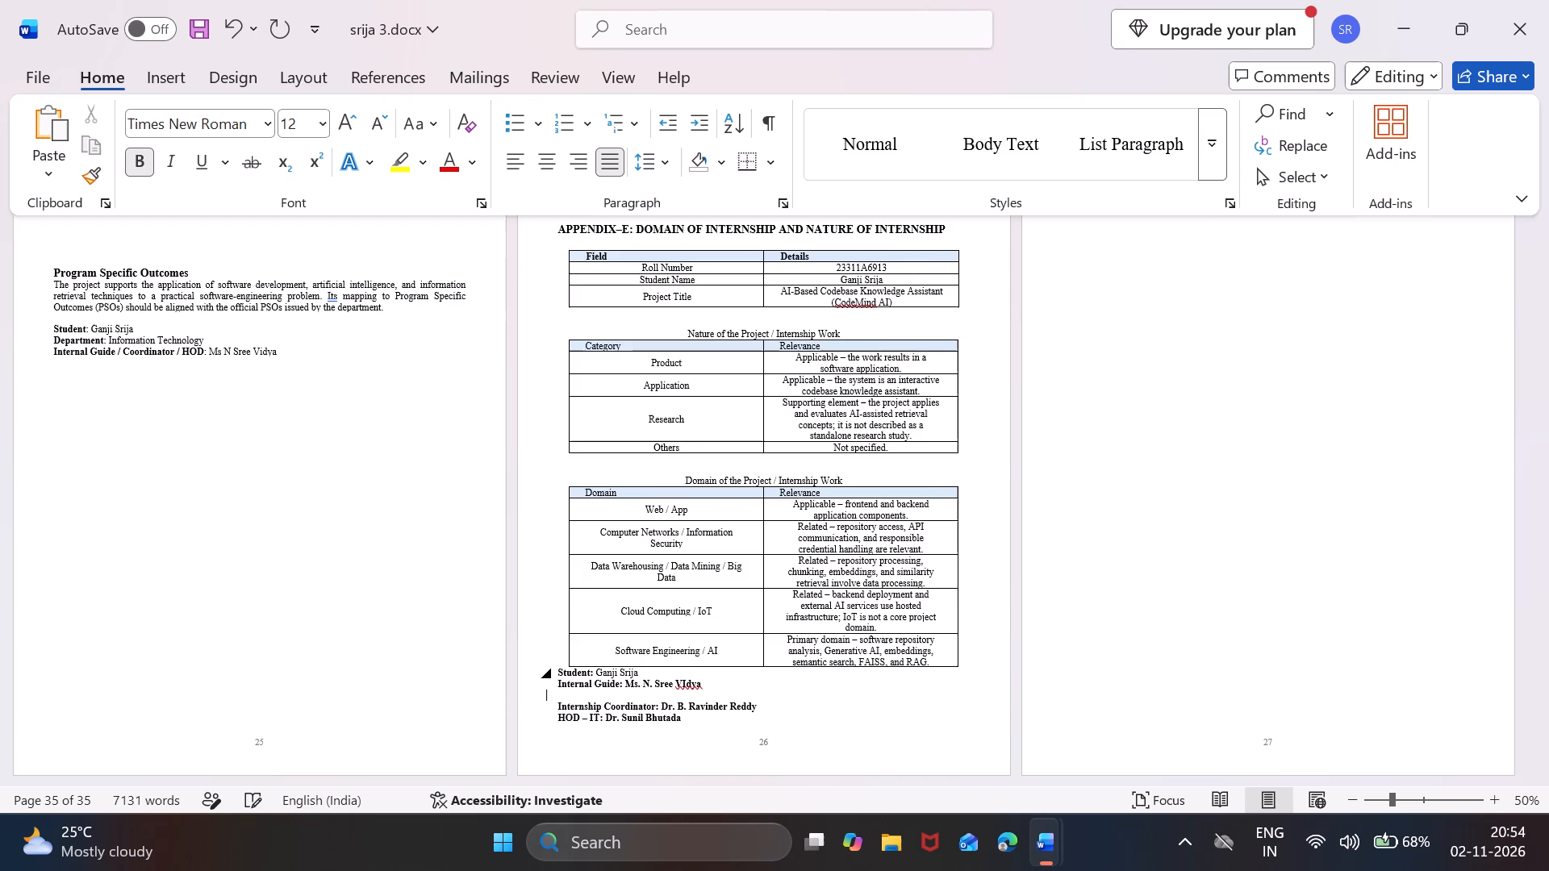
key(BackSpace)
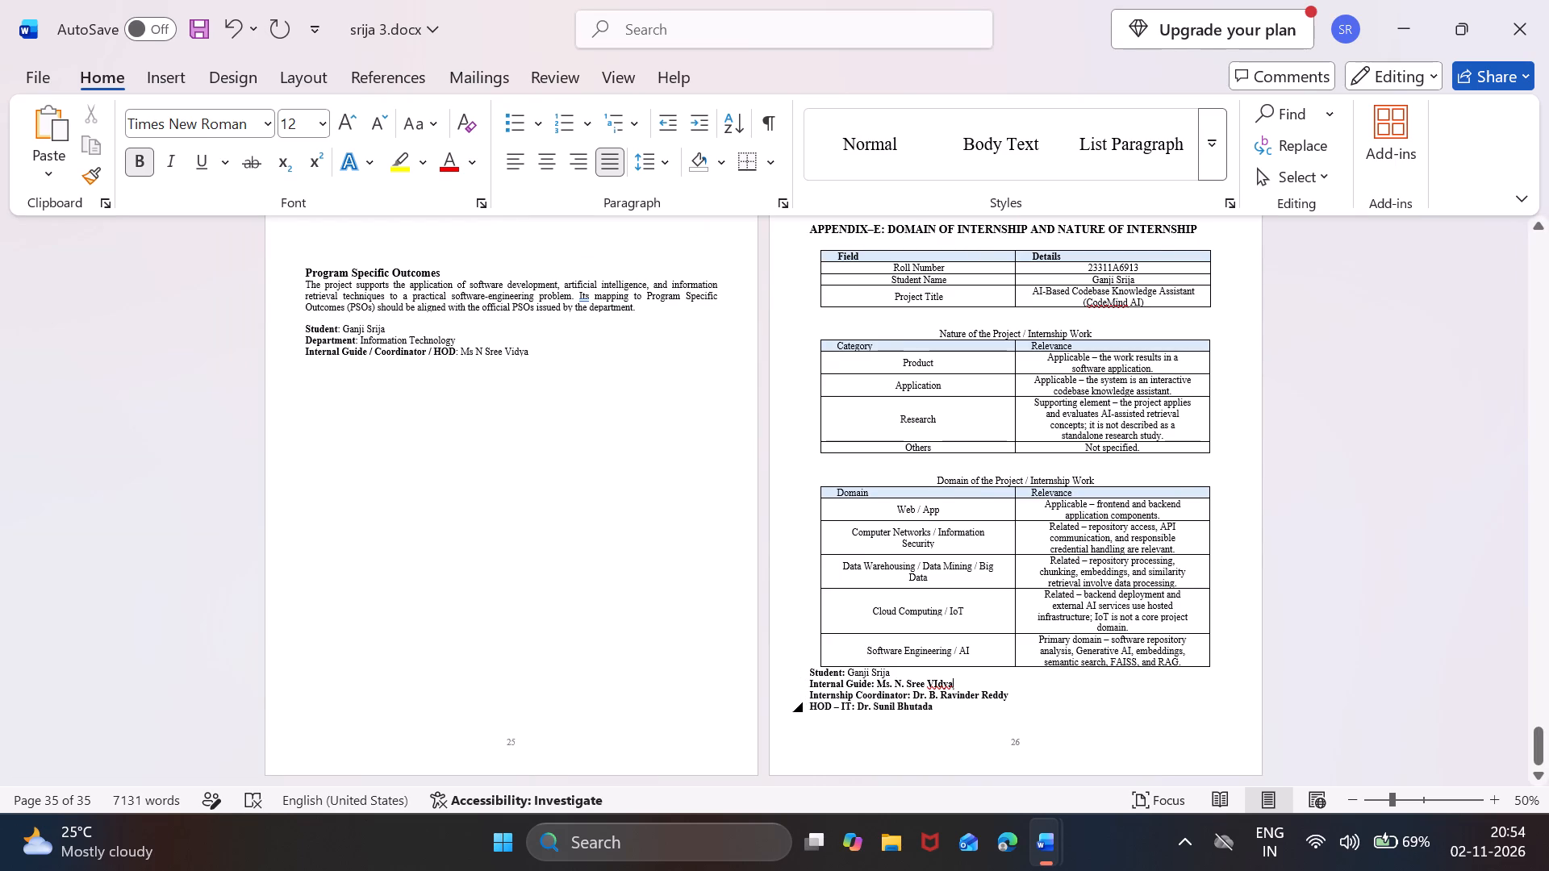
Remove bold from the HOD's, internship coordinator's and internal guide's names at the end of Appendix-E, keeping their labels bold.
drag(946, 706, 854, 708)
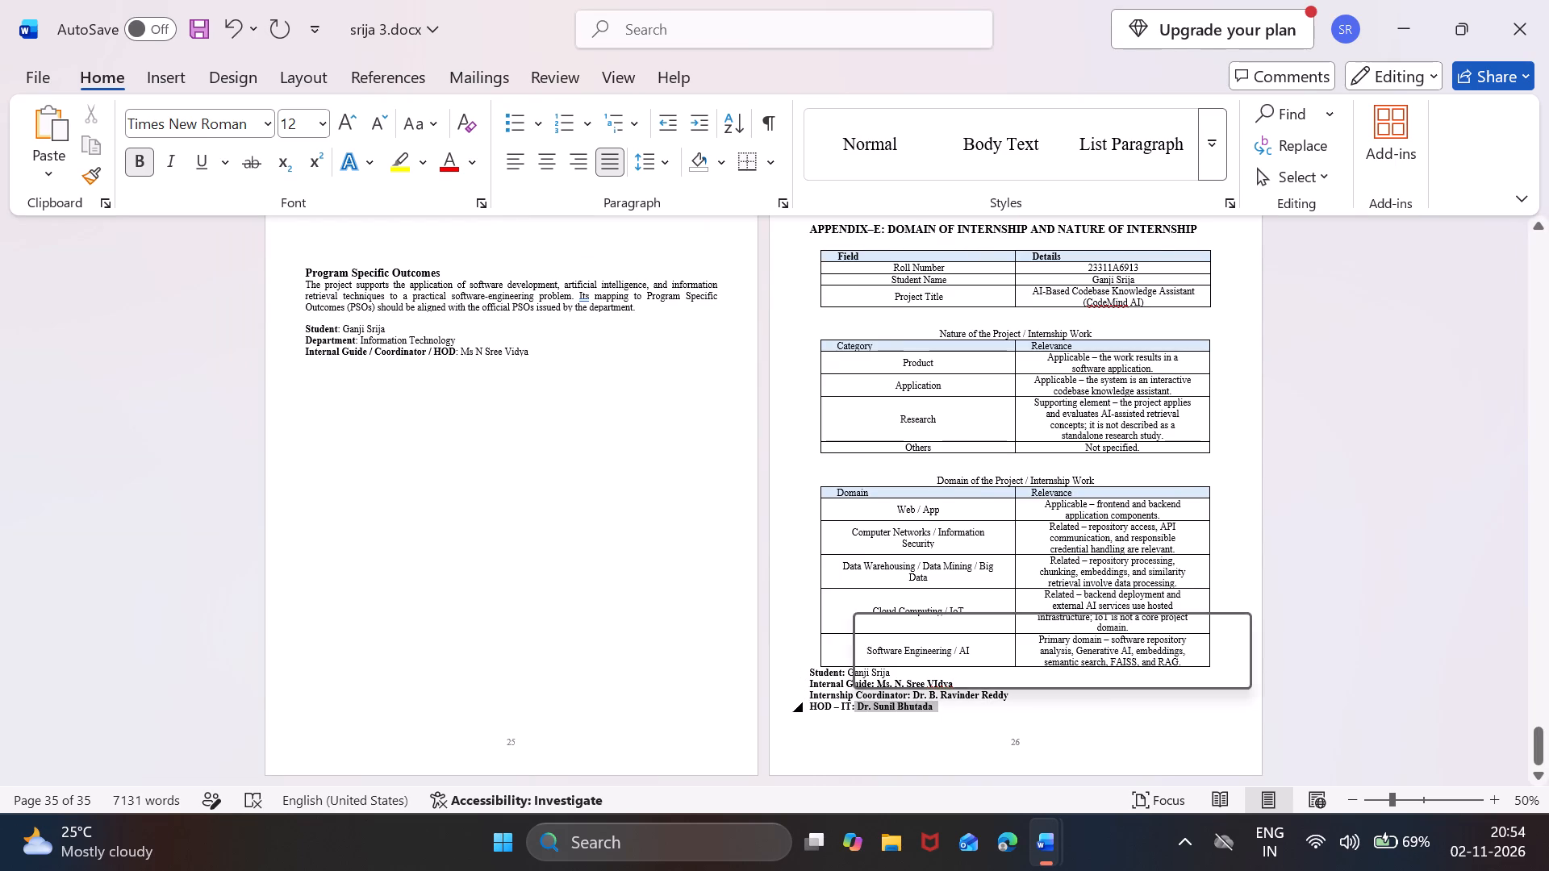
key(ctrl+b)
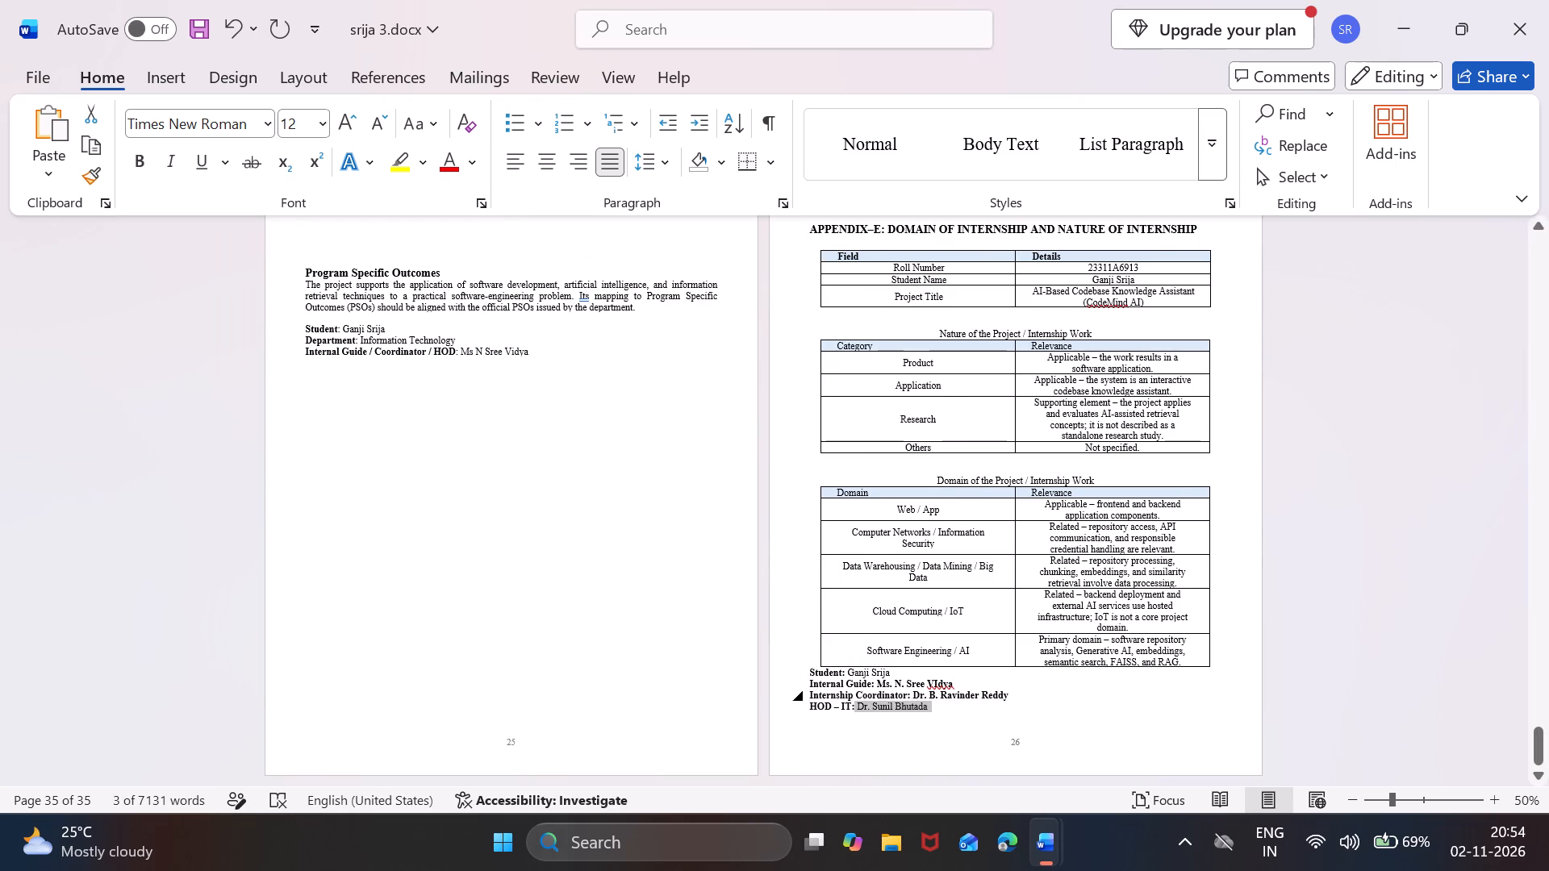
drag(1015, 692, 915, 698)
key(ctrl+b)
drag(964, 677, 942, 677)
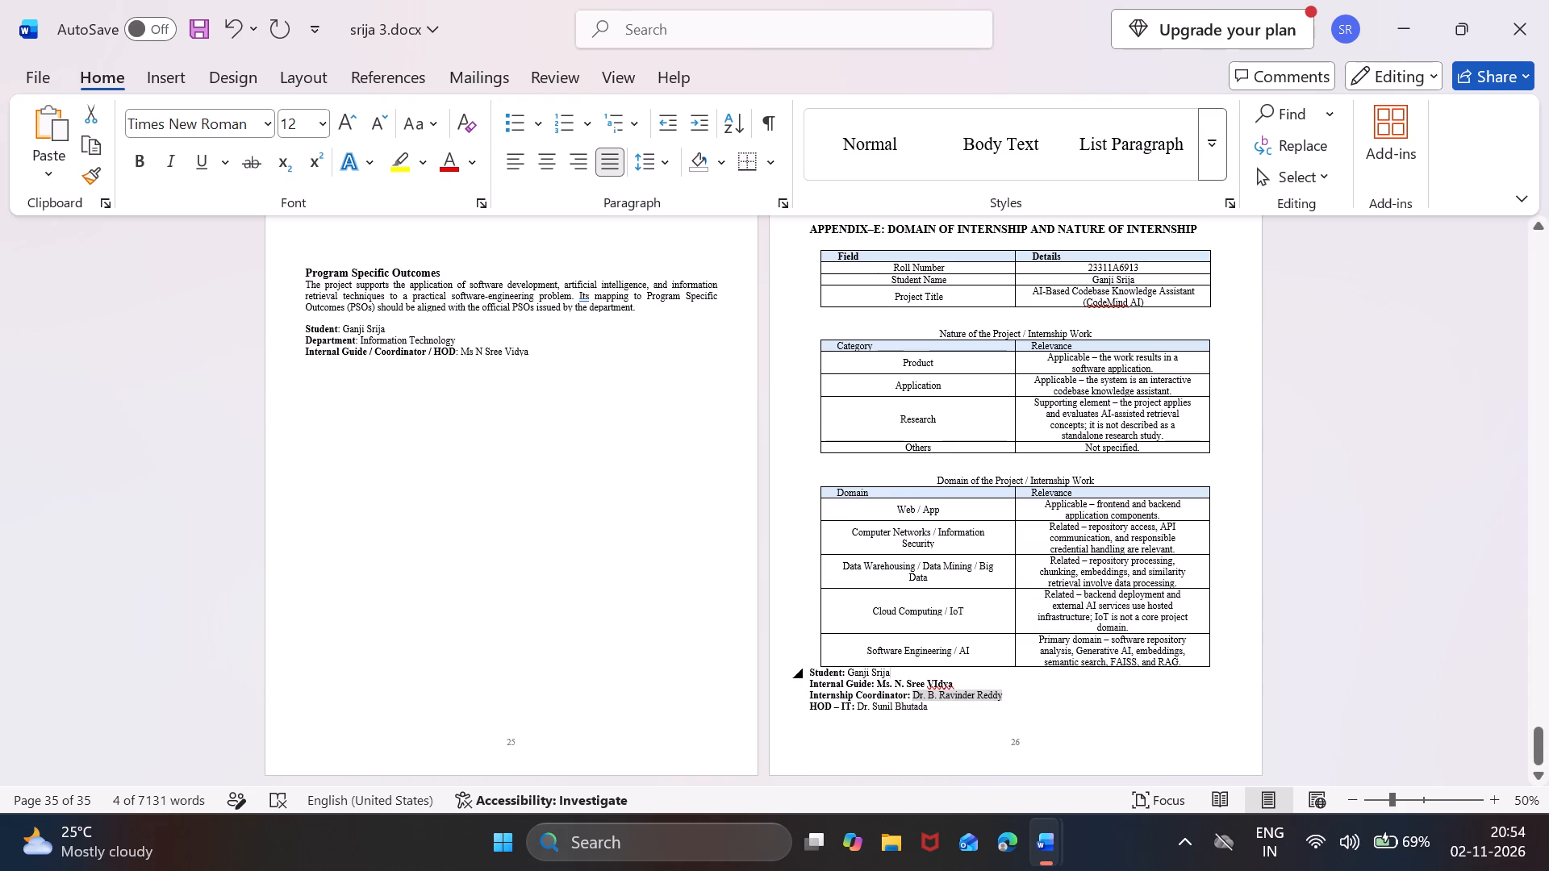
drag(942, 677, 891, 683)
click(968, 681)
drag(968, 681, 879, 687)
key(ctrl+b)
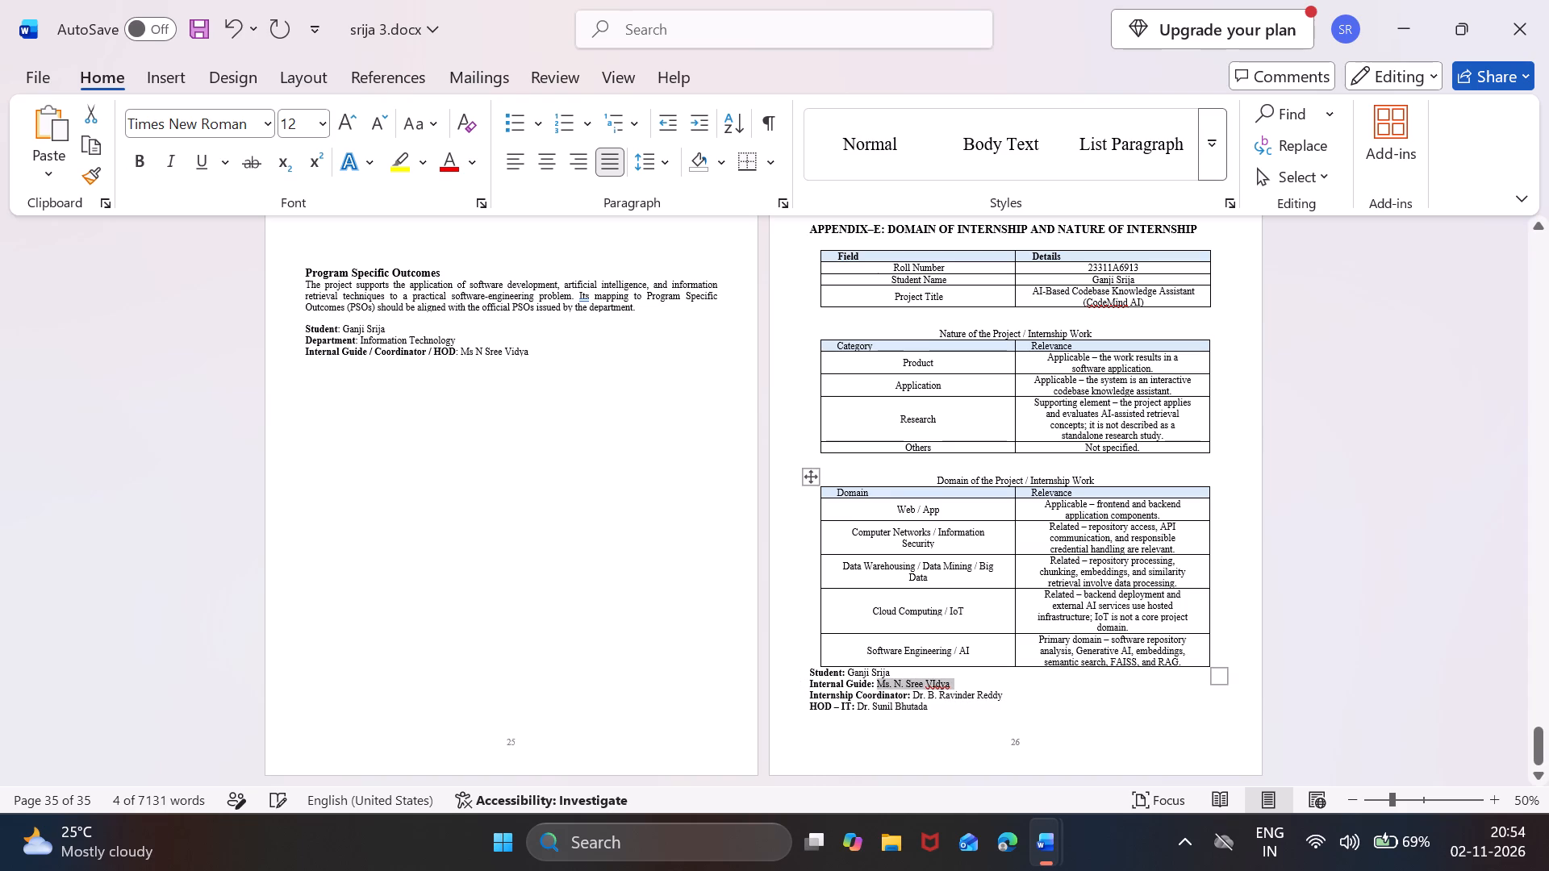
Narrow the UML and system models table in Appendix-B and shift it slightly to the right within the page.
scroll(1057, 615, up, 2)
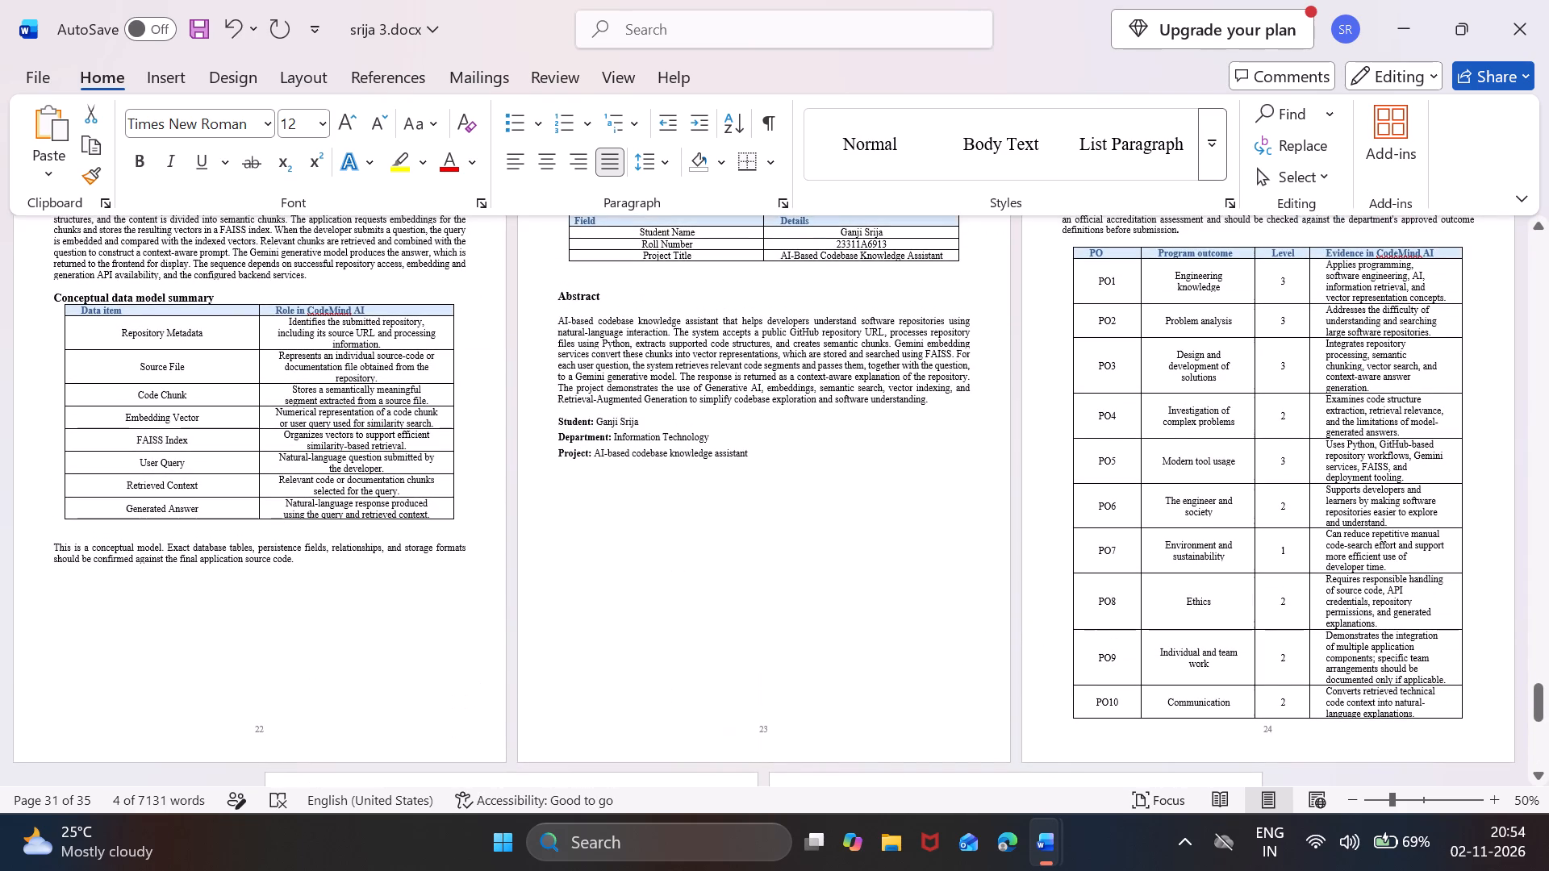
scroll(1057, 615, up, 3)
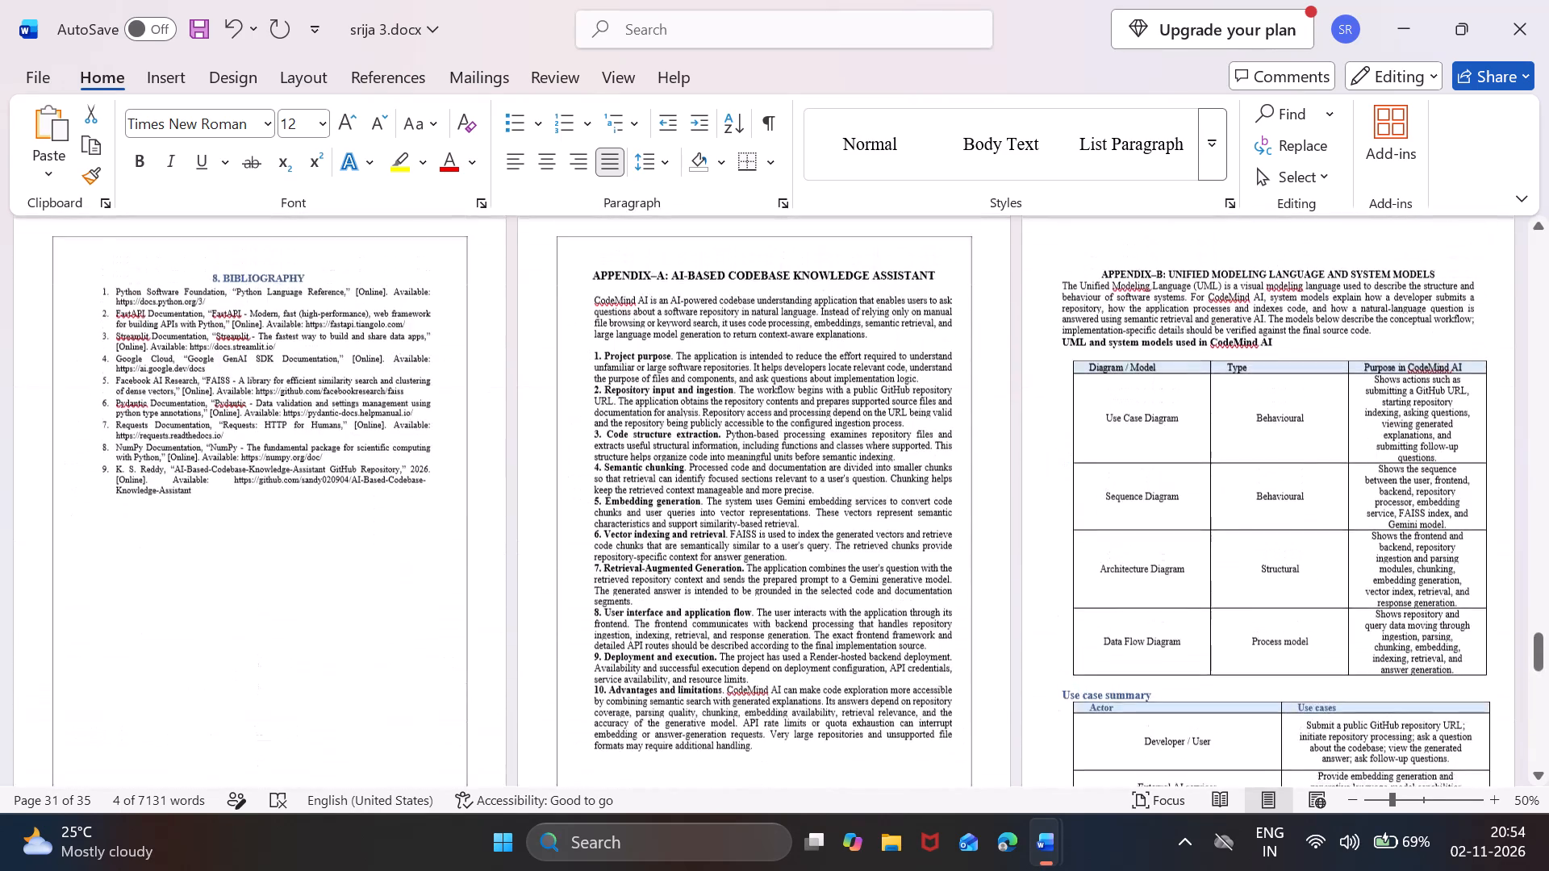
scroll(1057, 615, up, 1)
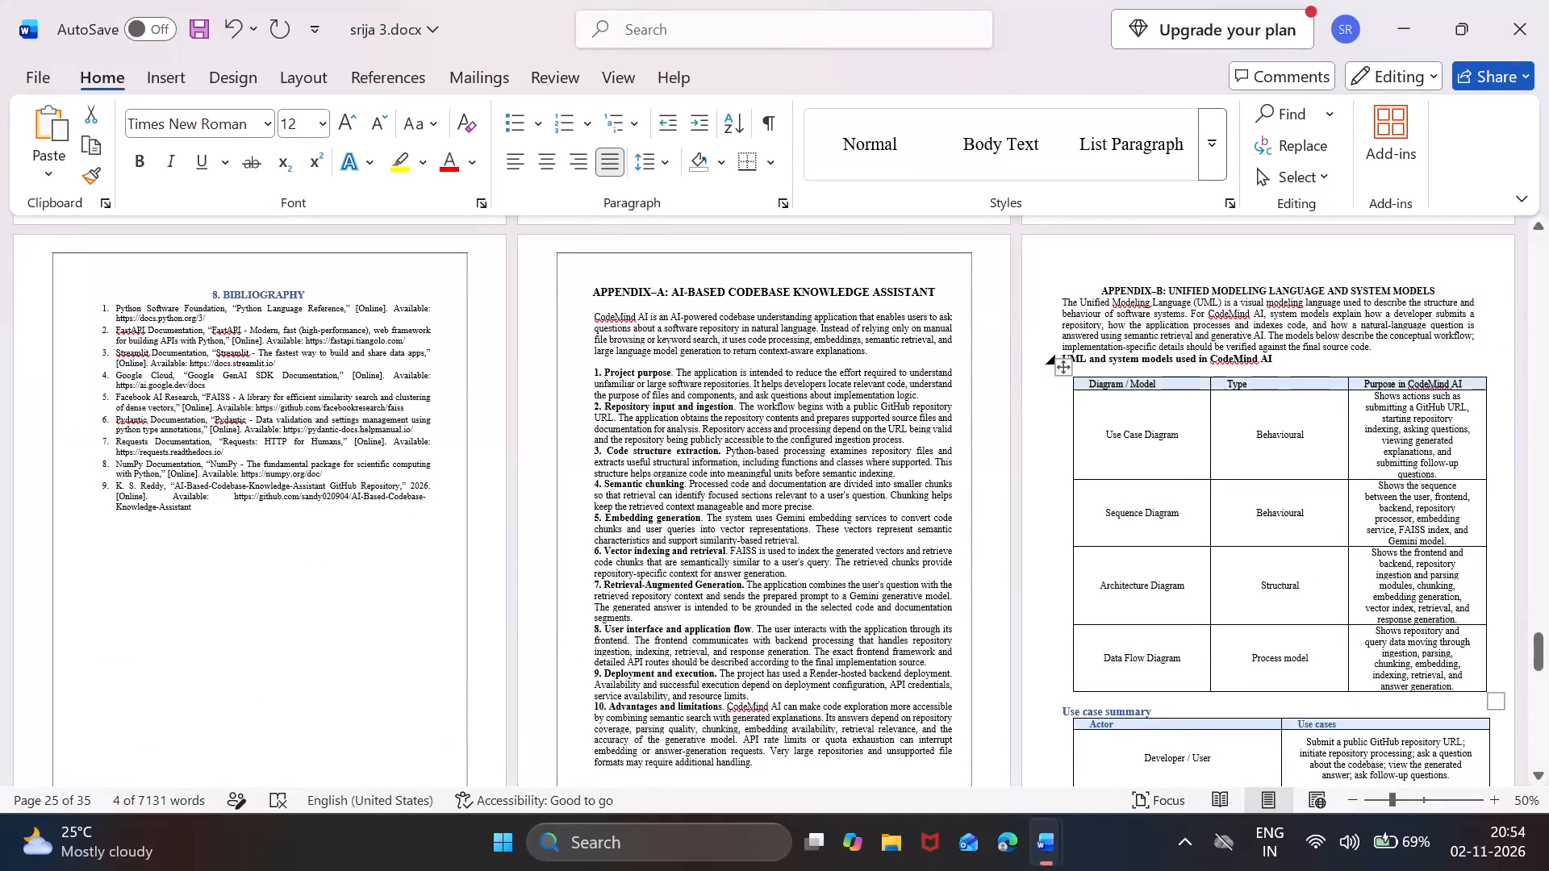
scroll(1299, 353, down, 1)
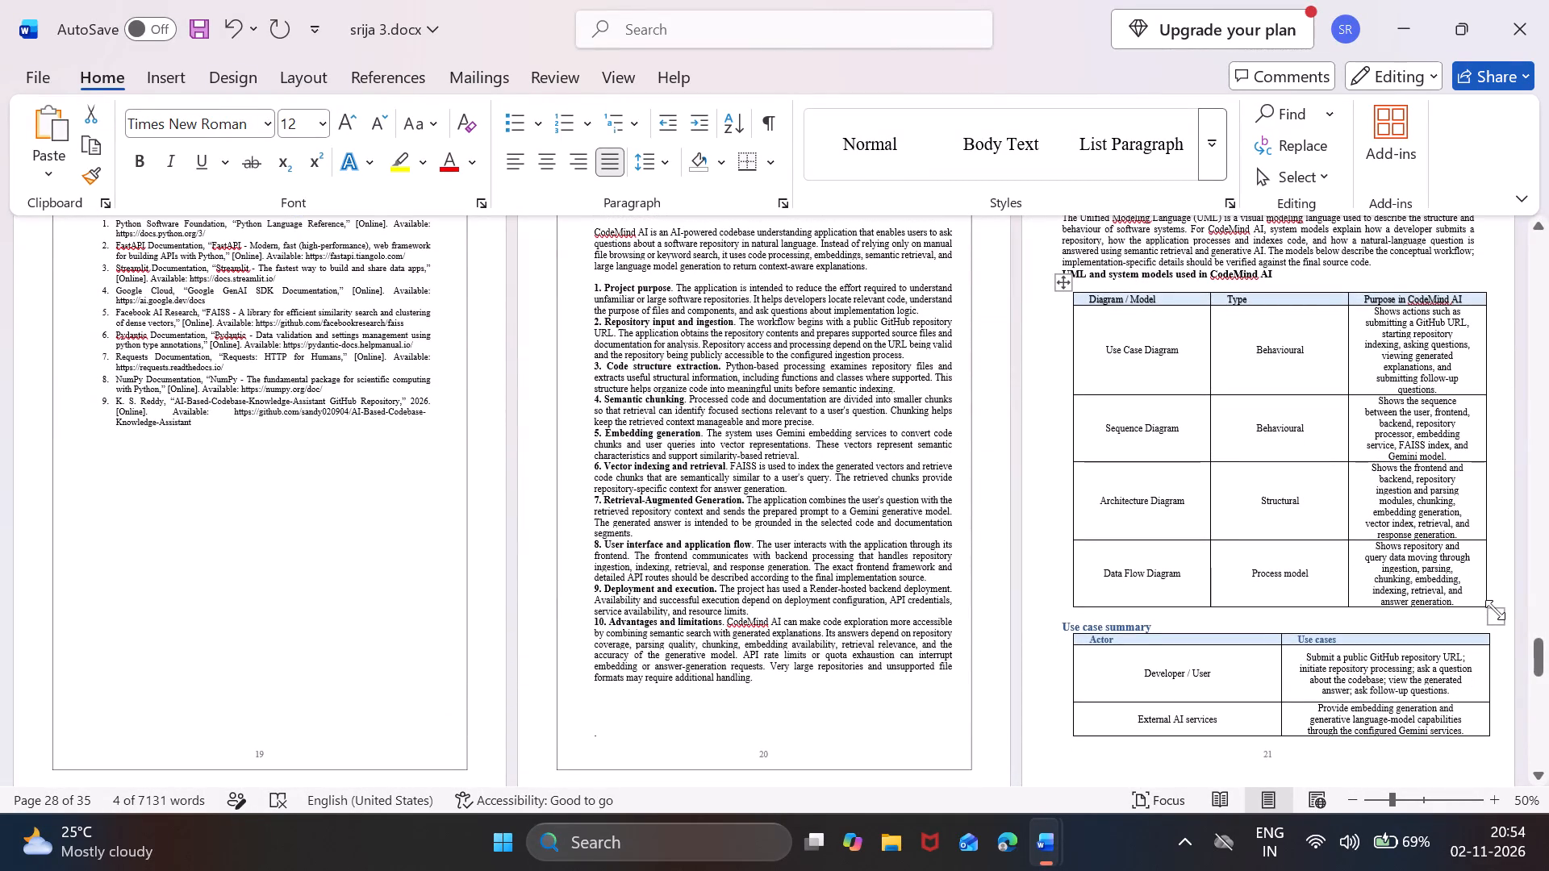
drag(1495, 610, 1430, 590)
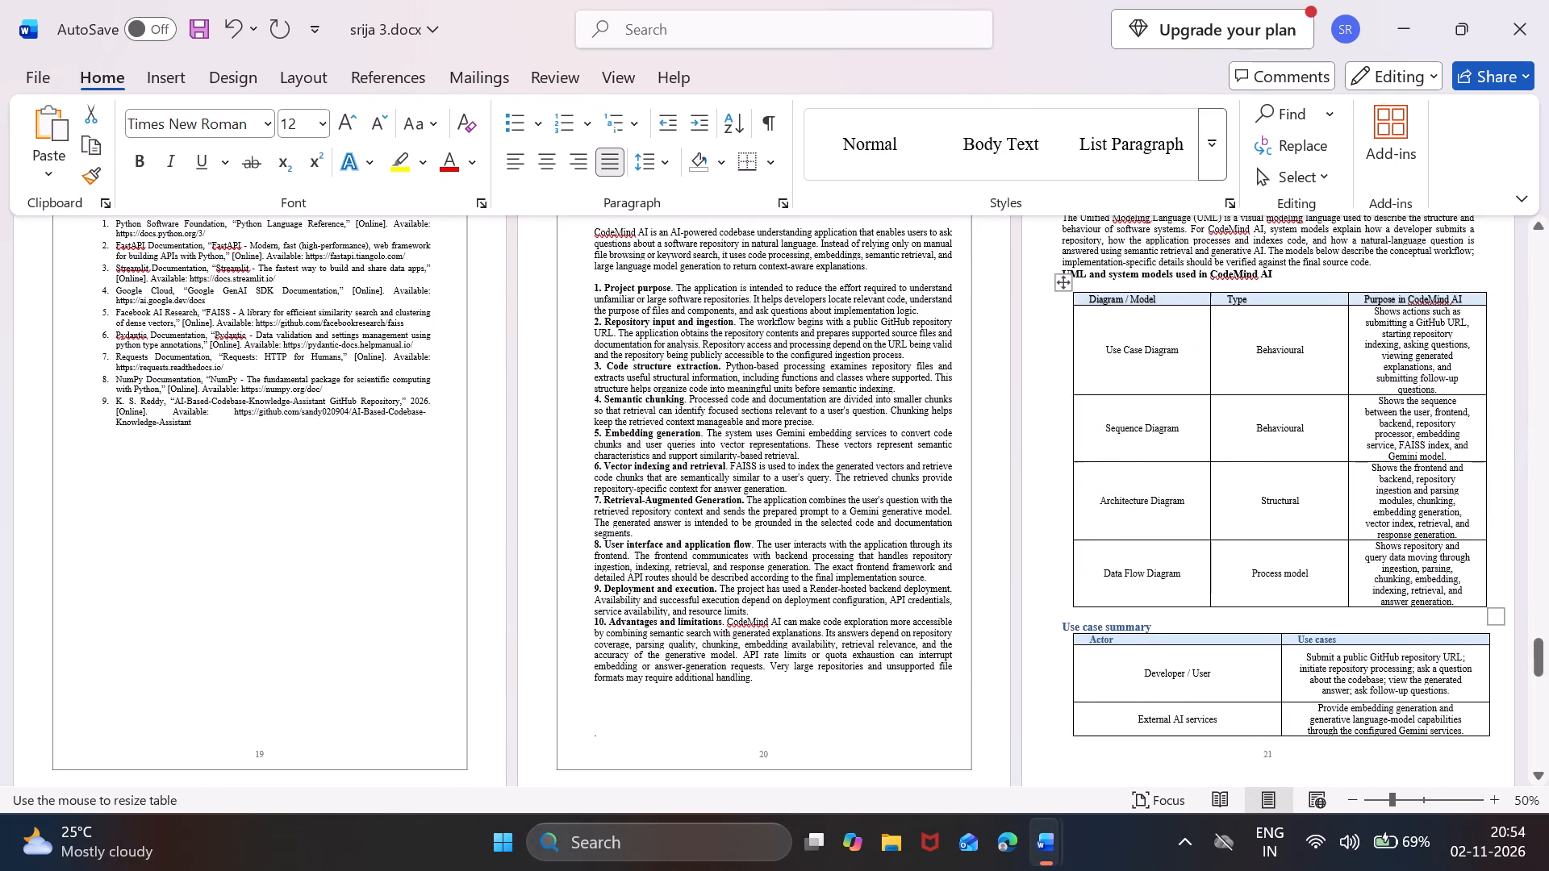
drag(1442, 671, 1442, 636)
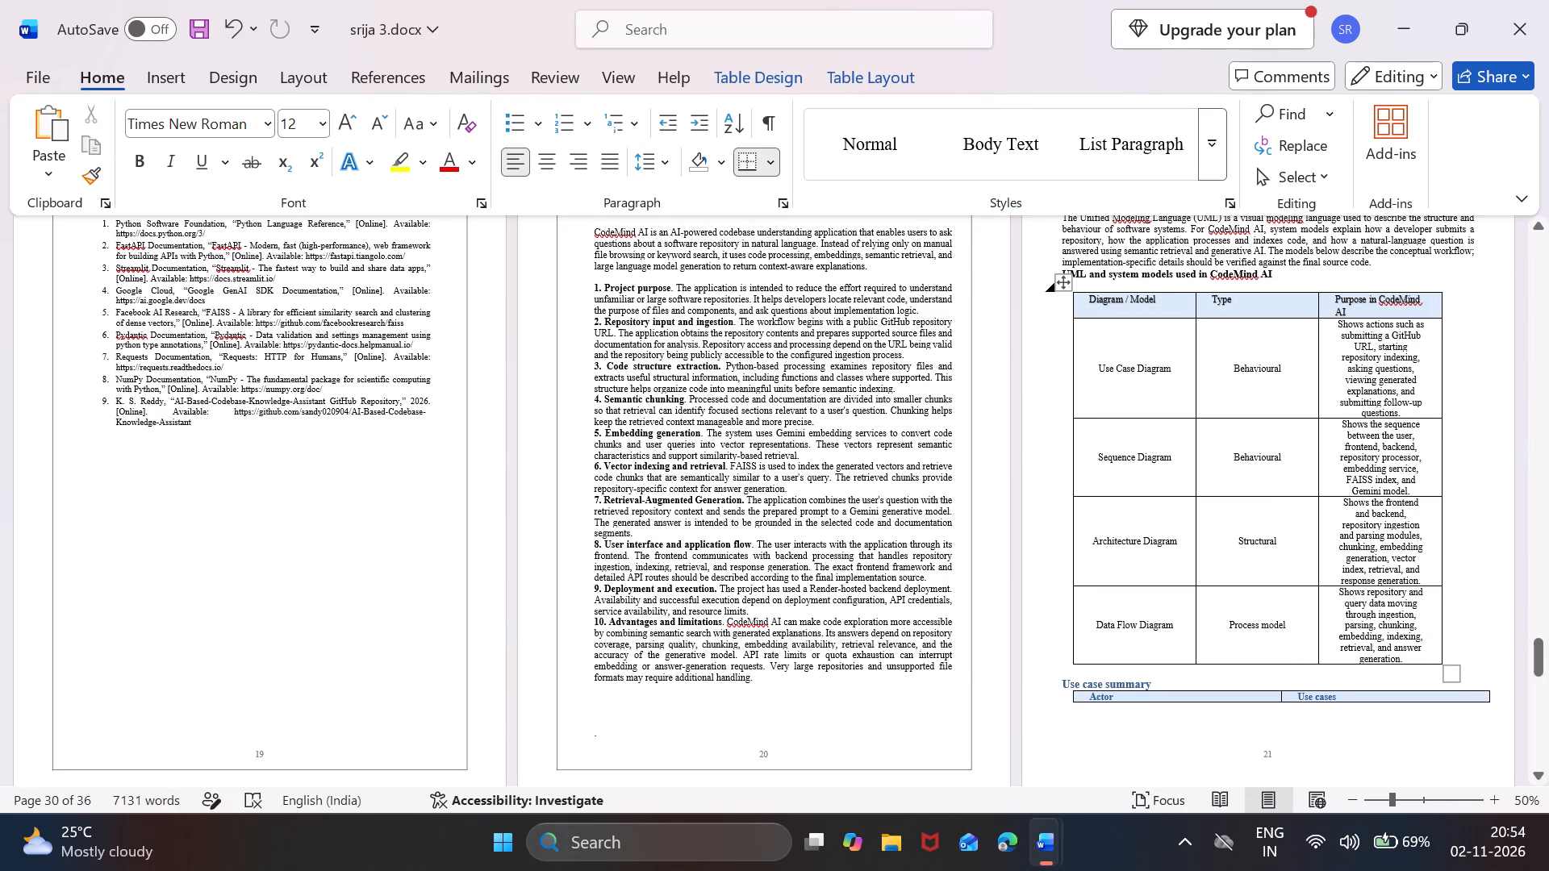
drag(1058, 283, 1080, 283)
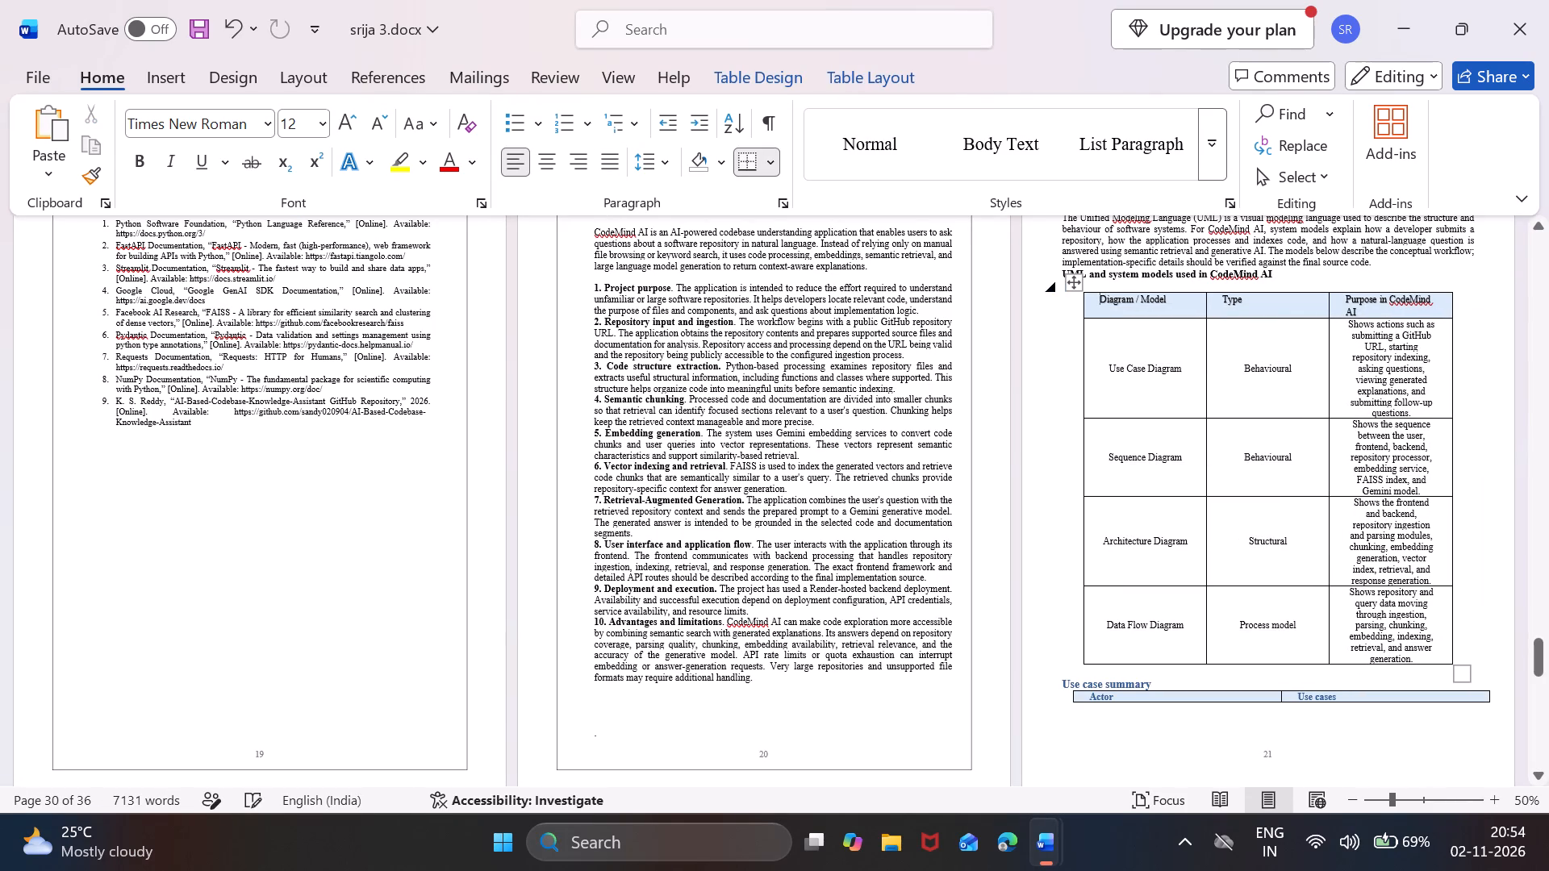
Set the indents of Appendix-B's introductory paragraph and the UML and system models subheading to 1.6 cm left and 1.5 cm right.
scroll(1080, 283, up, 1)
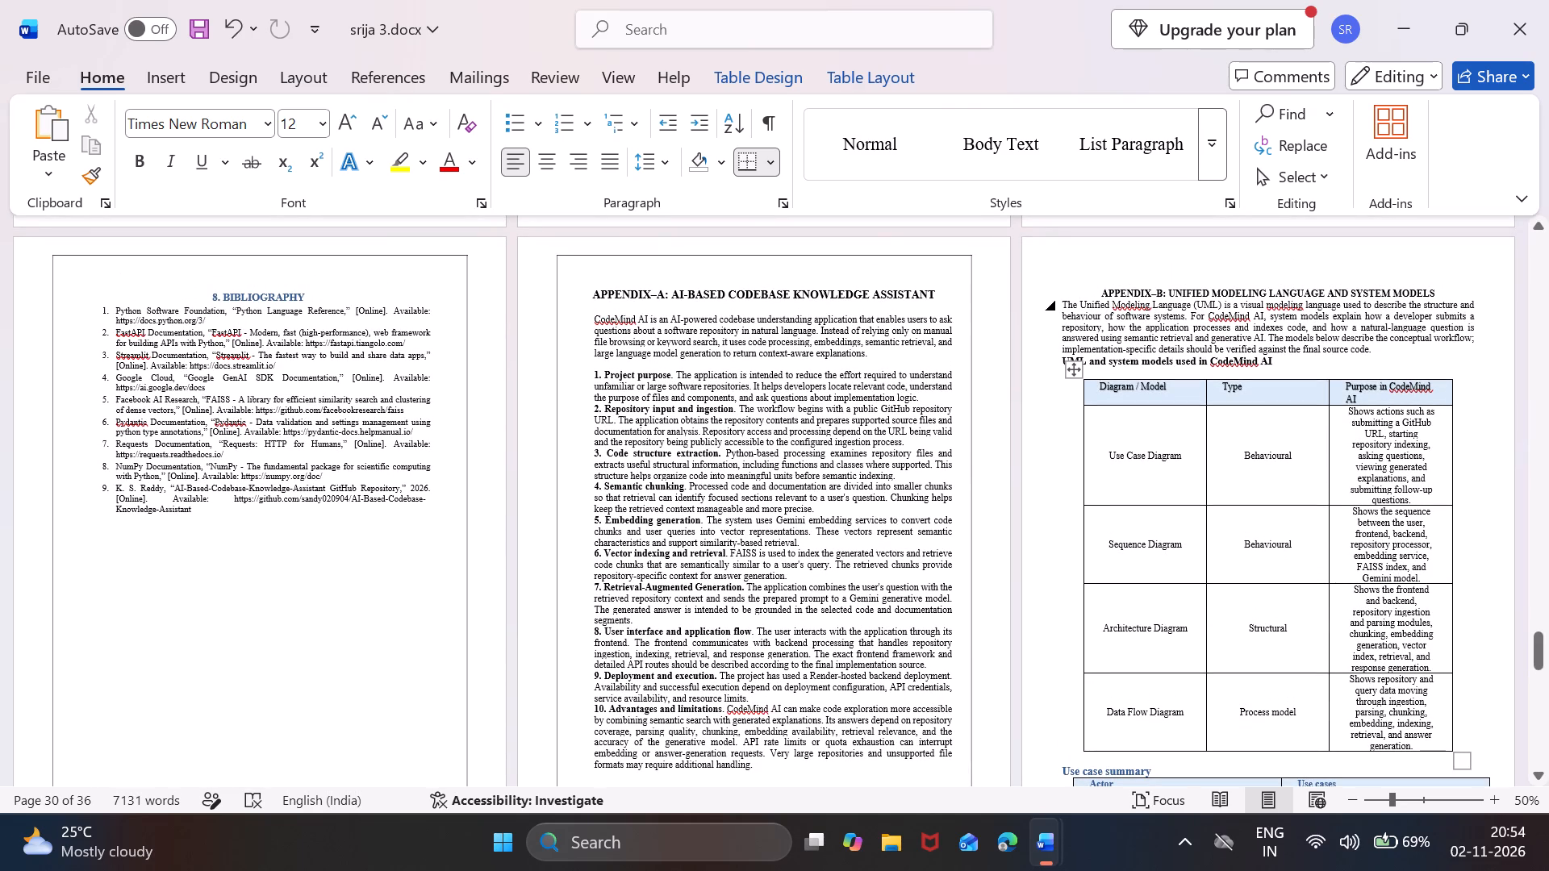
drag(1064, 300, 1282, 368)
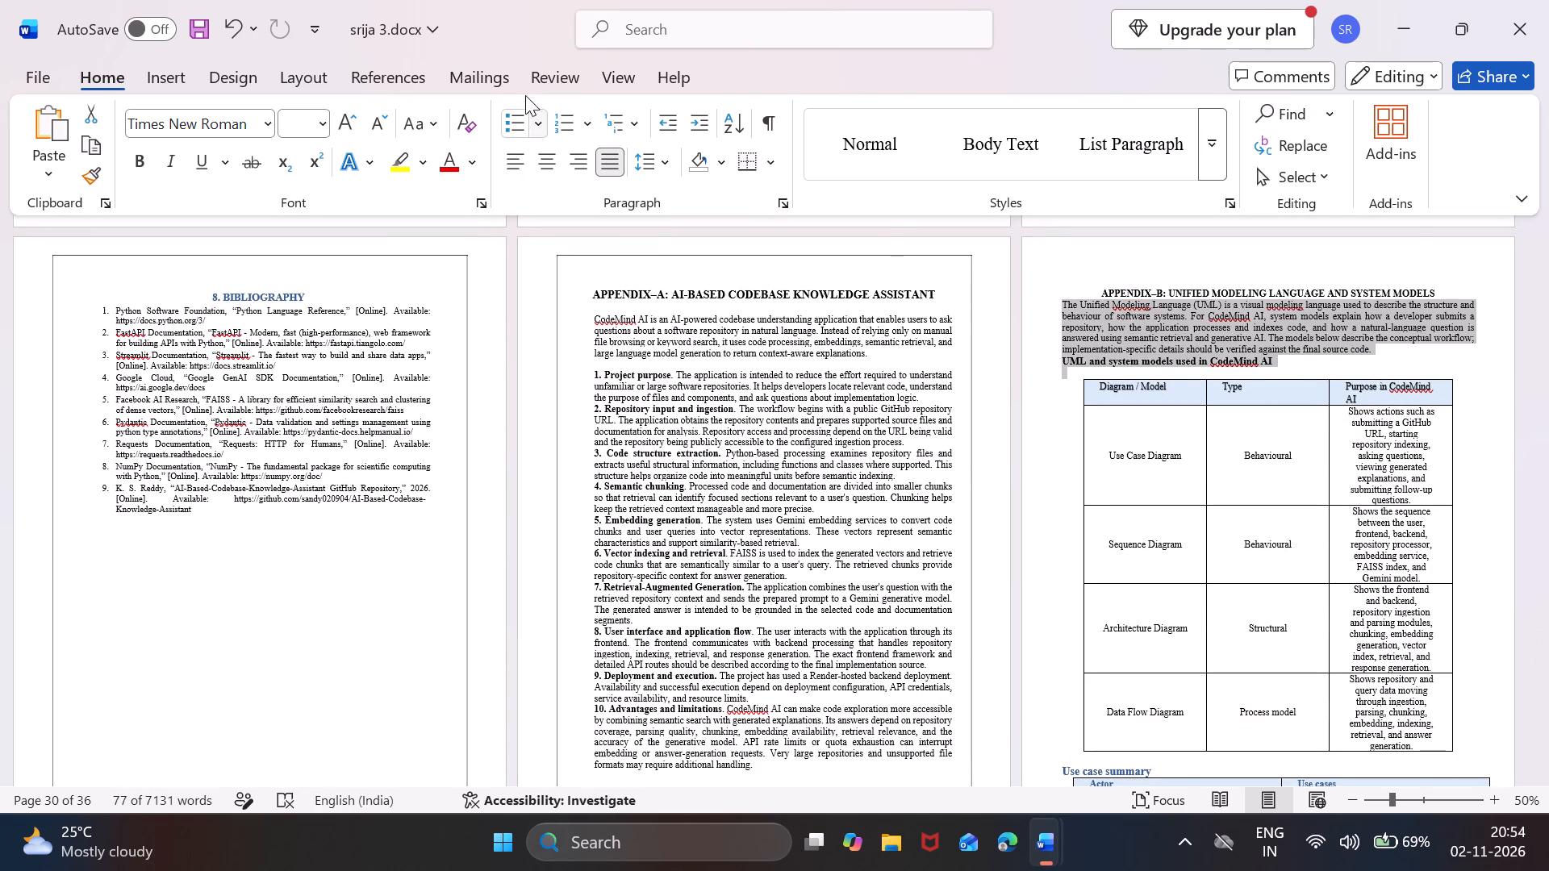
click(320, 68)
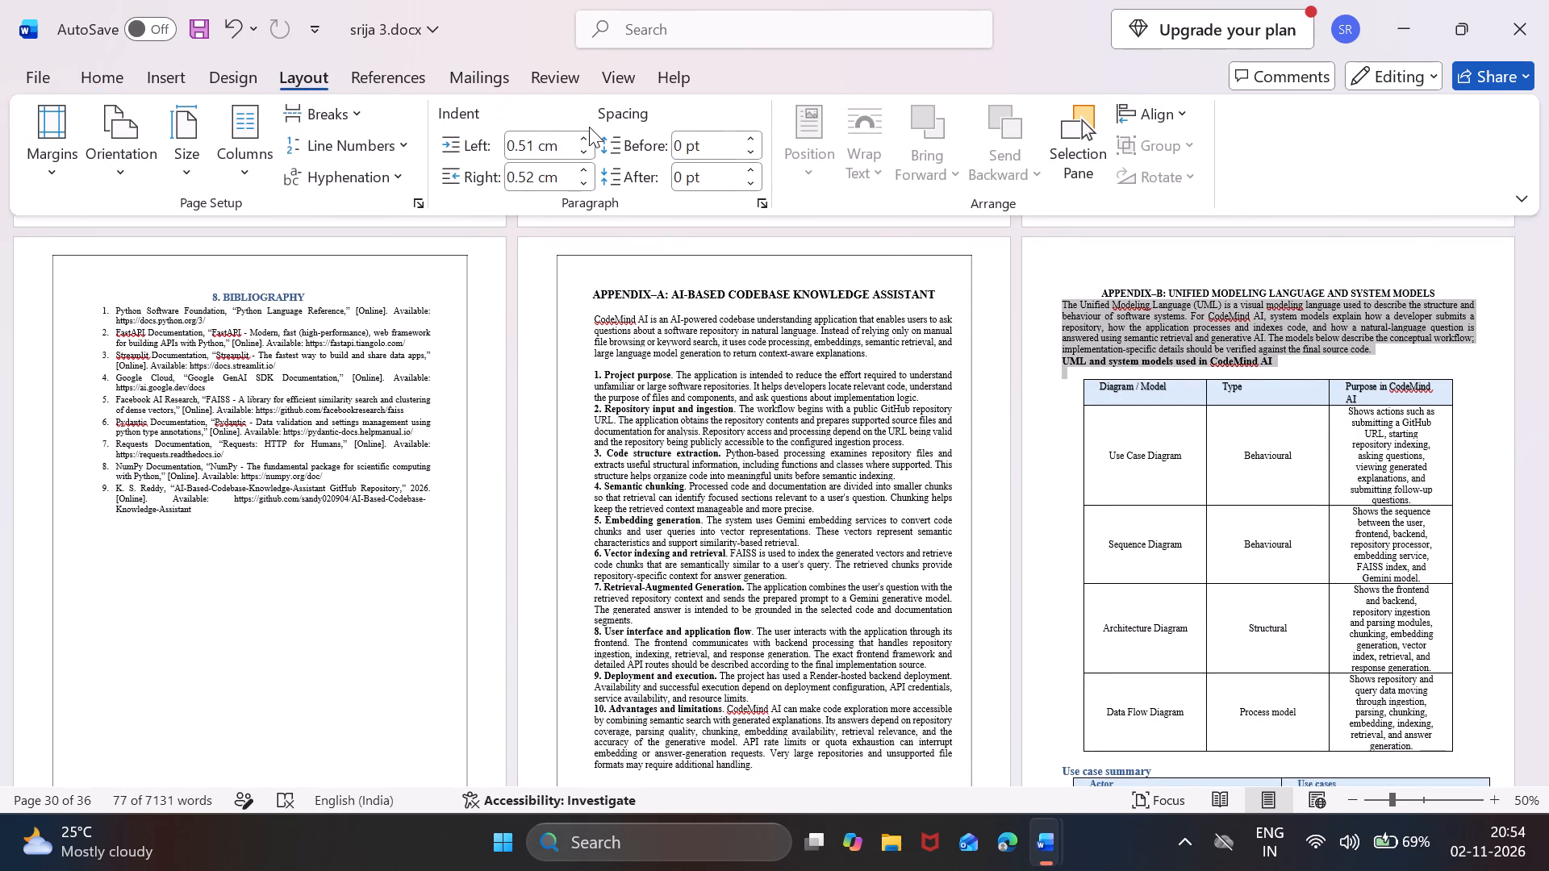
triple_click(584, 135)
triple_click(584, 135)
triple_click(584, 135)
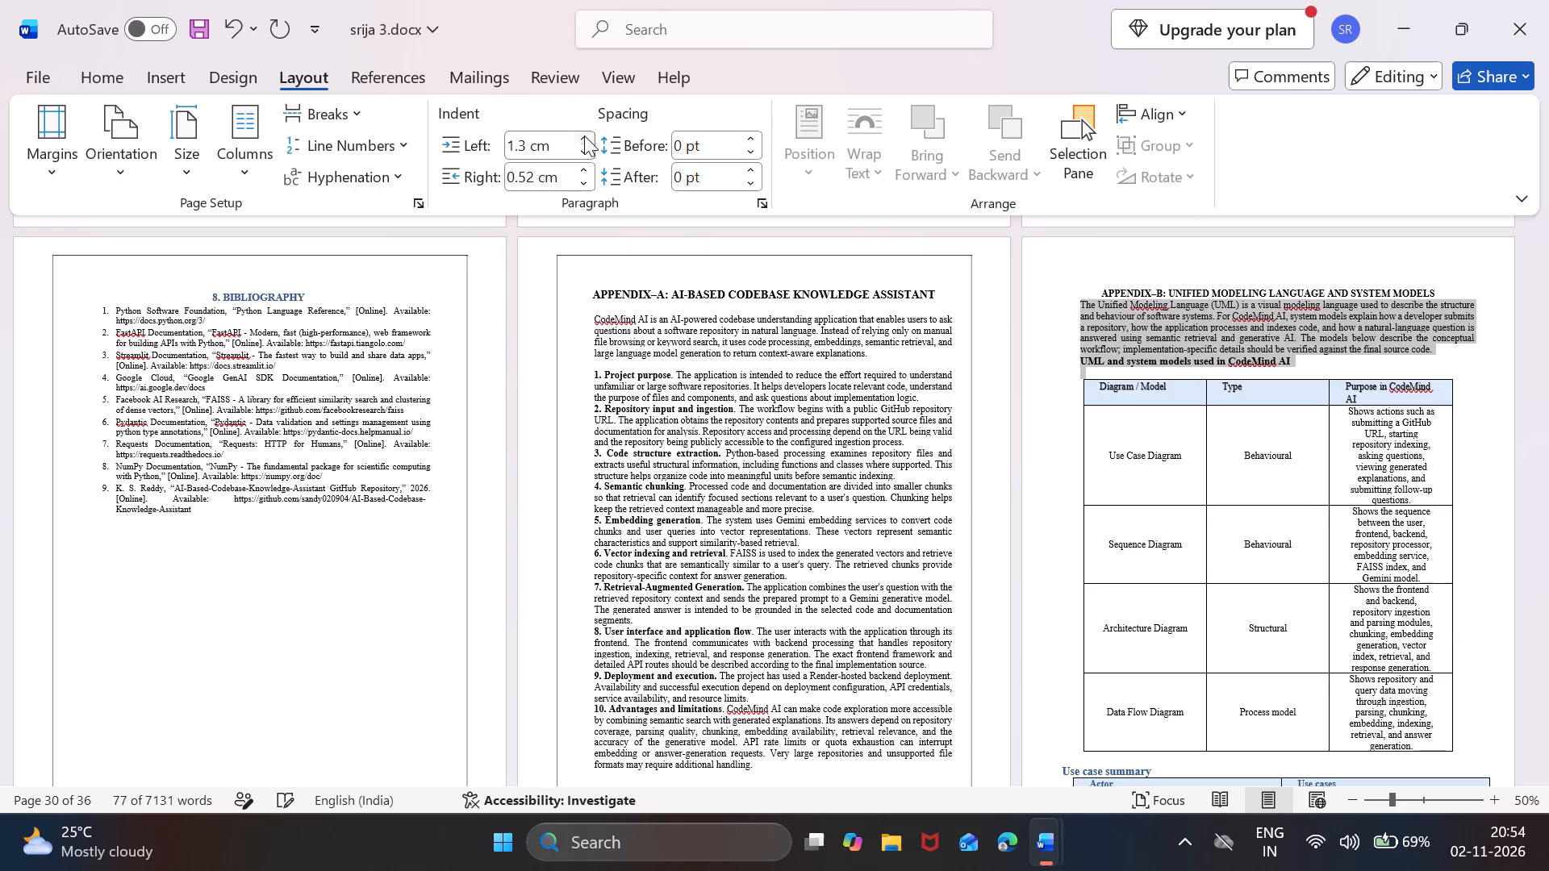
double_click(584, 135)
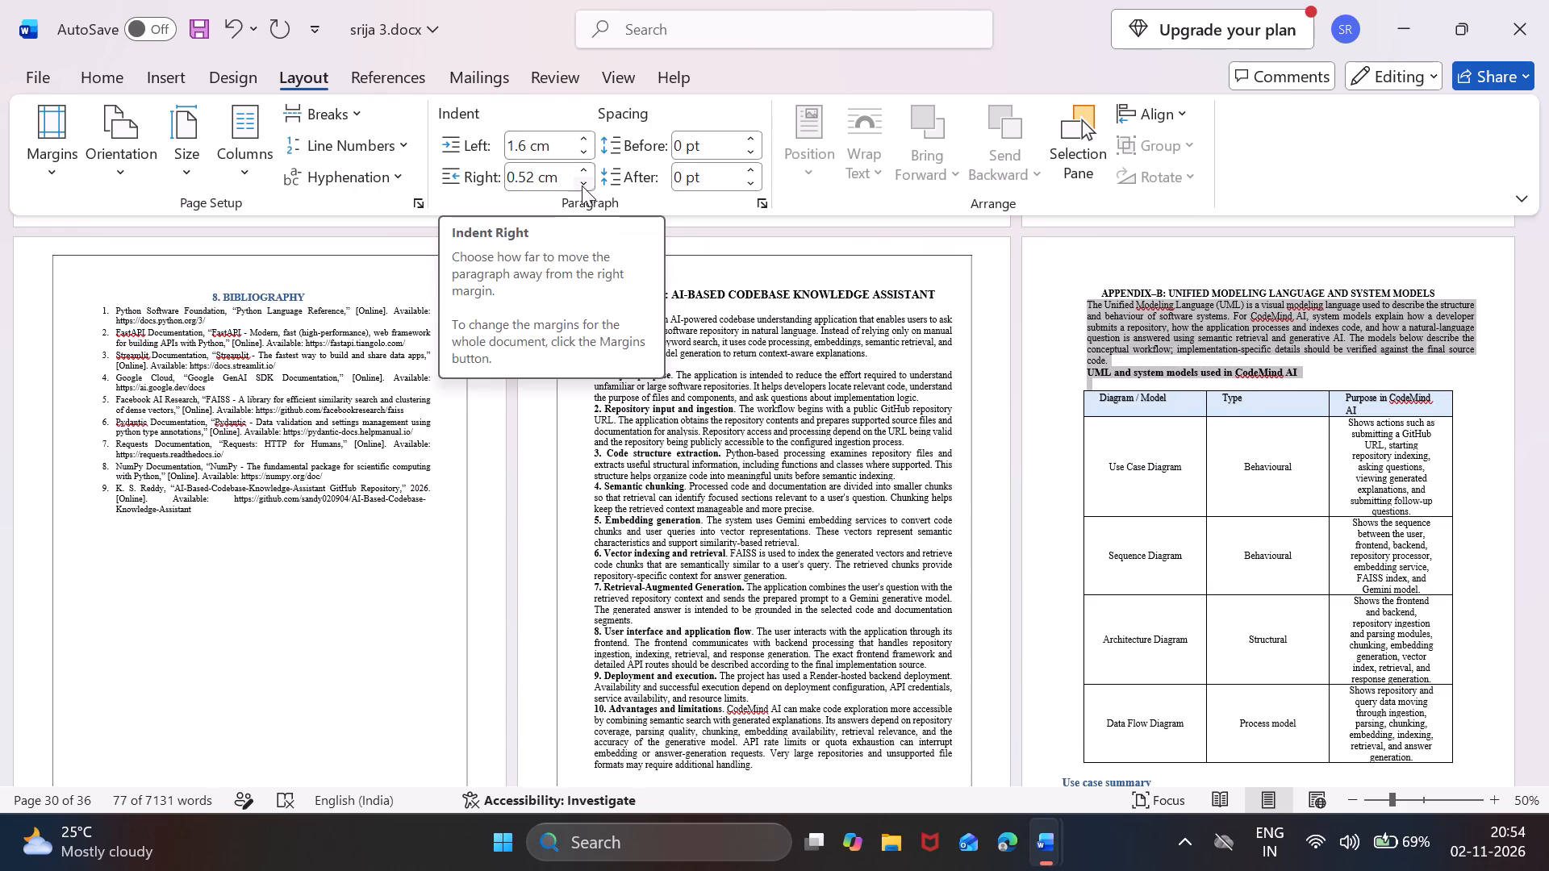
triple_click(582, 165)
triple_click(582, 165)
double_click(582, 165)
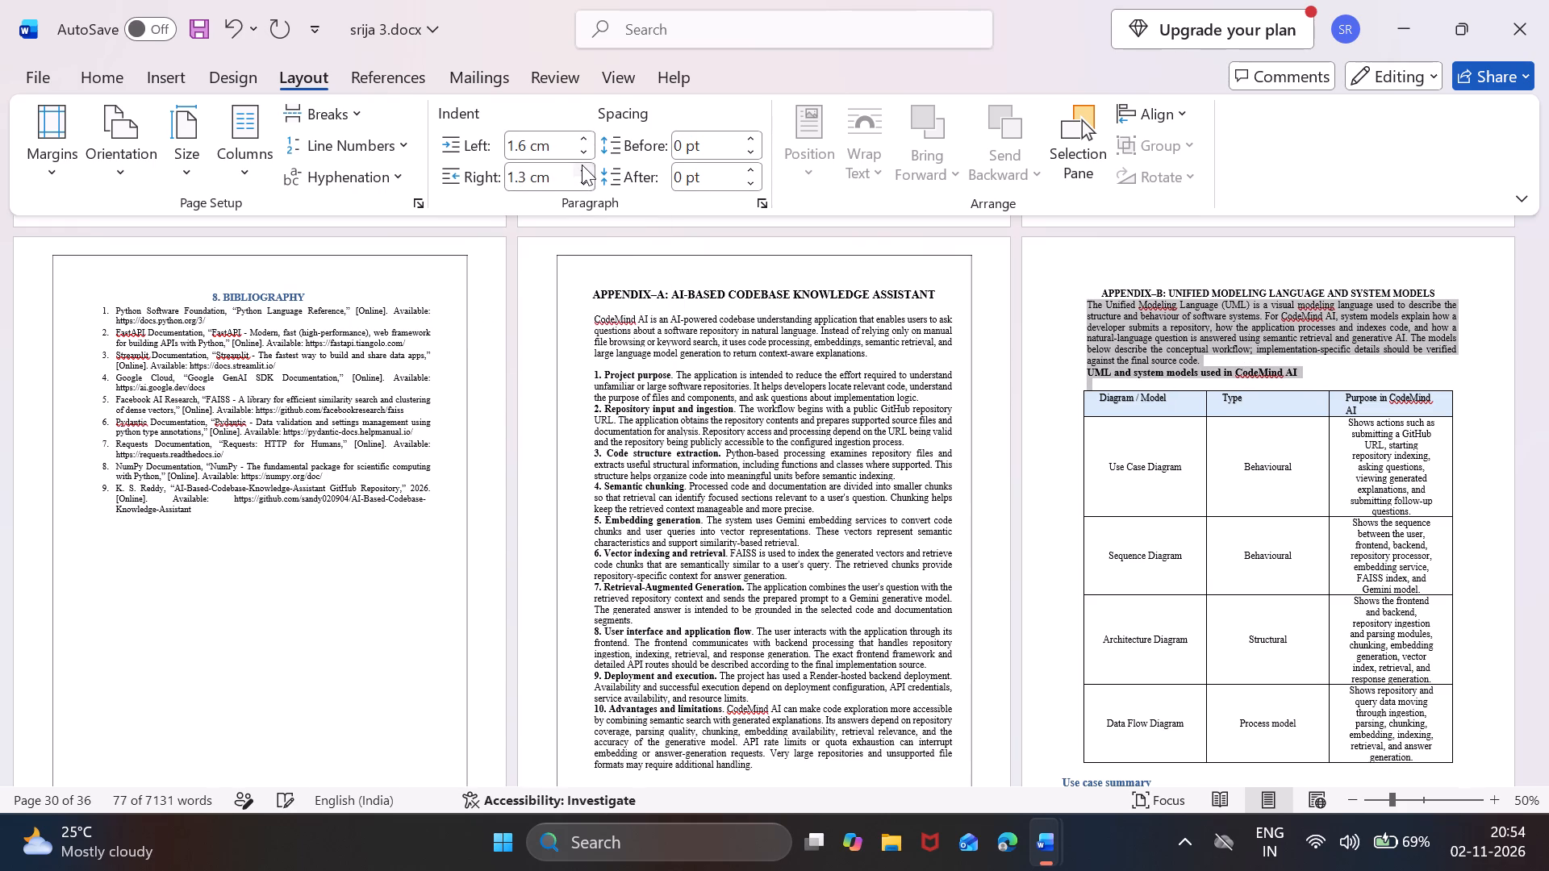
click(582, 165)
click(582, 165)
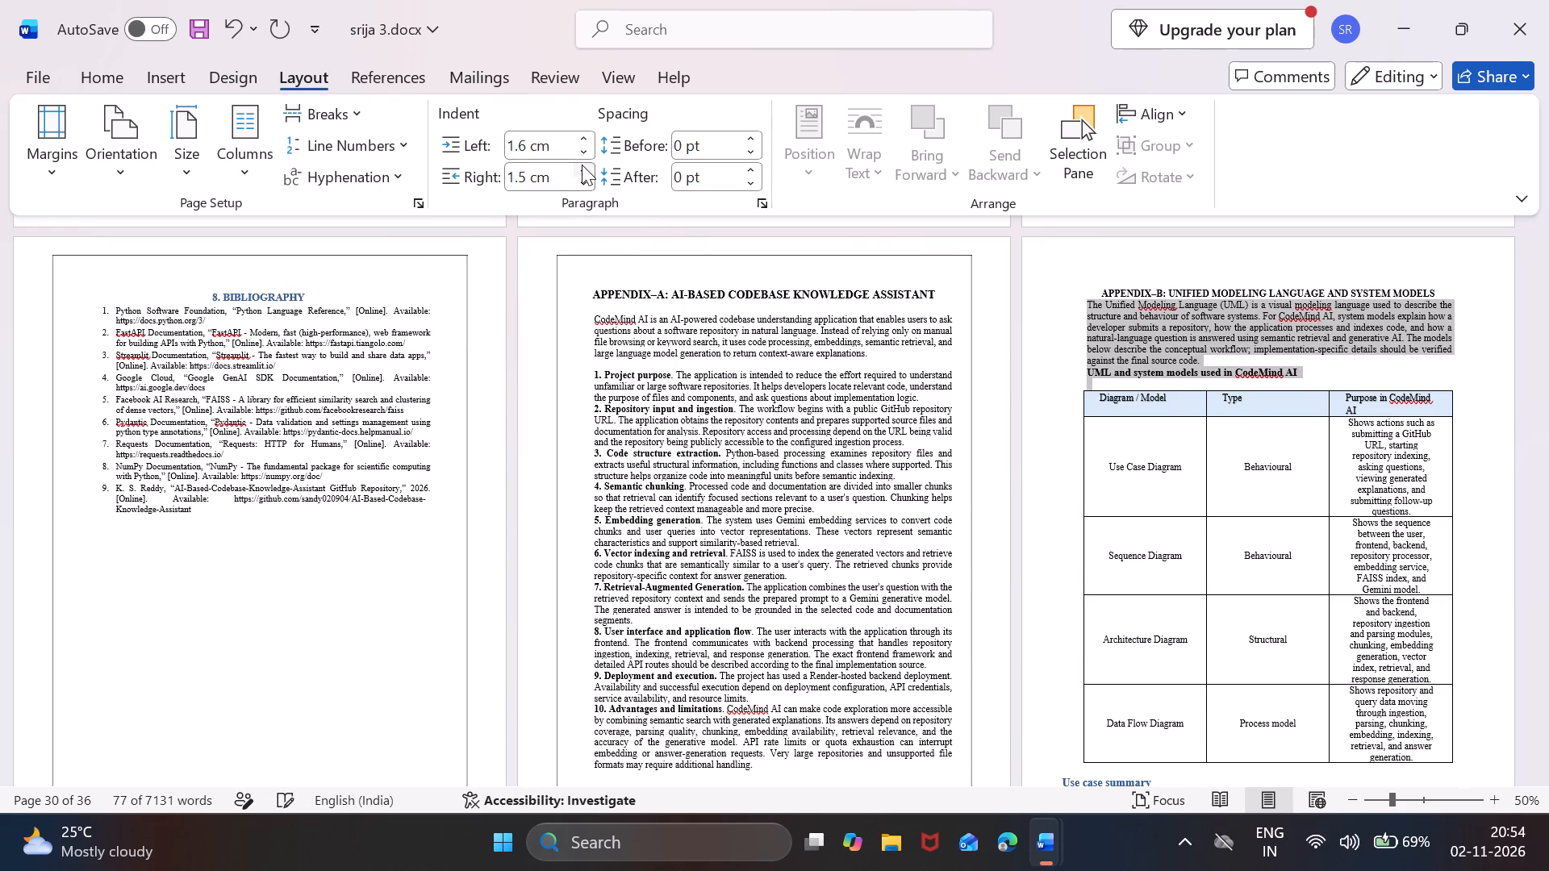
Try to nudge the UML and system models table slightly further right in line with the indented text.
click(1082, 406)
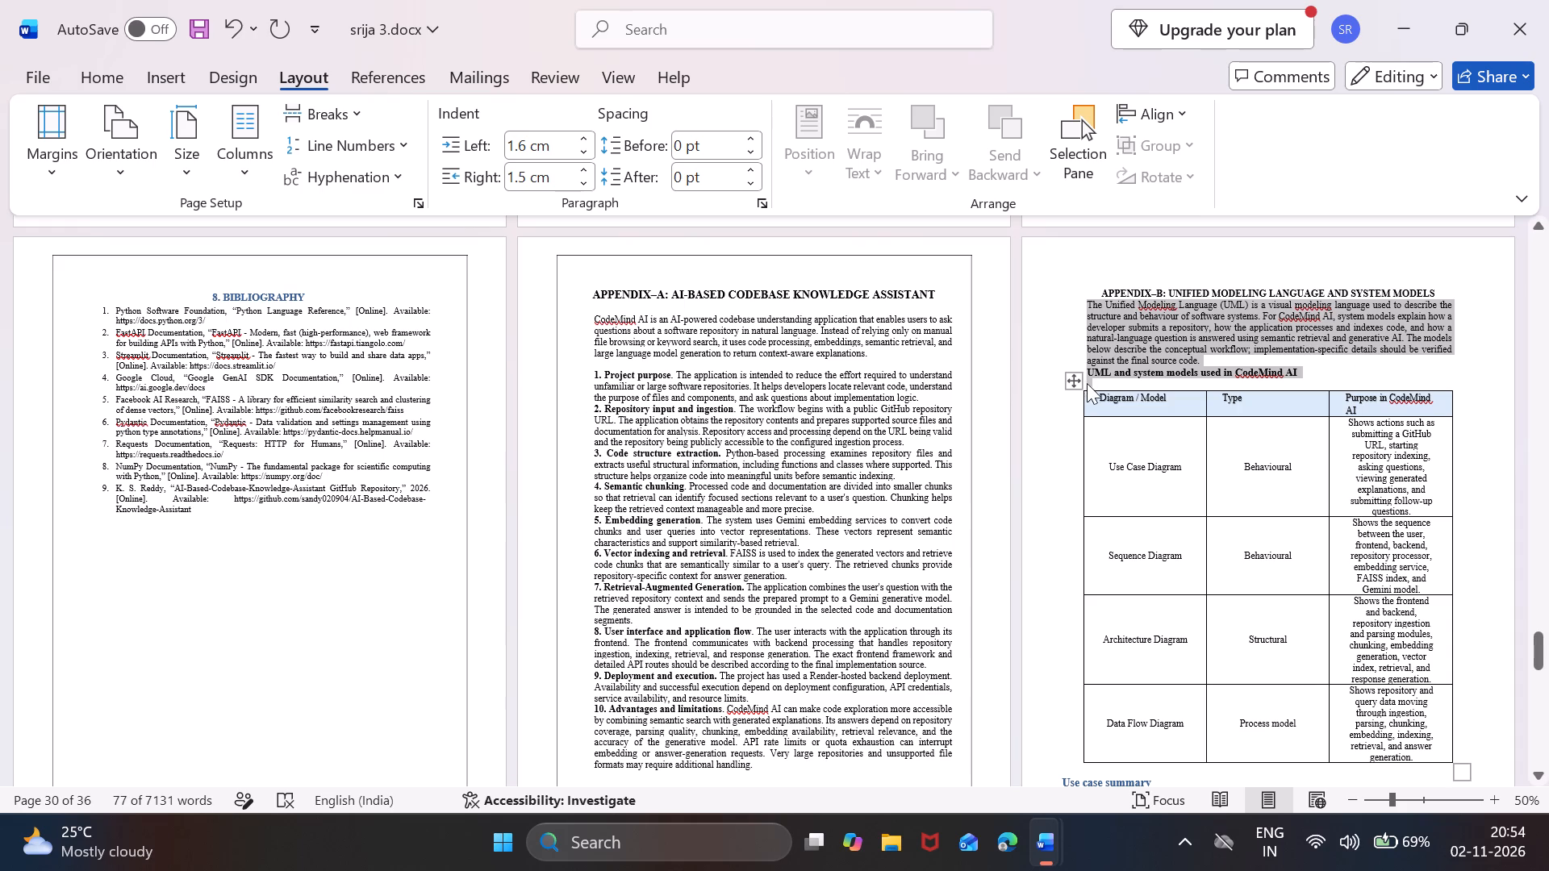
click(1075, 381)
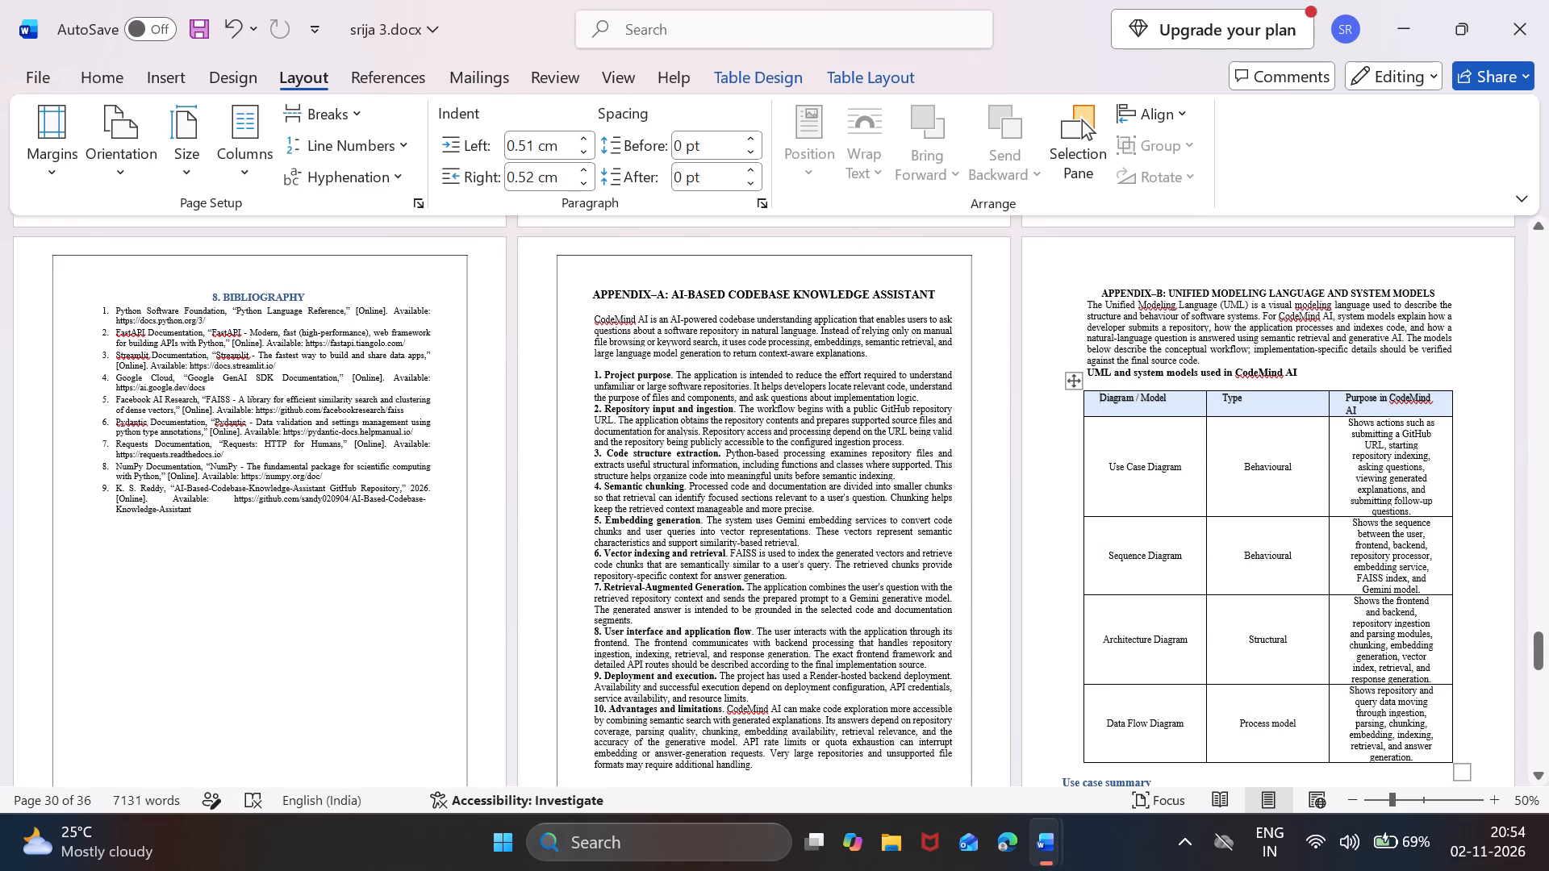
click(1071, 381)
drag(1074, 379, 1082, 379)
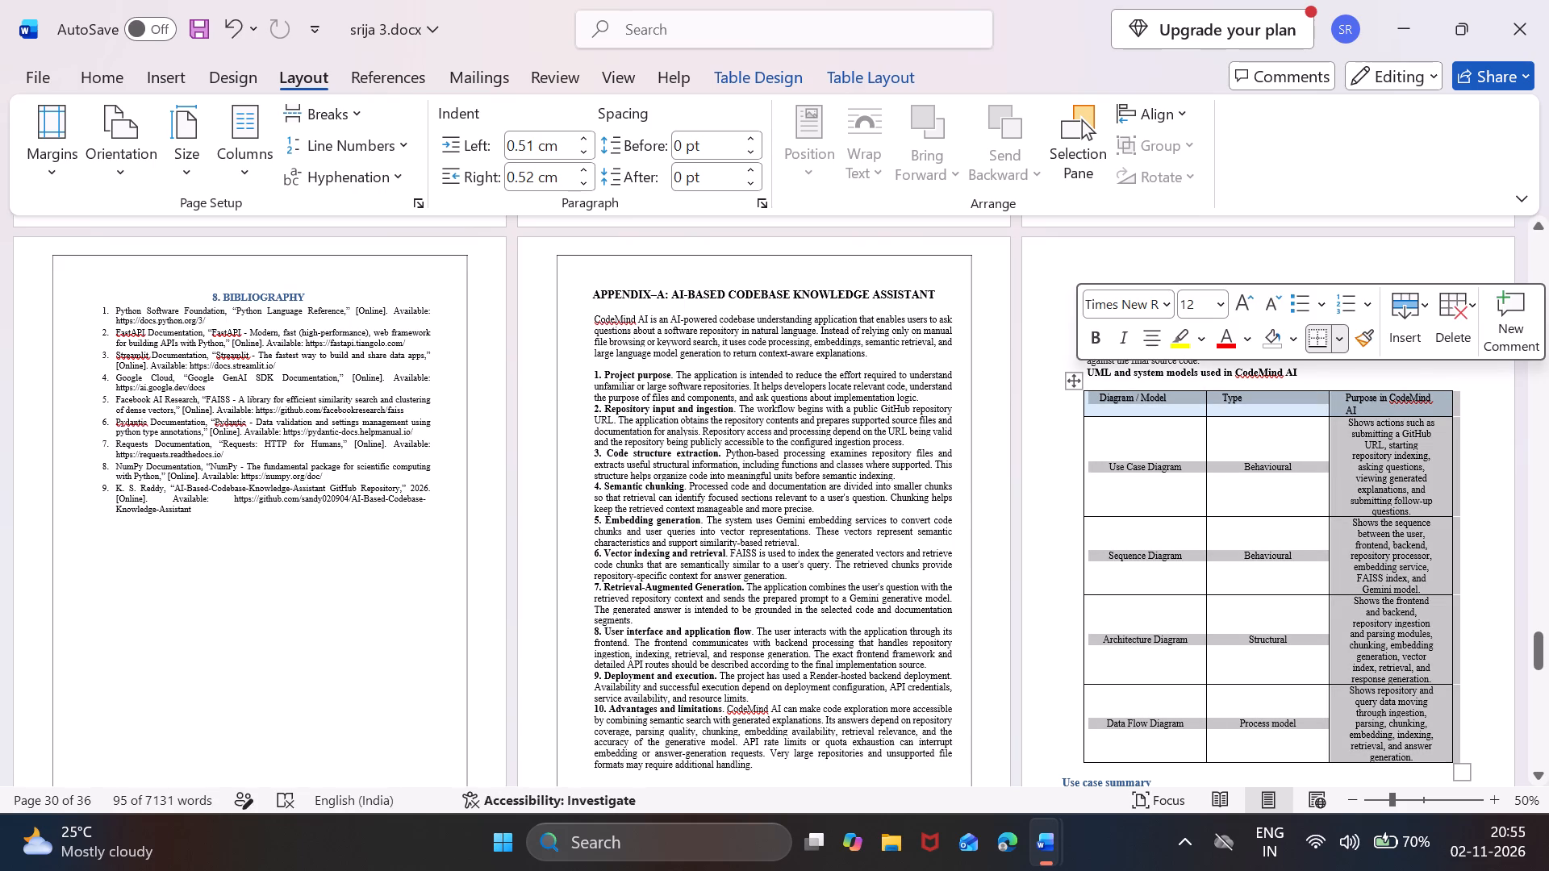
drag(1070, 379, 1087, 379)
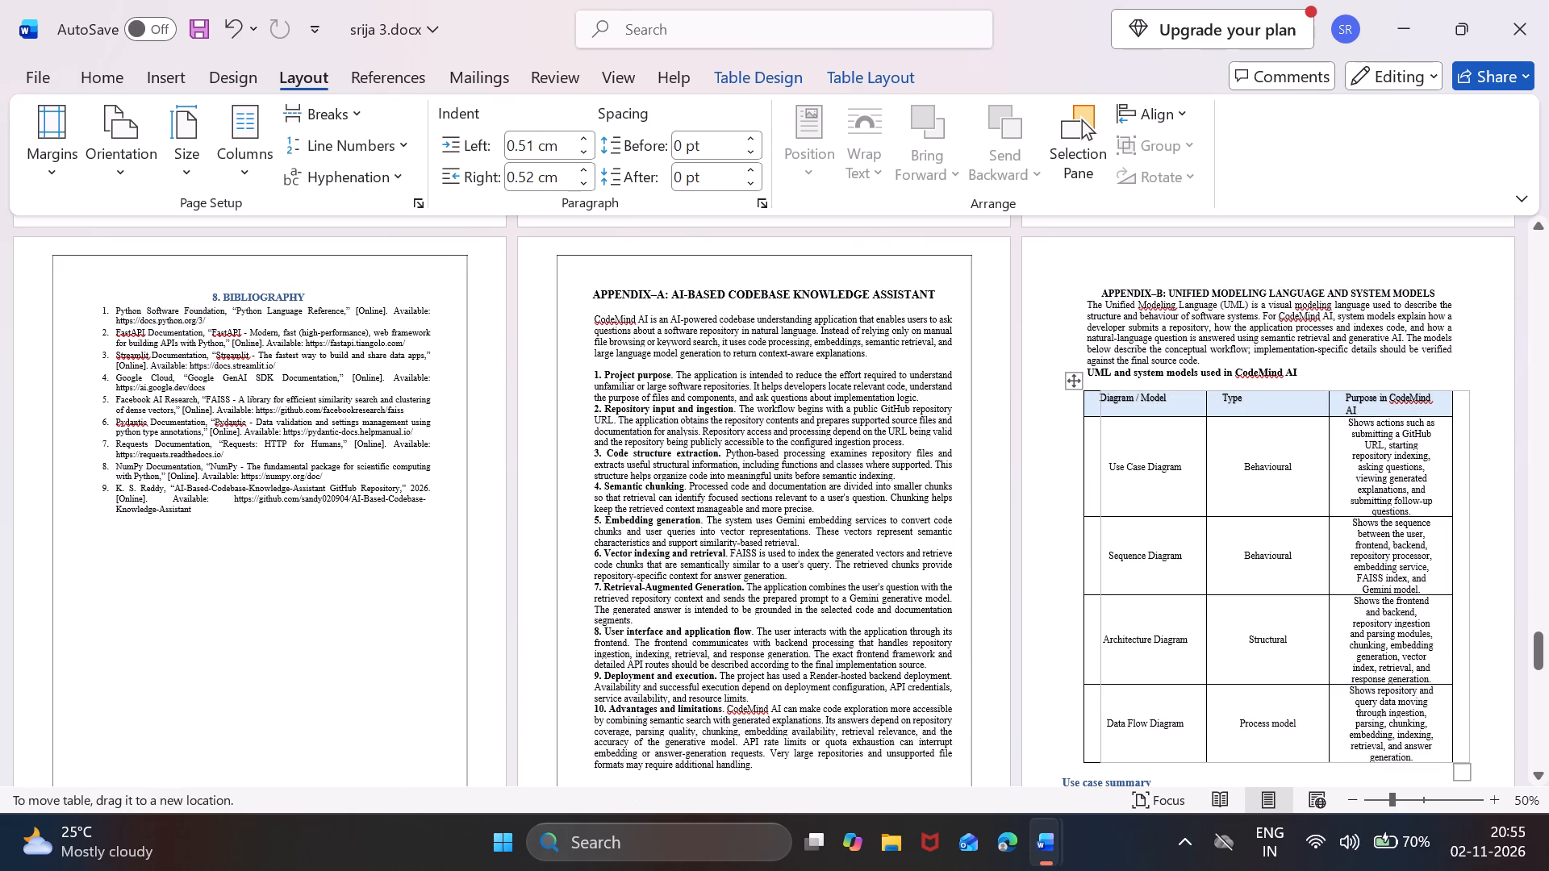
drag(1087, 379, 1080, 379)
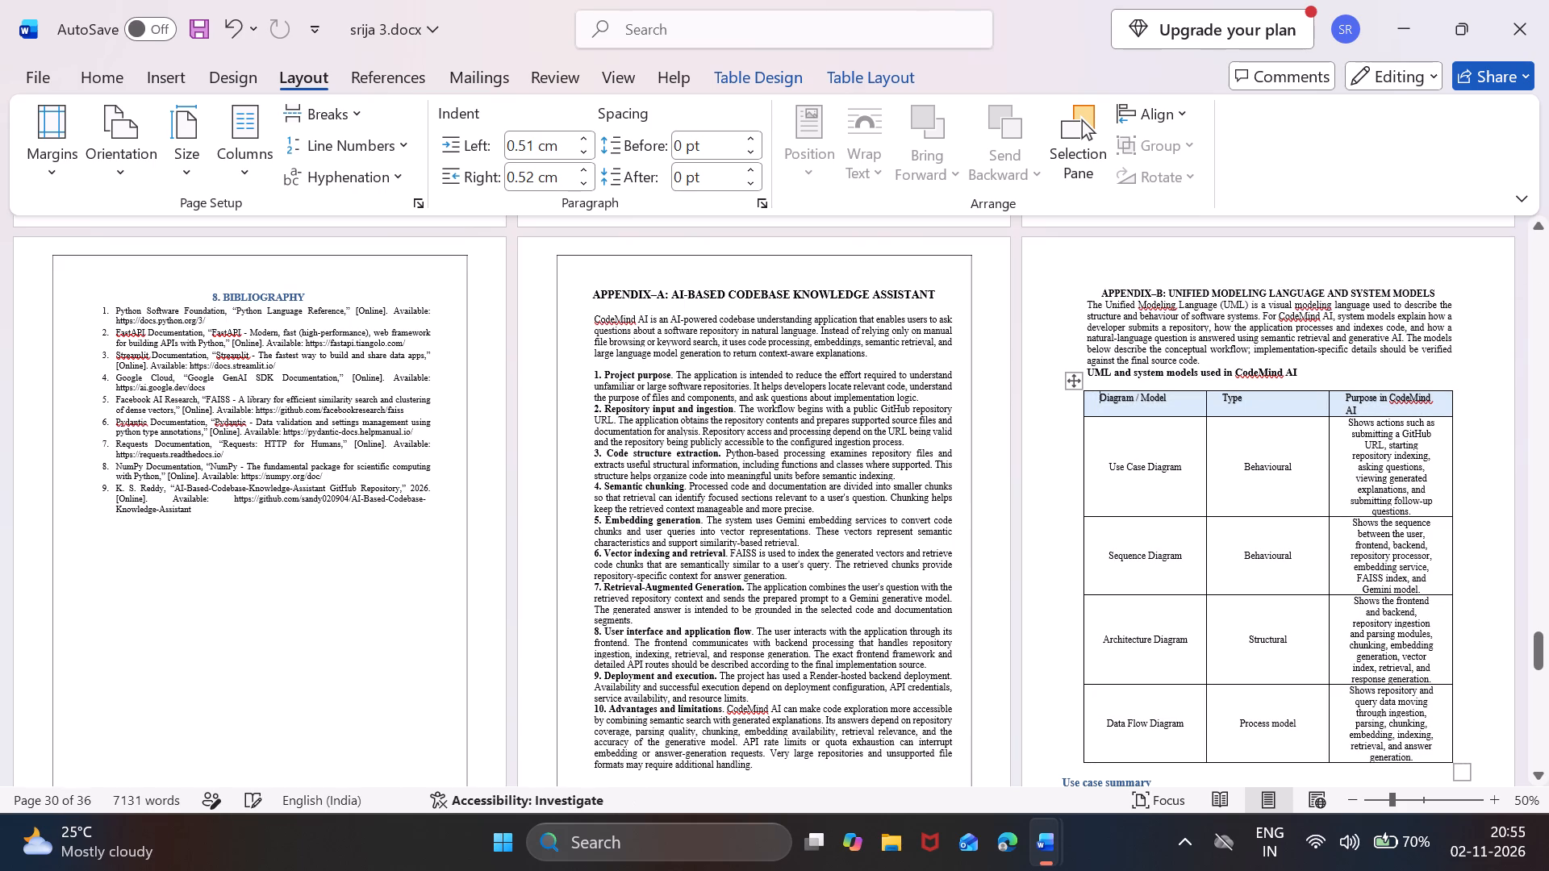
Insert four blank lines below the UML and system models table to push the Use case summary heading onto the next page.
scroll(1080, 379, down, 1)
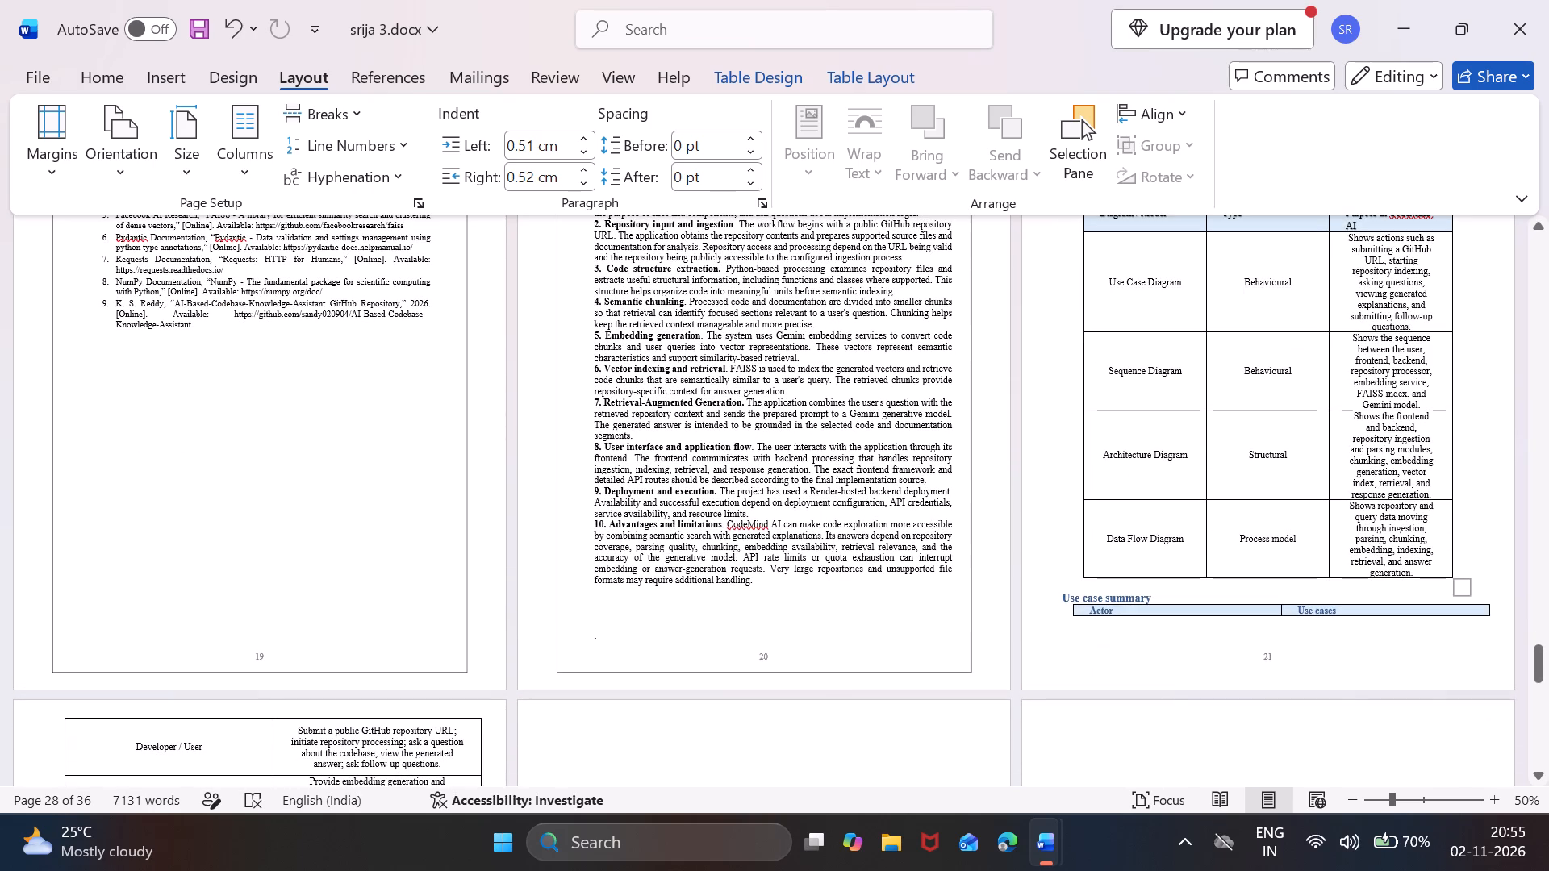
click(1125, 581)
key(Return)
key(Return)
key(Return)
key(Return)
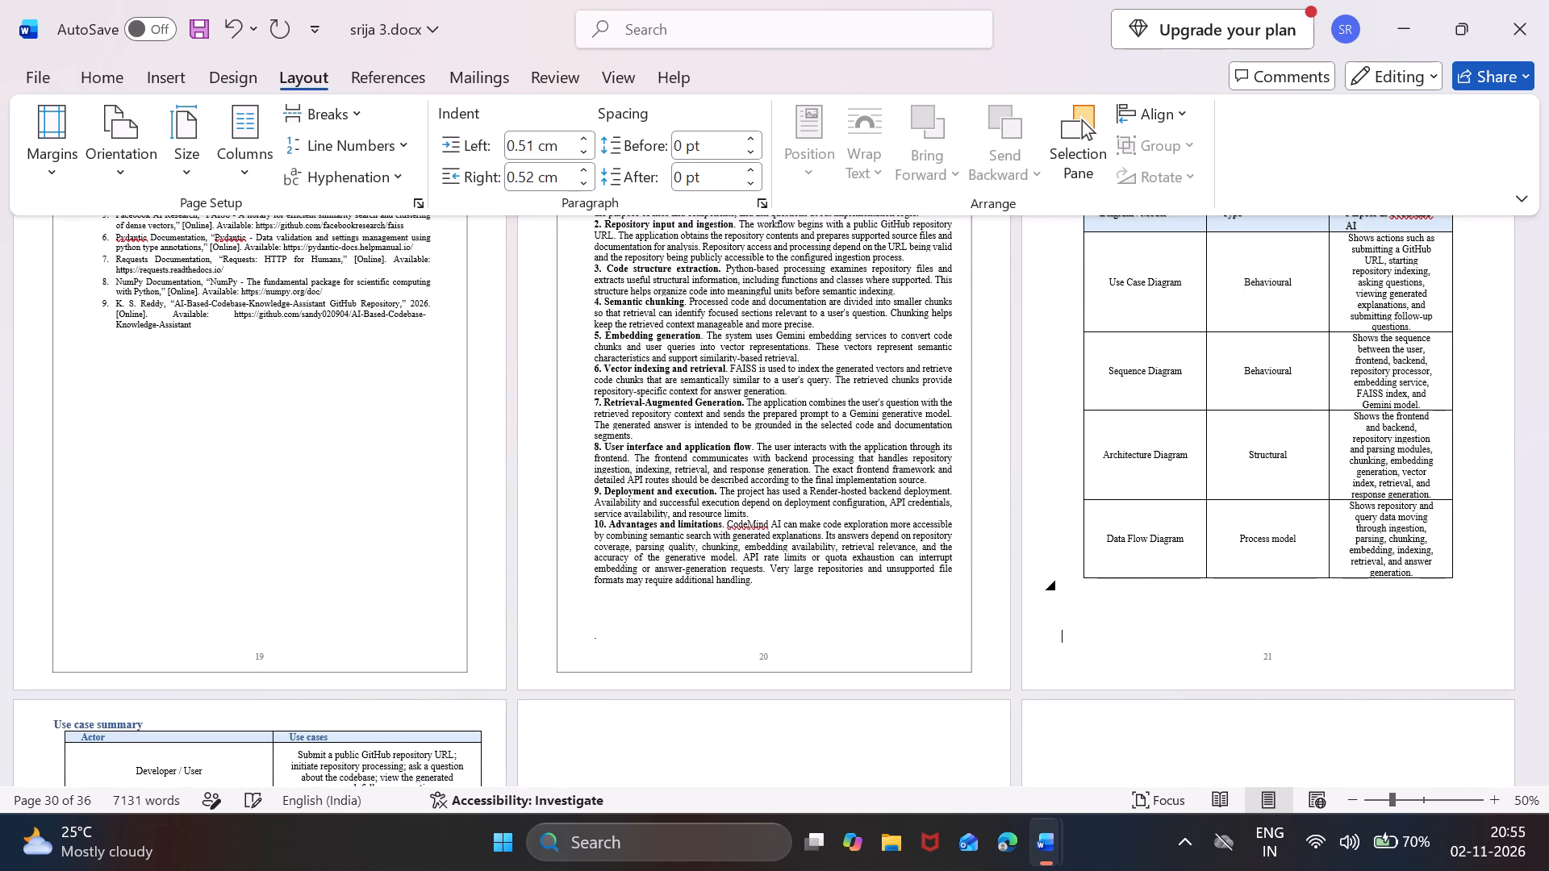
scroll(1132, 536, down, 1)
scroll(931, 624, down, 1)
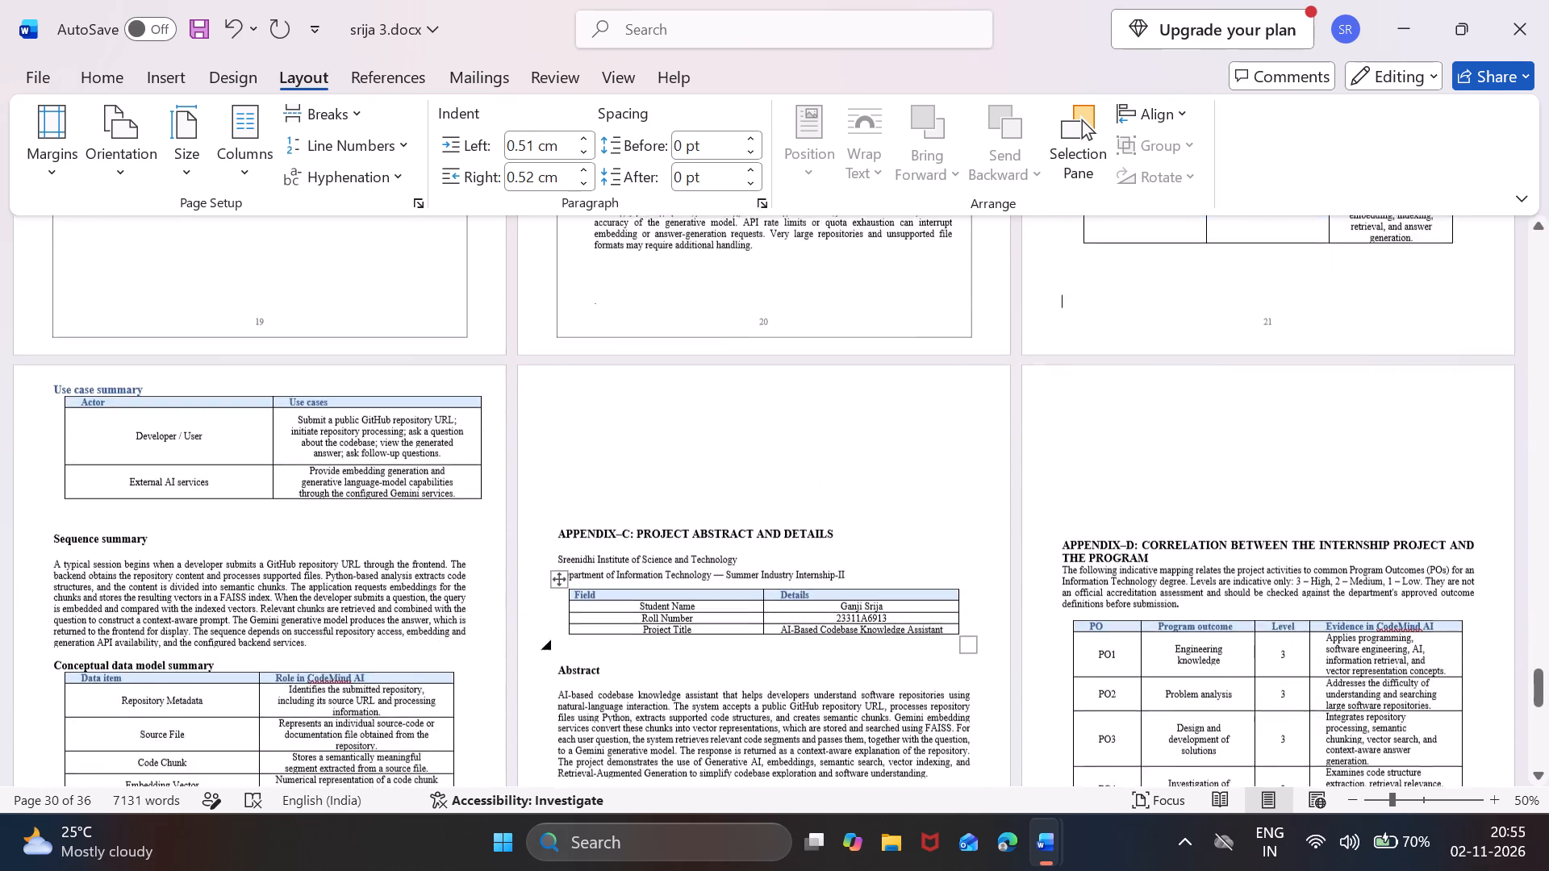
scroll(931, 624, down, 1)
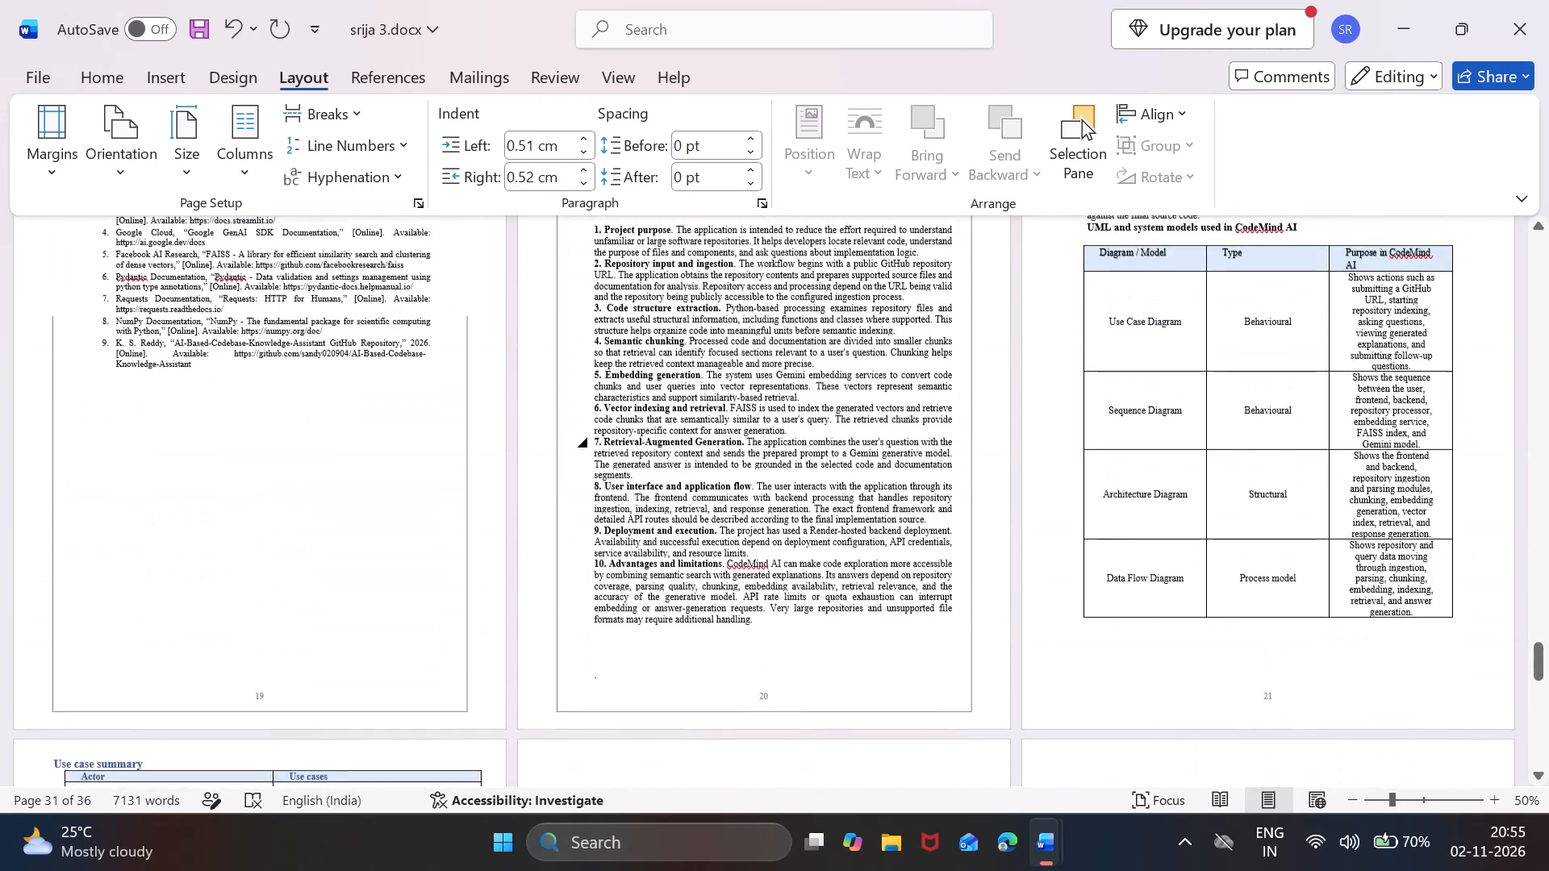
Delete the blank lines above the Appendix-C heading so it moves up near the top of its page.
scroll(587, 465, down, 1)
click(566, 583)
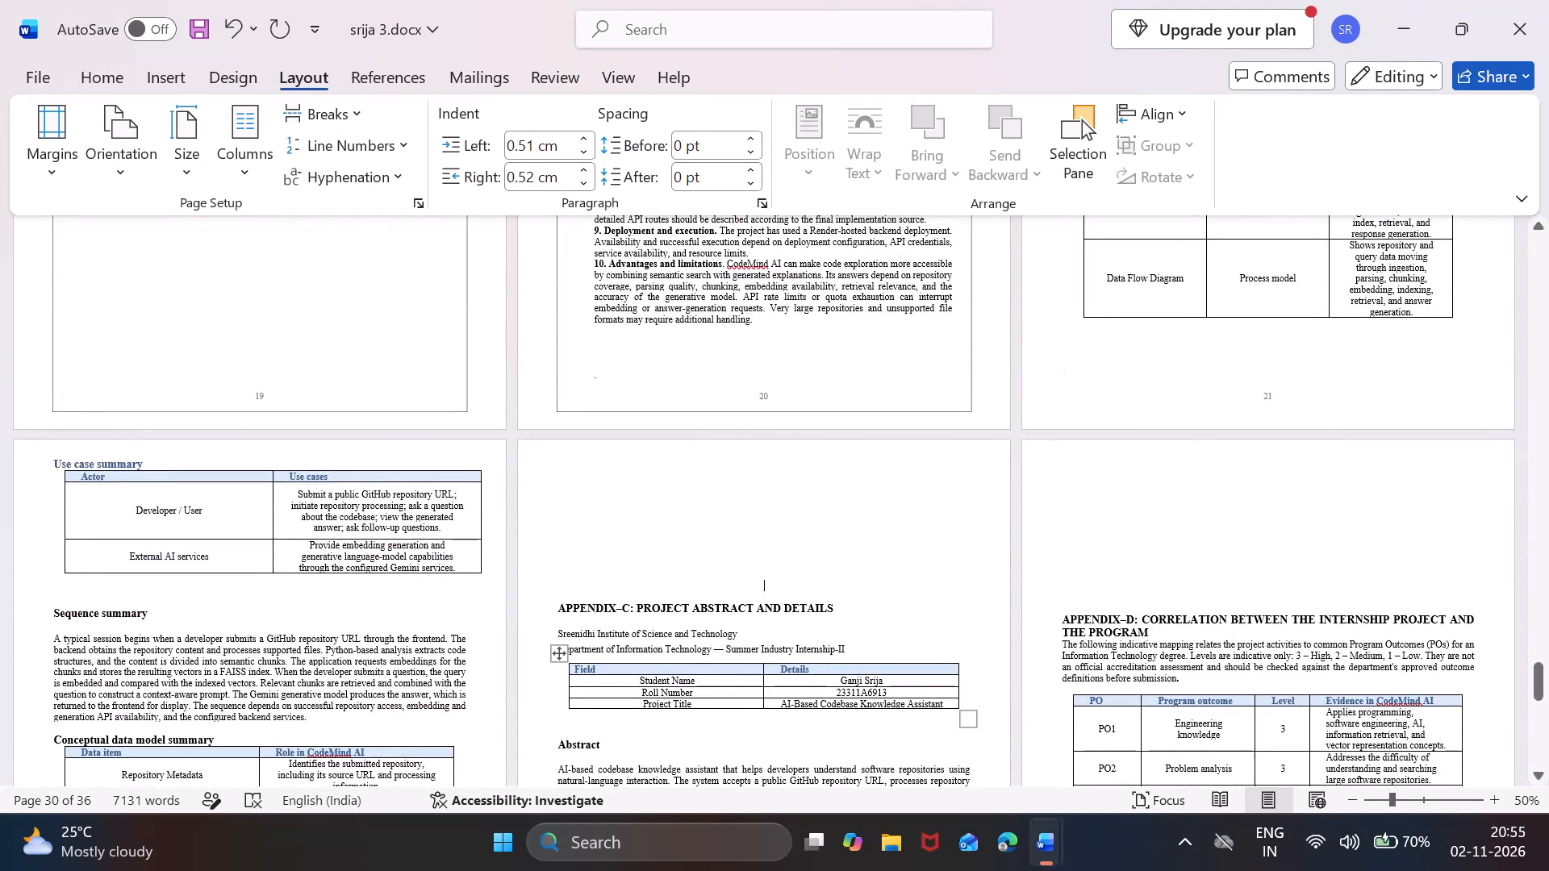
key(BackSpace)
key(BackSpace)
key(BackSpace)
key(BackSpace)
key(BackSpace)
key(BackSpace)
key(BackSpace)
key(BackSpace)
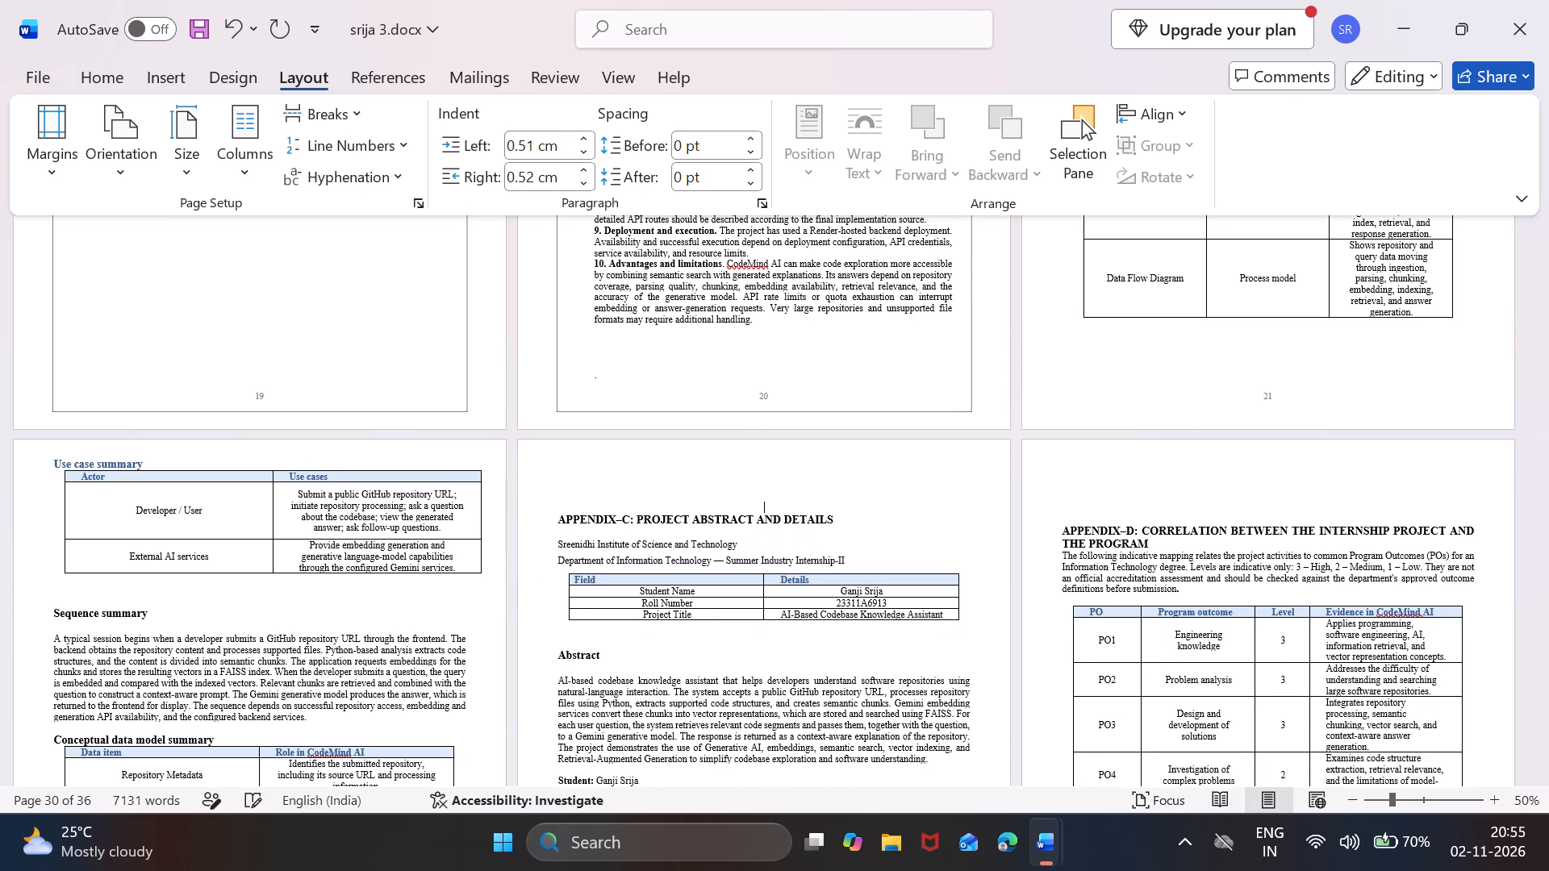
key(BackSpace)
key(BackSpace)
key(BackSpace)
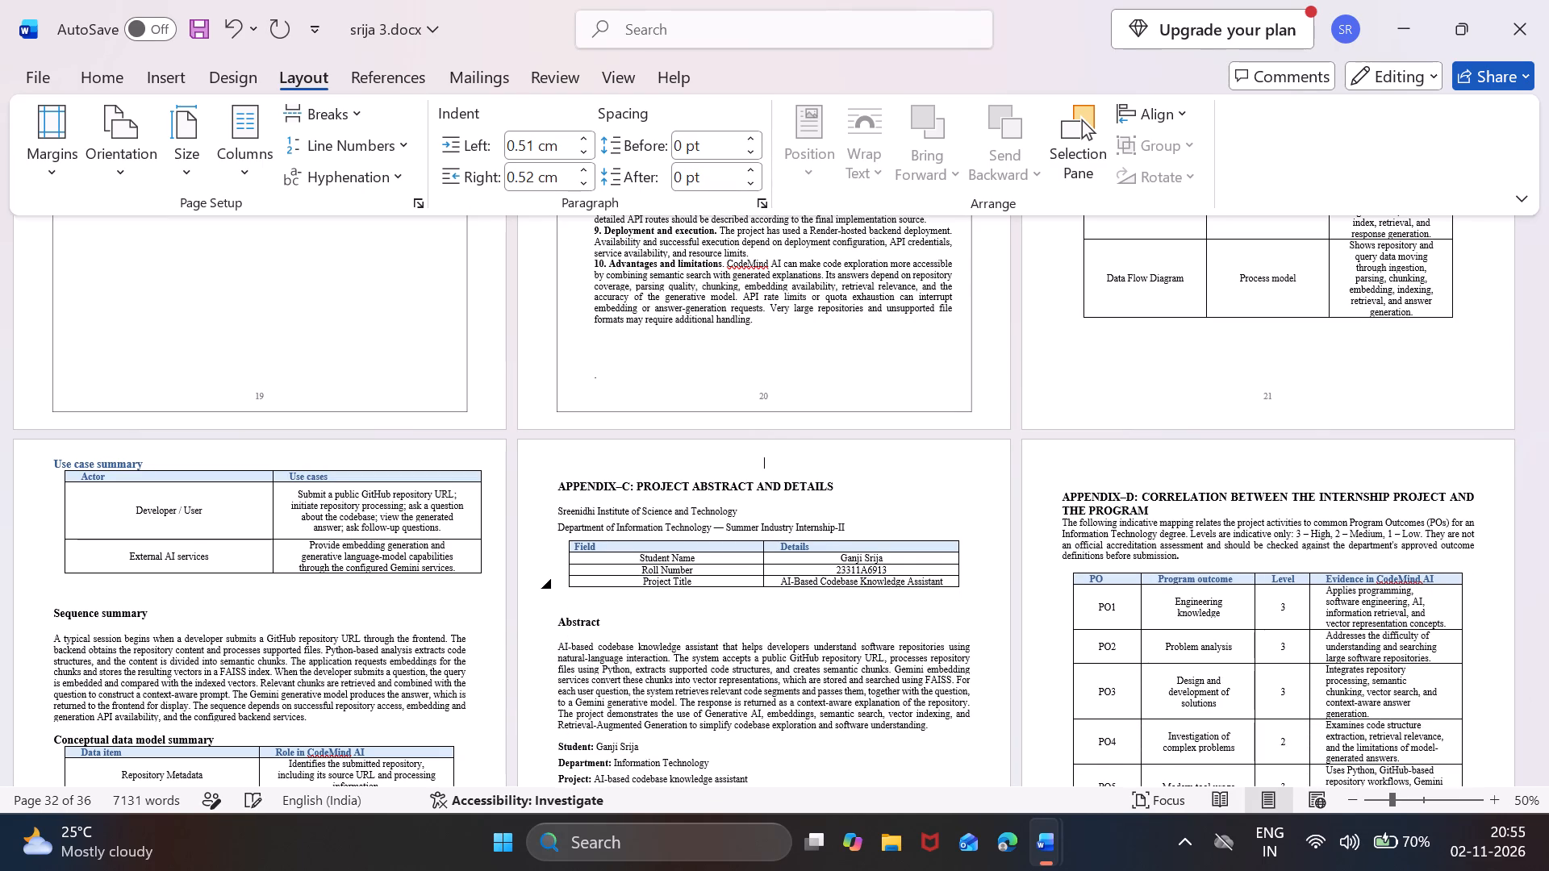
Narrow the Use case summary table in Appendix-B and shift it slightly to the right within the page.
click(402, 560)
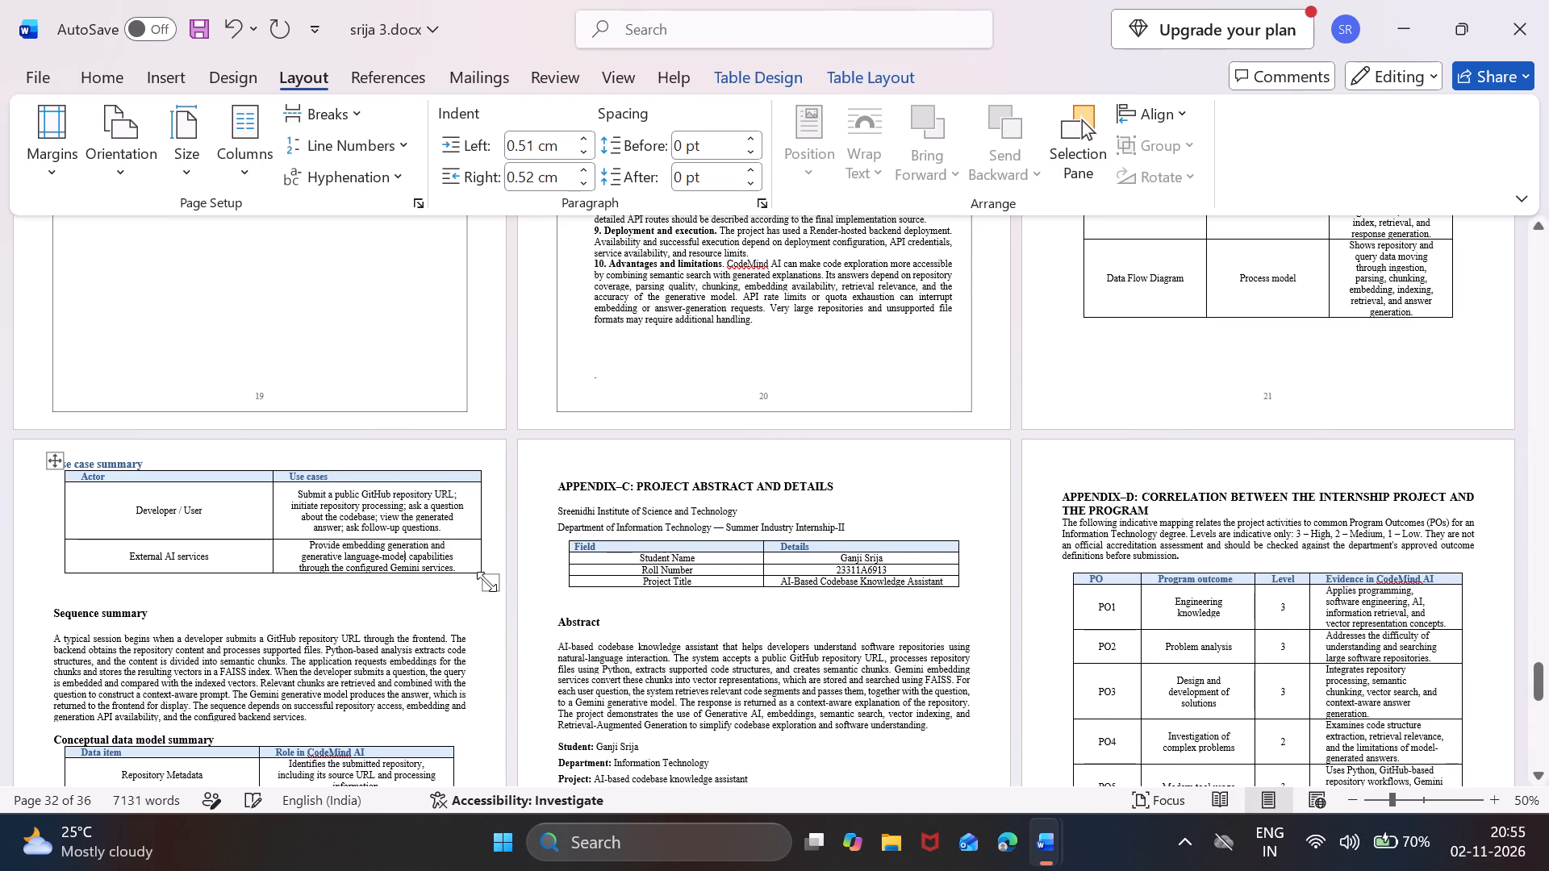
drag(488, 581, 424, 567)
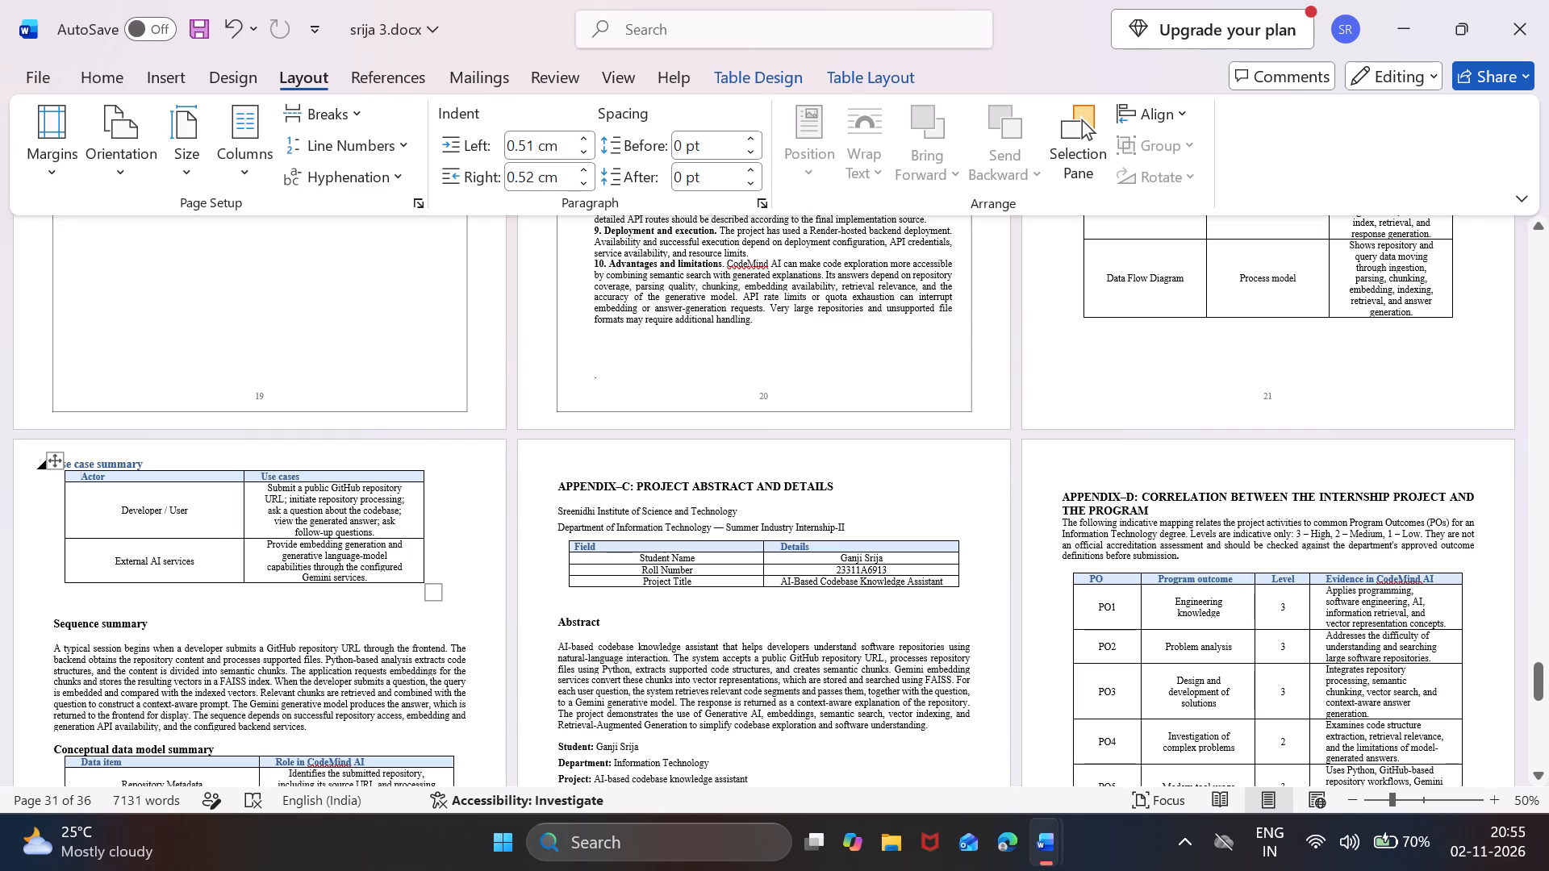
drag(55, 459, 80, 469)
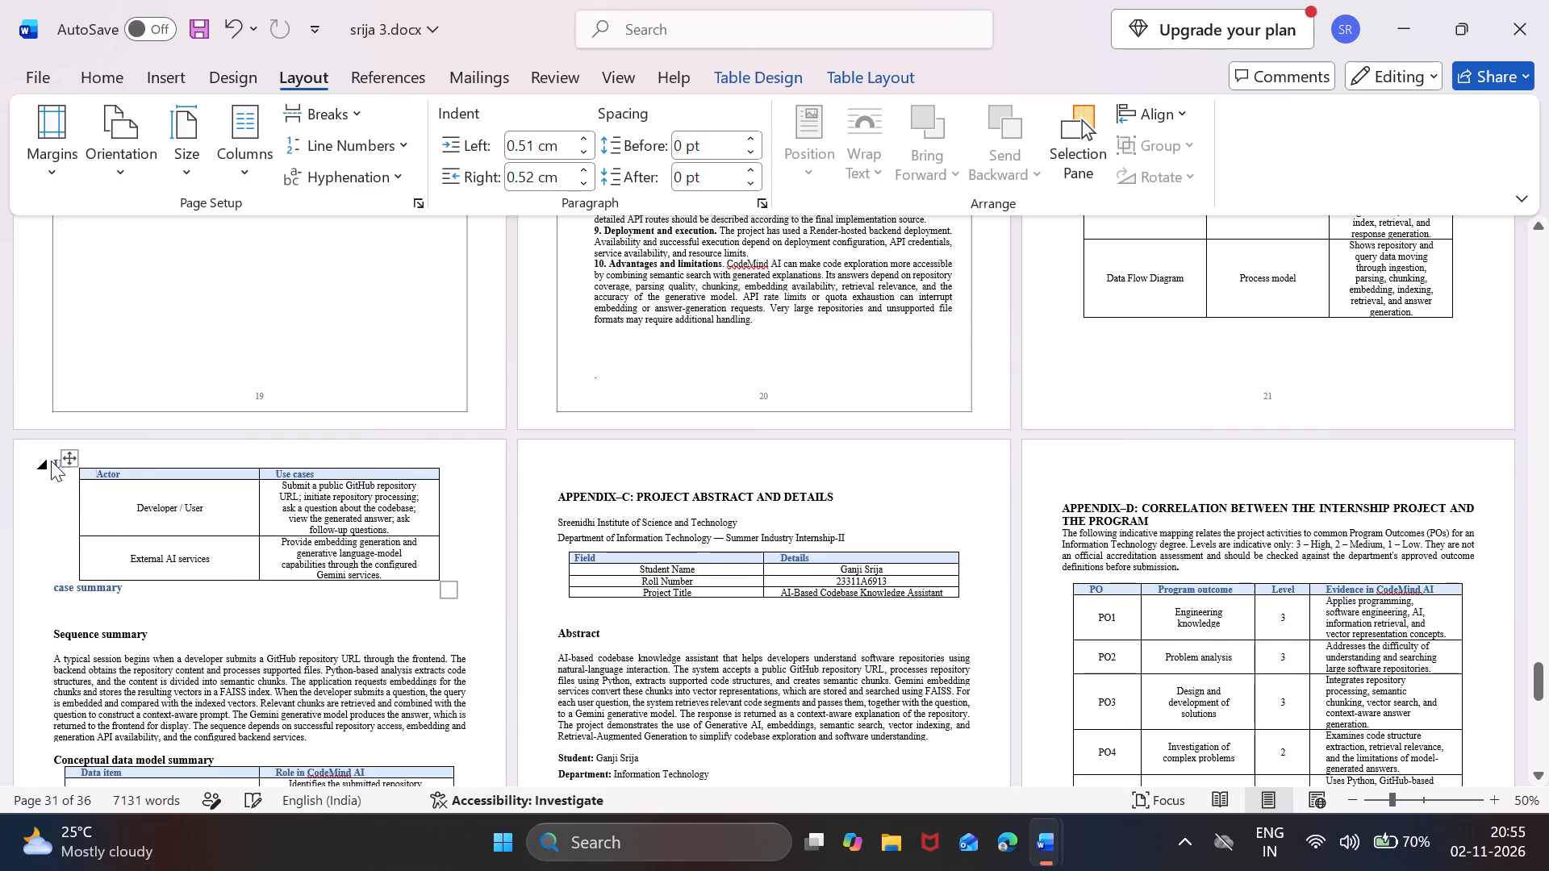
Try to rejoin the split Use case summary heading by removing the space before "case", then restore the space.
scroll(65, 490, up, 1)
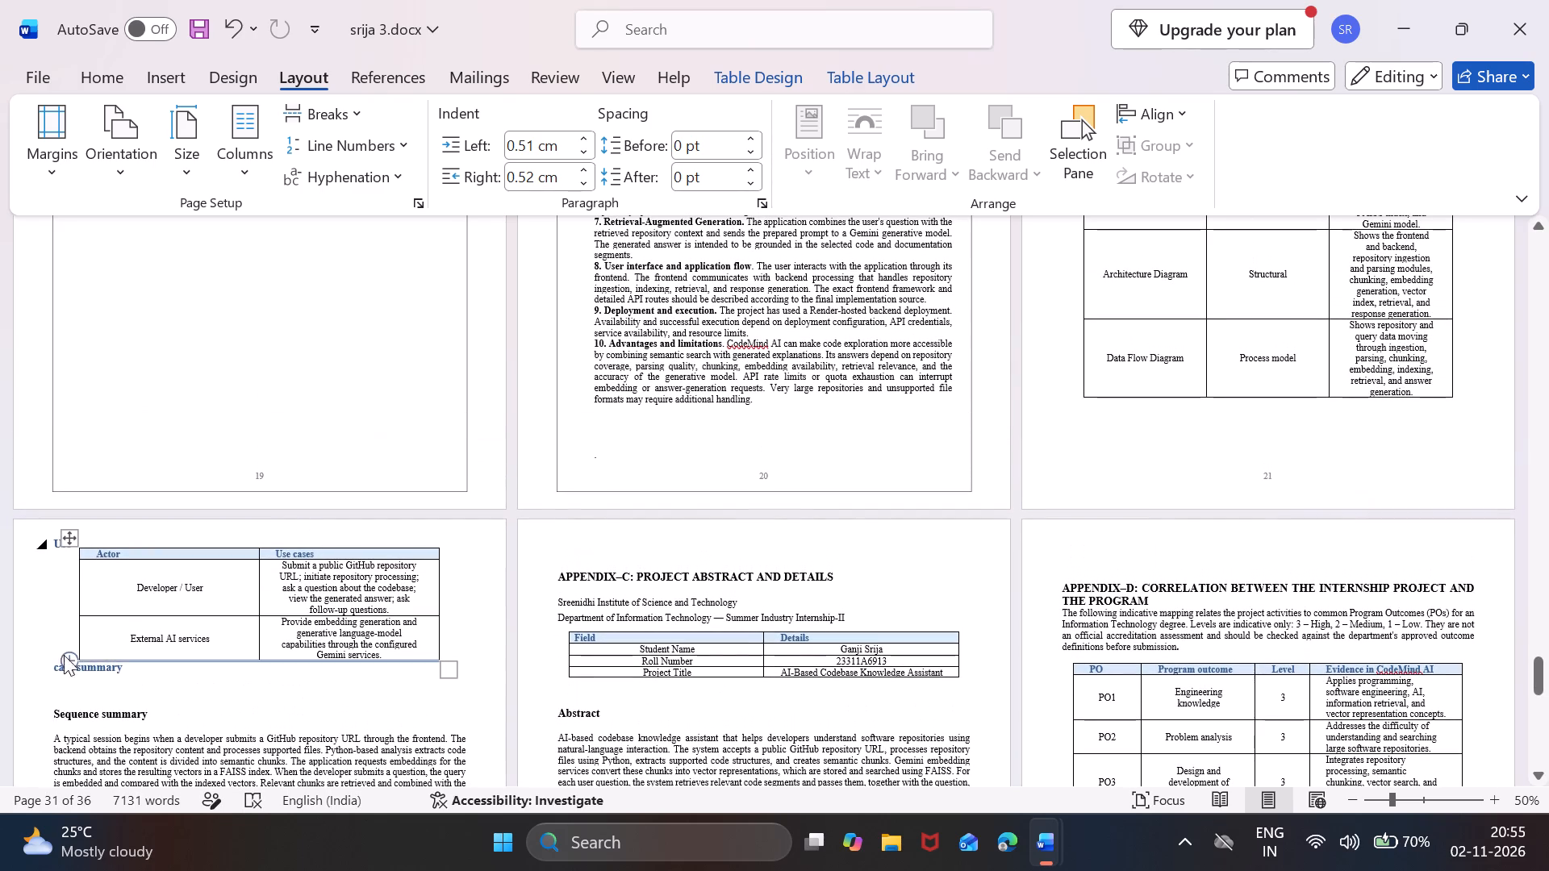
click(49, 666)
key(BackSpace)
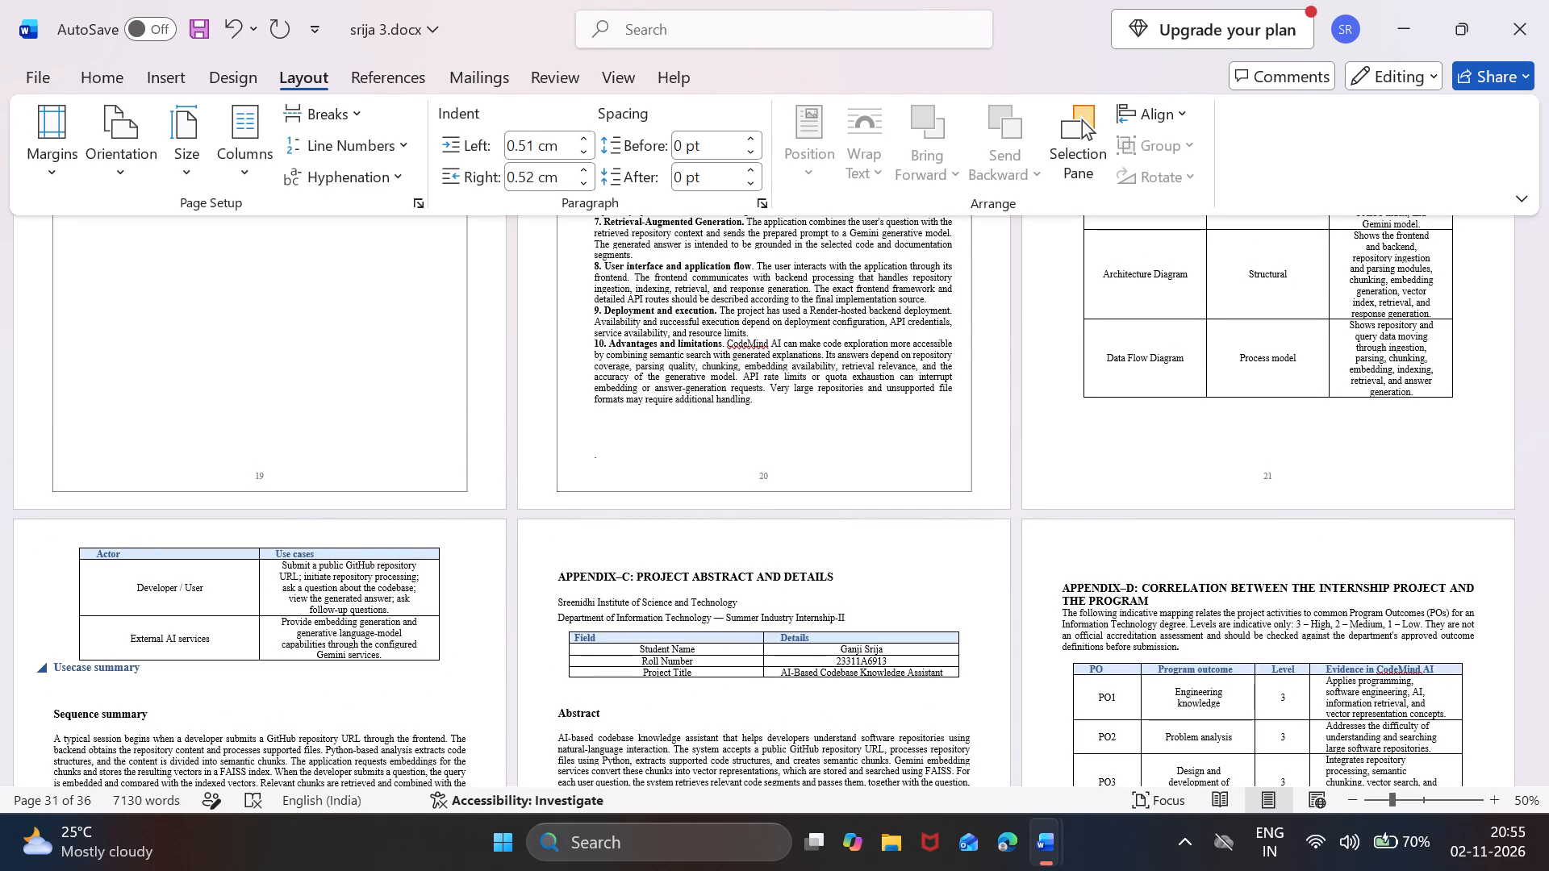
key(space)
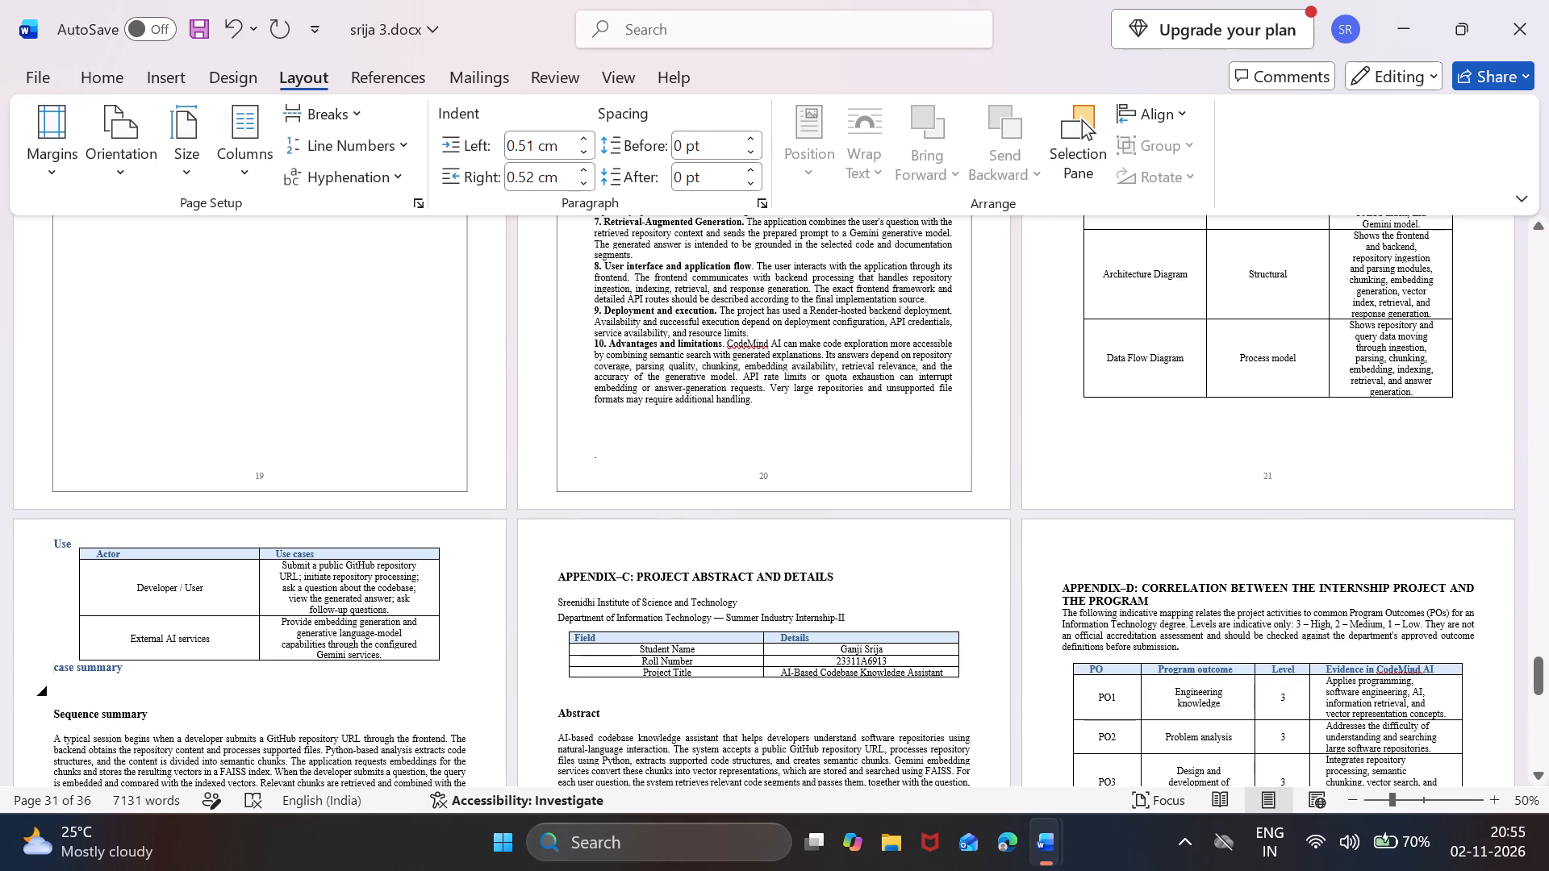
Move the Use case summary table slightly down so it sits below its complete heading.
drag(73, 536, 75, 561)
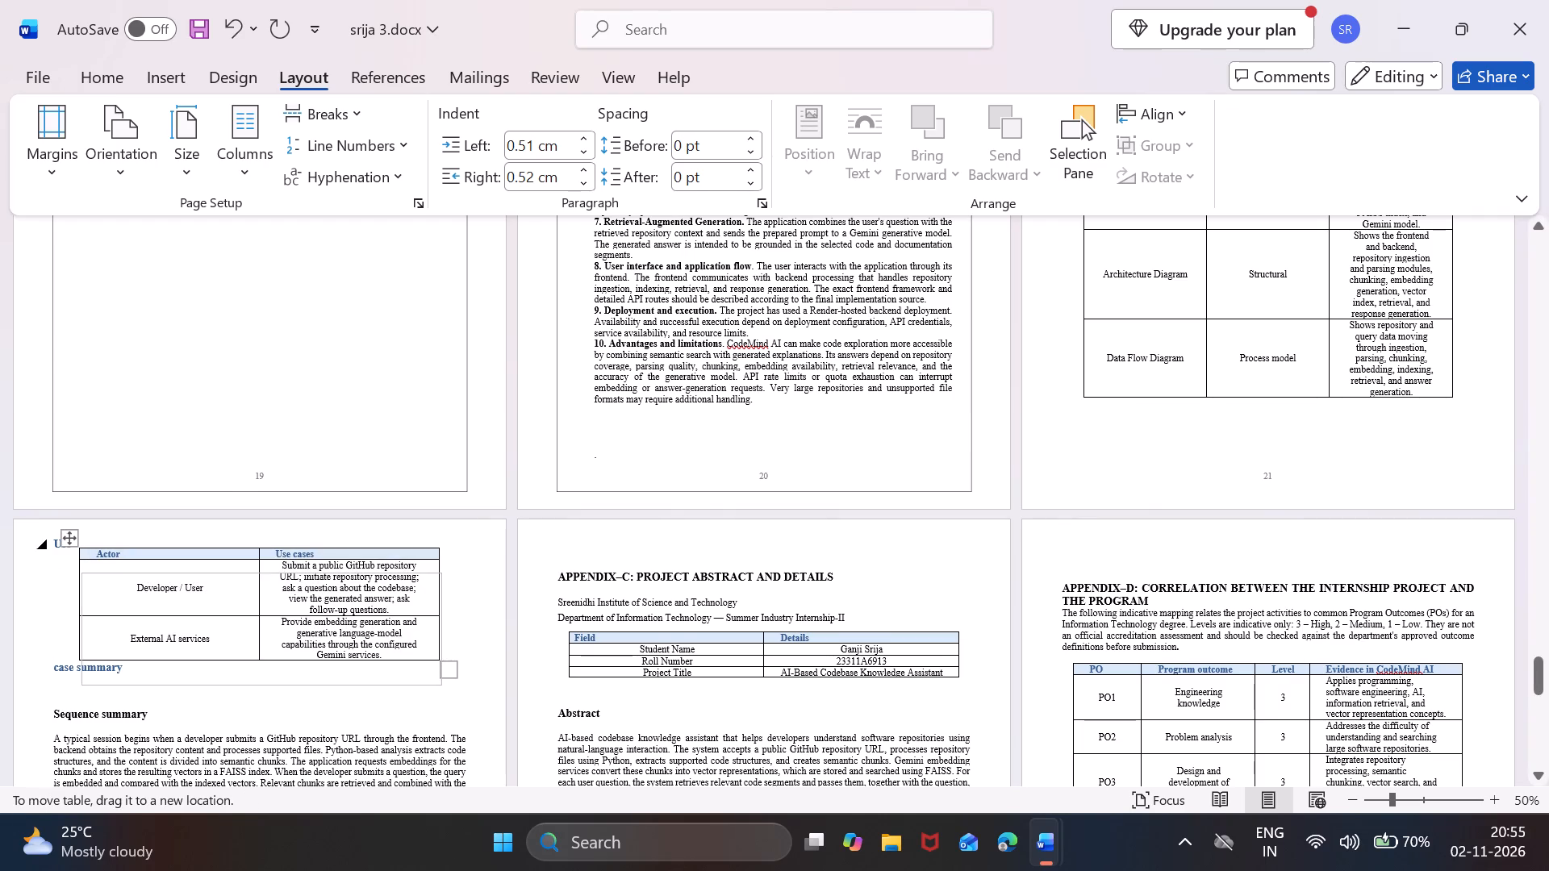
drag(75, 561, 74, 560)
scroll(146, 573, down, 1)
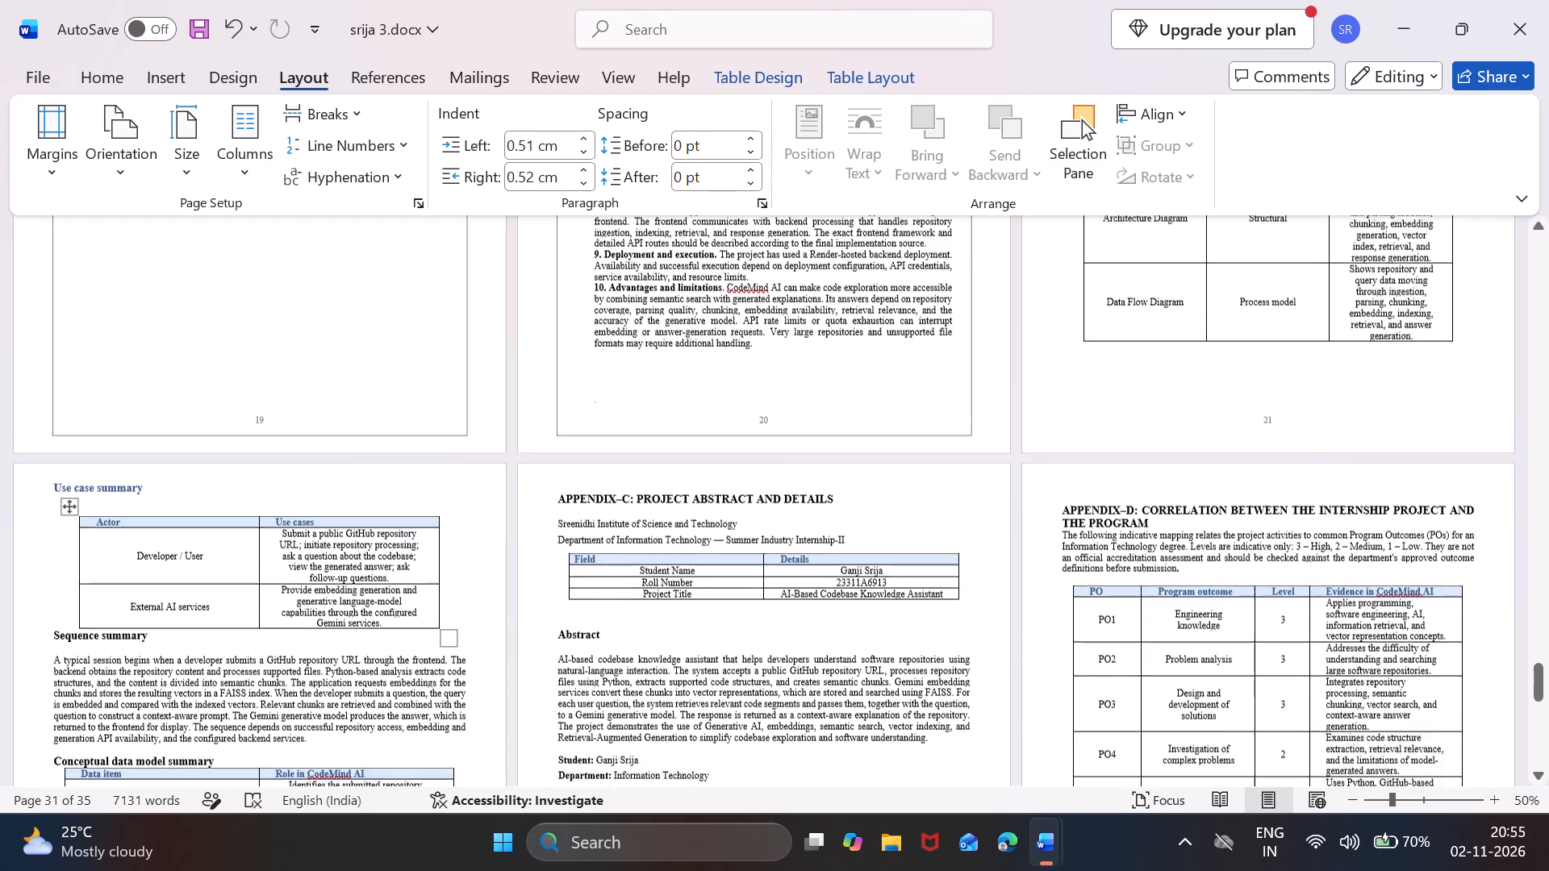
Set the Sequence summary heading and paragraph indents to 1.6 cm left and 1.5 cm right, matching Appendix-B's introductory paragraph.
scroll(146, 573, down, 1)
scroll(334, 669, up, 1)
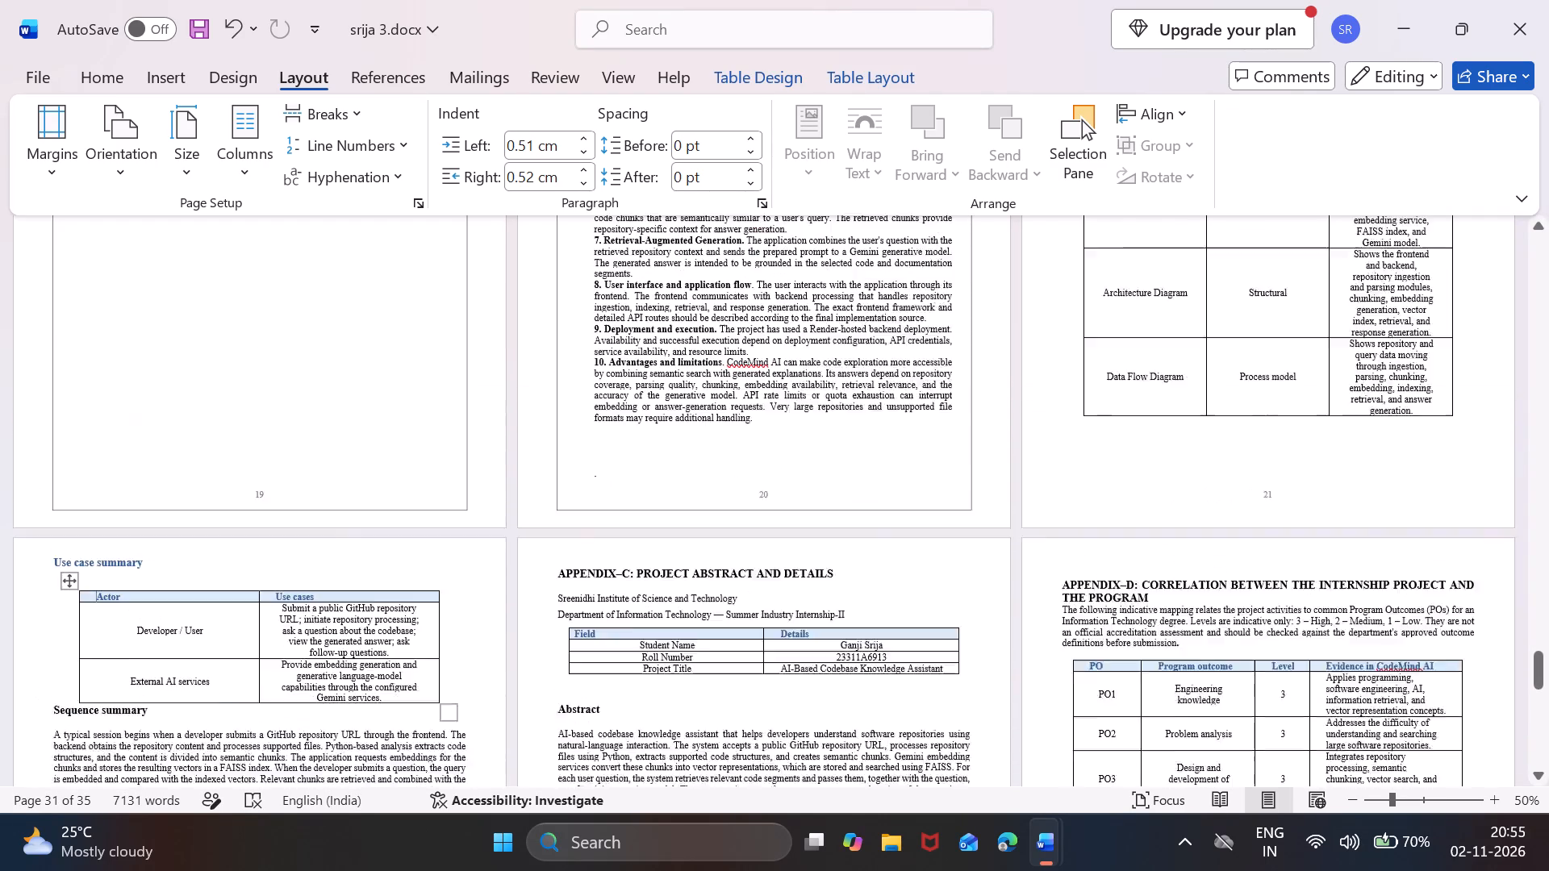
scroll(334, 669, up, 1)
click(1177, 456)
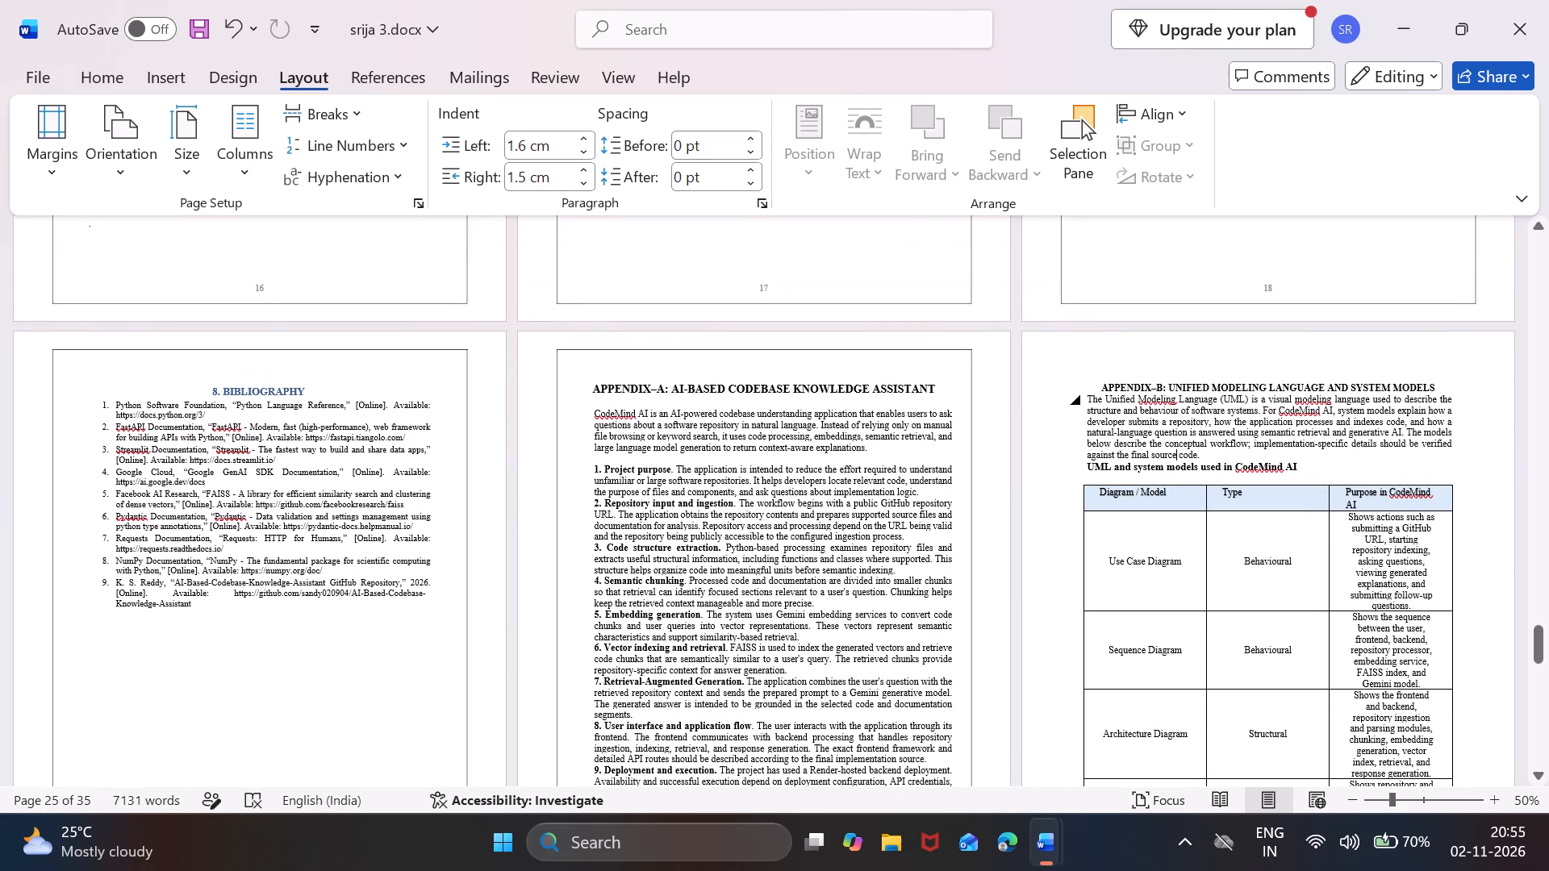
scroll(699, 475, down, 1)
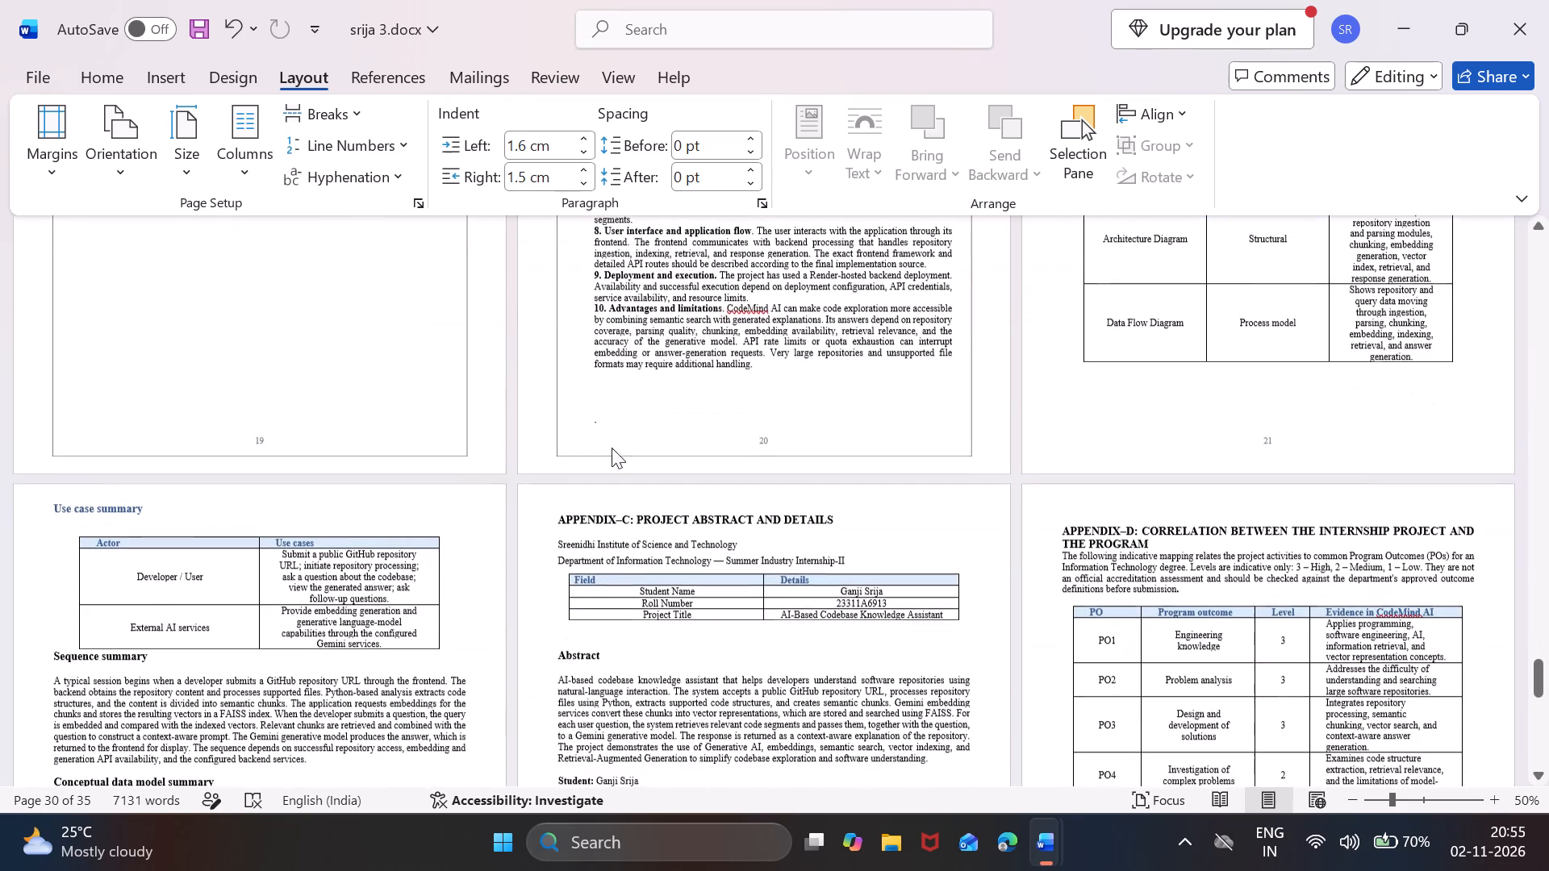
click(229, 699)
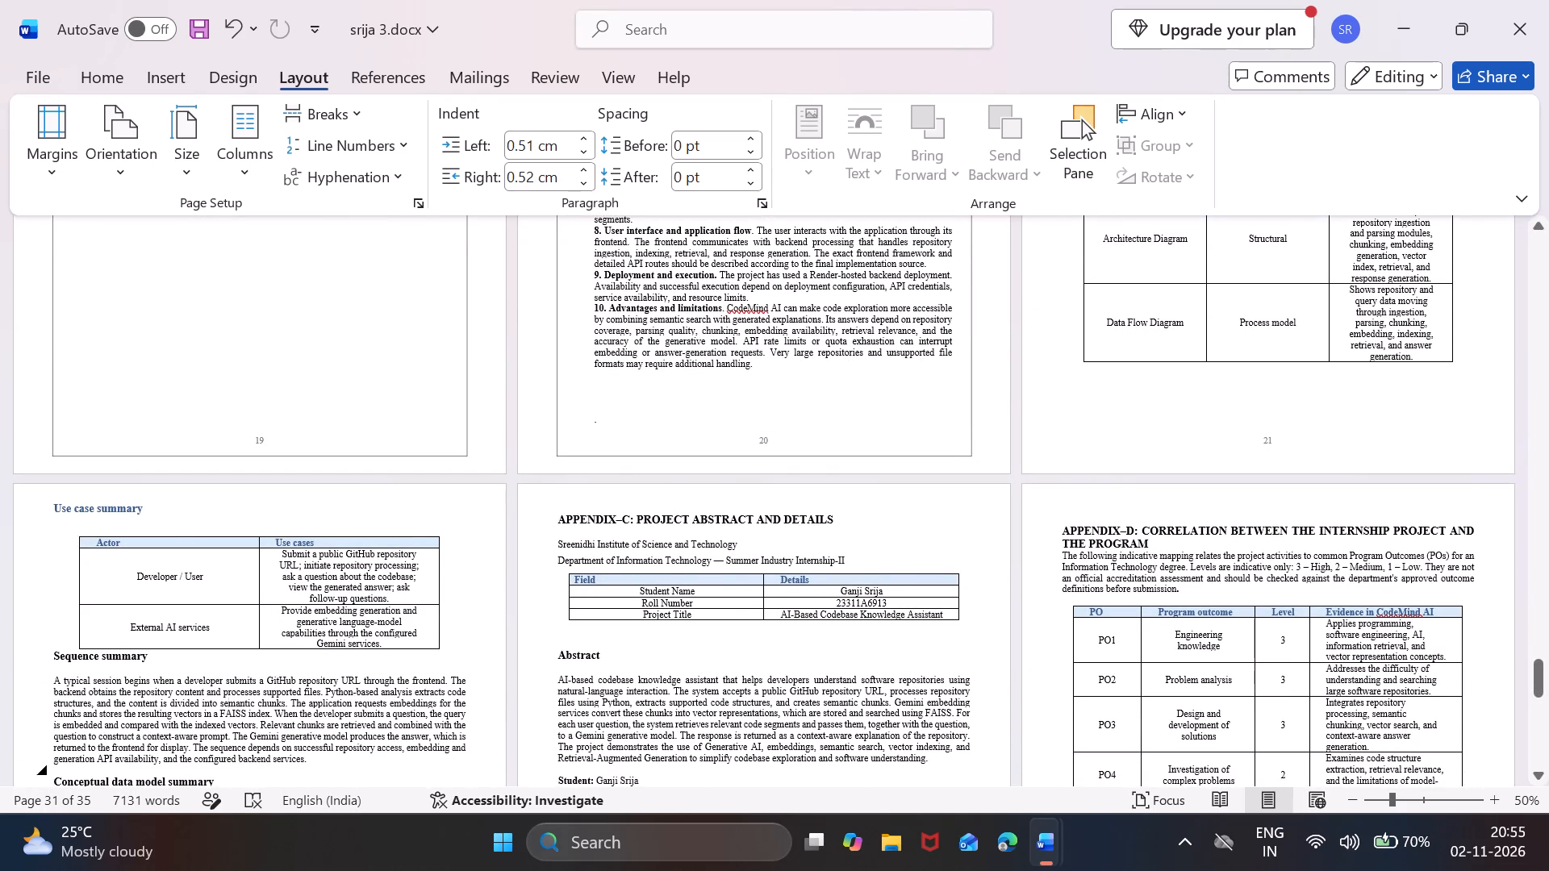
scroll(315, 773, down, 1)
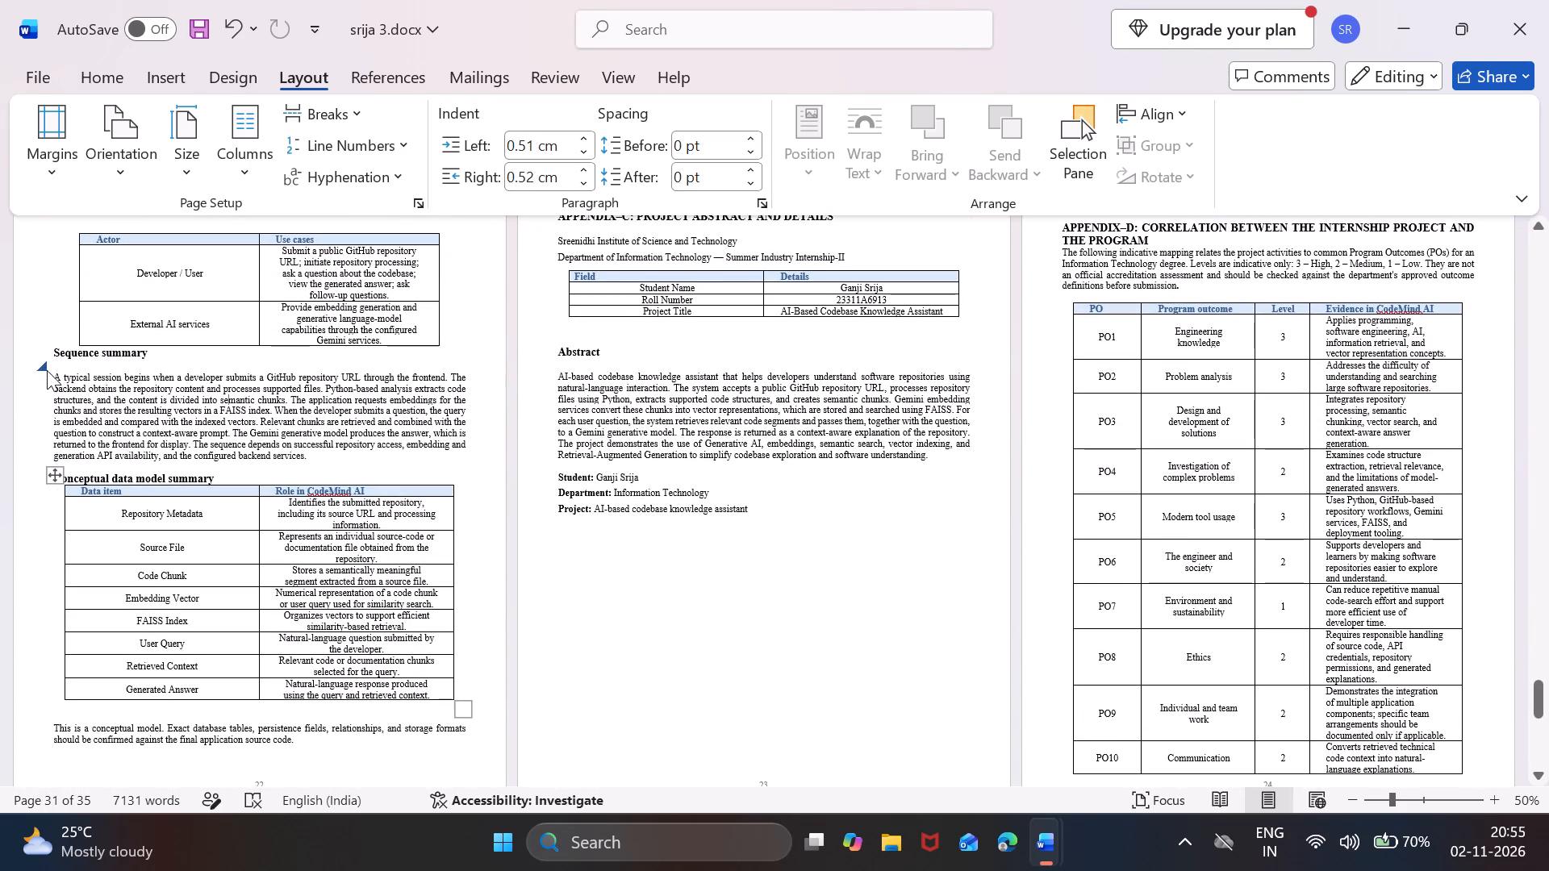
drag(56, 349, 261, 455)
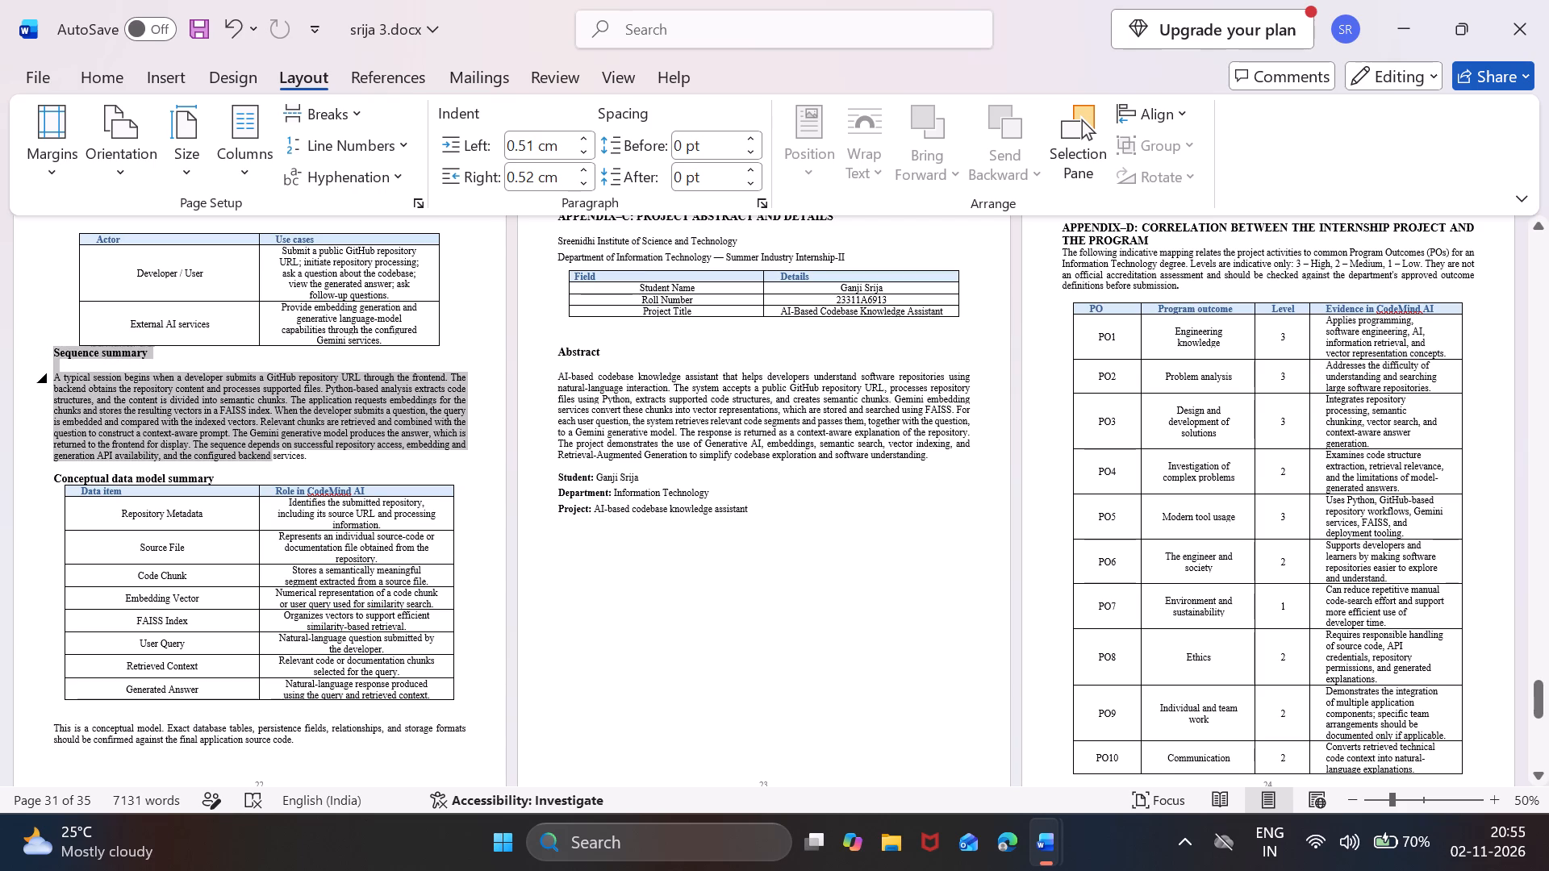
drag(261, 455, 303, 455)
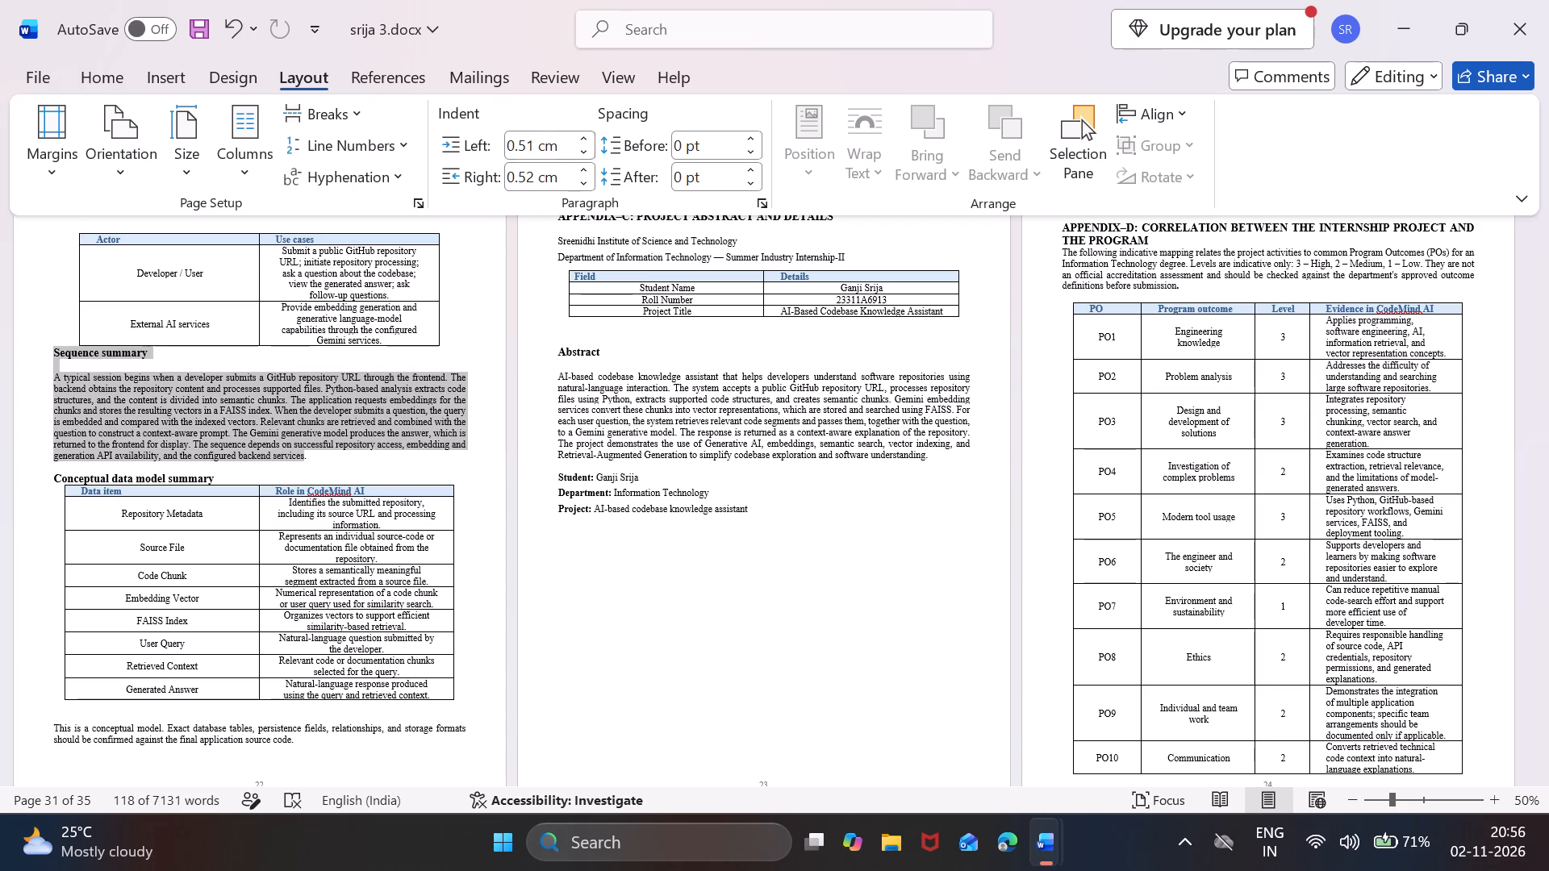
click(564, 145)
text(1.6)
key(Return)
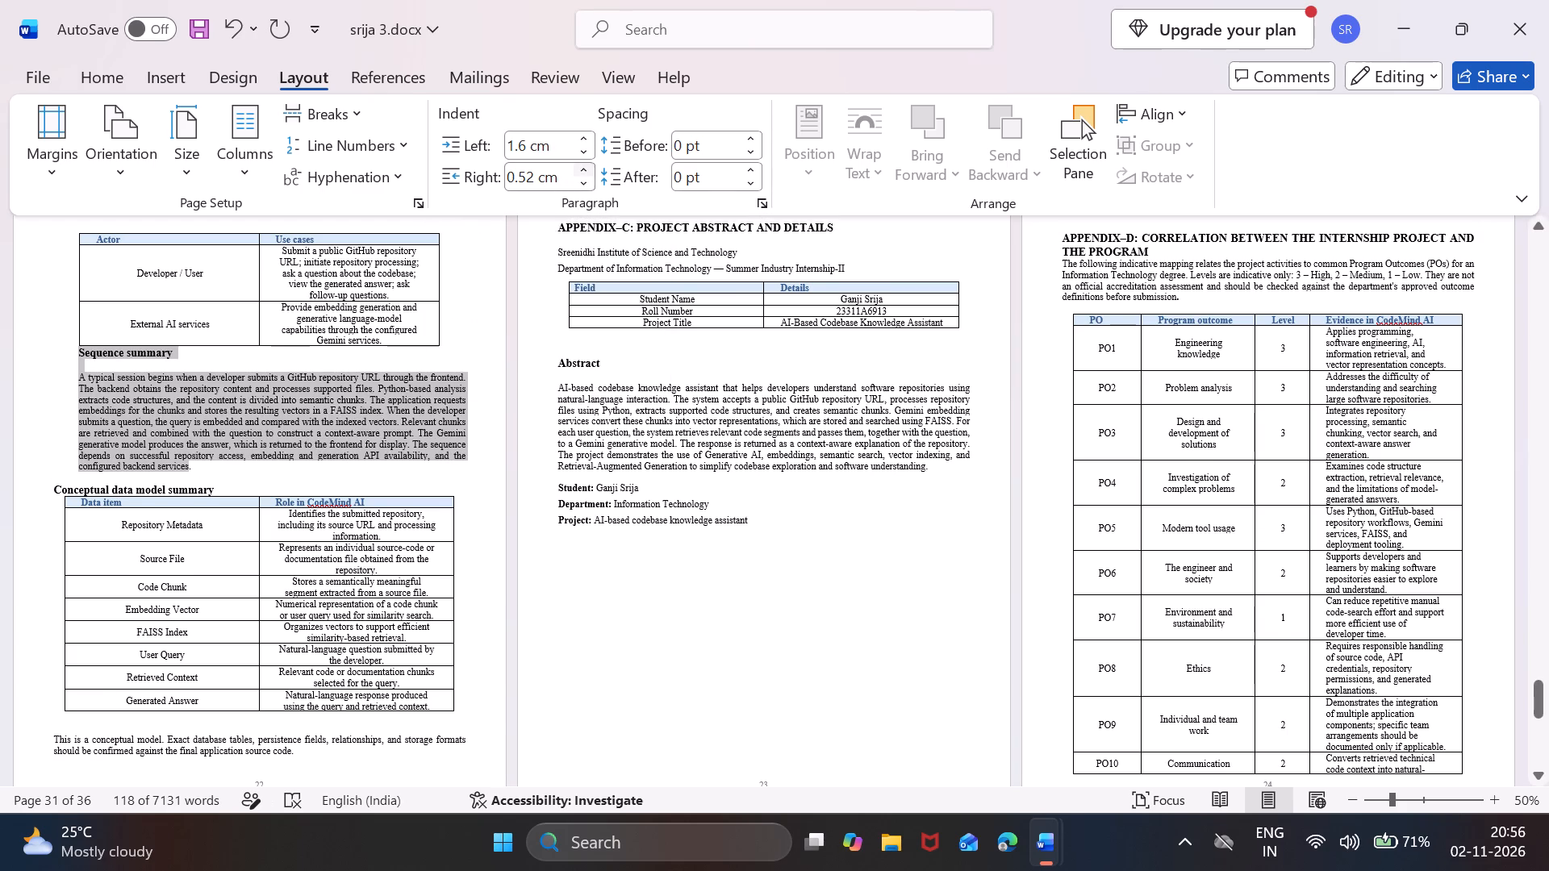
double_click(534, 175)
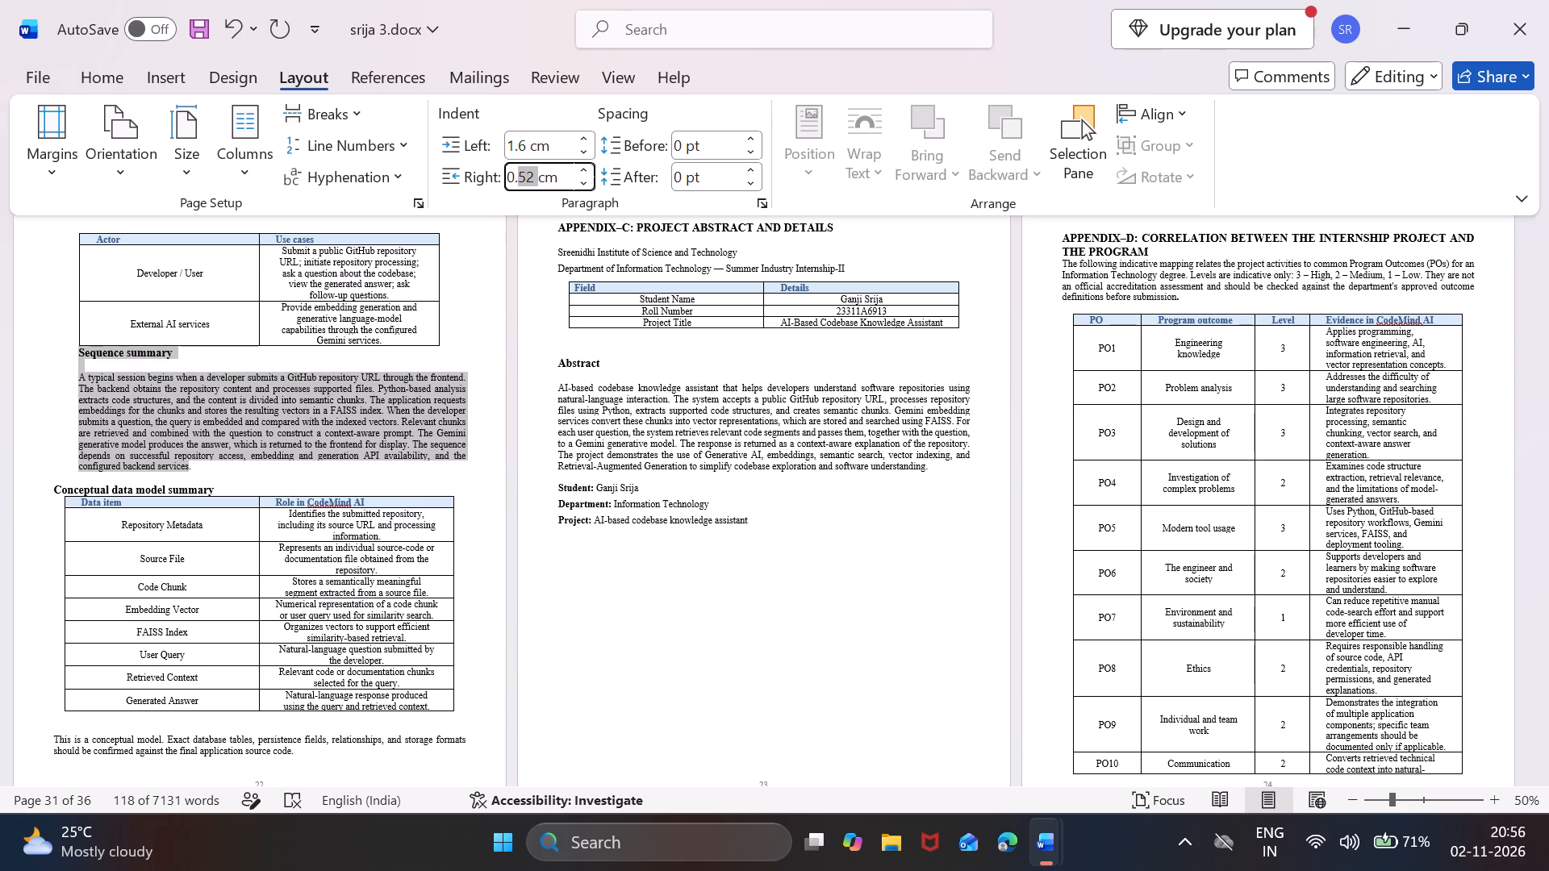
key(1)
key(BackSpace)
key(BackSpace)
key(BackSpace)
text(1.5)
key(Return)
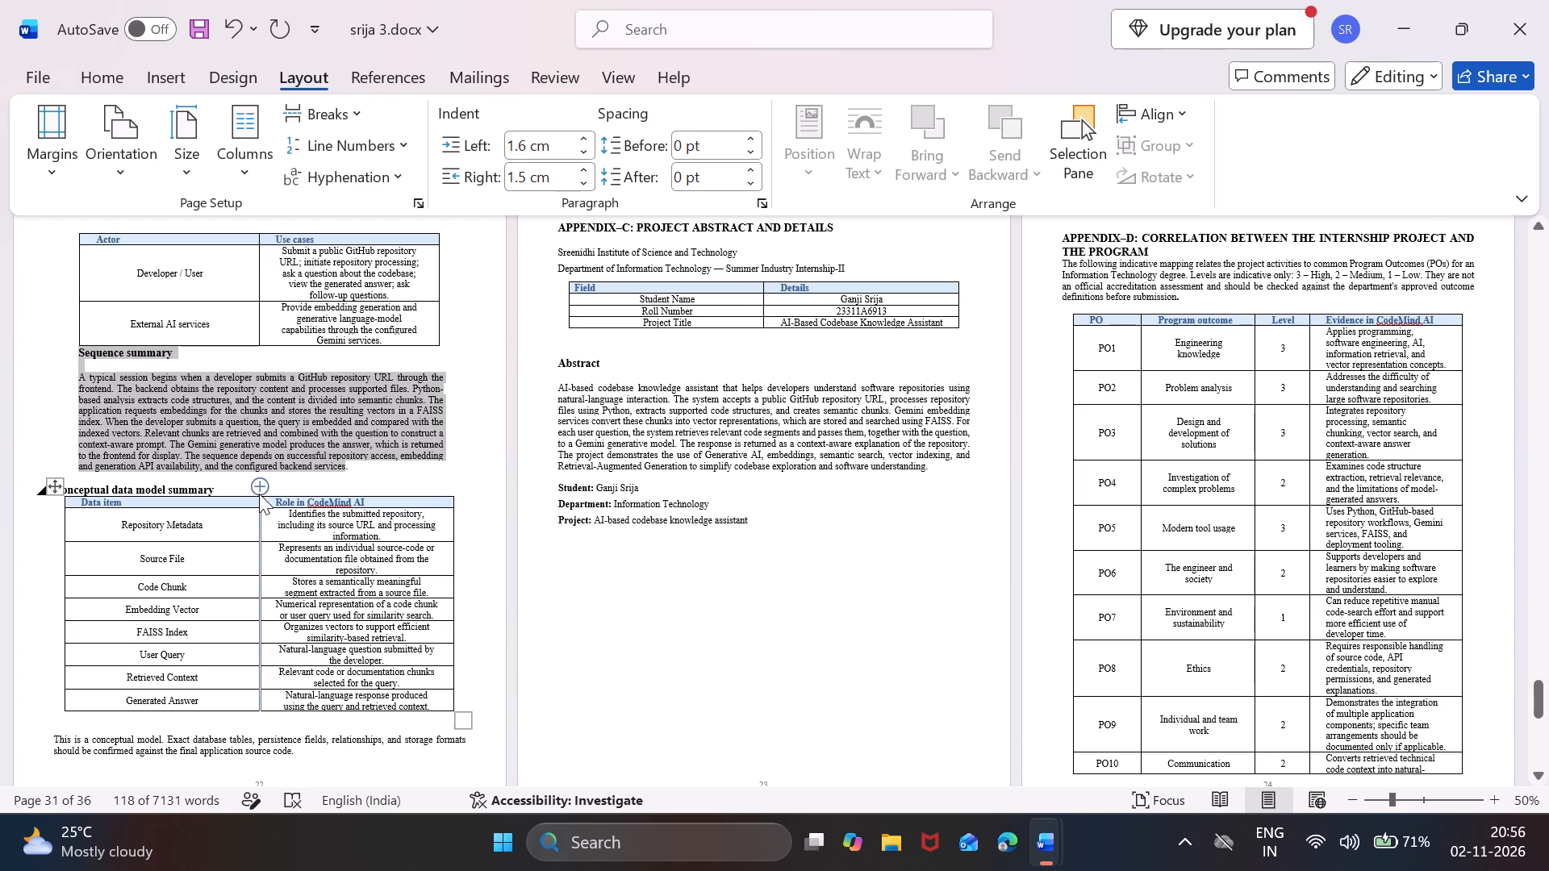
Narrow the Conceptual data model summary table and shift it slightly right in line with the Sequence summary text.
click(184, 490)
scroll(184, 490, down, 1)
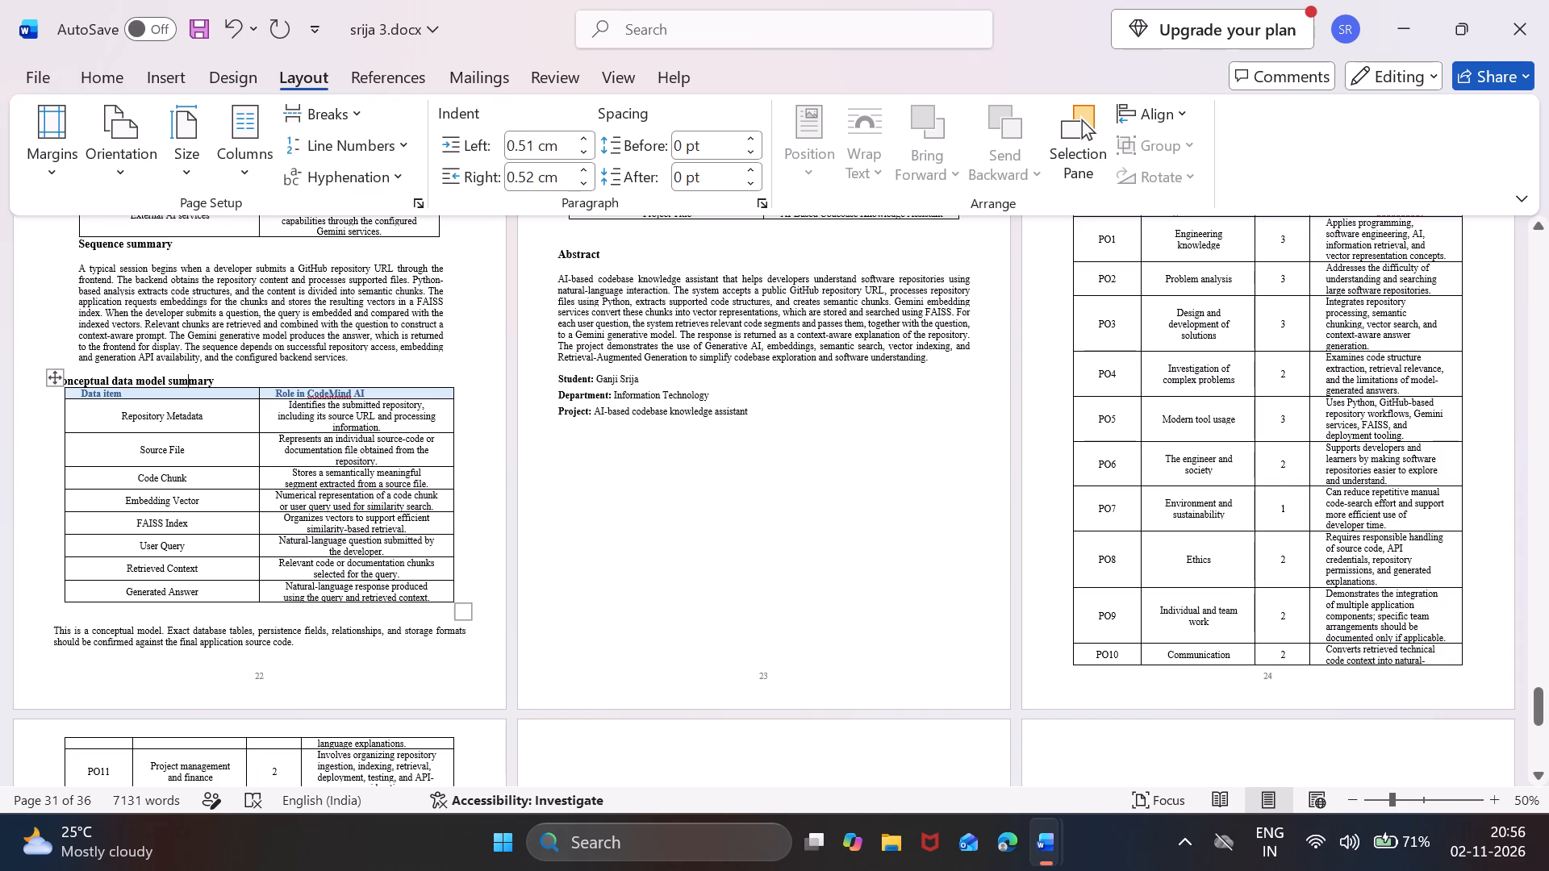
drag(466, 610, 433, 598)
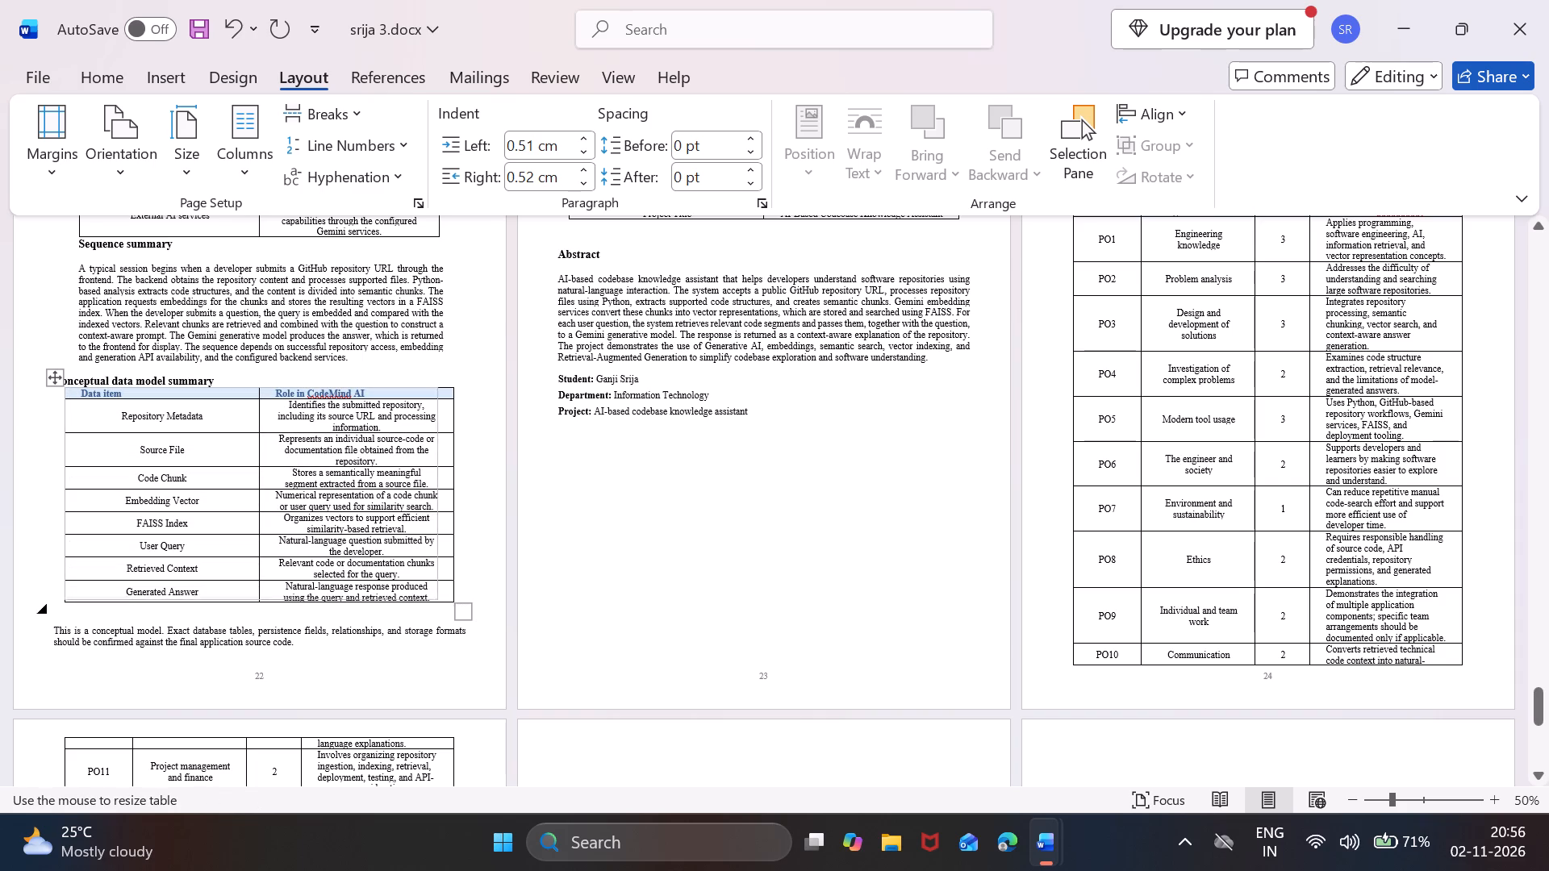
drag(433, 598, 428, 600)
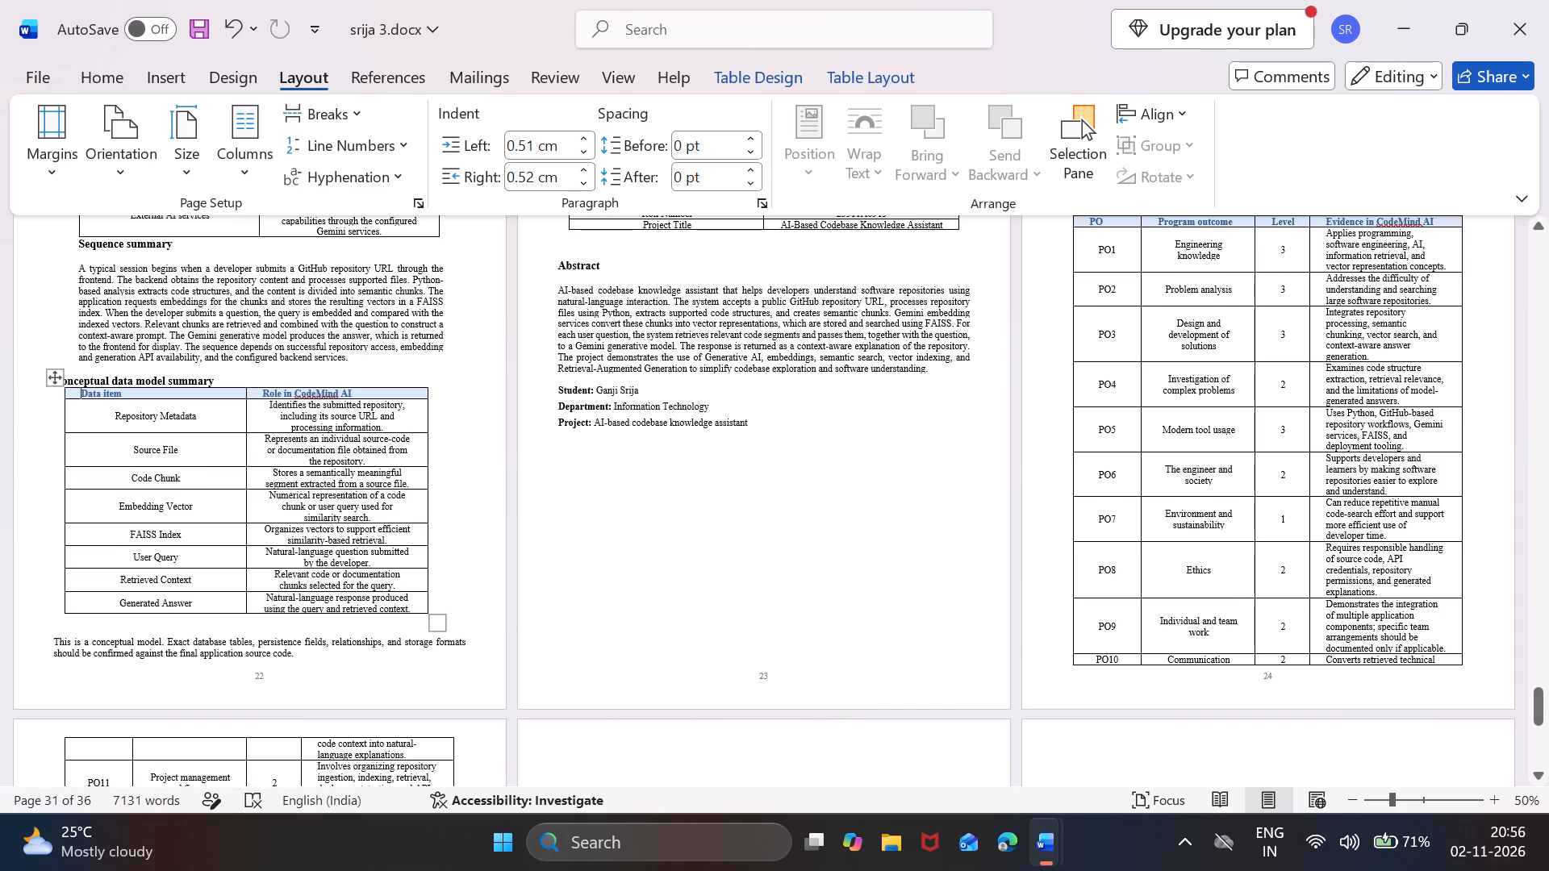
drag(52, 375, 73, 375)
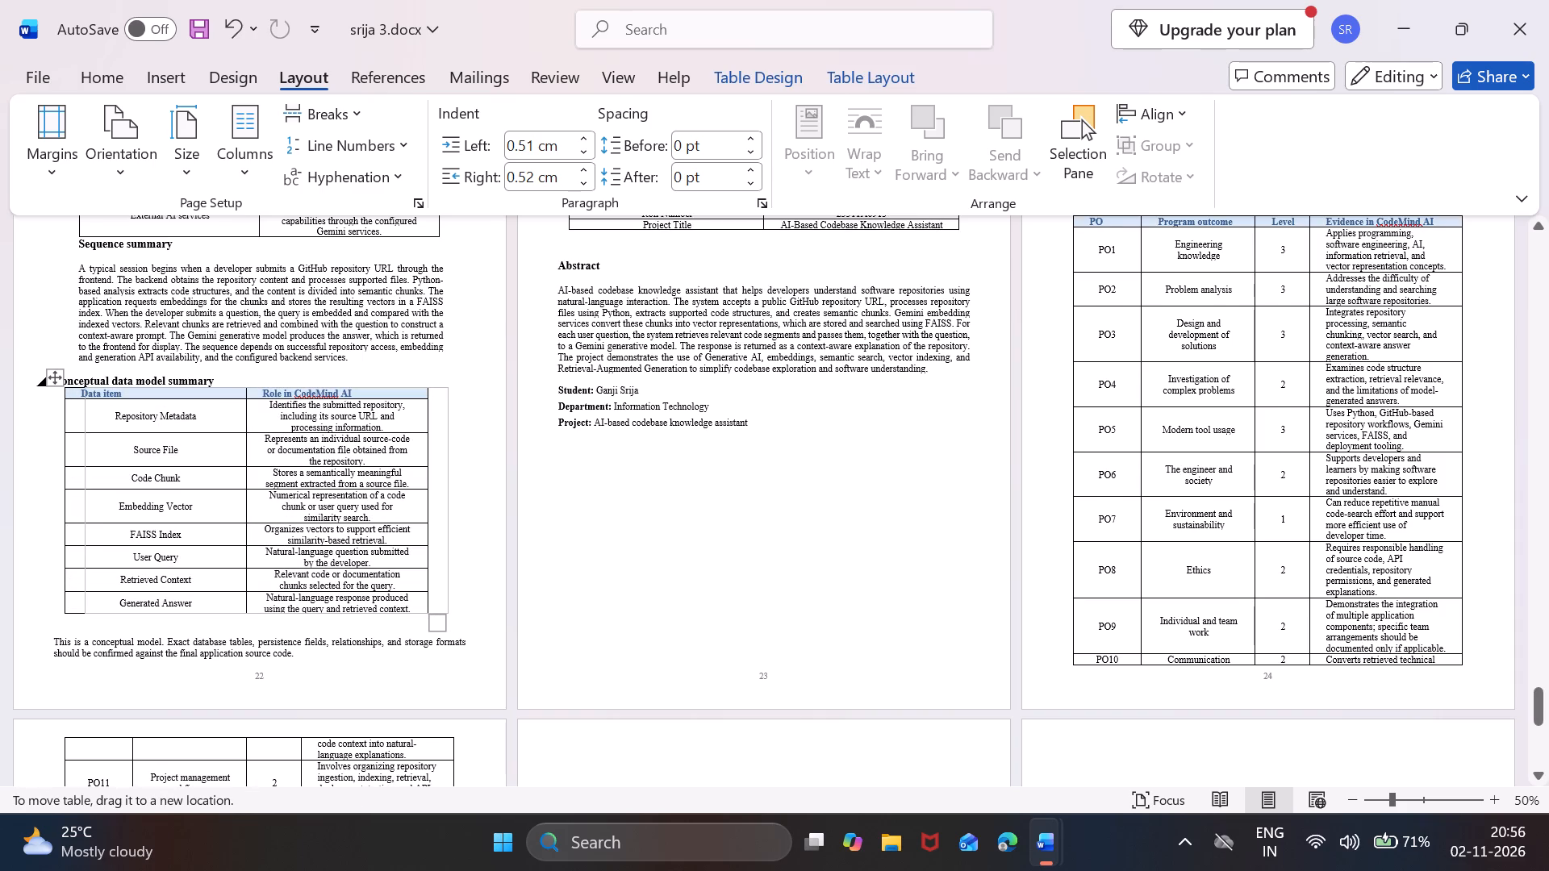
drag(73, 375, 66, 375)
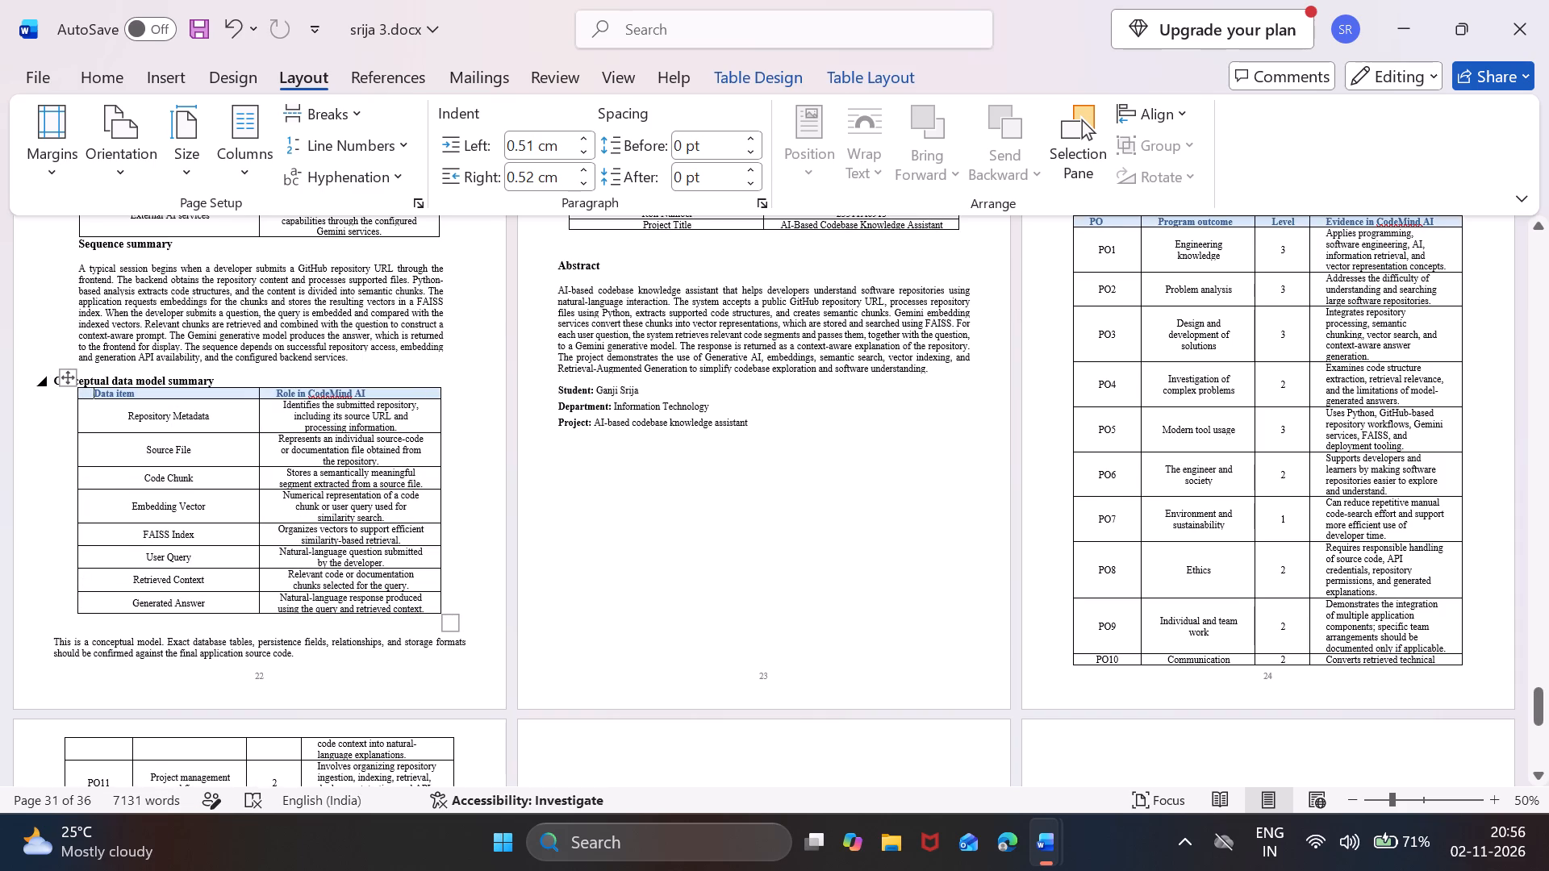
Insert one blank line between the Use case summary table and the Sequence summary heading.
scroll(66, 375, down, 1)
scroll(66, 375, up, 1)
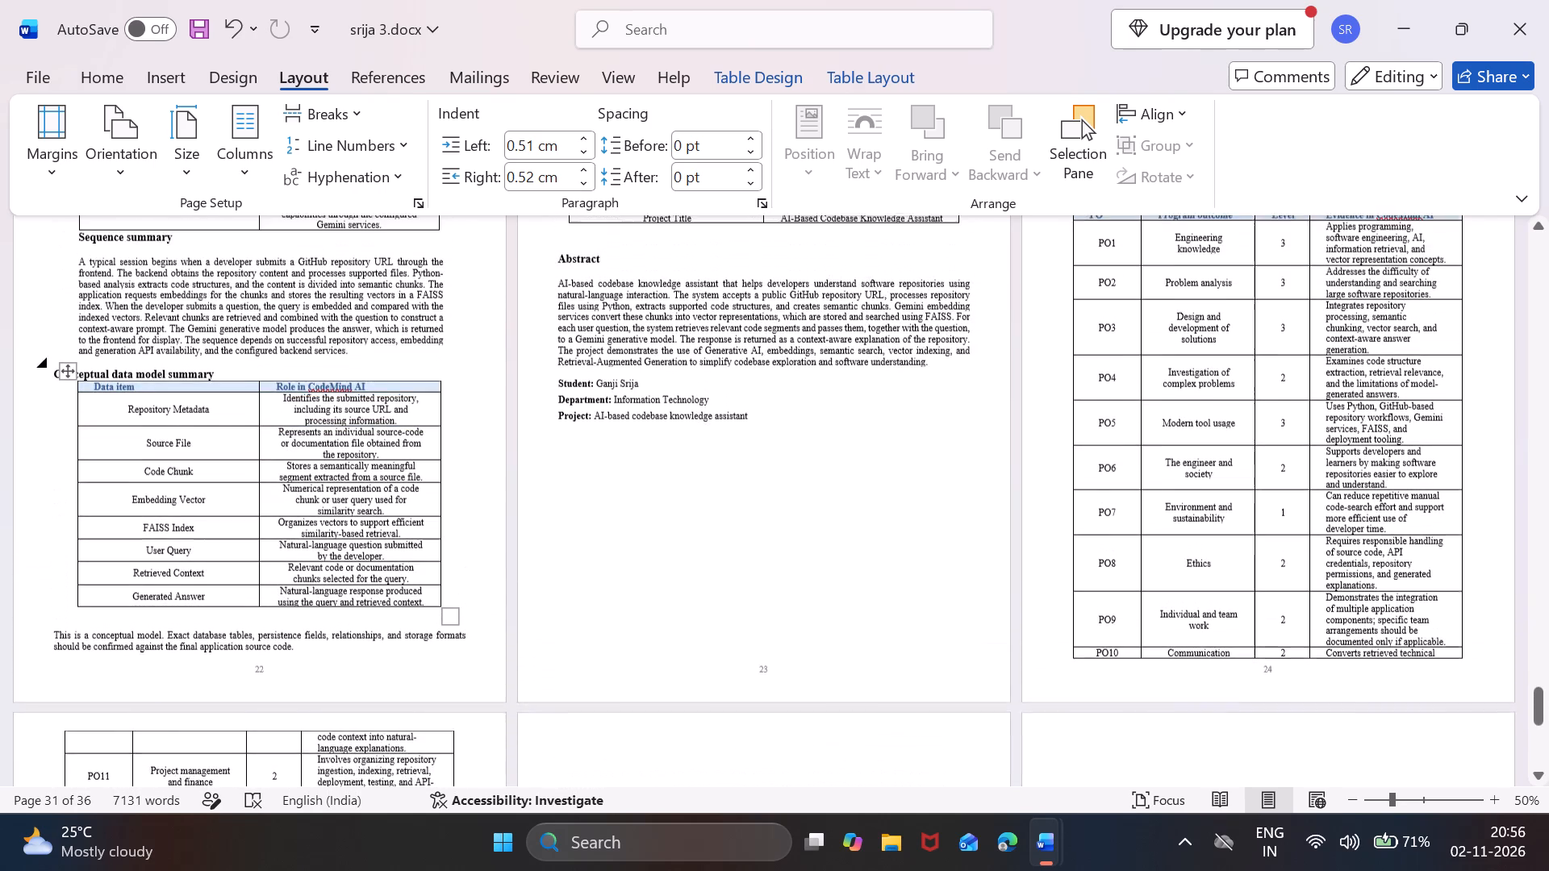
scroll(66, 375, up, 1)
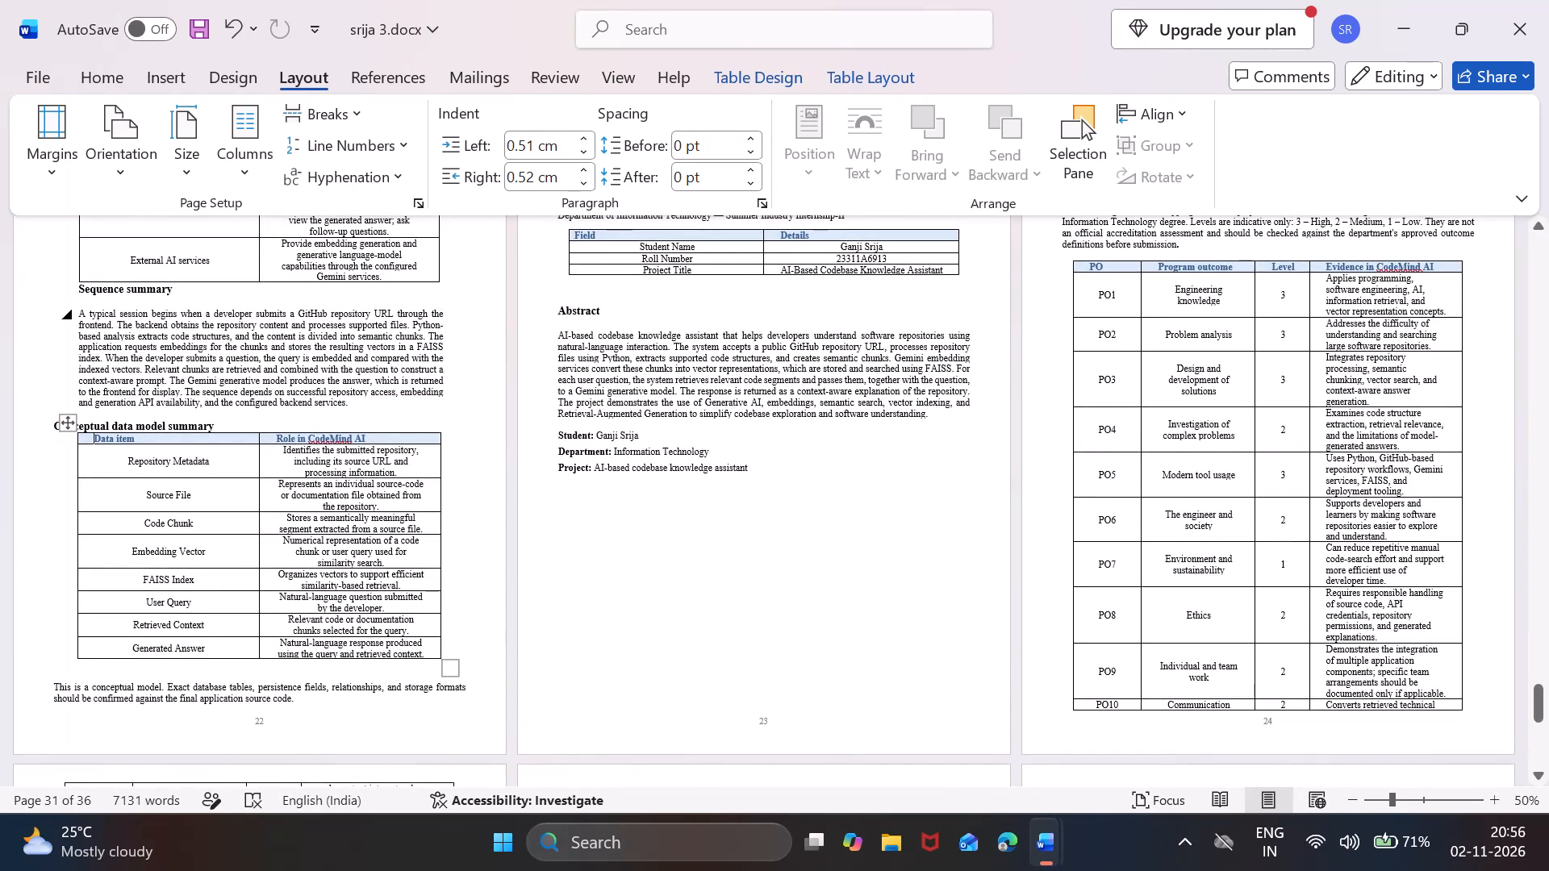
click(179, 293)
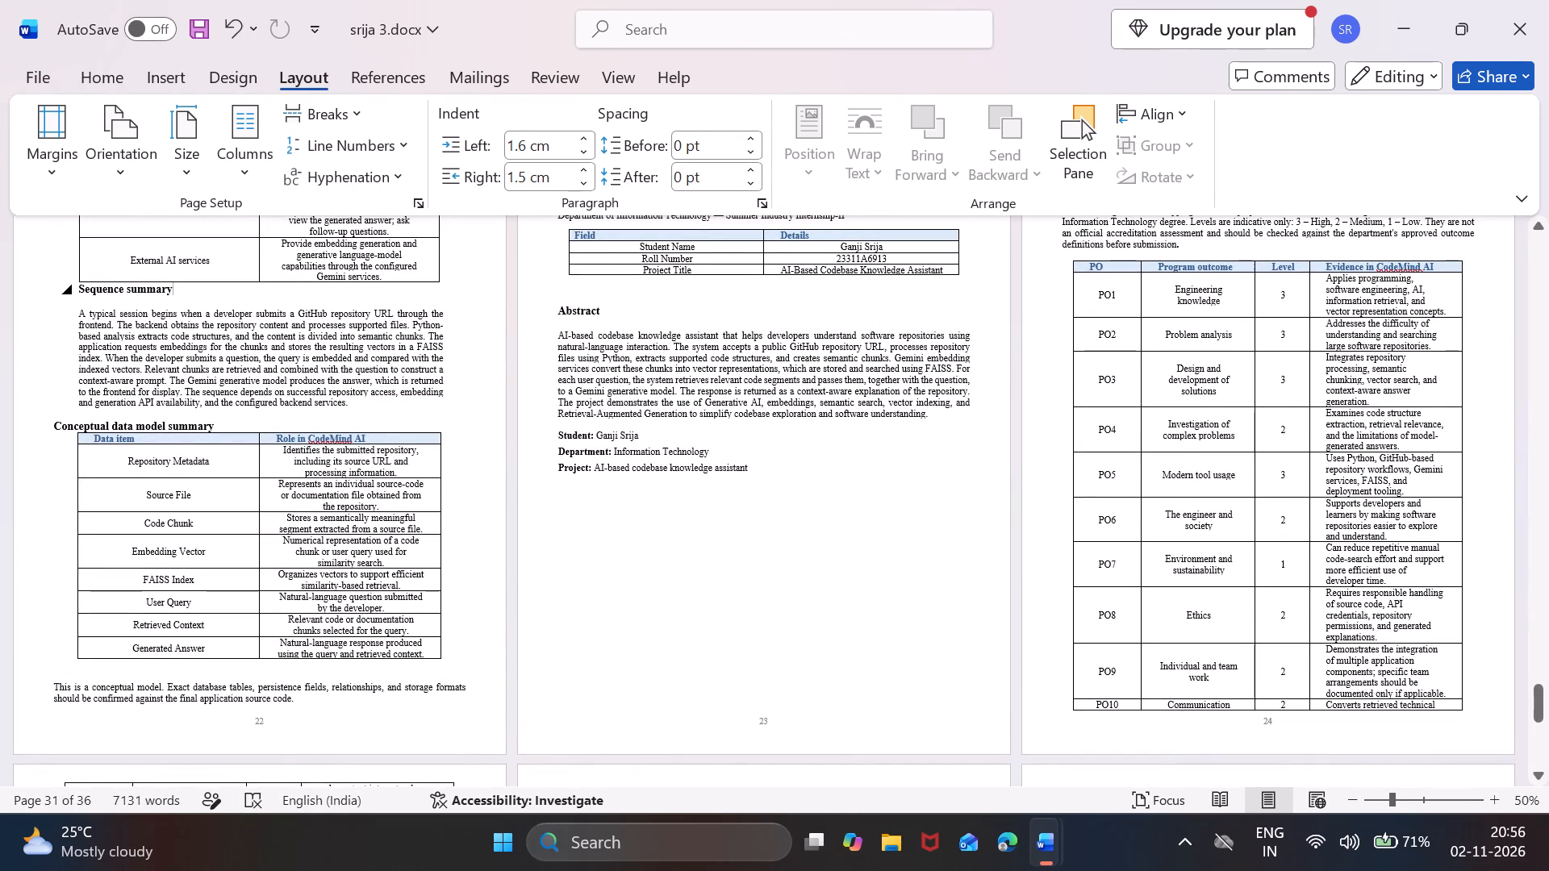
key(Left)
key(Left)
key(Left)
key(Left)
key(Left)
key(Left)
key(Left)
key(Left)
key(Left)
key(Left)
key(Left)
key(Left)
key(Left)
key(Left)
key(Left)
key(Left)
key(space)
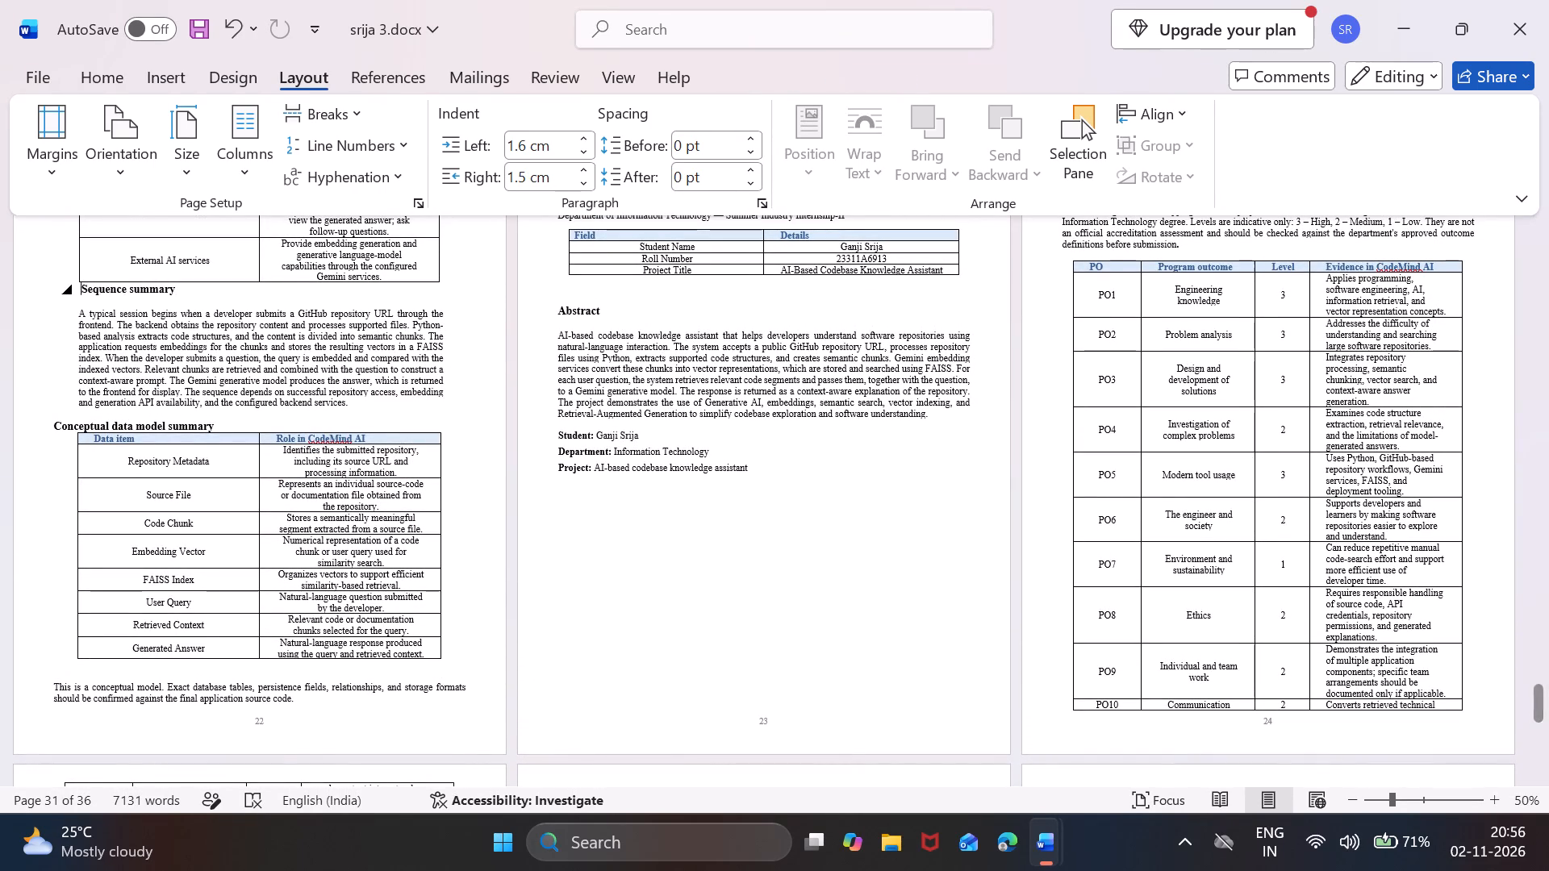
key(BackSpace)
key(Return)
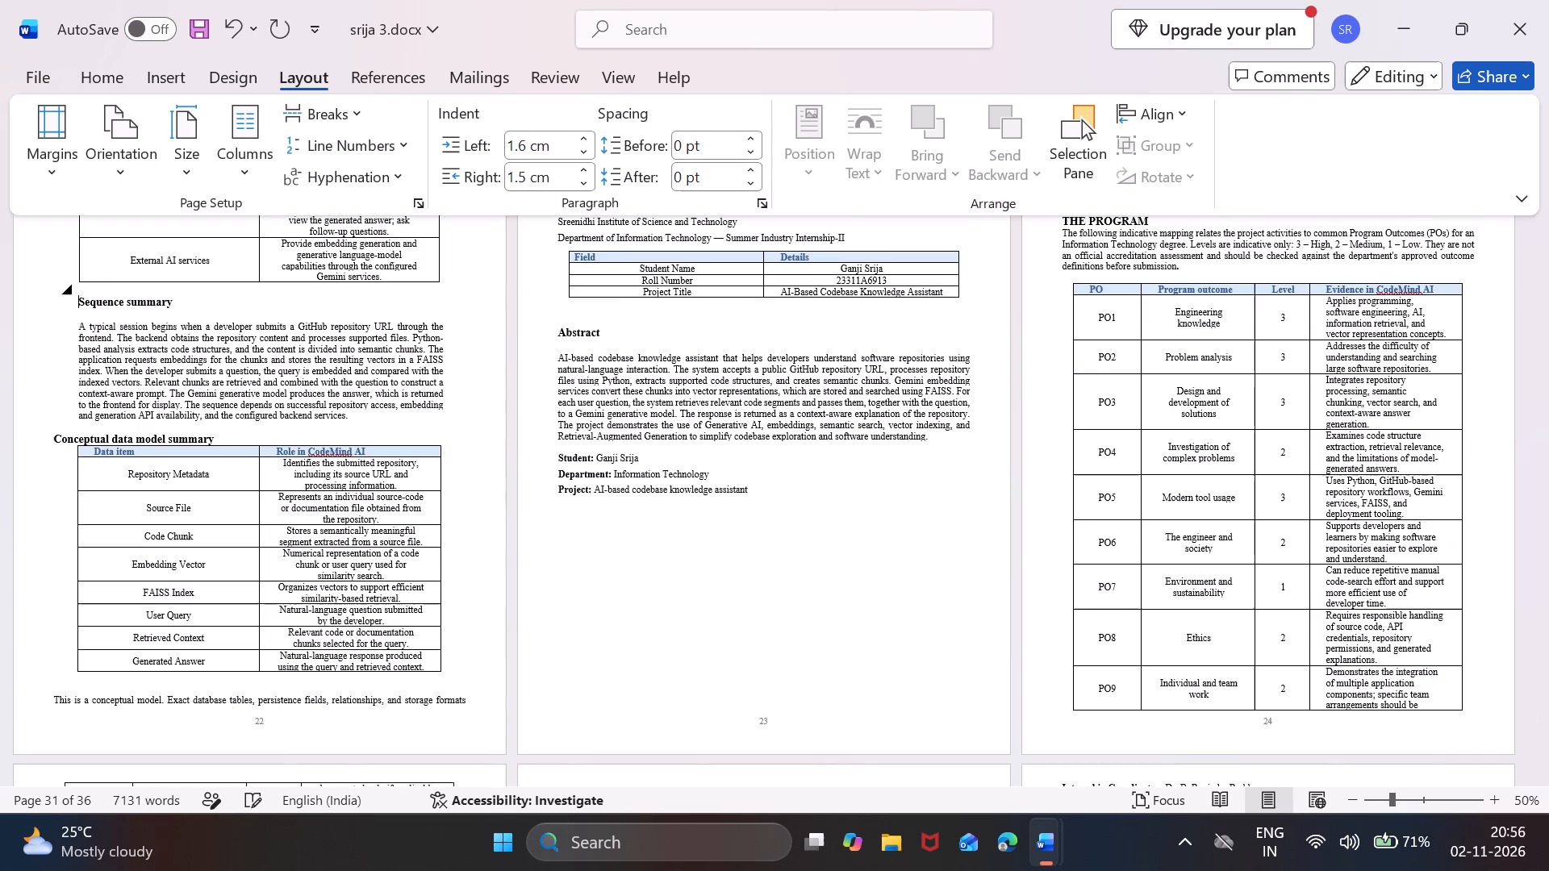
Indent the first line of the Conceptual data model summary heading toward the left edge of its table.
scroll(313, 384, up, 1)
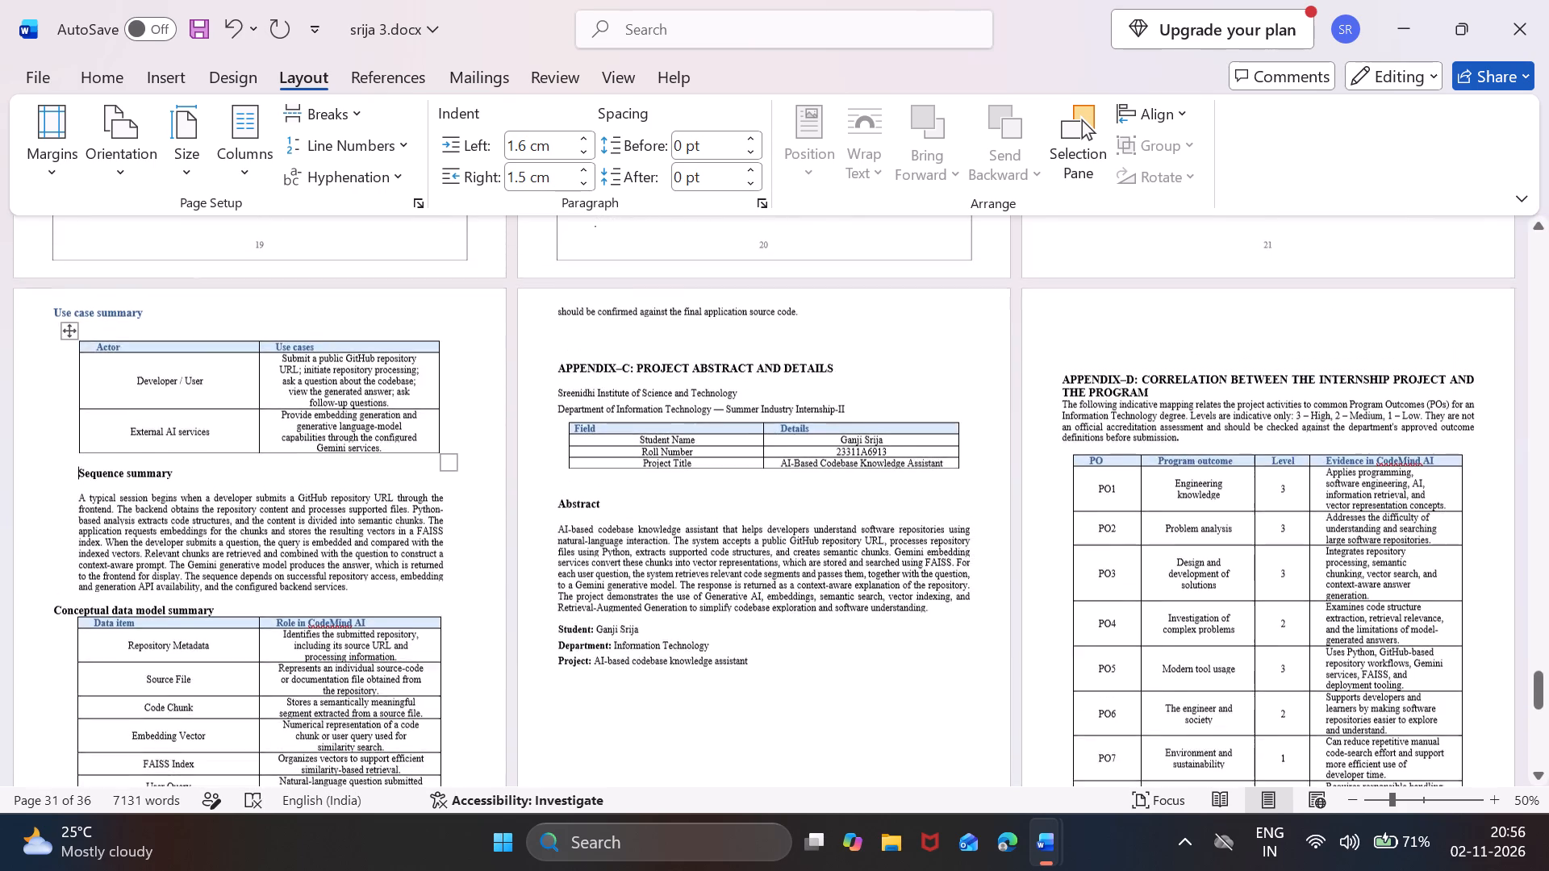
scroll(313, 384, up, 1)
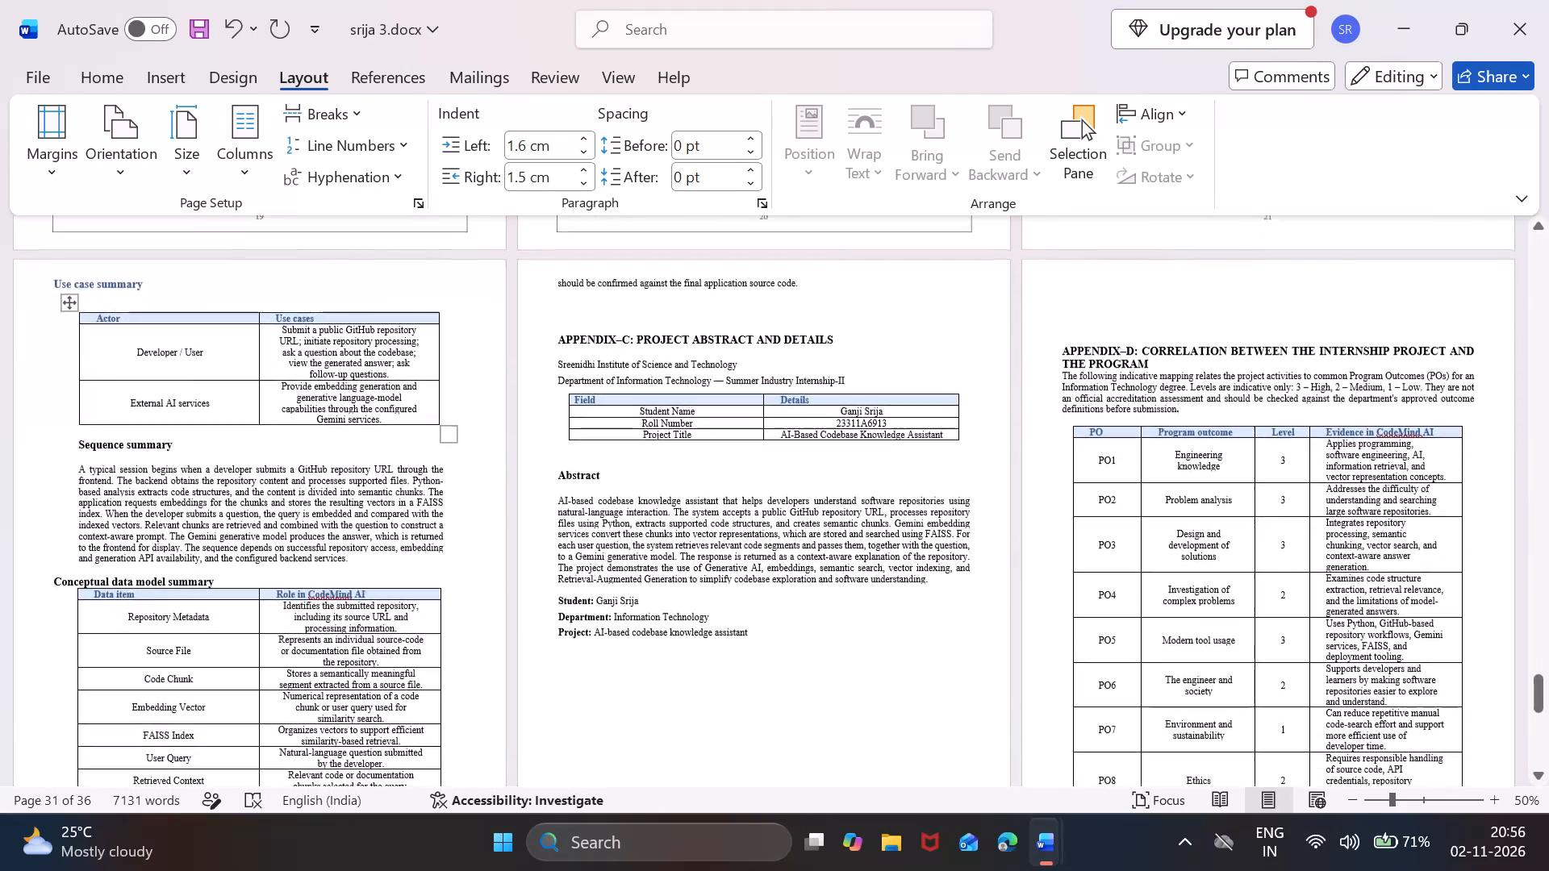
click(53, 577)
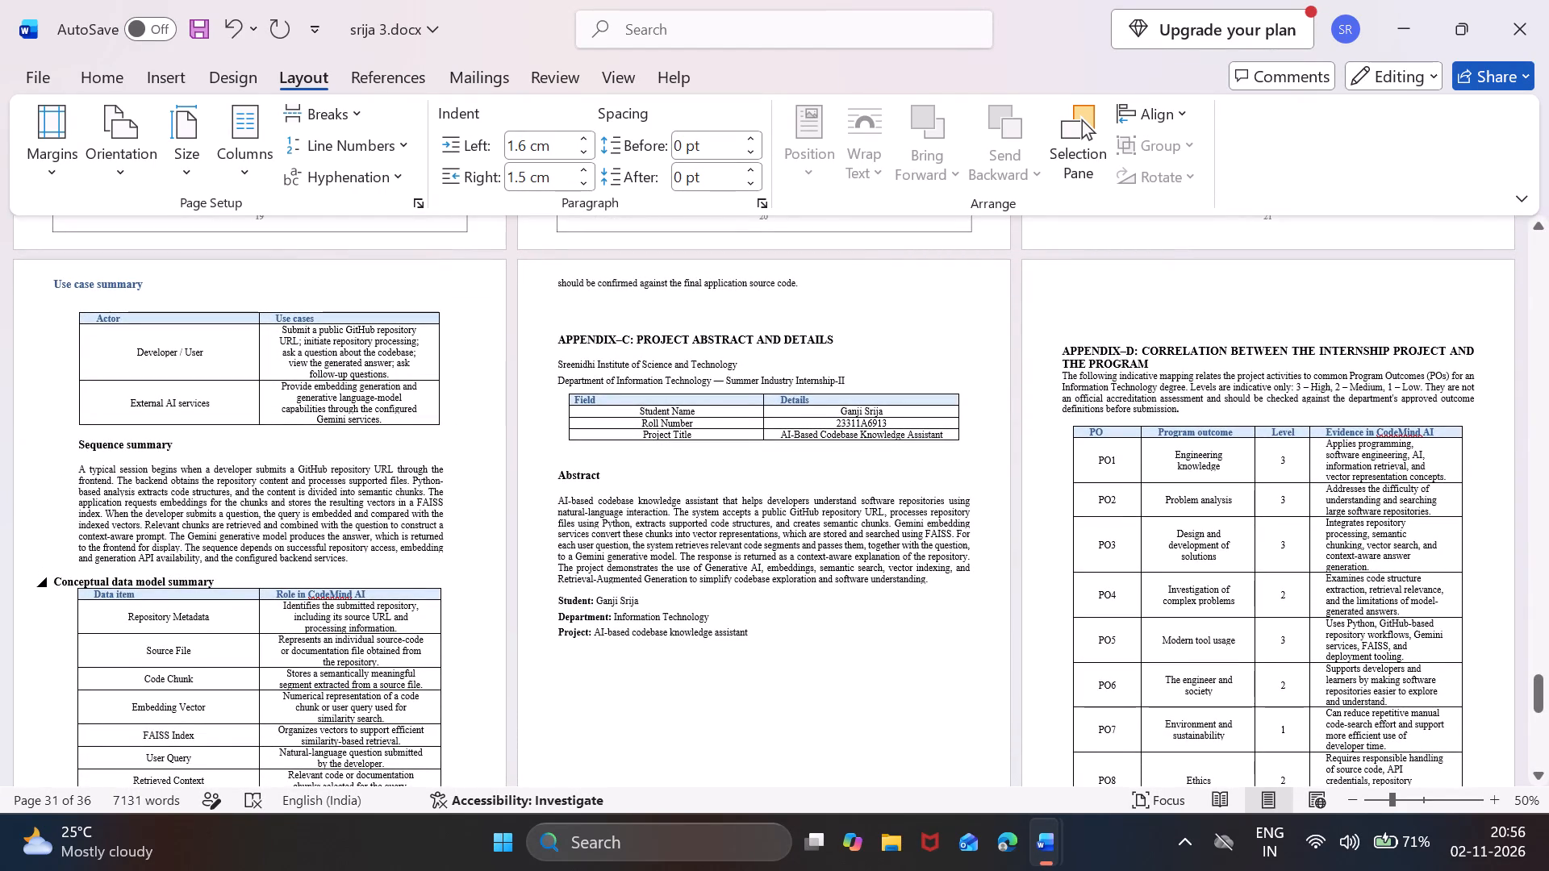
key(Tab)
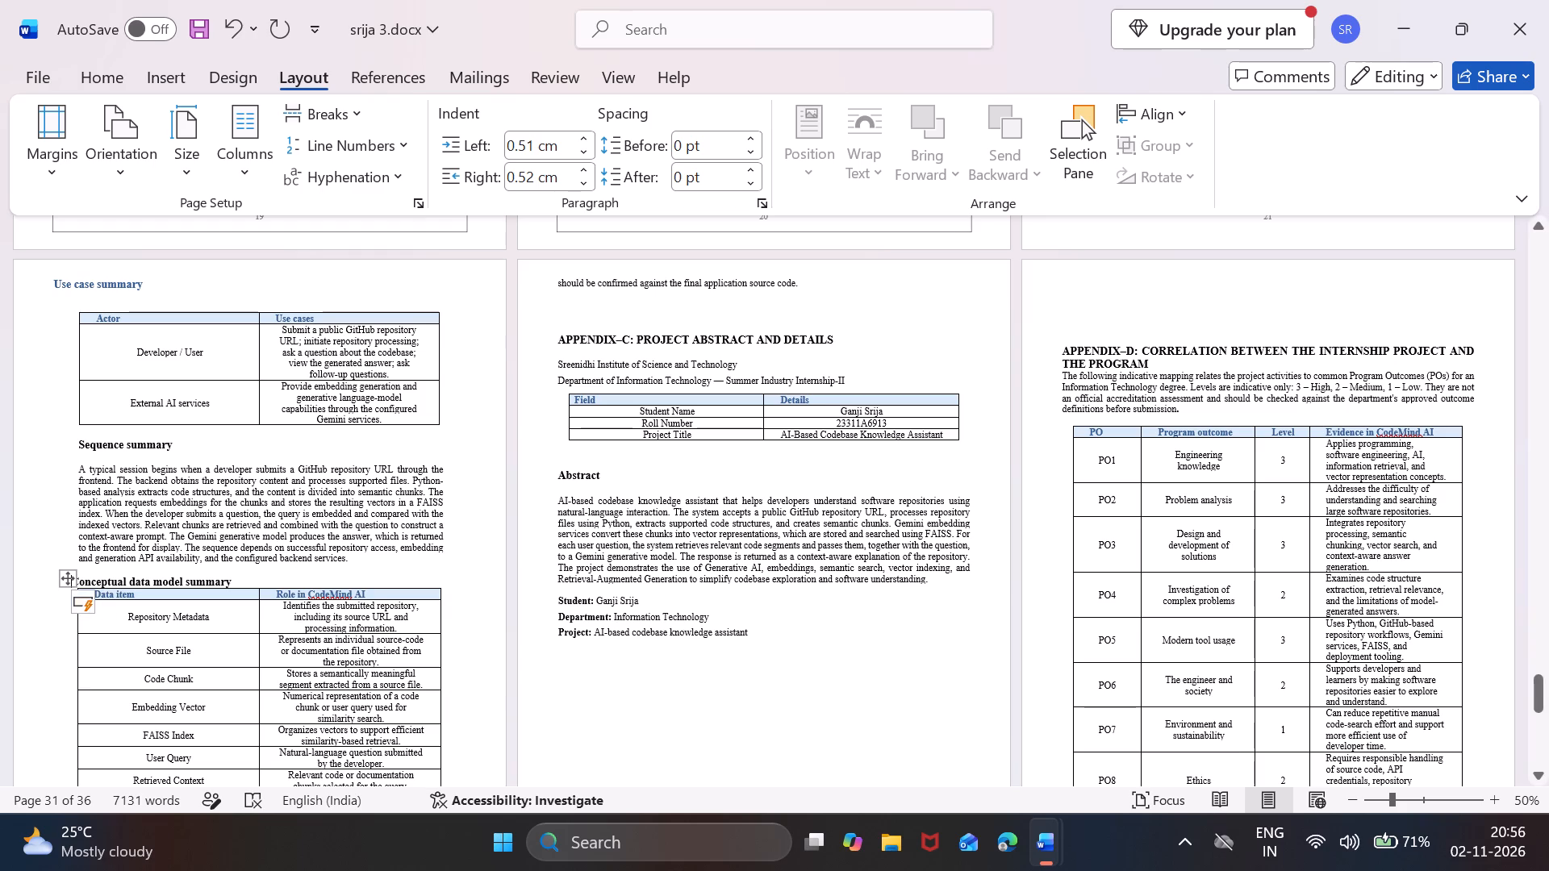
Remove the extra blank line between the Conceptual data model summary table and the closing note below it.
scroll(201, 590, down, 1)
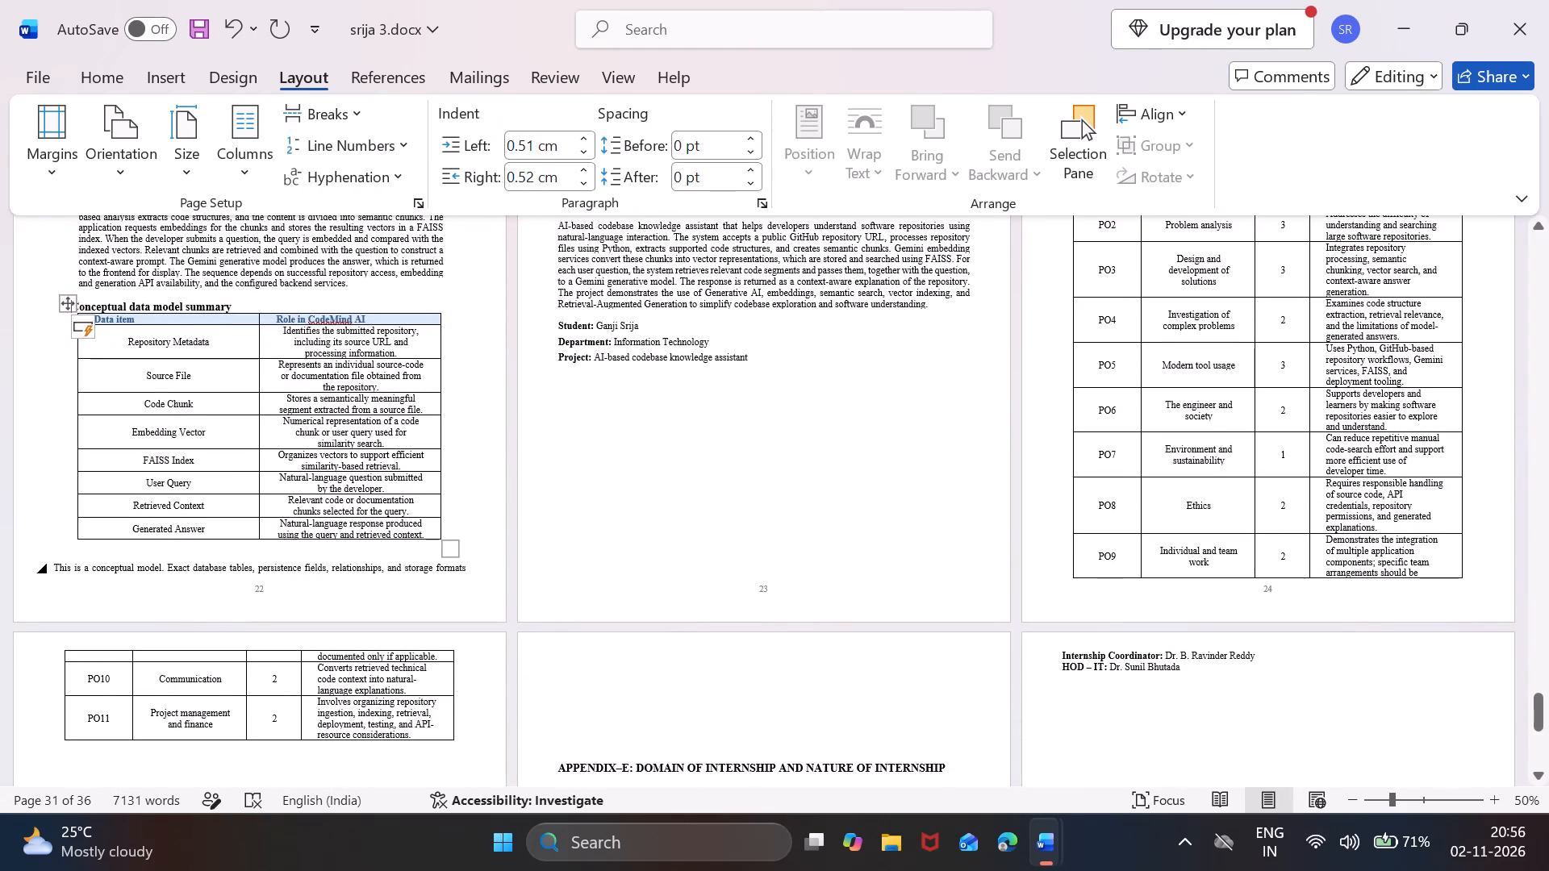
click(262, 556)
drag(76, 548, 95, 561)
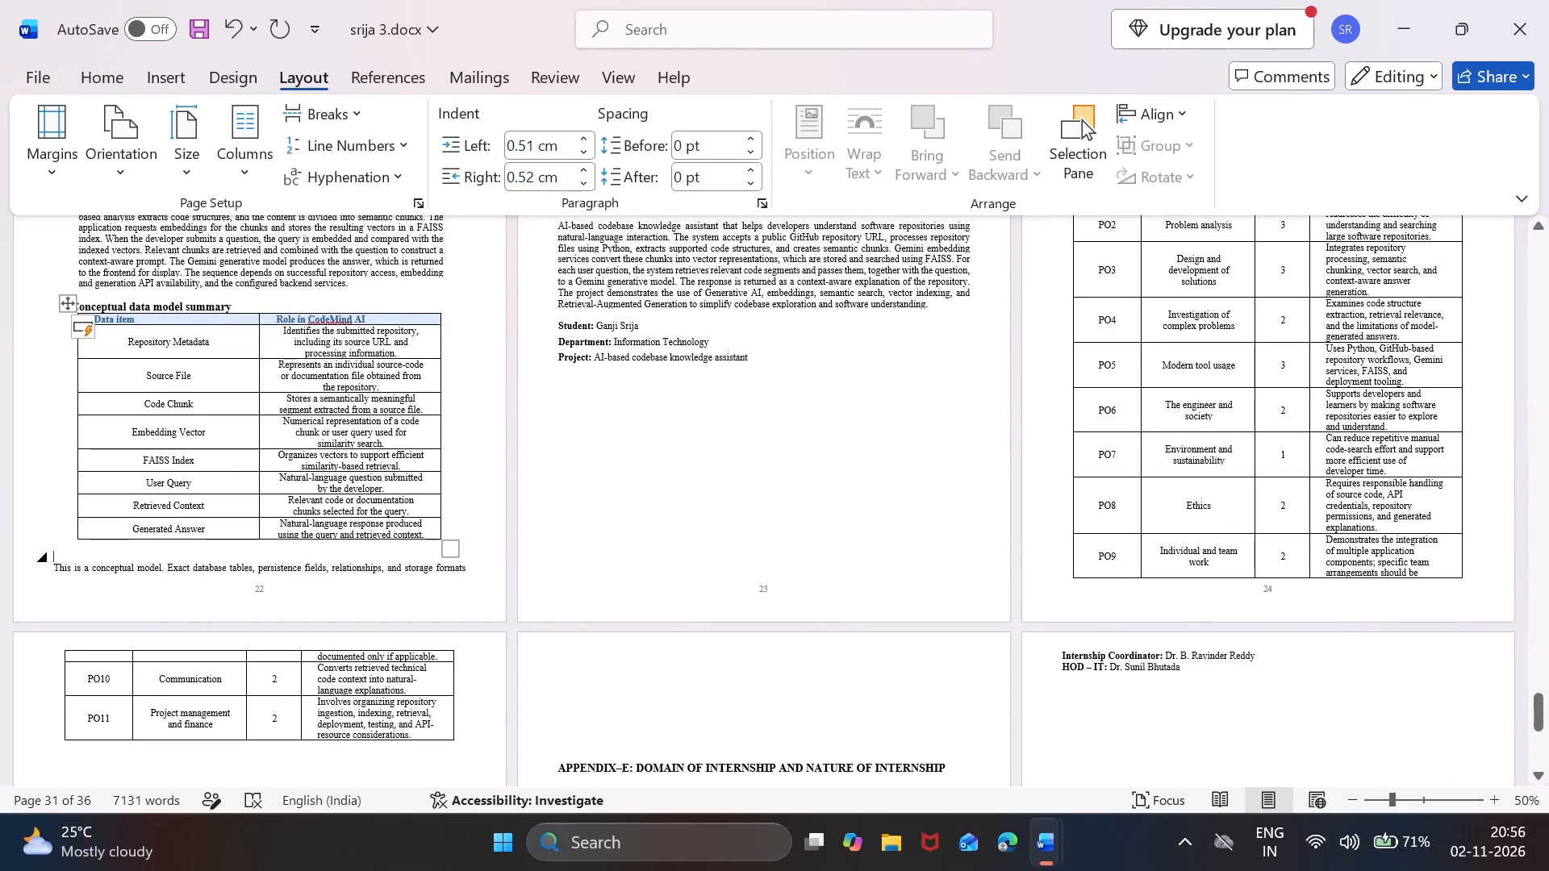
drag(95, 561, 397, 568)
key(BackSpace)
key(BackSpace)
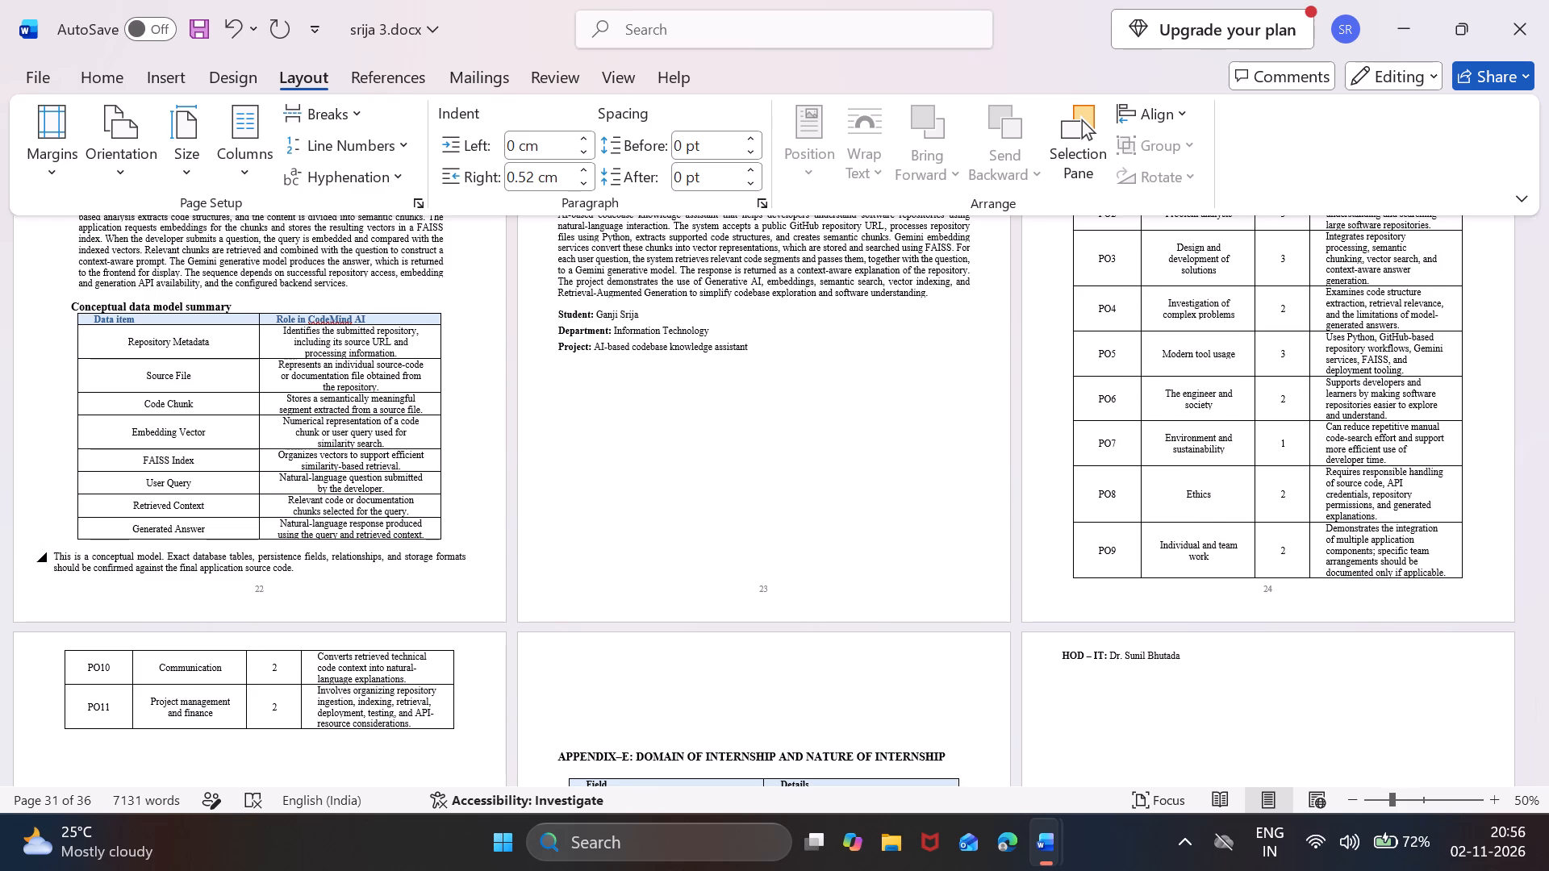
Set the indents of the note starting "This is a conceptual model" to 1.6 cm left and 1.5 cm right.
scroll(454, 535, up, 1)
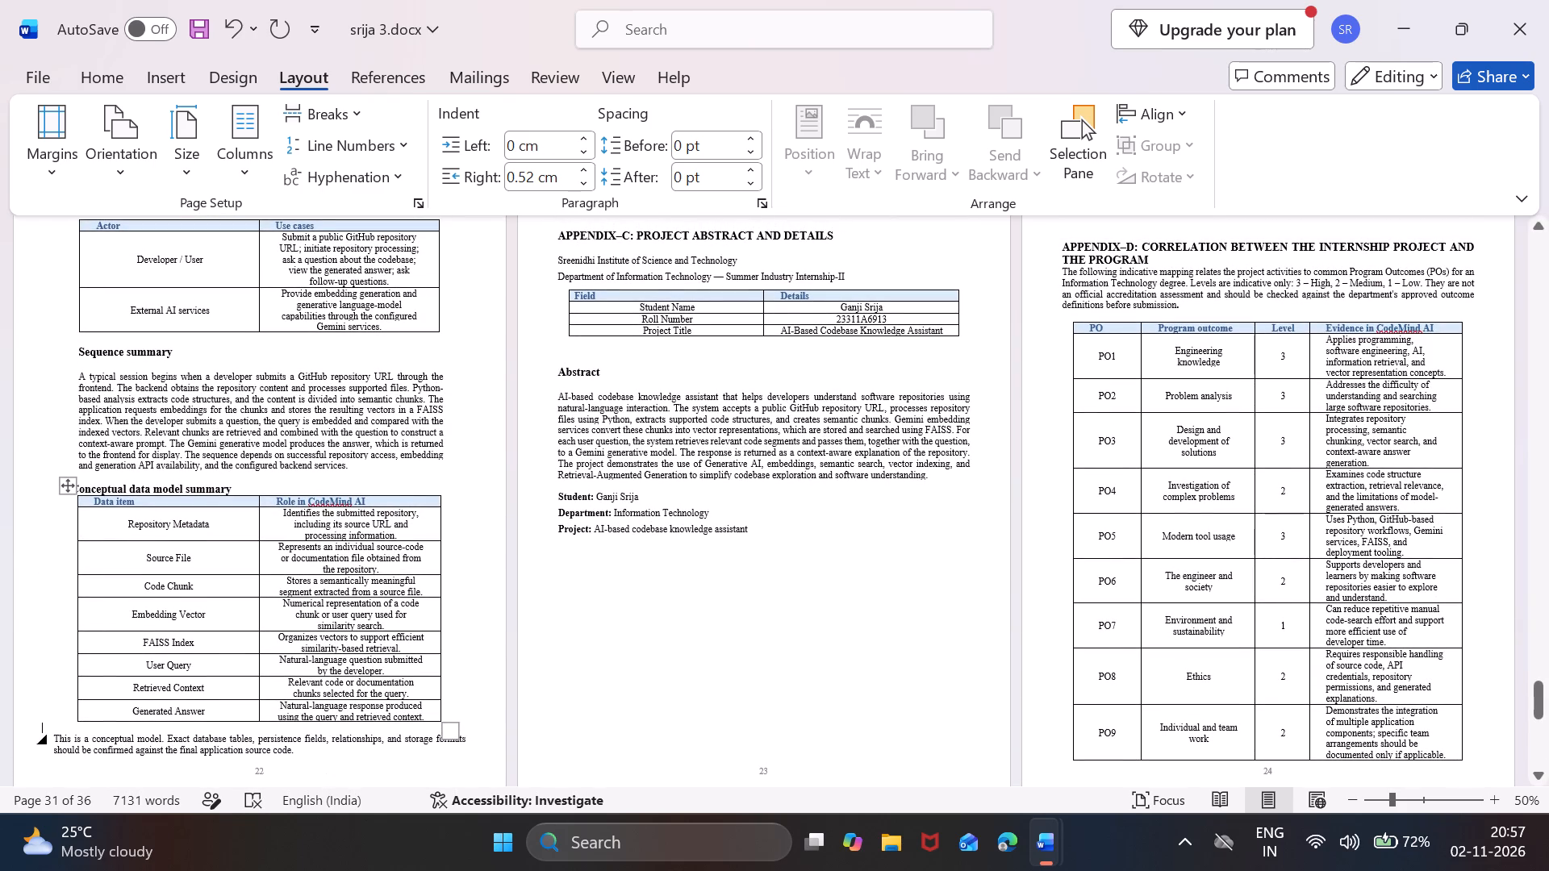
drag(312, 748, 76, 736)
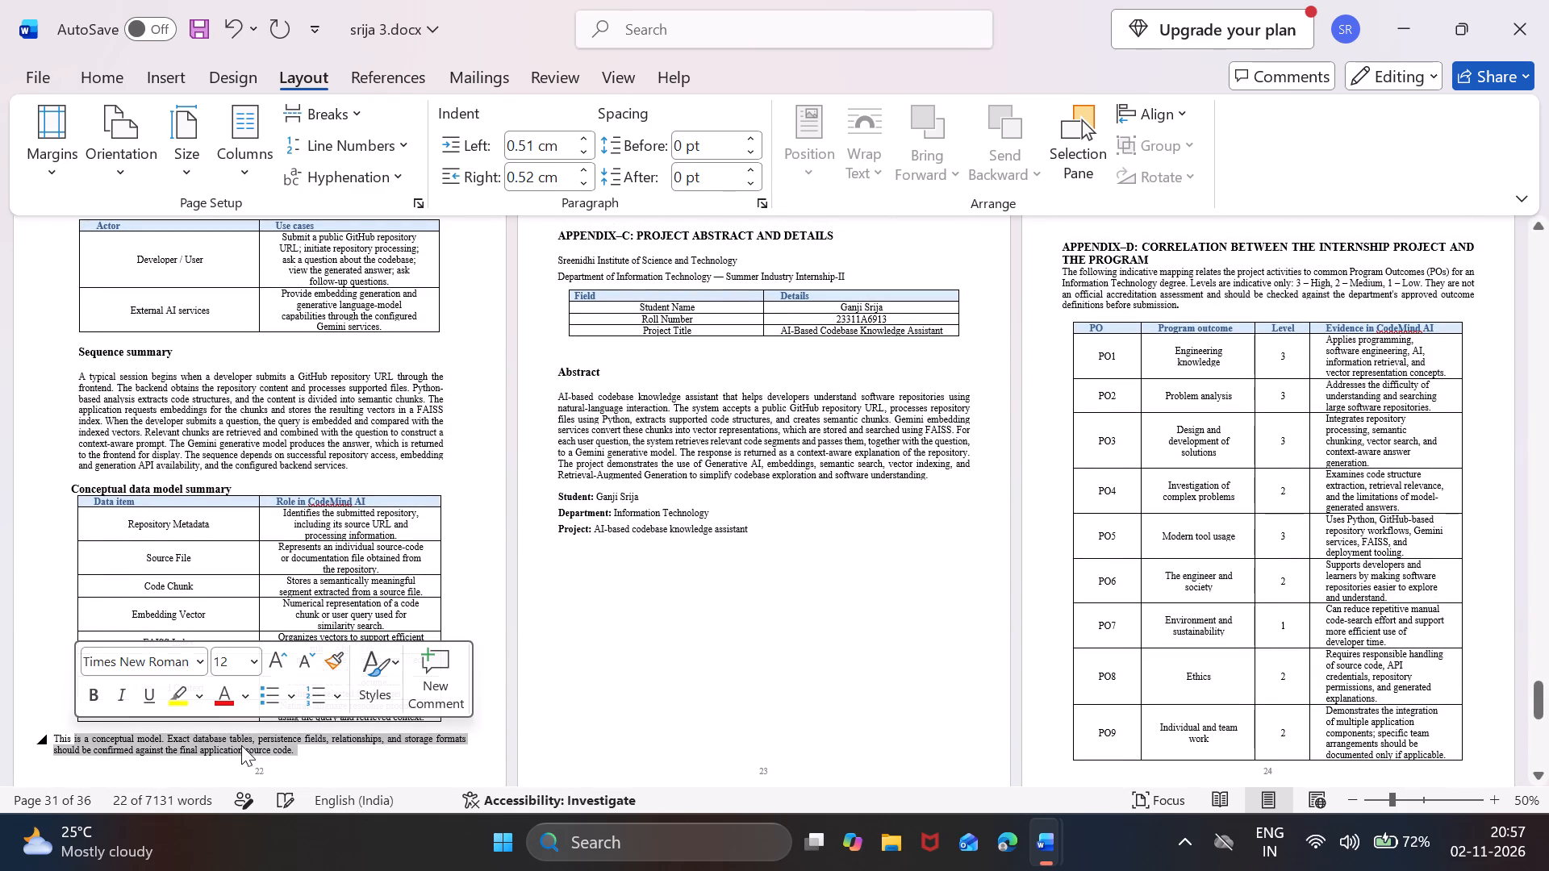
double_click(308, 752)
drag(308, 752, 86, 738)
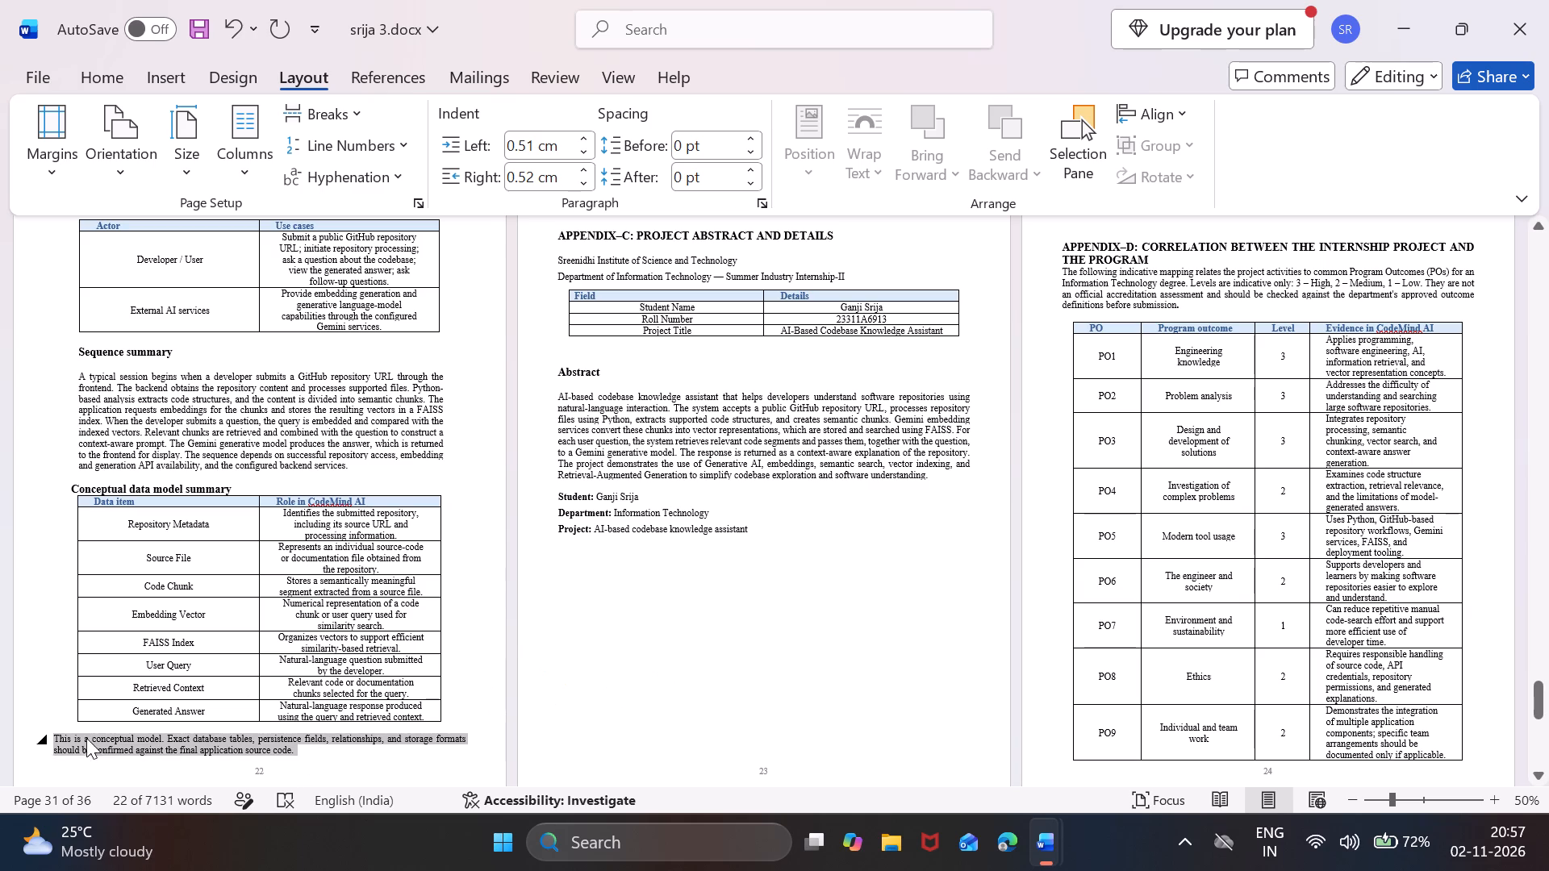
drag(86, 738, 59, 737)
click(533, 148)
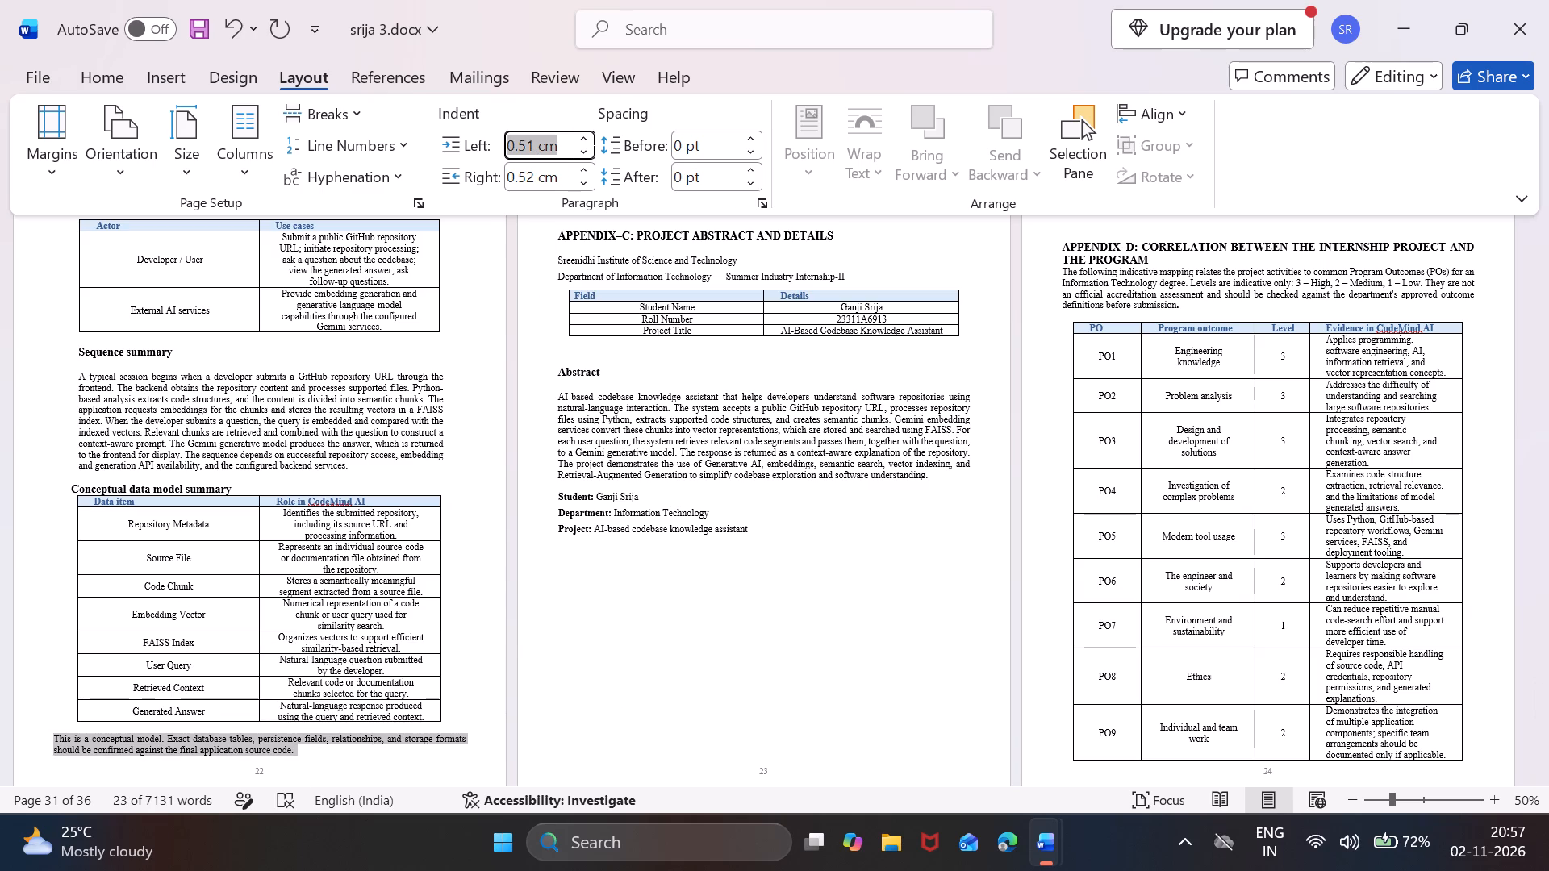
text(1.6)
key(Return)
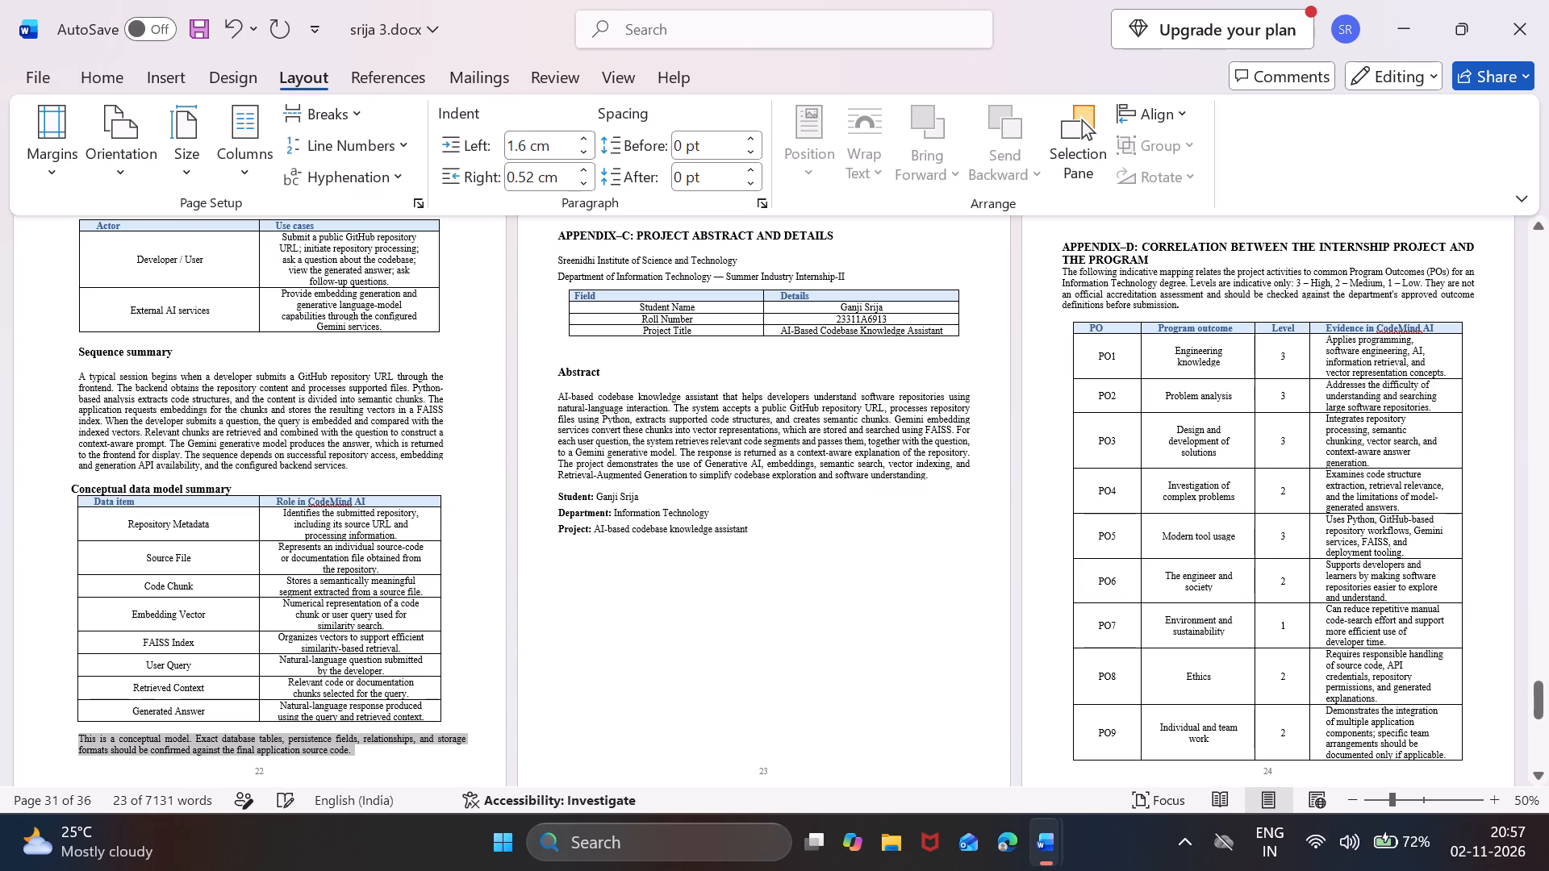
click(531, 174)
text(1.5)
key(Return)
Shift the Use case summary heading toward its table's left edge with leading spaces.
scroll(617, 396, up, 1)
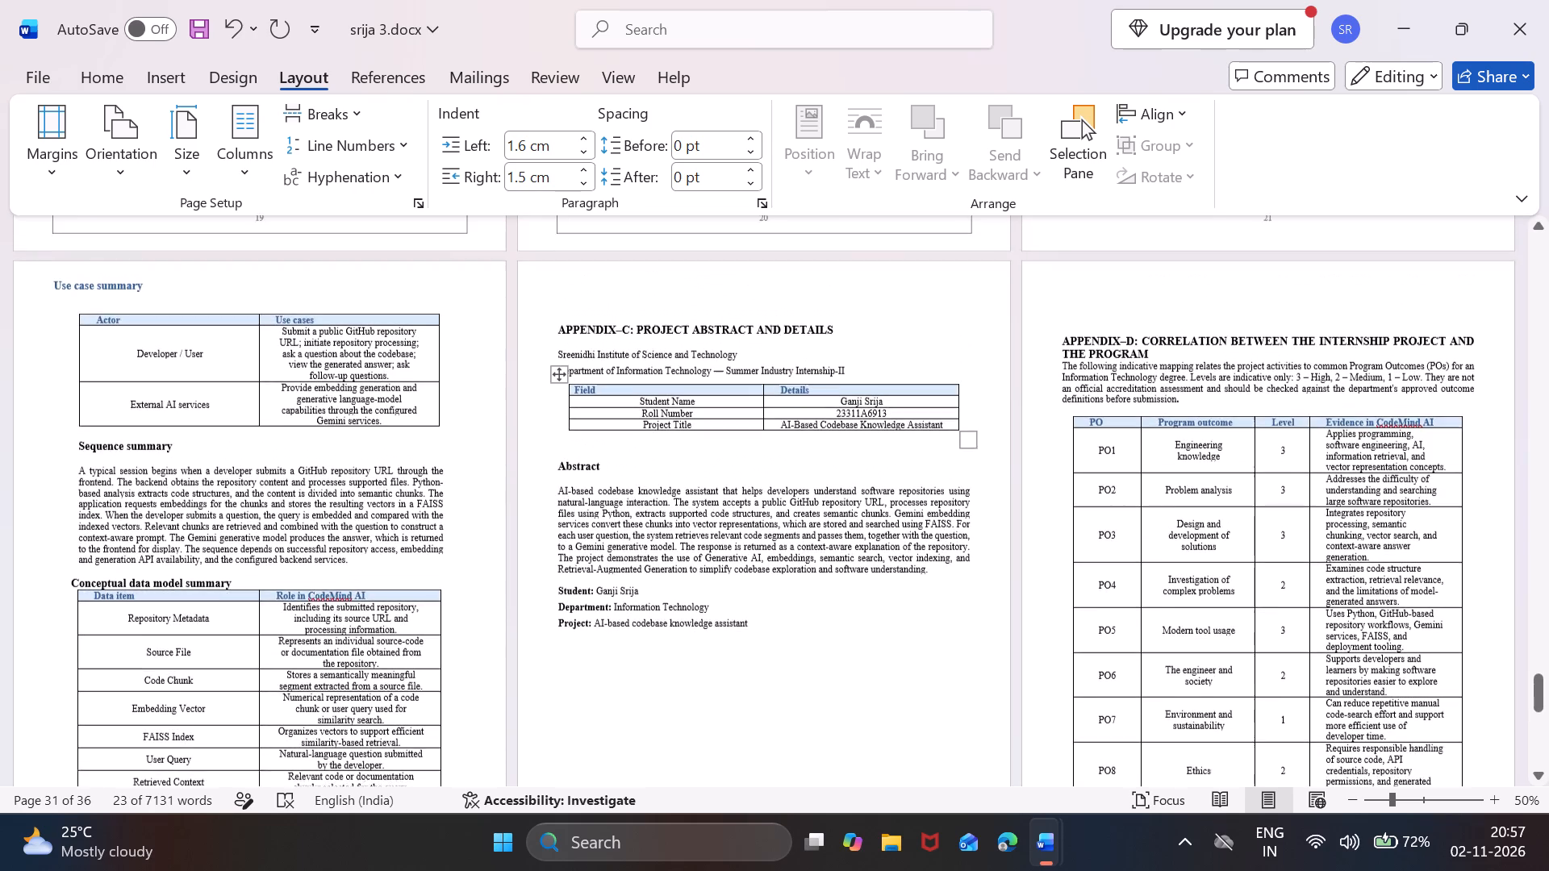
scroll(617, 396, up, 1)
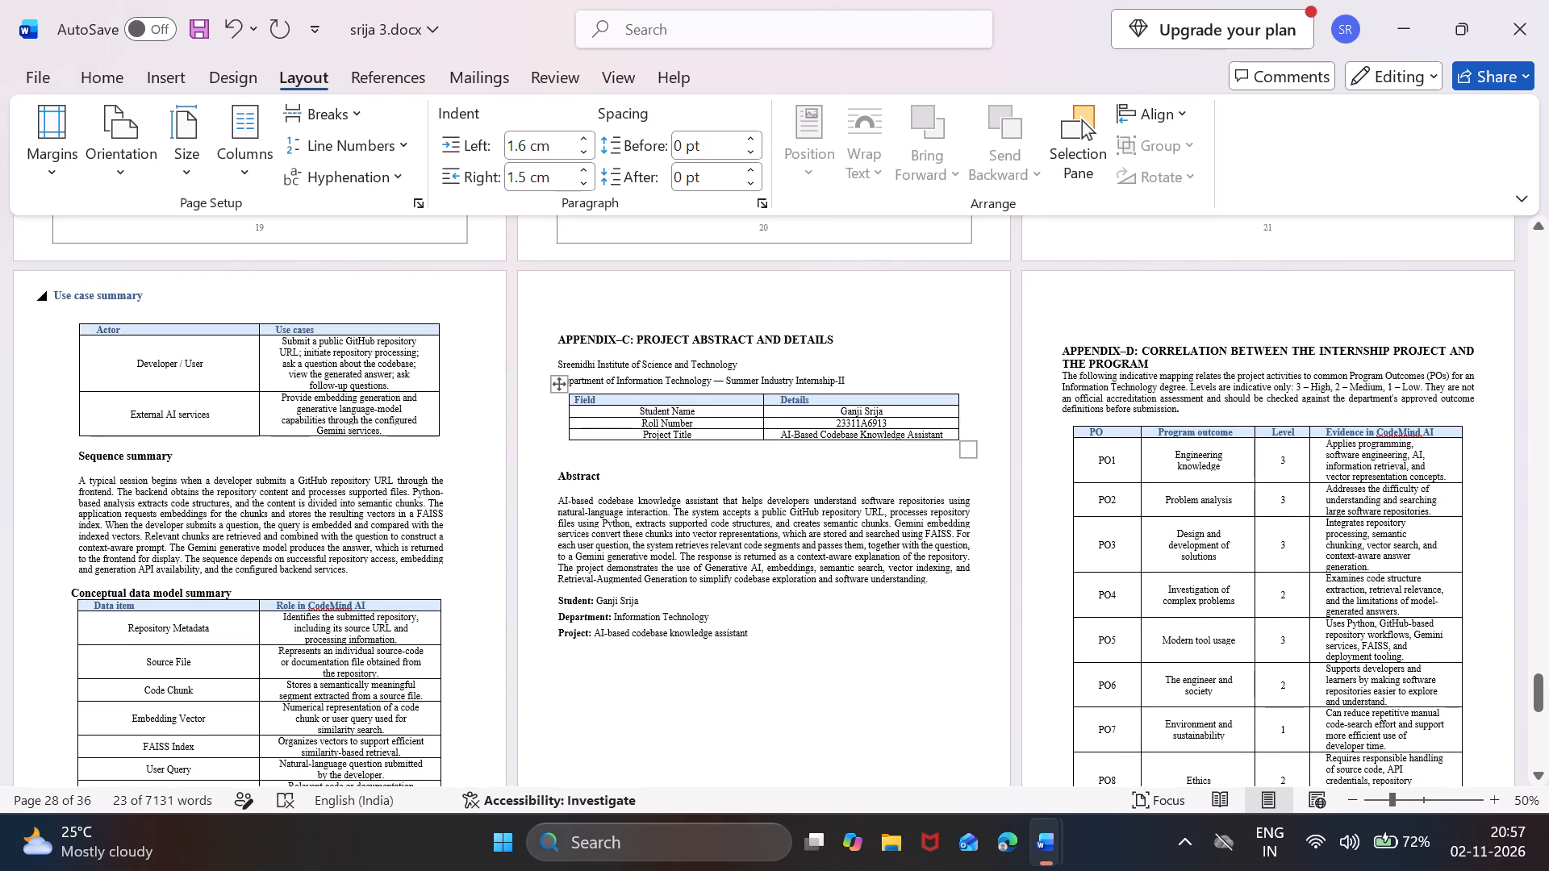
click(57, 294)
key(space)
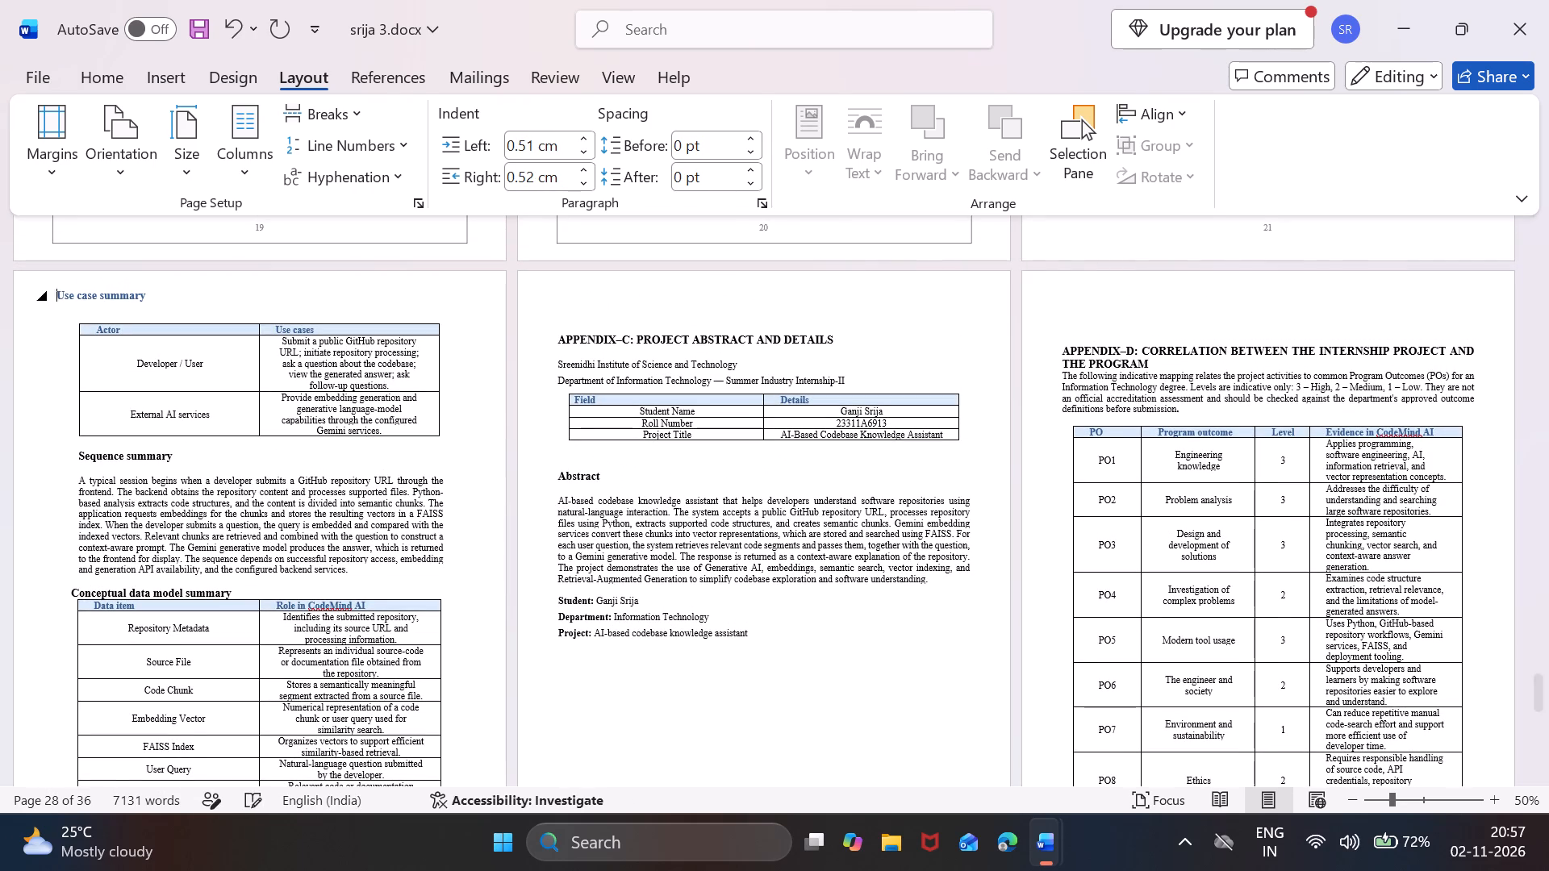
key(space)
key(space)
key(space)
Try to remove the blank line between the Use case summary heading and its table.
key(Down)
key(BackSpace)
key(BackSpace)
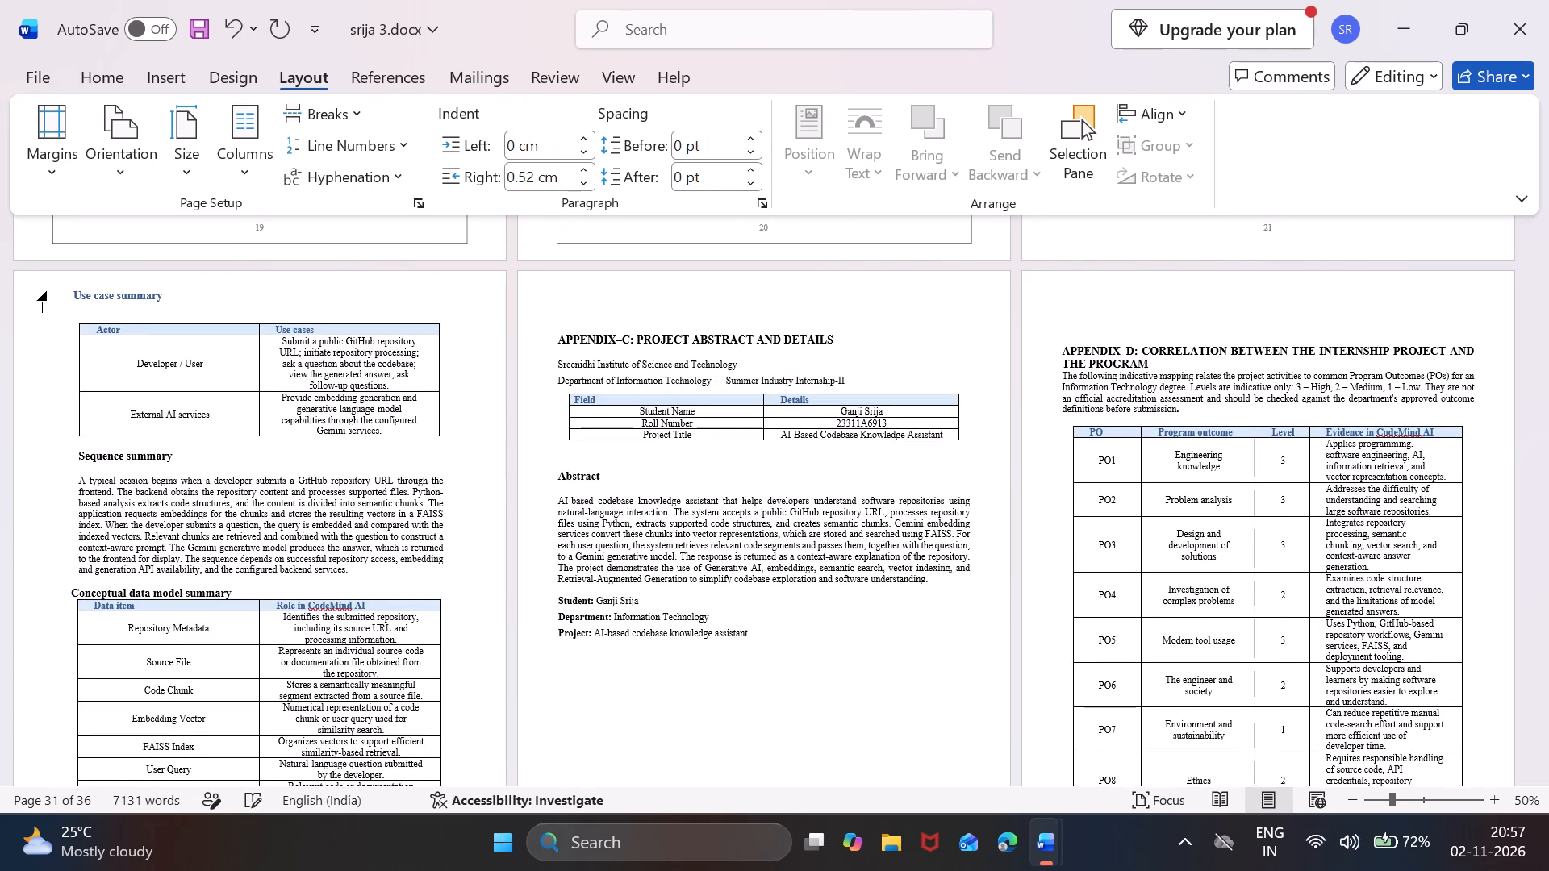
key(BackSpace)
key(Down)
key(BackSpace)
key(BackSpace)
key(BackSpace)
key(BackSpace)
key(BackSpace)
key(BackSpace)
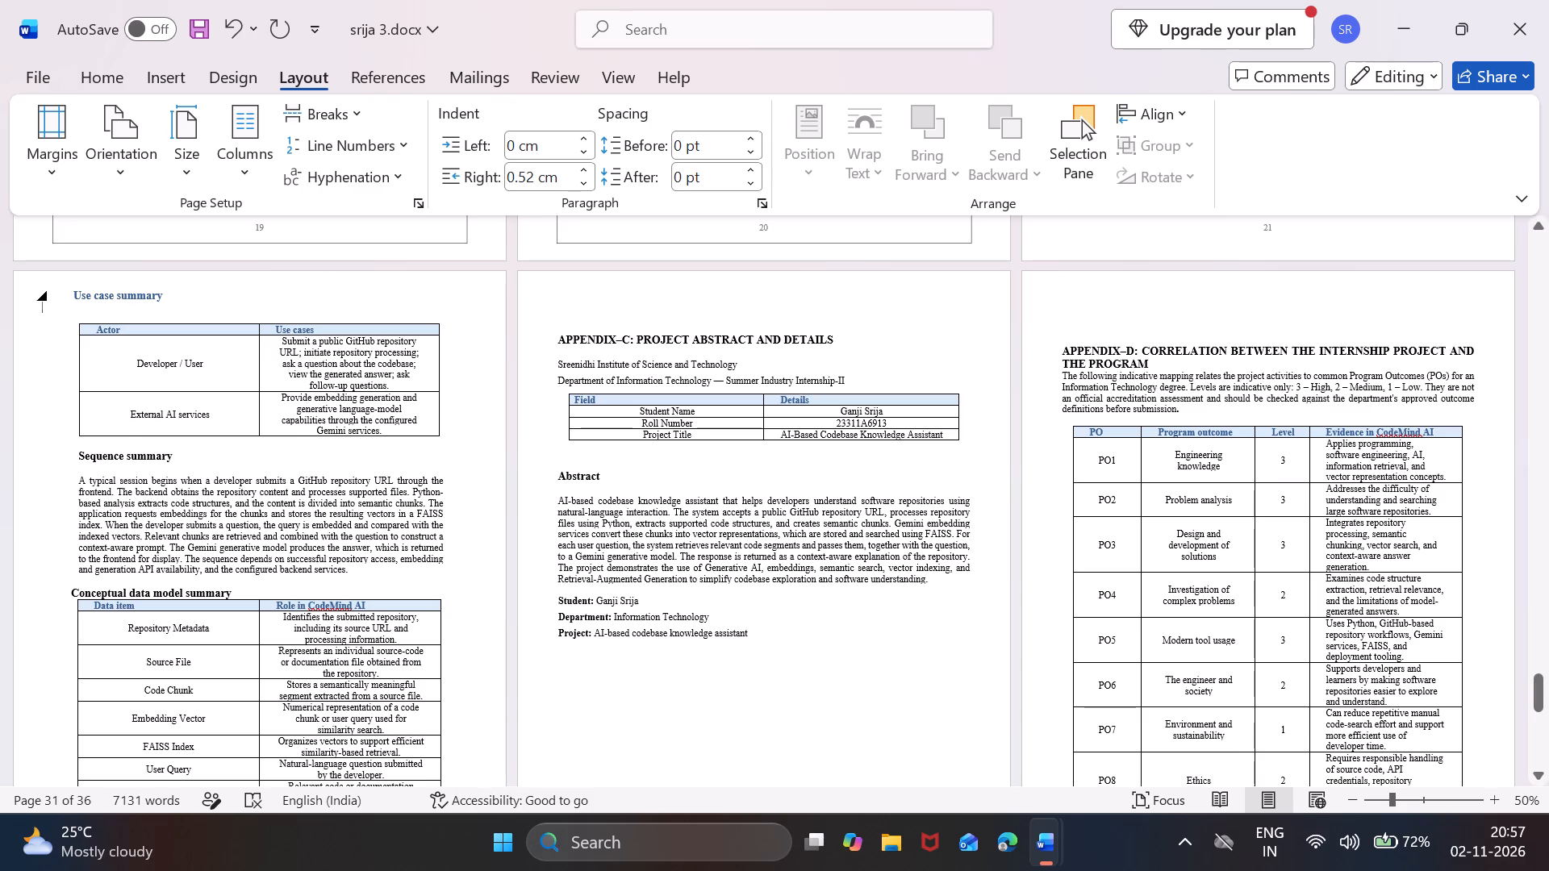
Insert a line break before the Use case summary heading and indent its first line in line with the Conceptual data model summary heading.
click(76, 295)
key(Return)
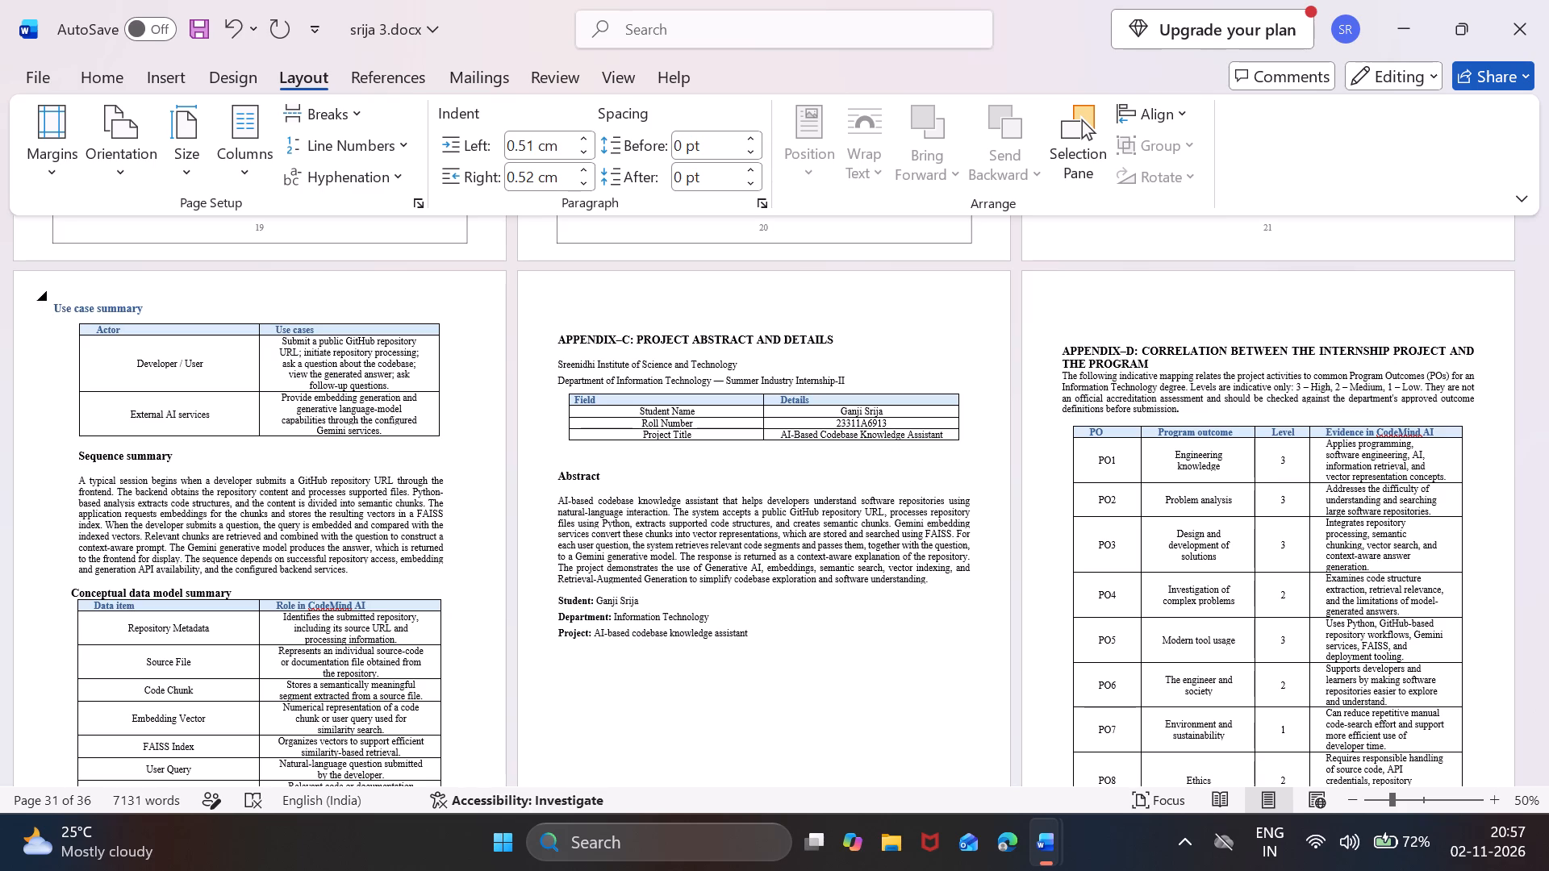
key(Tab)
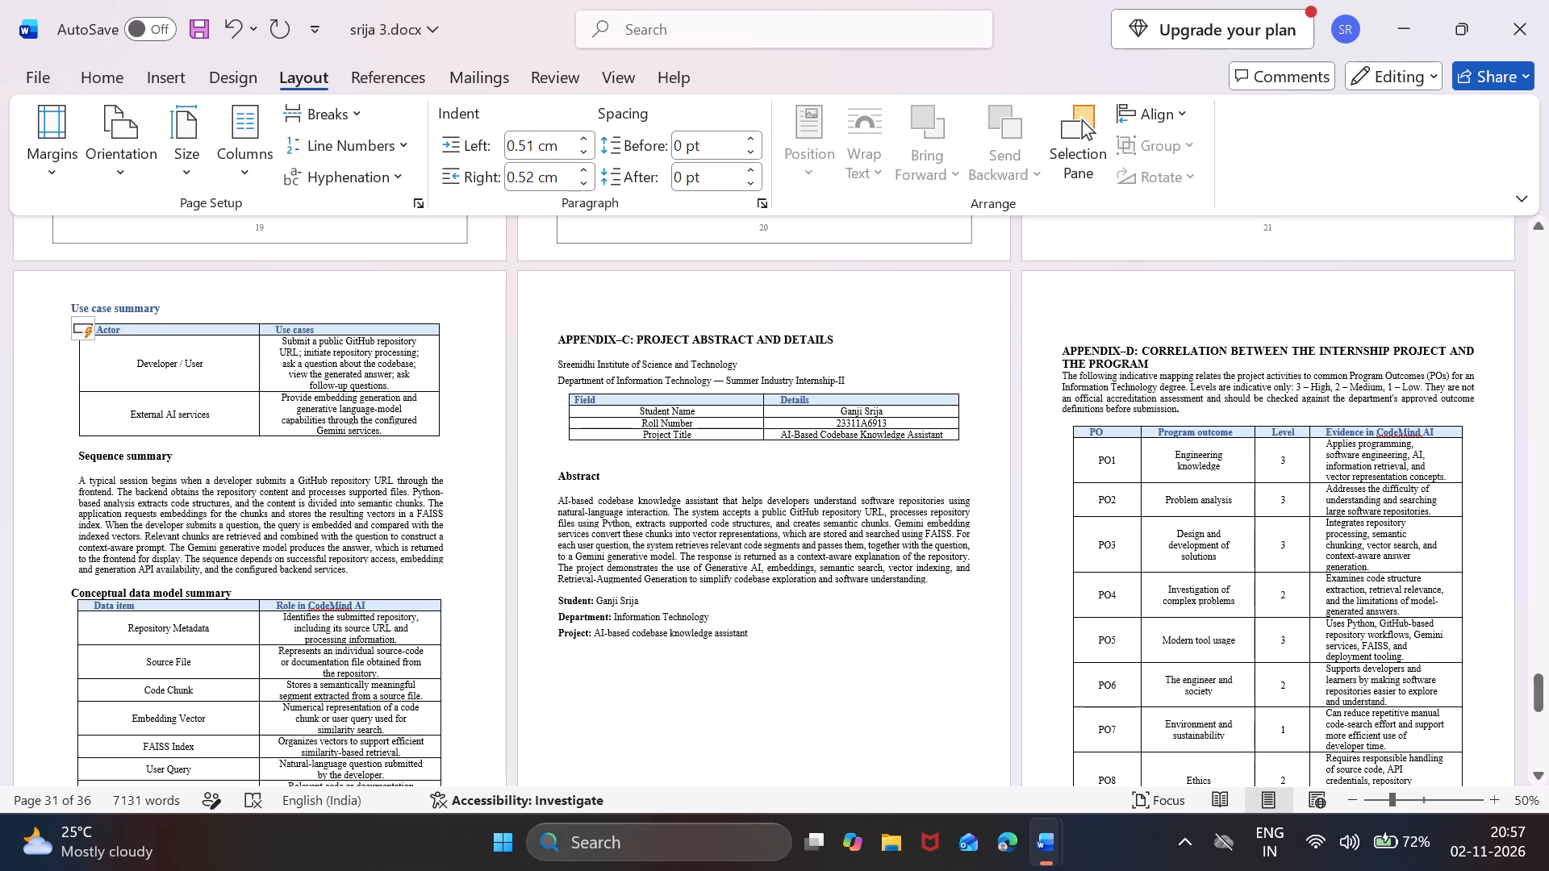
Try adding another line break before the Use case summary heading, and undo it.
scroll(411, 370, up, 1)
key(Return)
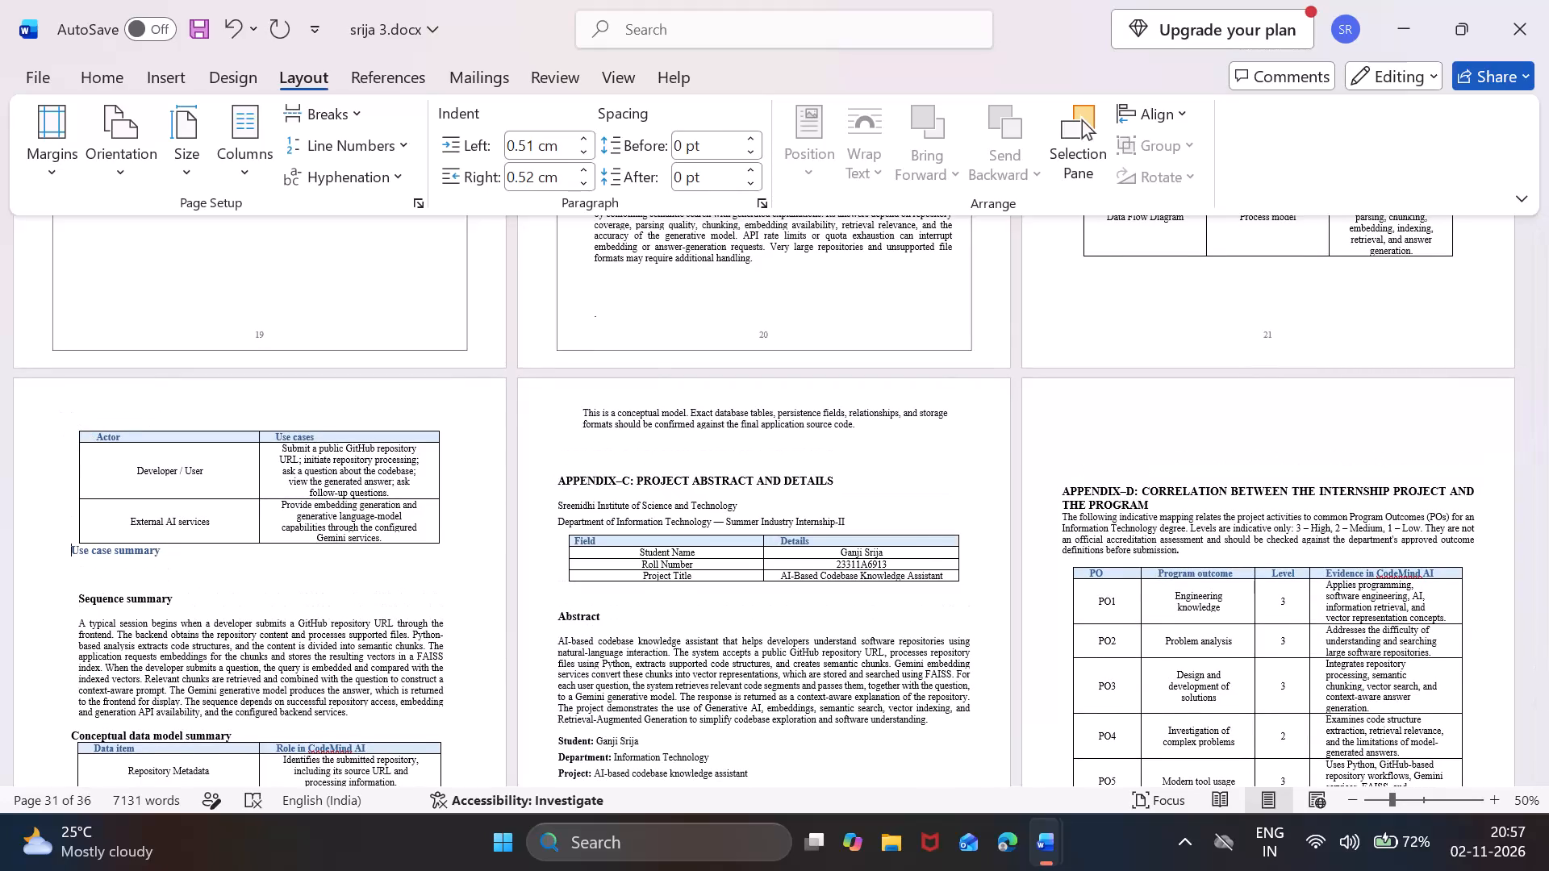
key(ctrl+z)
Move the Use case summary table slightly down and insert another line break before its heading.
click(187, 431)
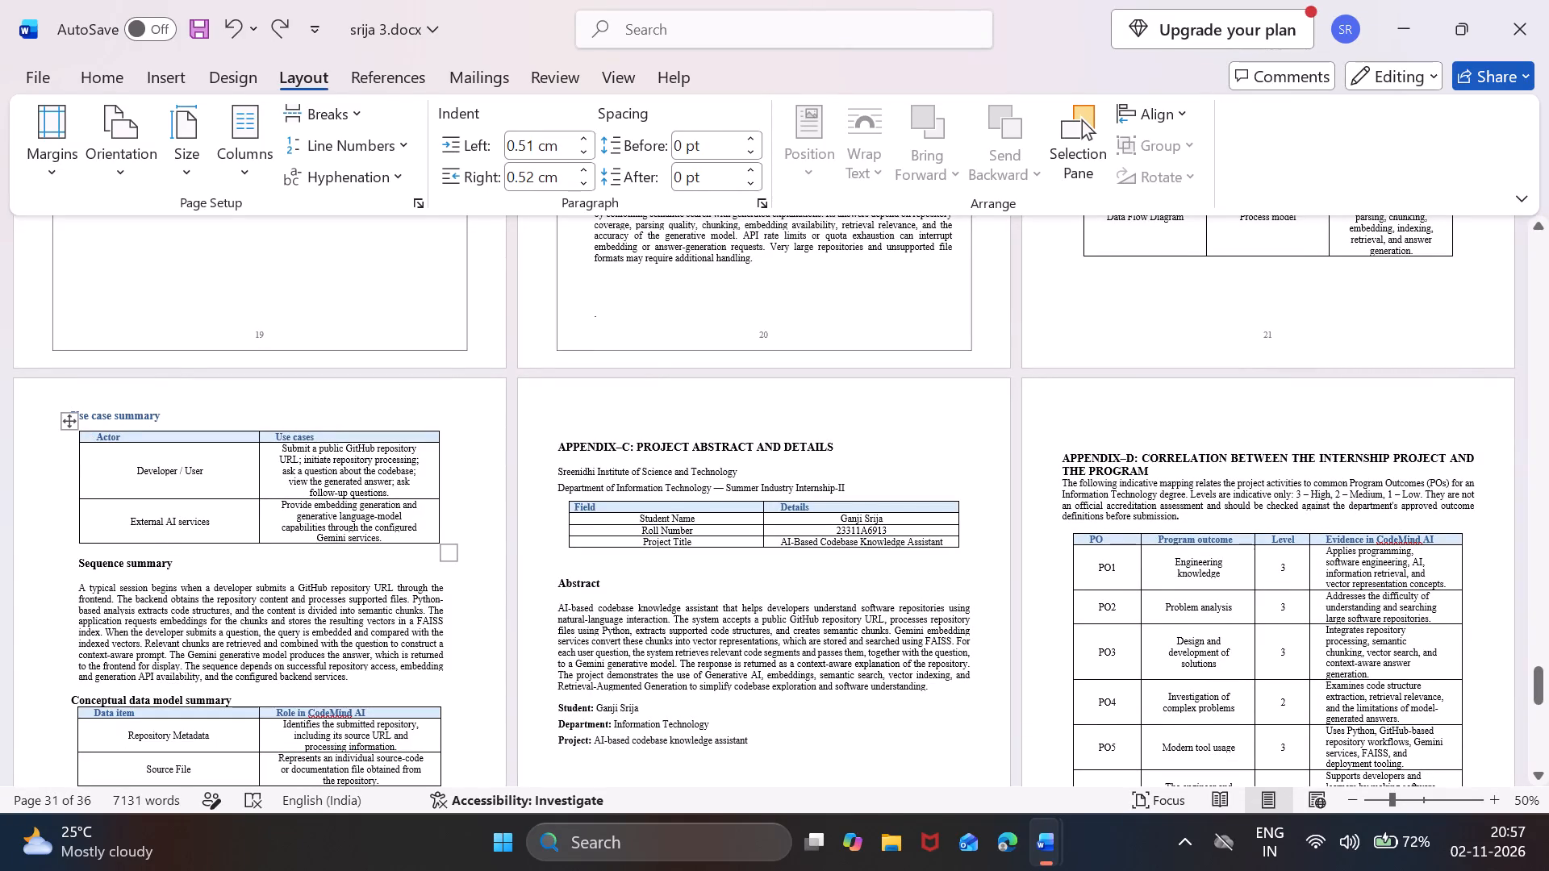
drag(69, 420, 69, 433)
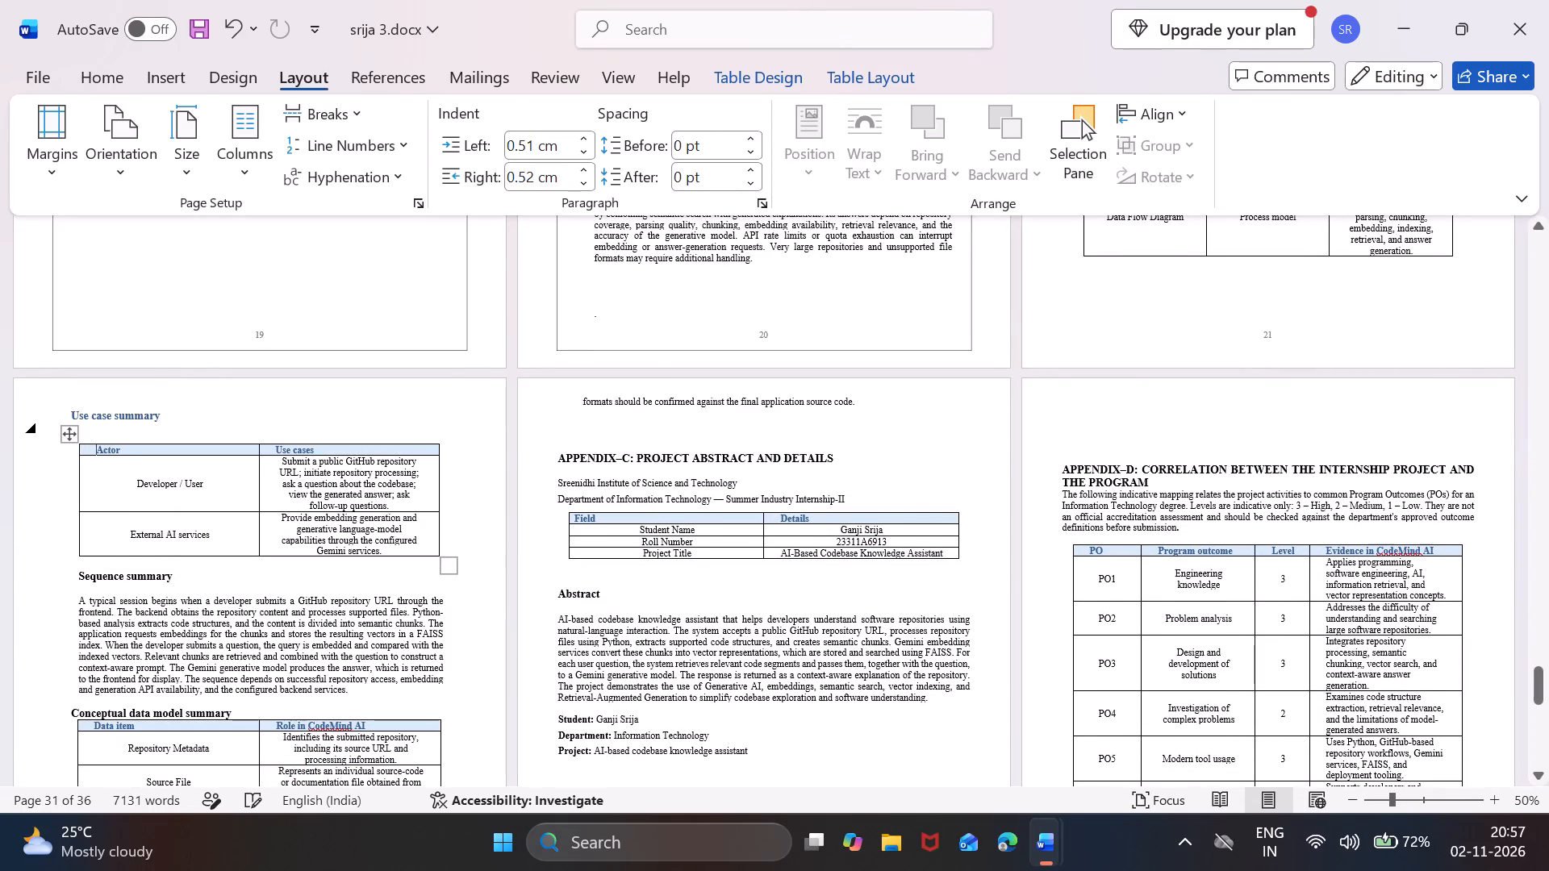
click(73, 412)
key(Return)
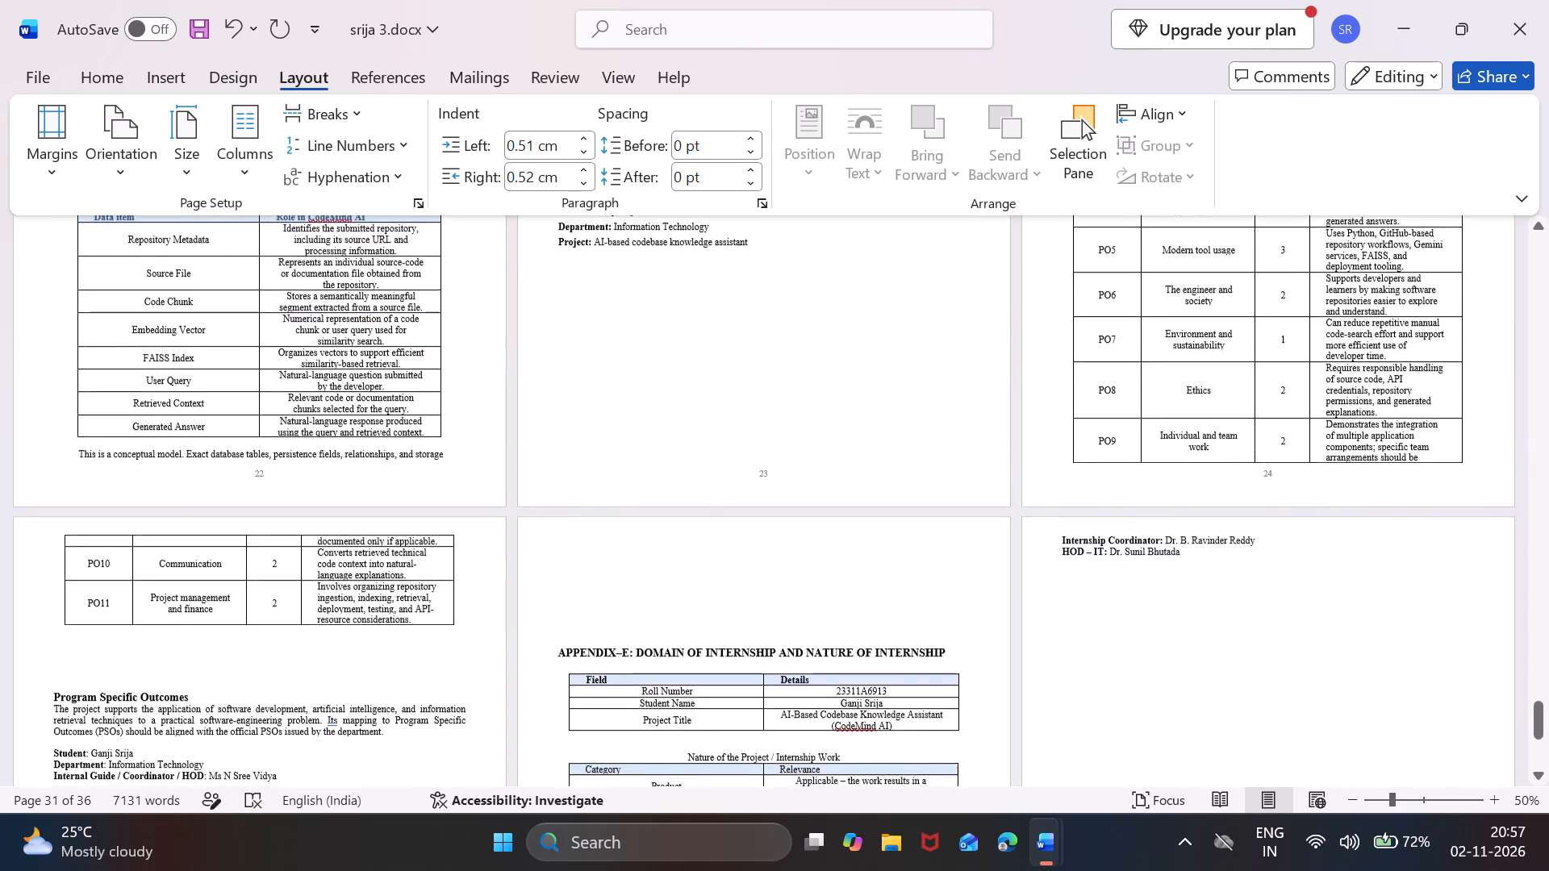
Delete the overflow line "formats should be confirmed against the final application source code." above the Appendix-C heading.
scroll(134, 569, up, 1)
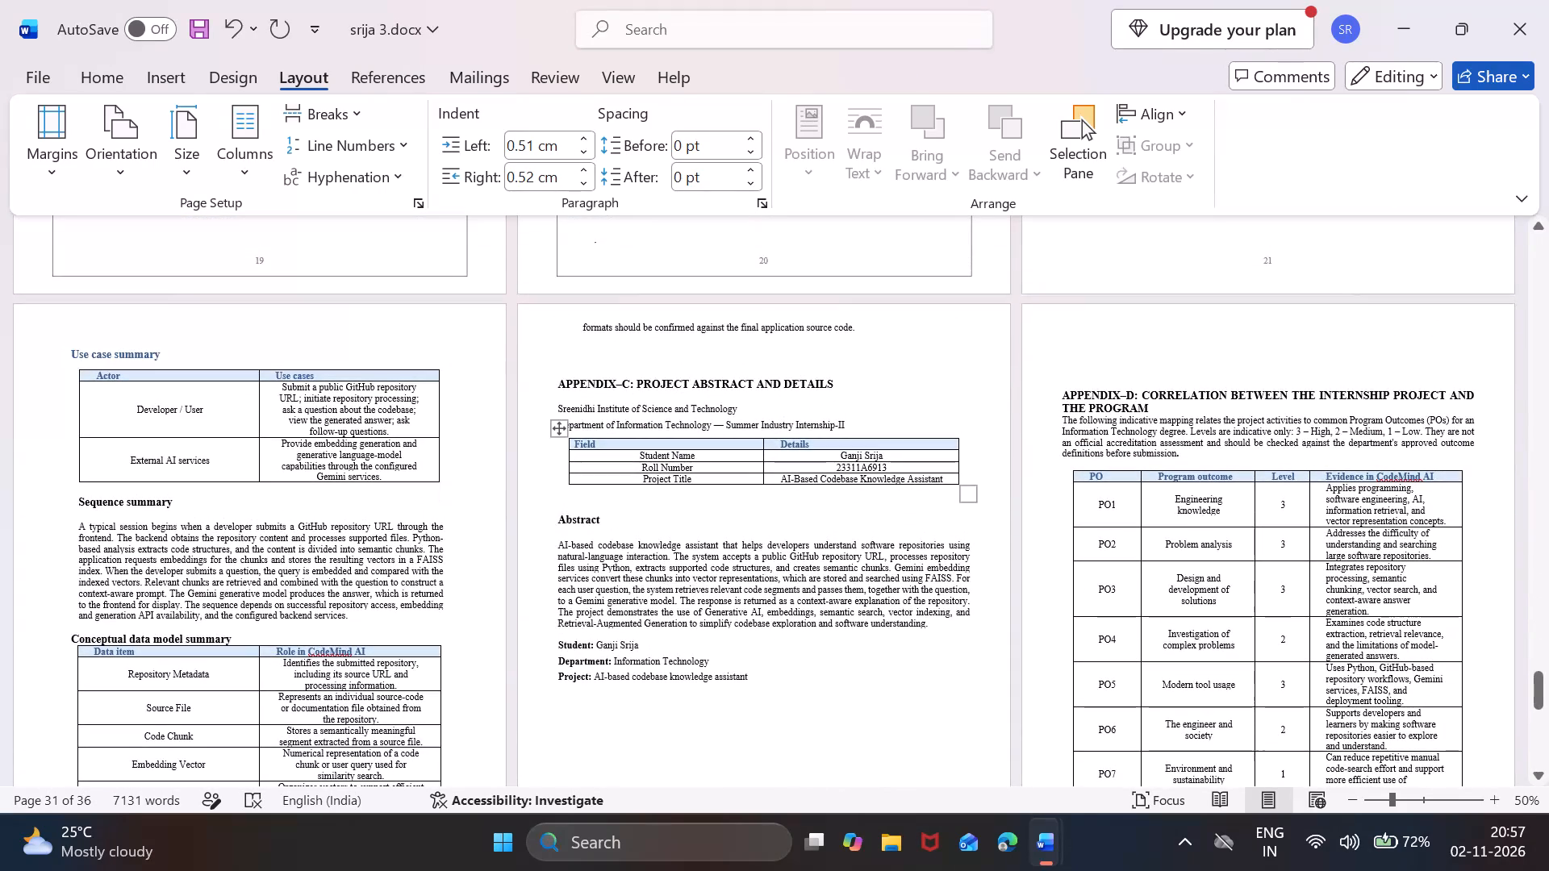
drag(862, 336, 554, 329)
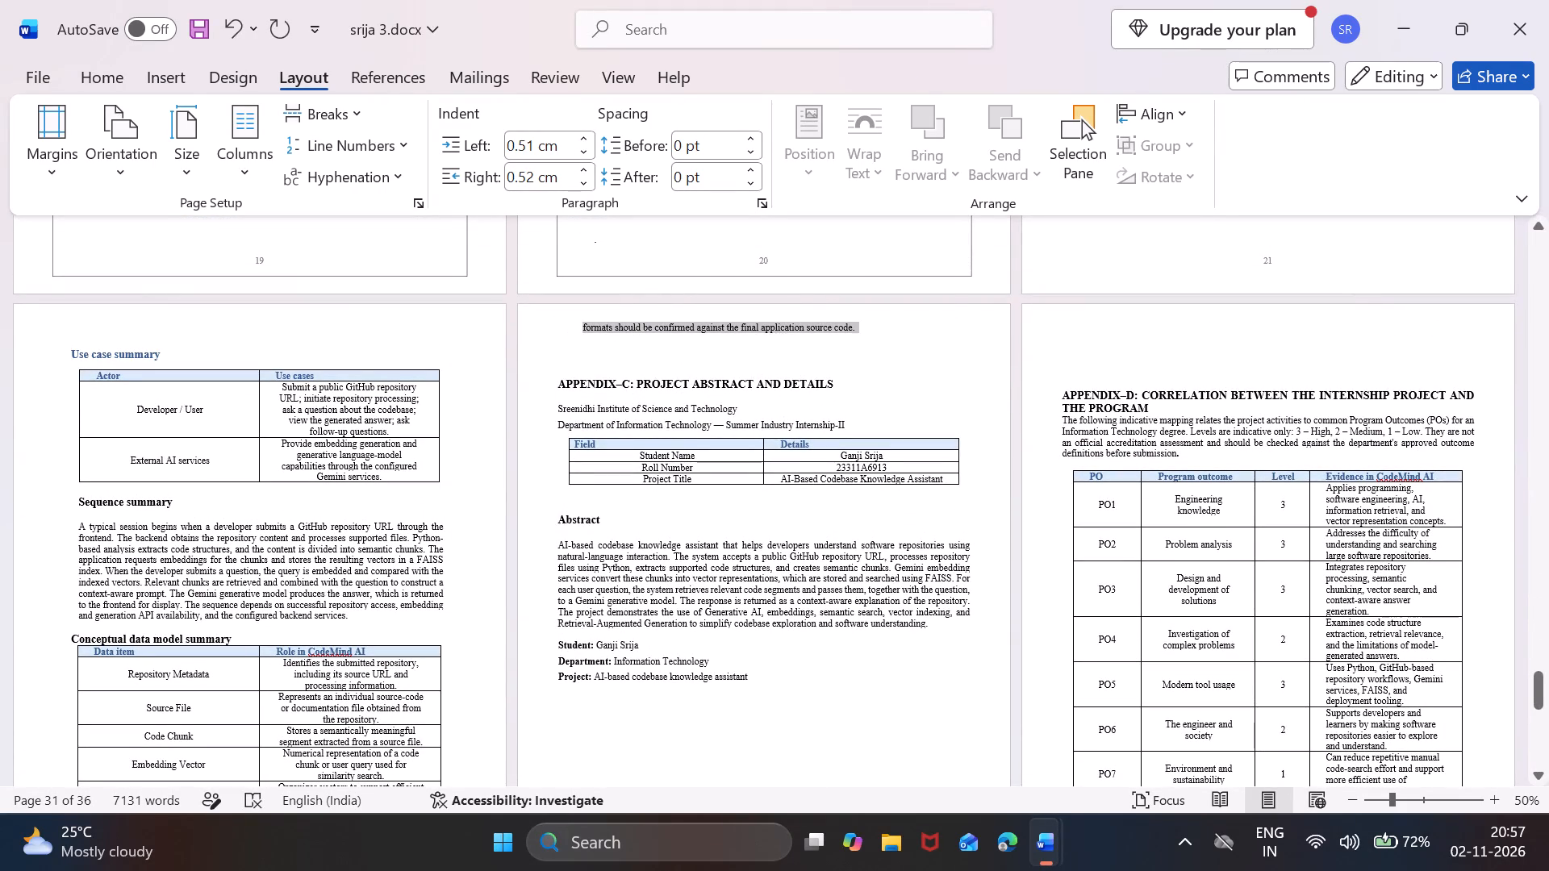
drag(554, 329, 555, 321)
key(BackSpace)
key(Down)
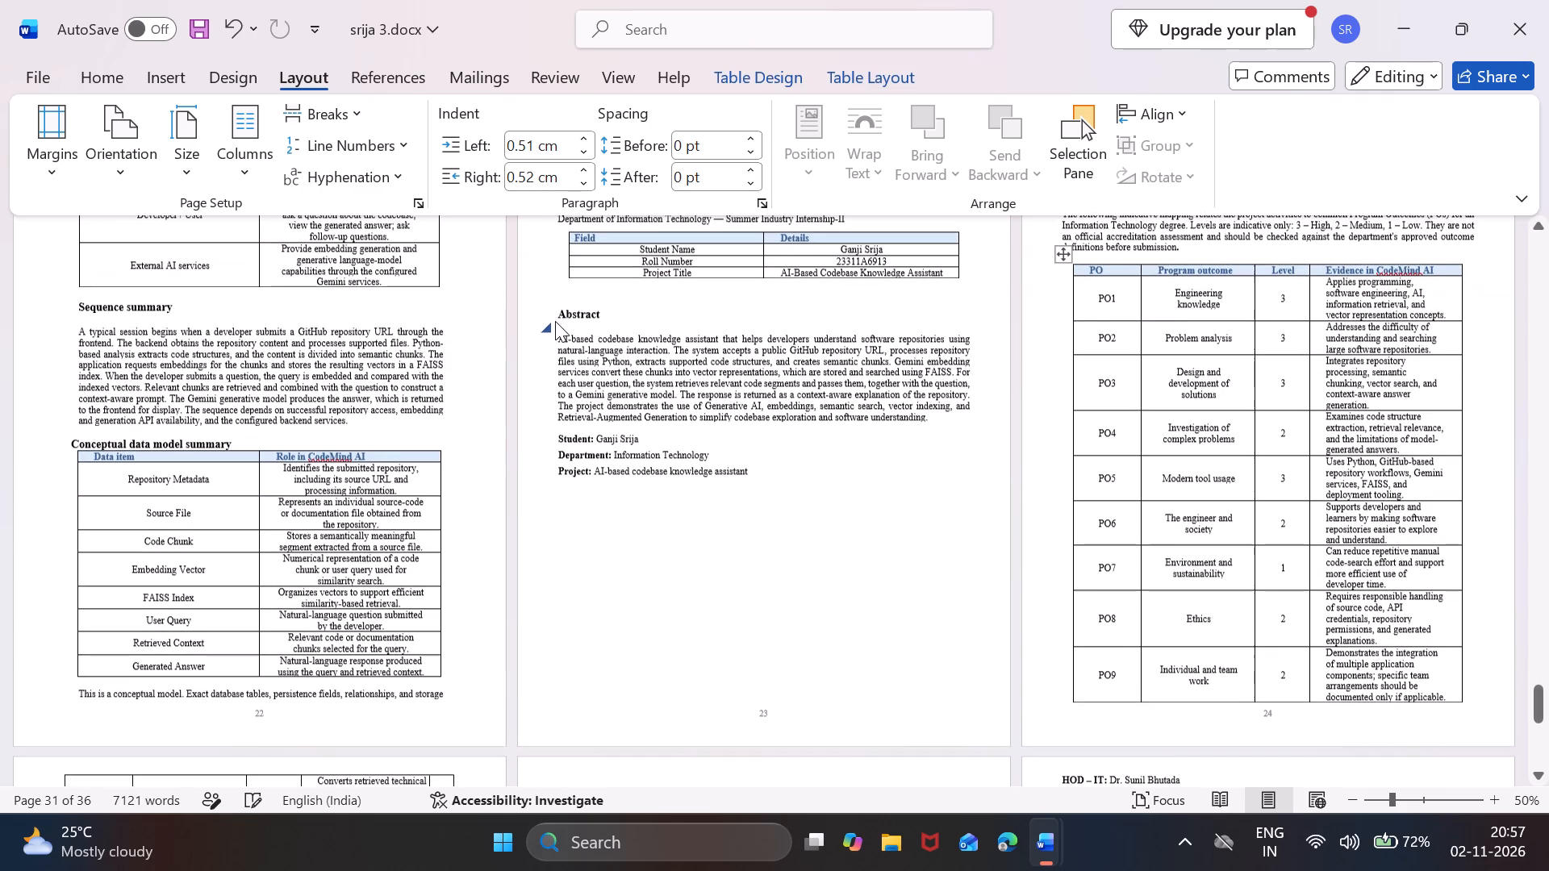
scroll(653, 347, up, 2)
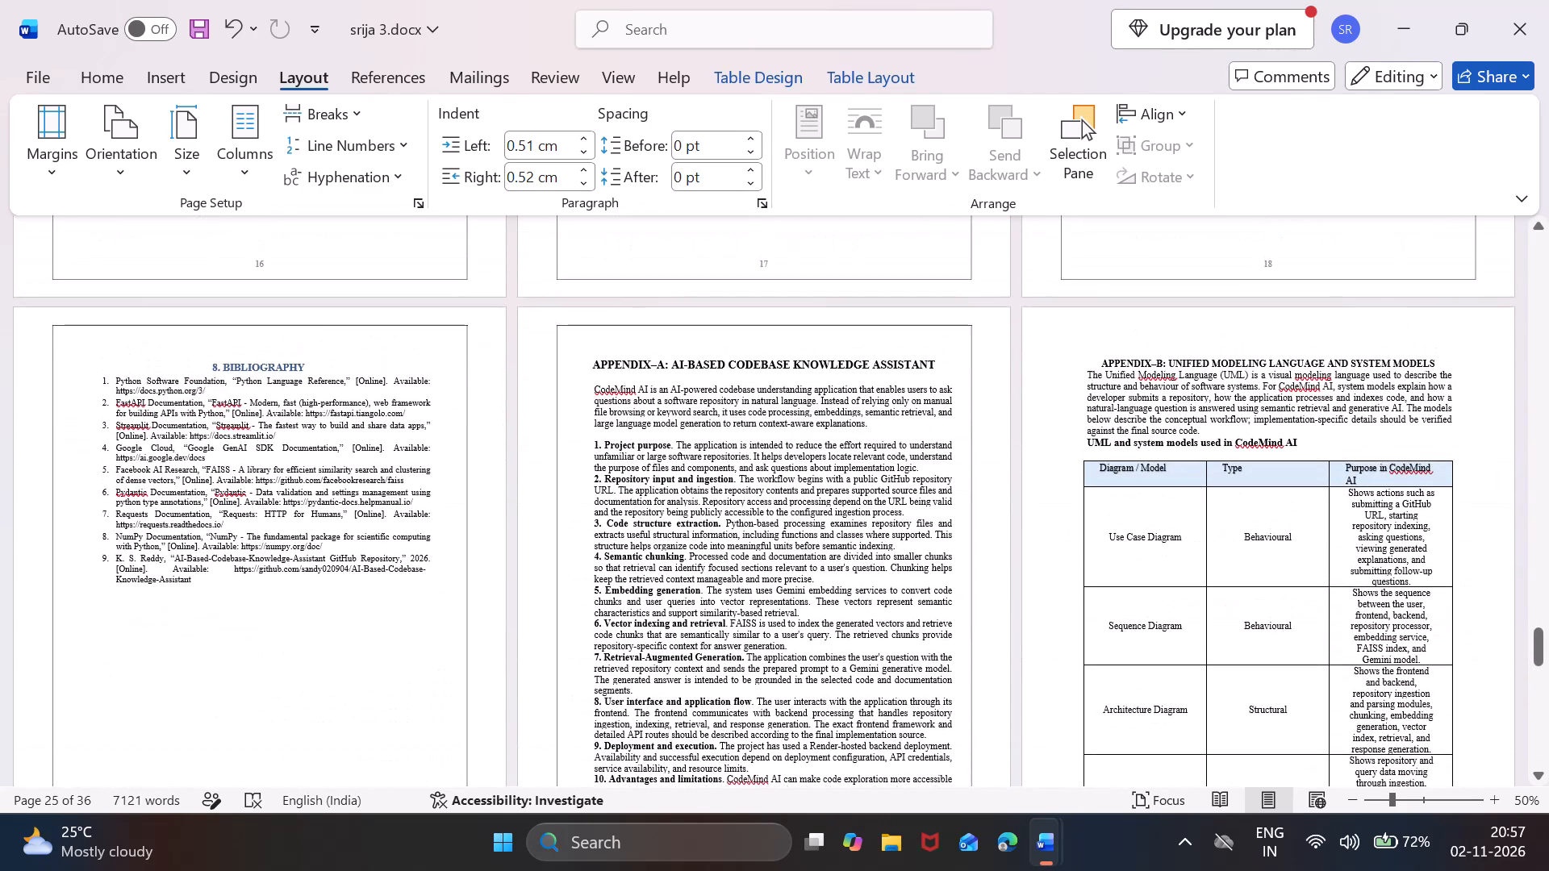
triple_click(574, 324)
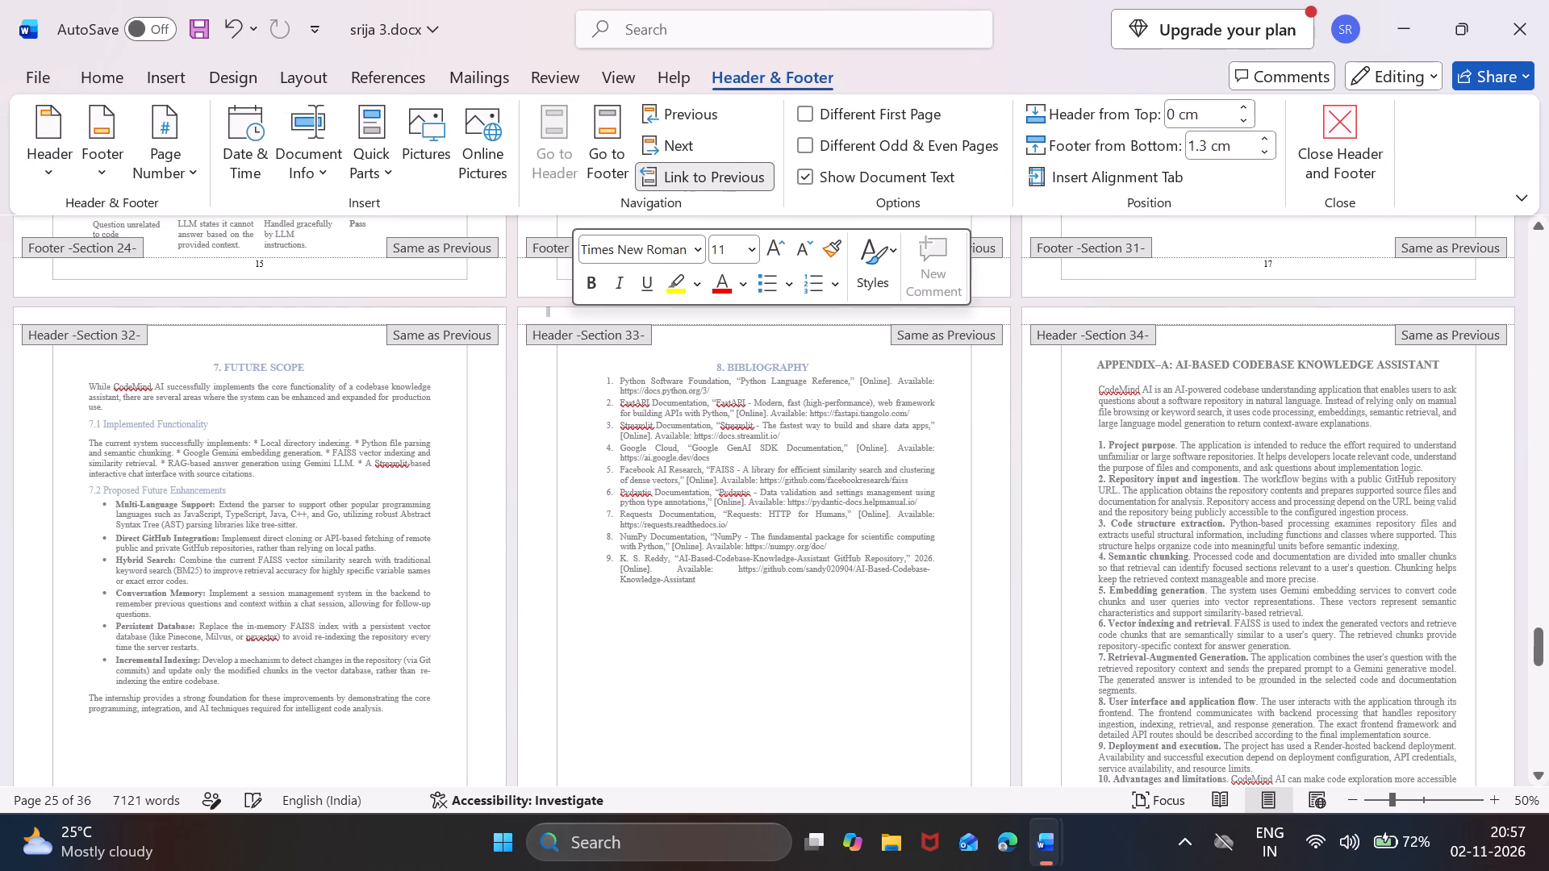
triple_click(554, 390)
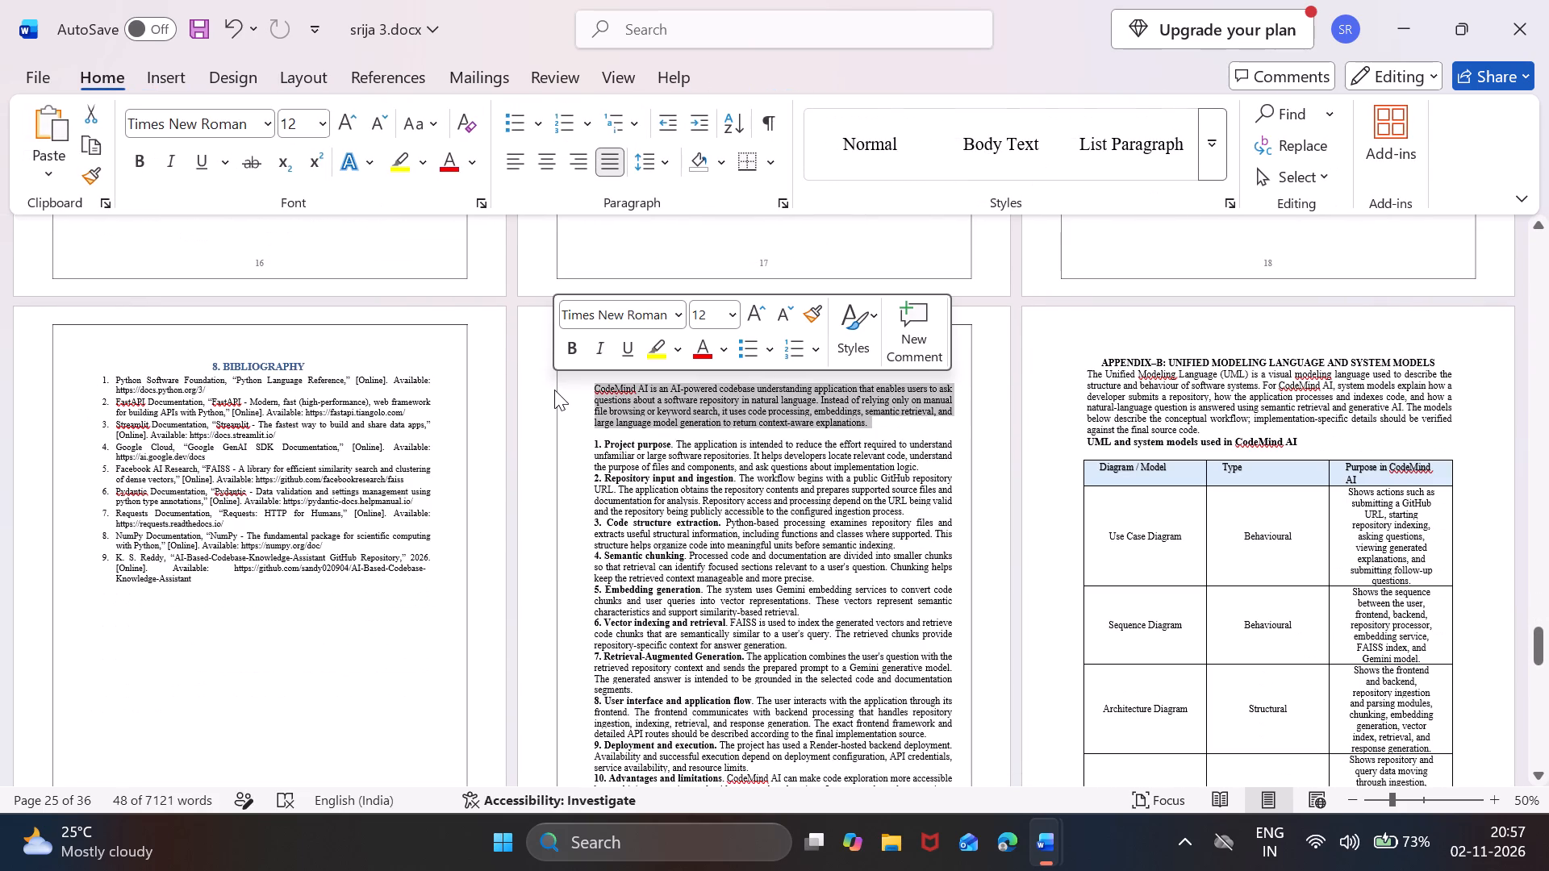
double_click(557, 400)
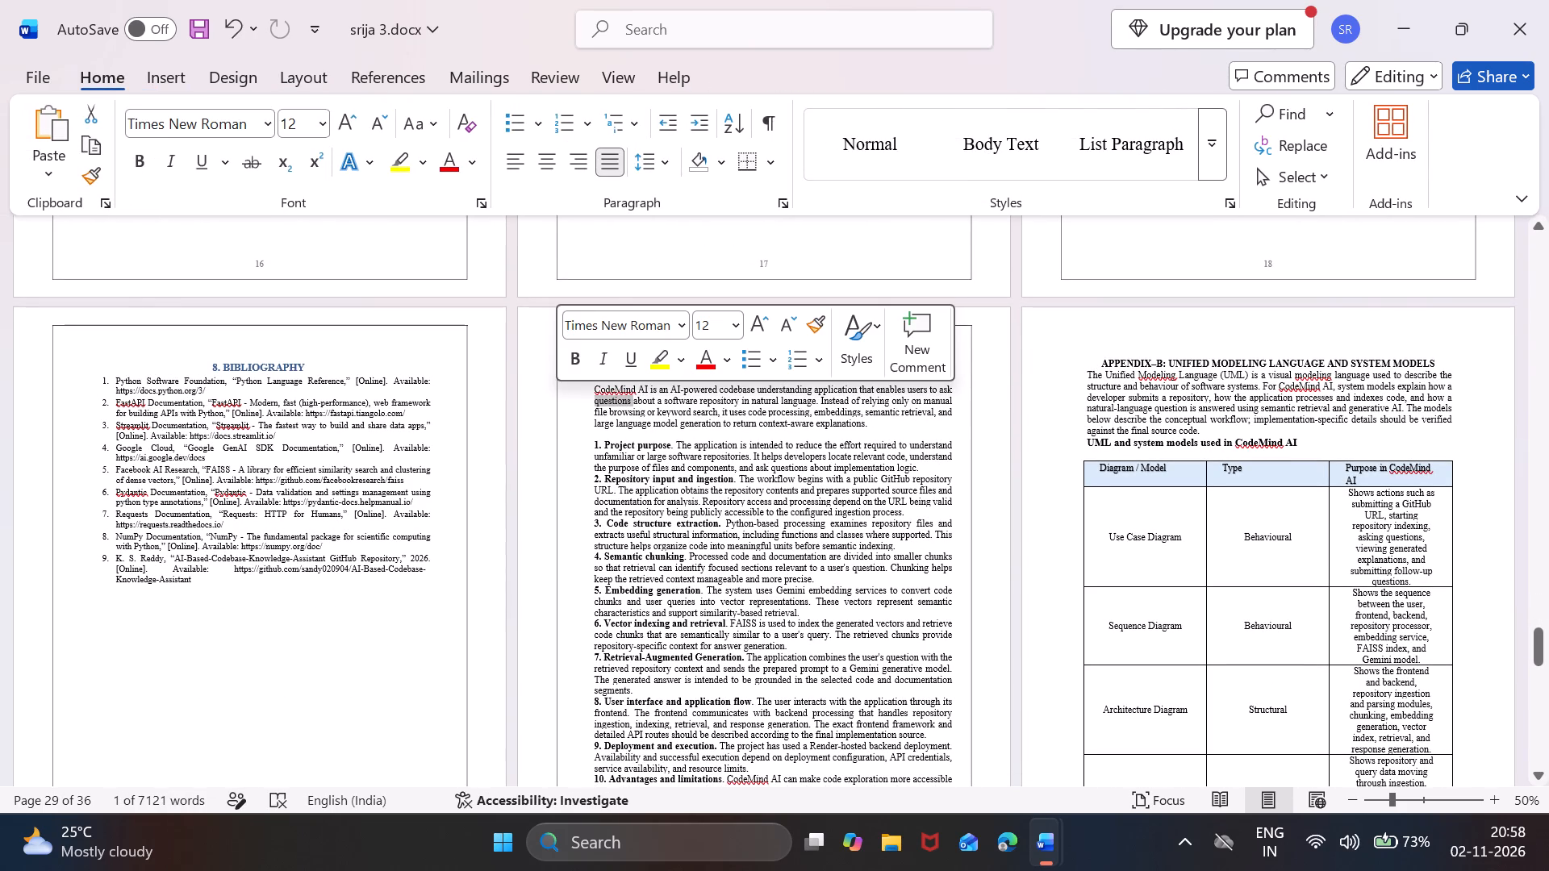
Copy the rectangular border frame surrounding the Appendix-A page.
triple_click(553, 415)
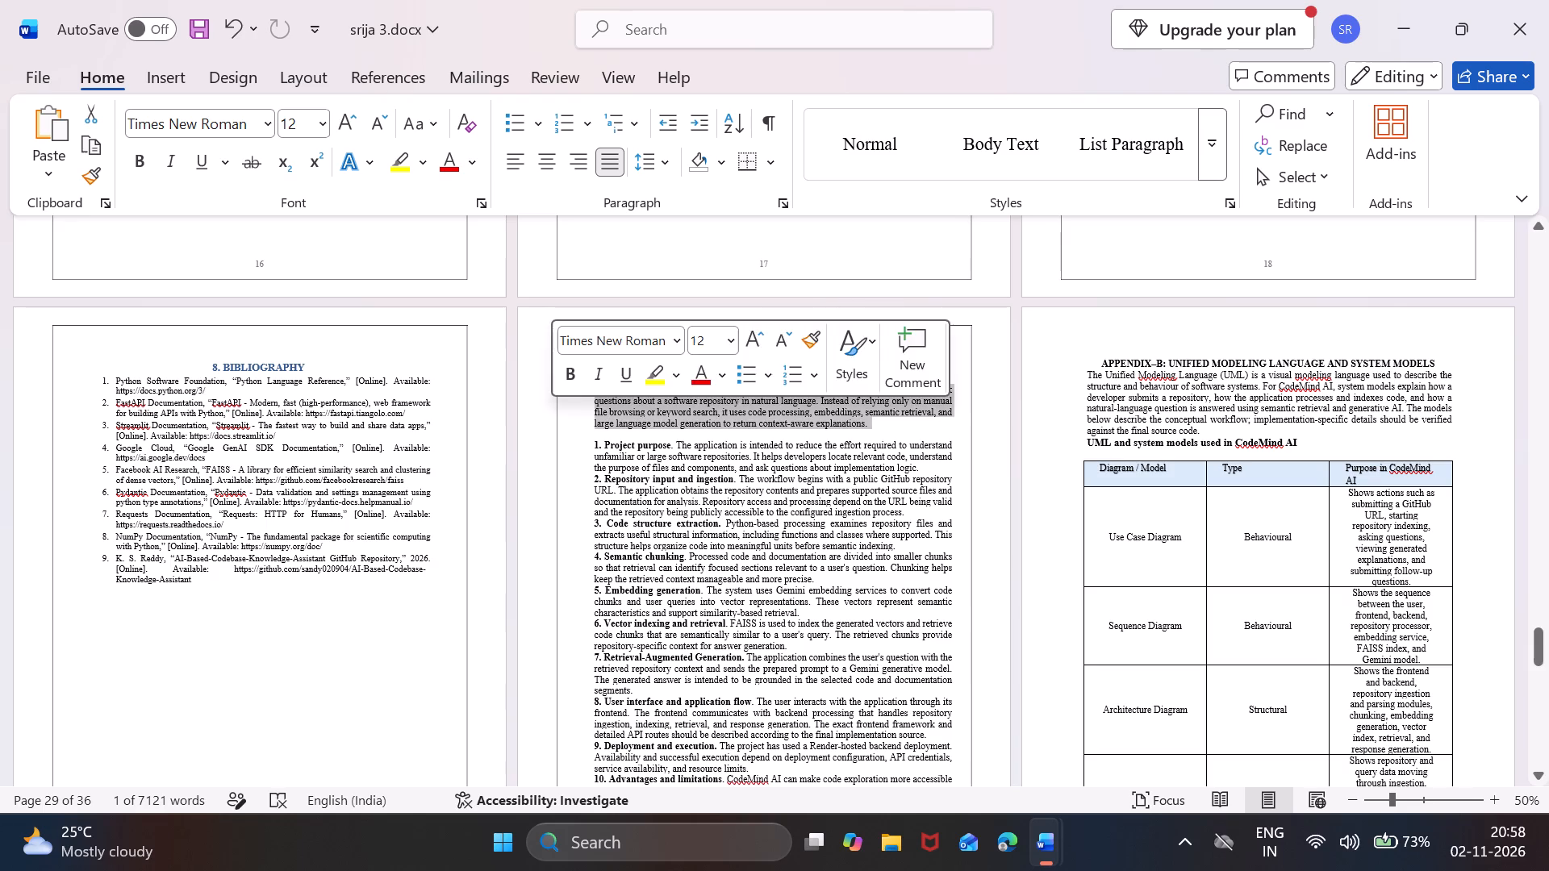
ctrl+scroll(553, 415, up, 8)
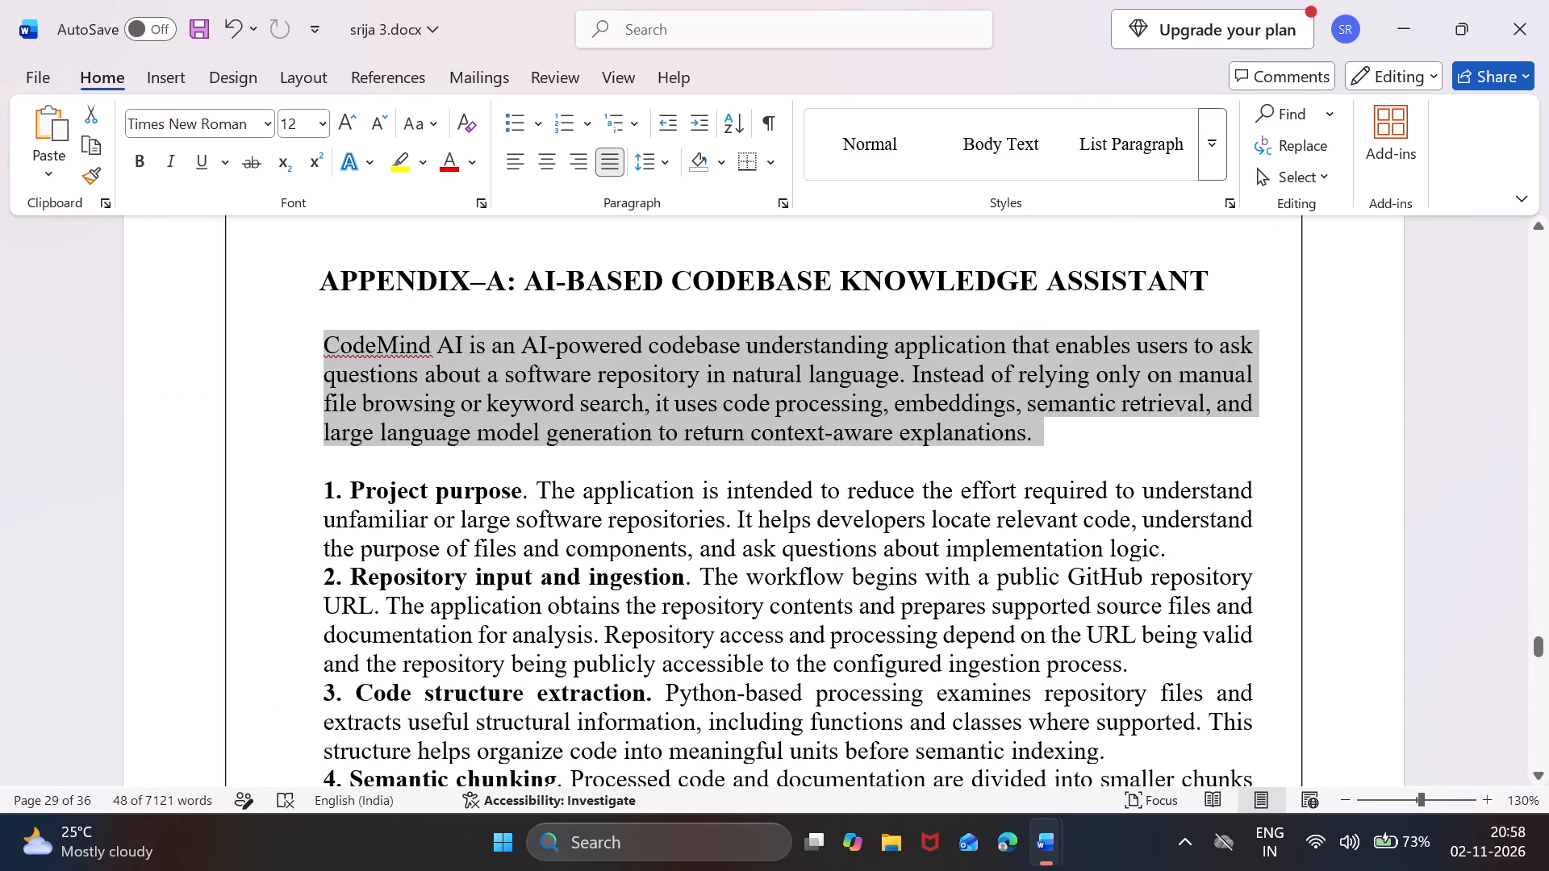
triple_click(1299, 506)
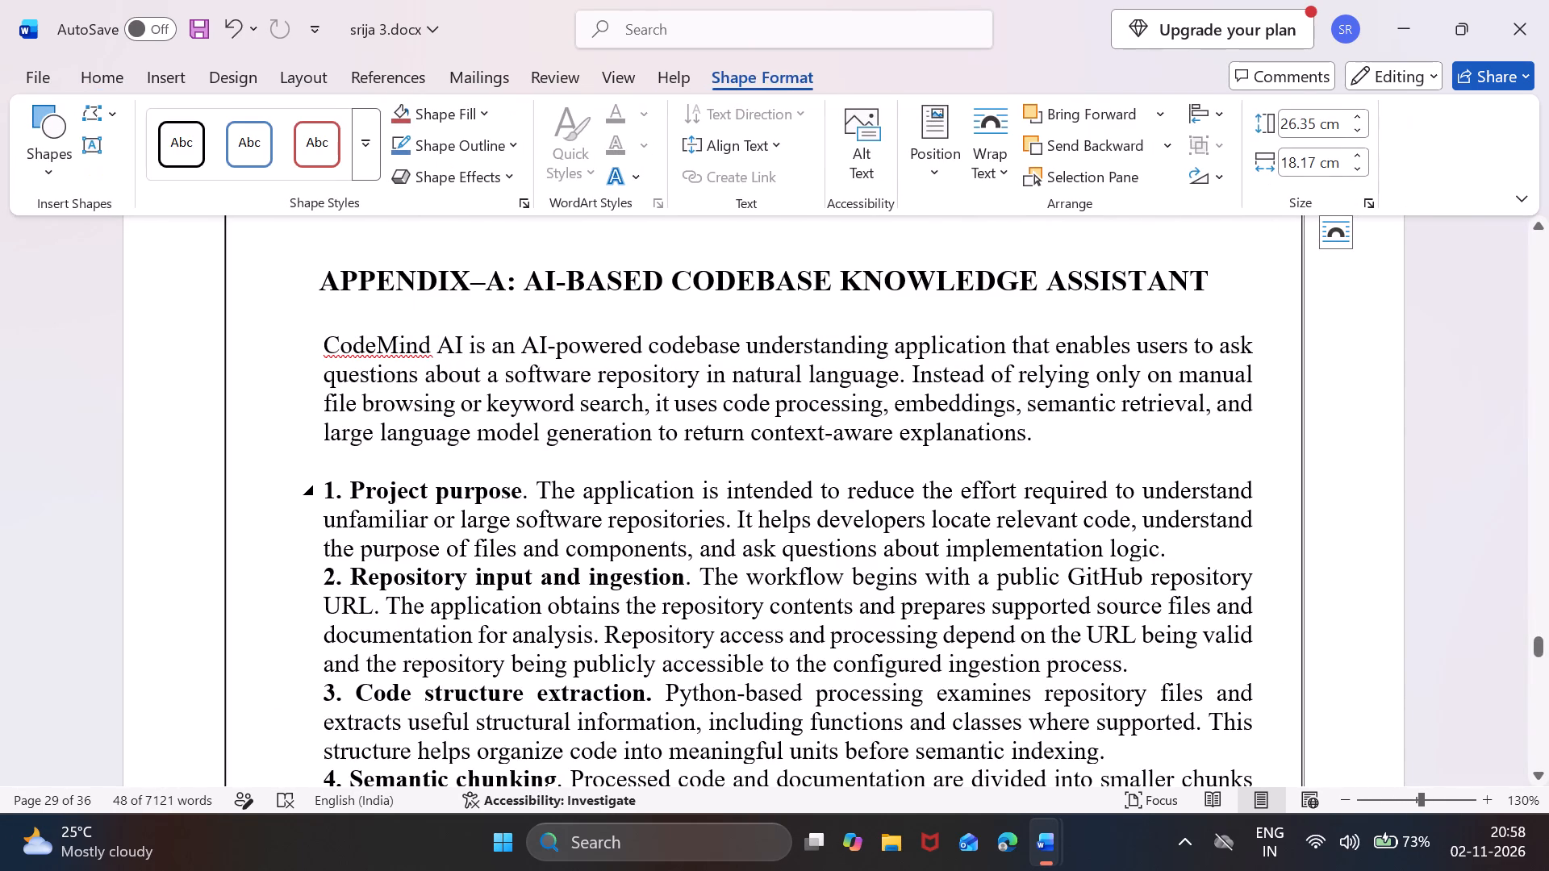
ctrl+scroll(1299, 506, down, 2)
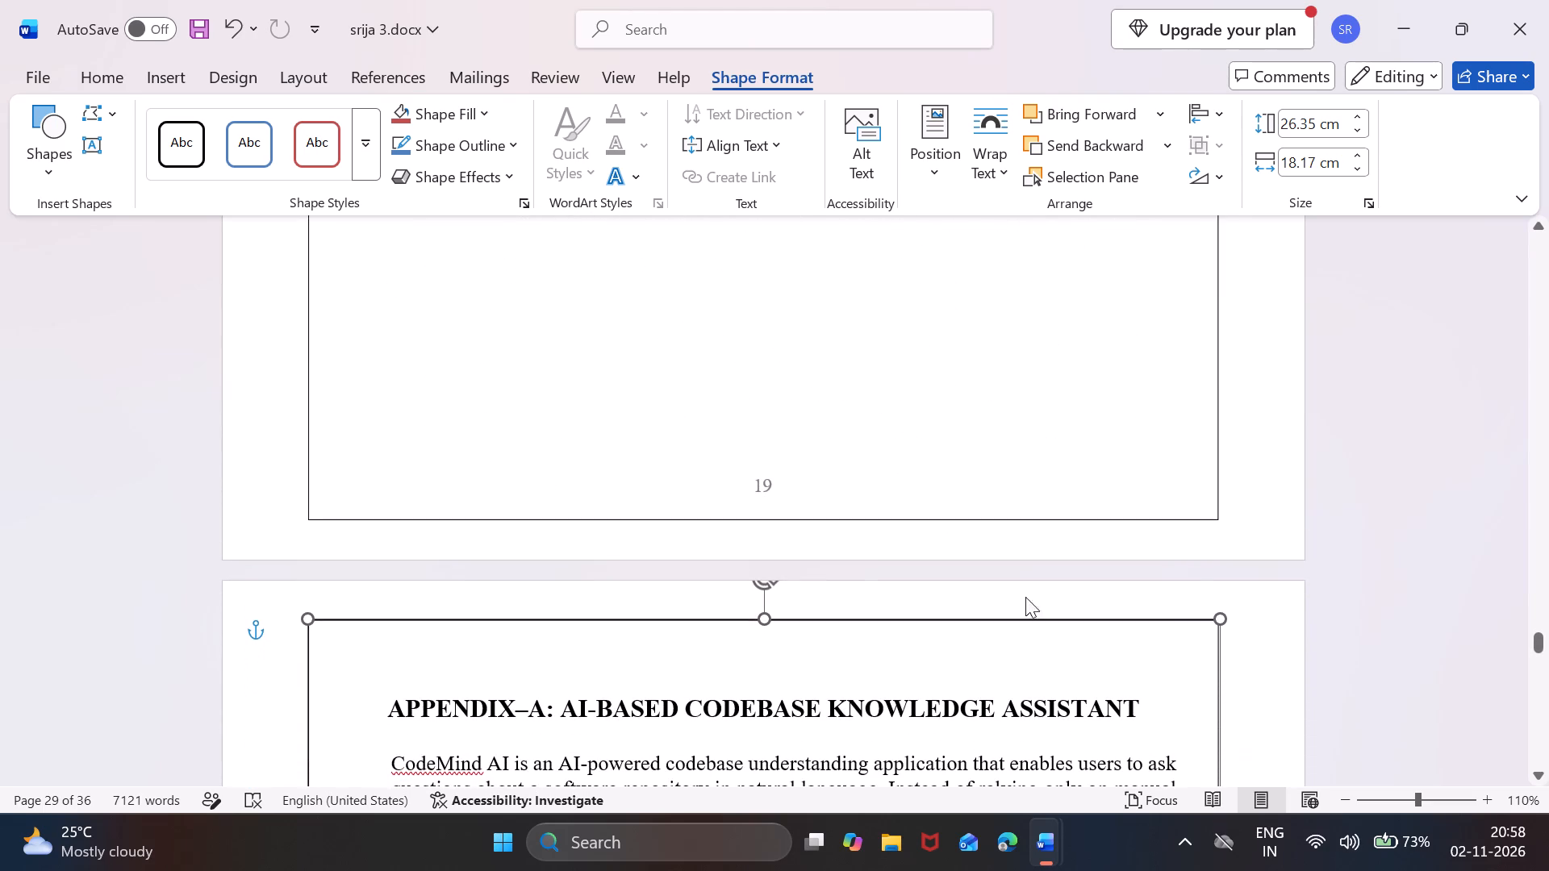
key(ctrl+c)
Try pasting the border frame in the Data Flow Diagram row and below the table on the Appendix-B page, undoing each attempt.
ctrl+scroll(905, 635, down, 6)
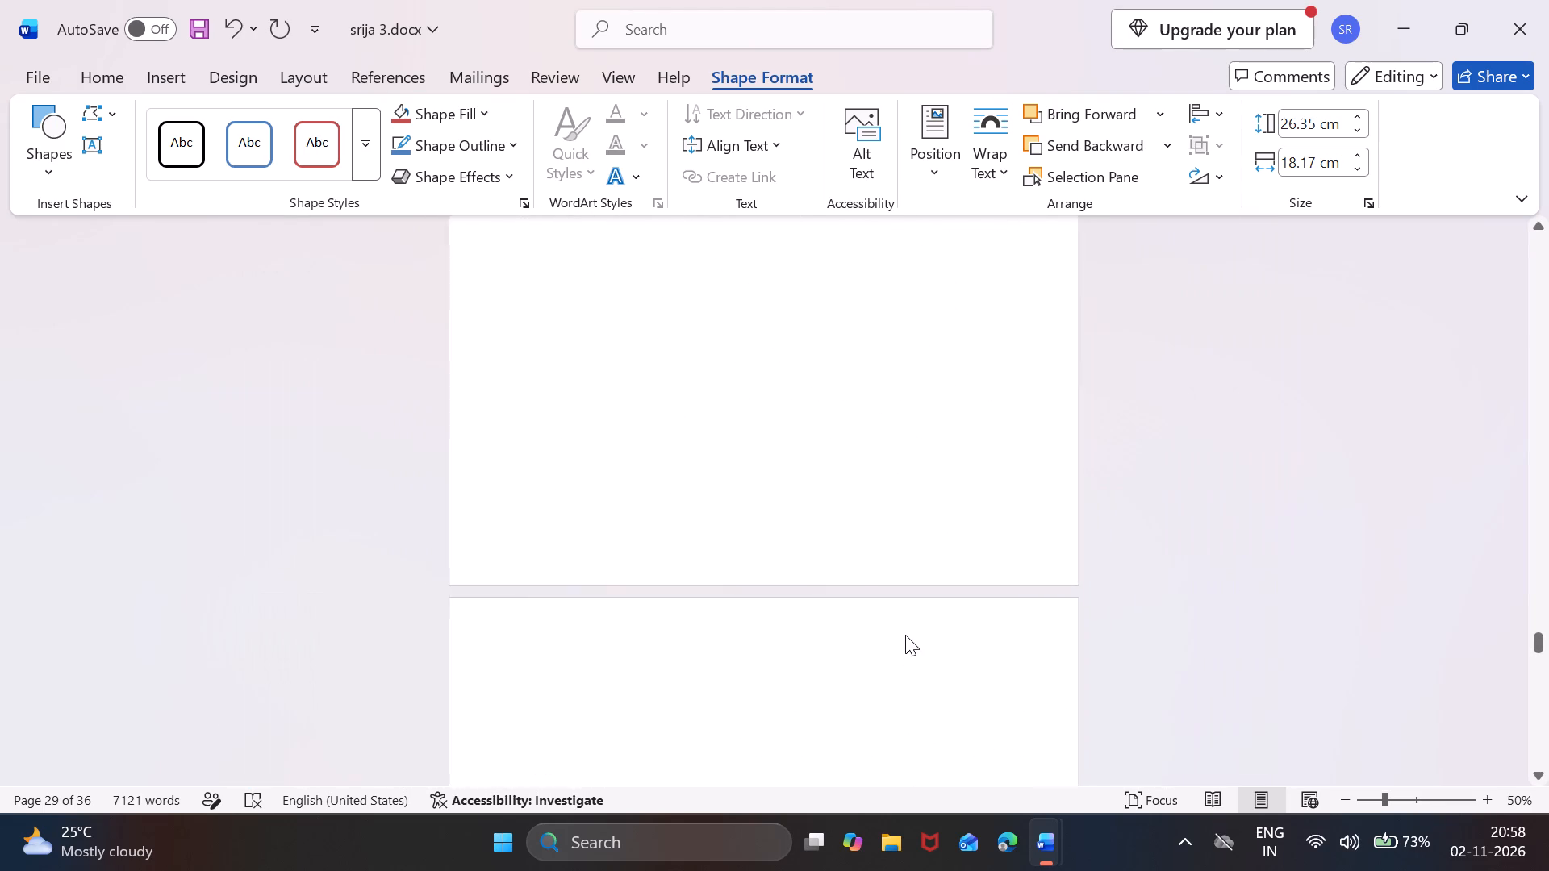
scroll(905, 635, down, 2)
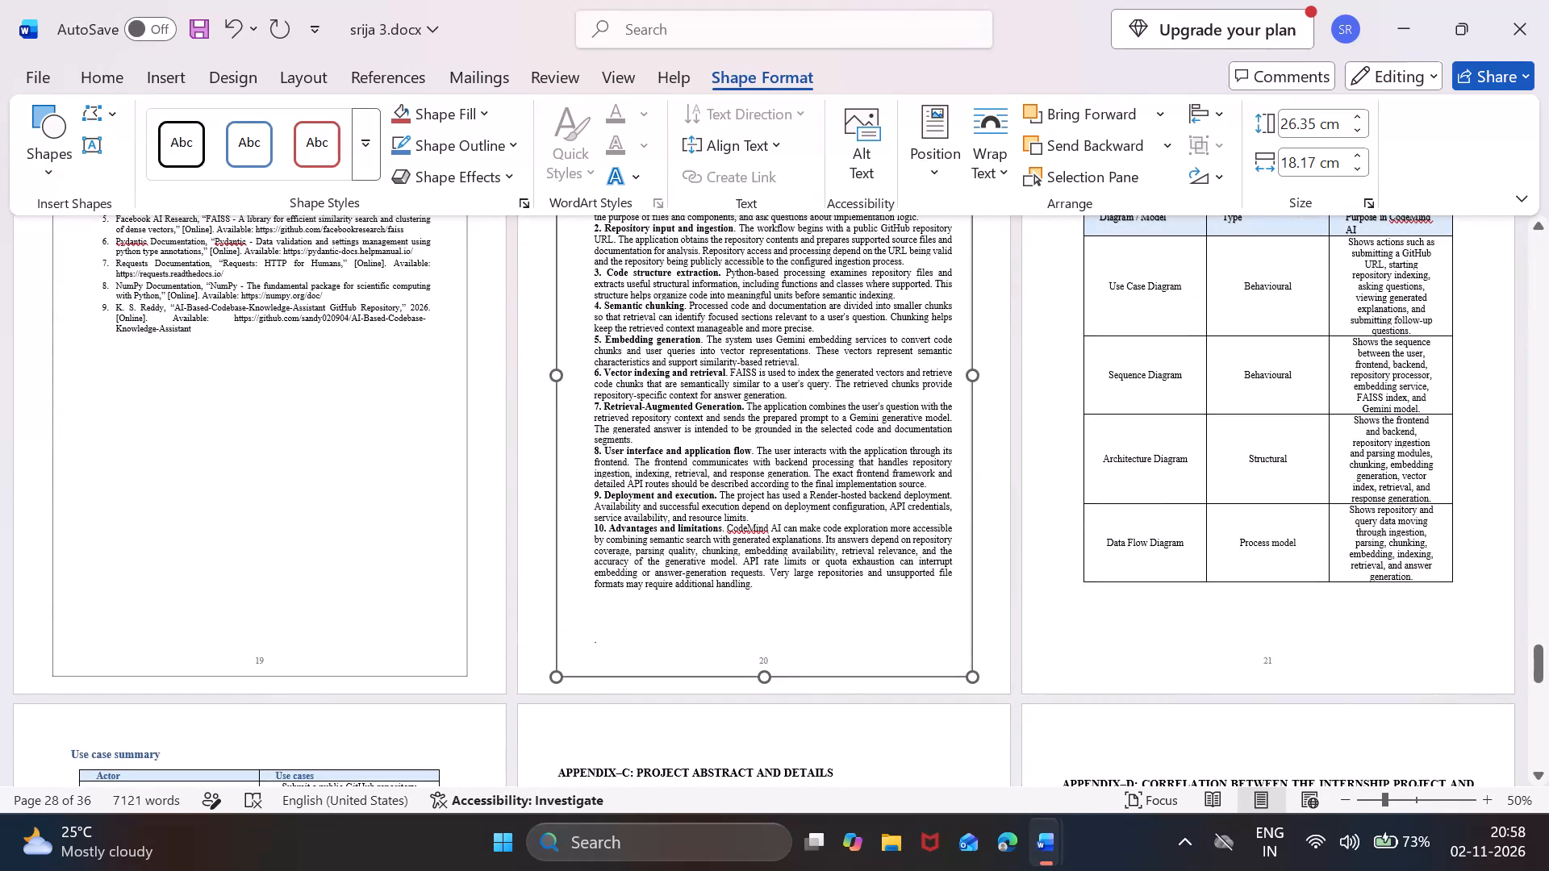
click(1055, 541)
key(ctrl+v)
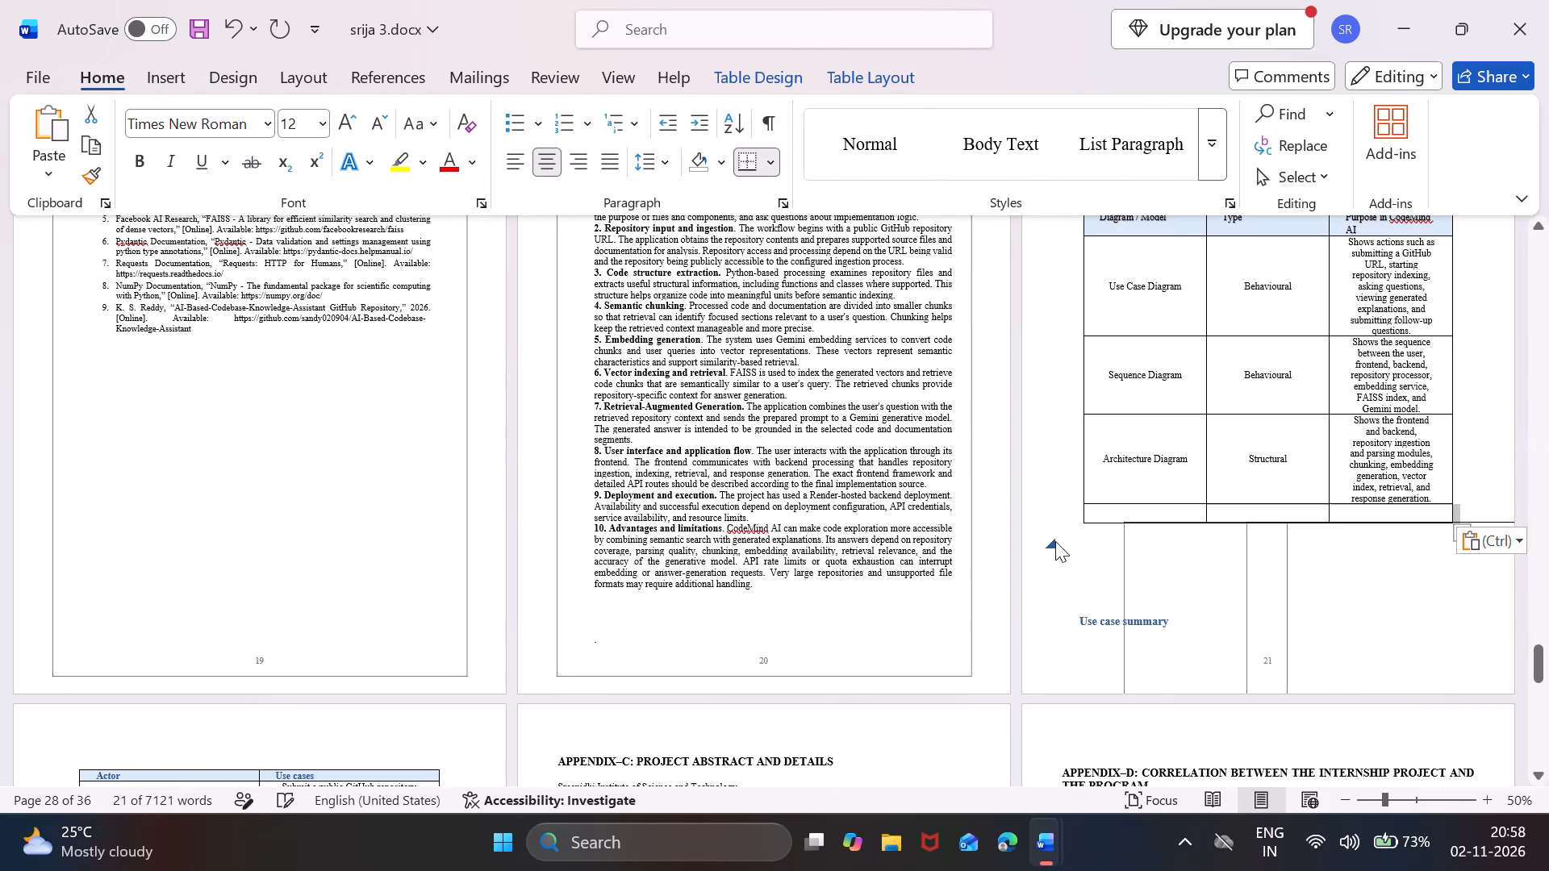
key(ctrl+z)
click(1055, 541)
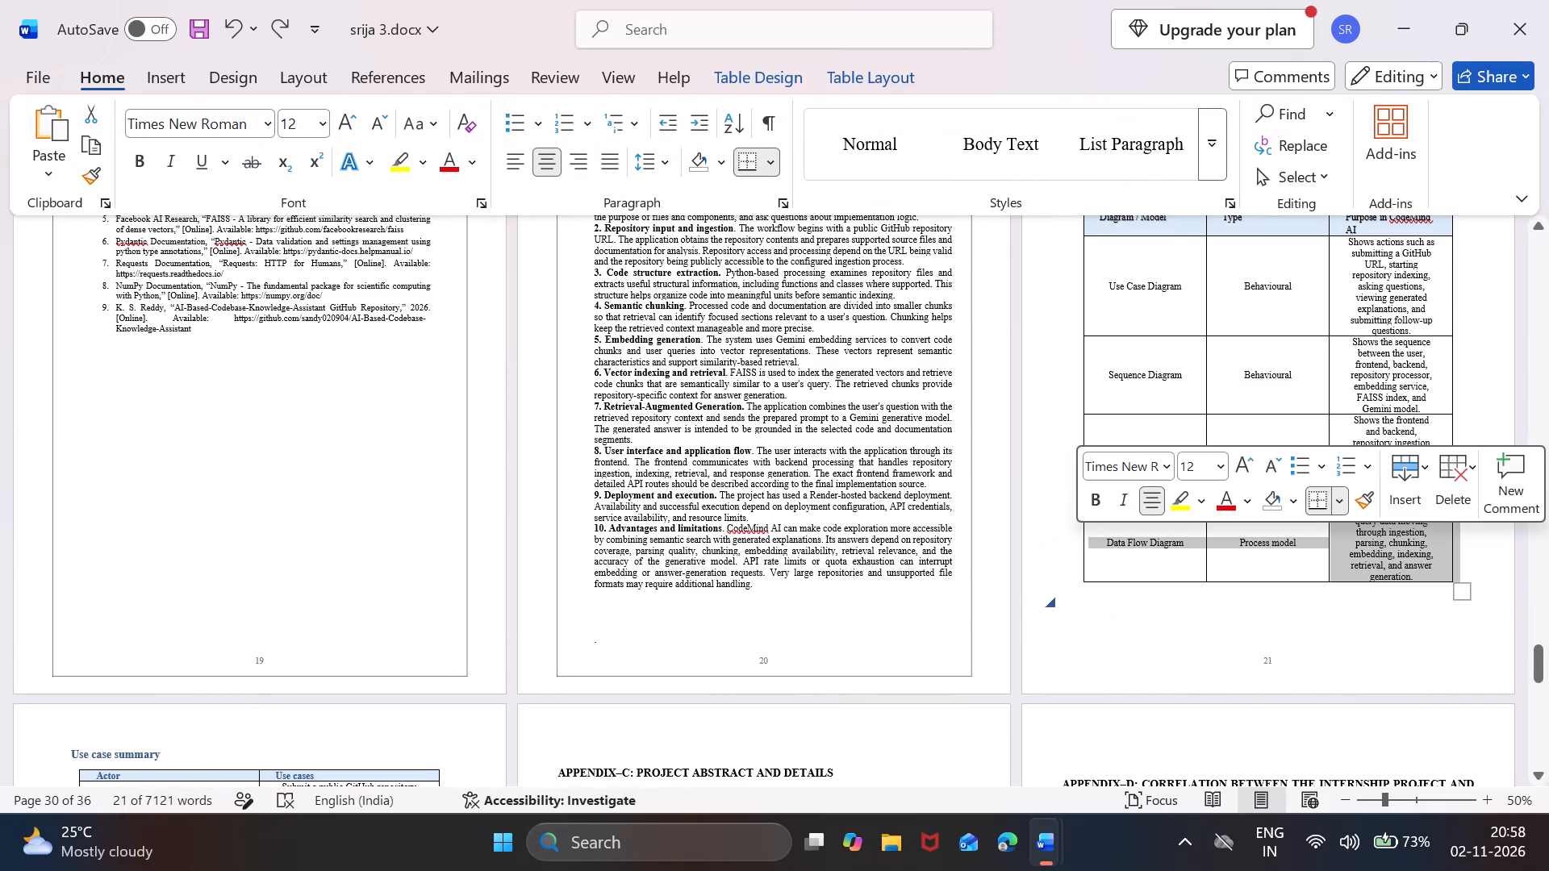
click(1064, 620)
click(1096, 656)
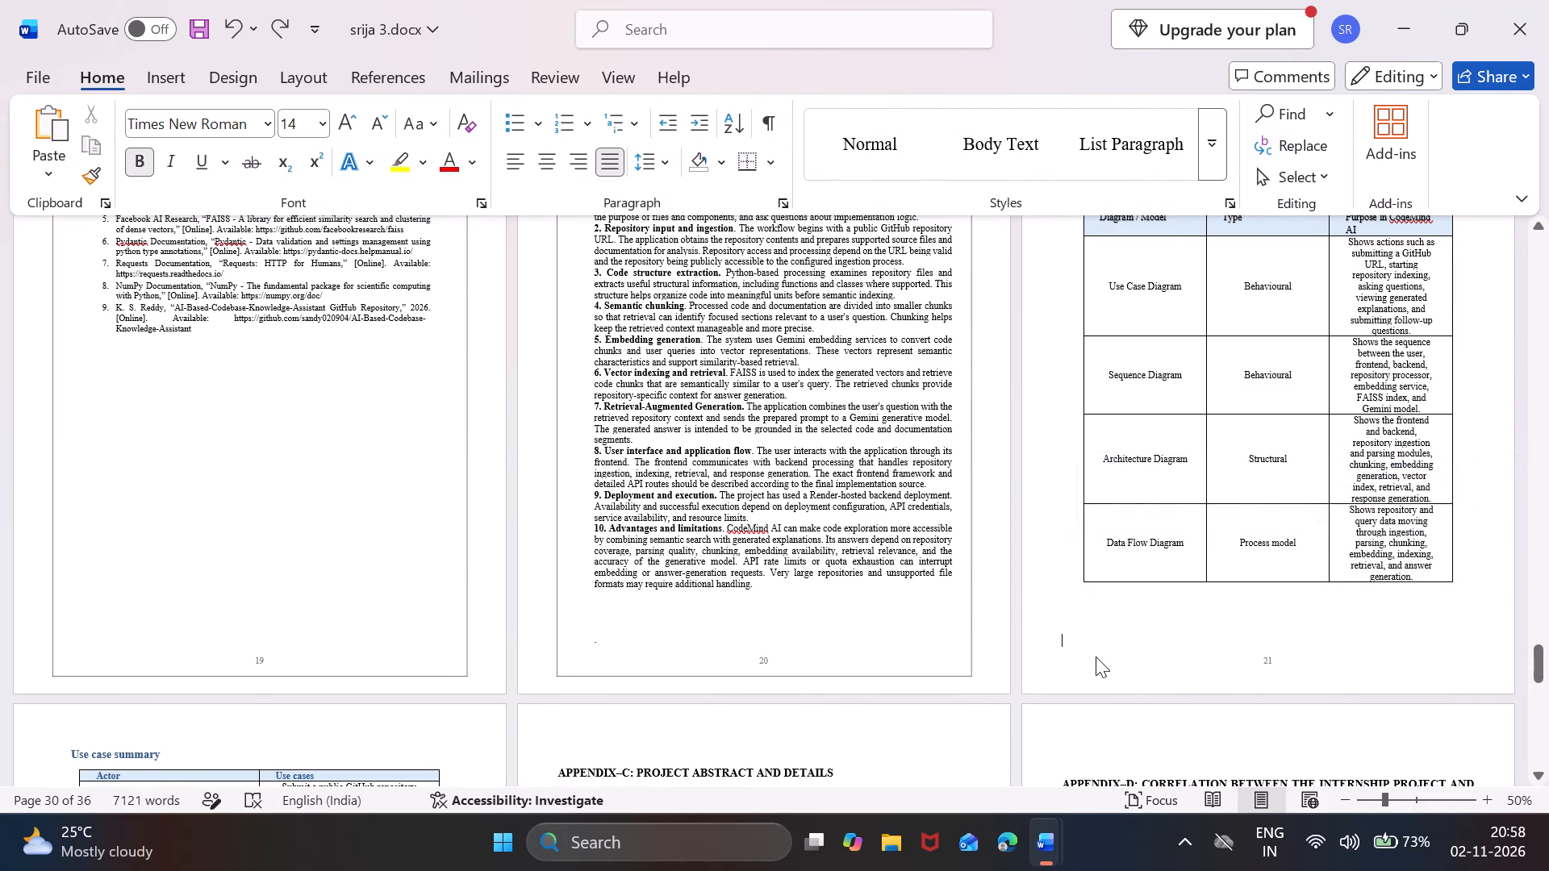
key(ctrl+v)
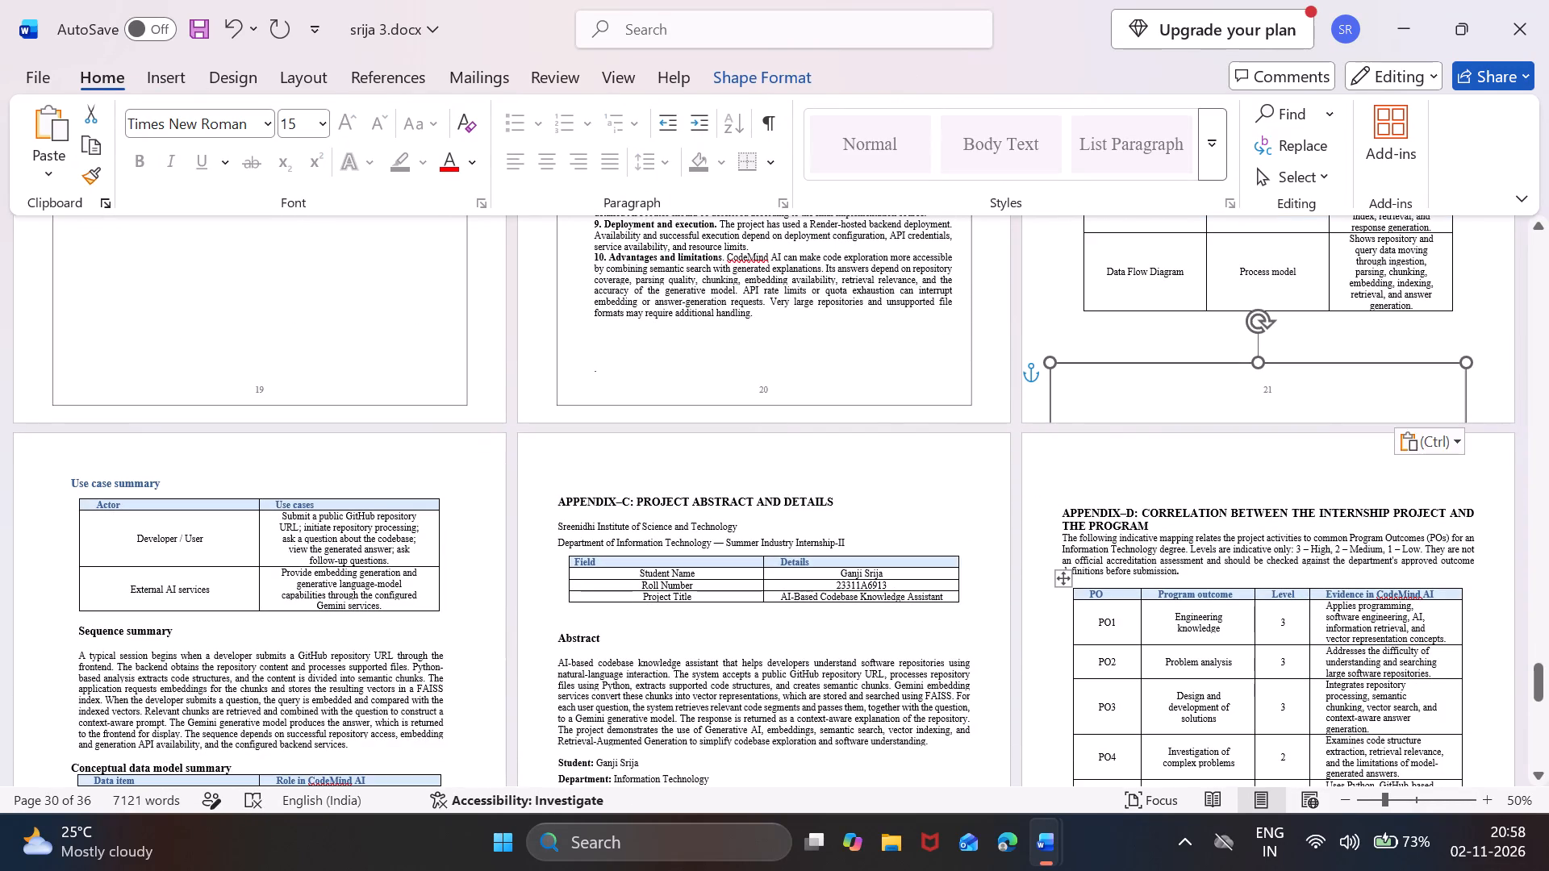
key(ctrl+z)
Paste the border frame at the Appendix-B heading and centre it on the page, level with the neighbouring Appendix-A page's frame.
scroll(1096, 656, up, 4)
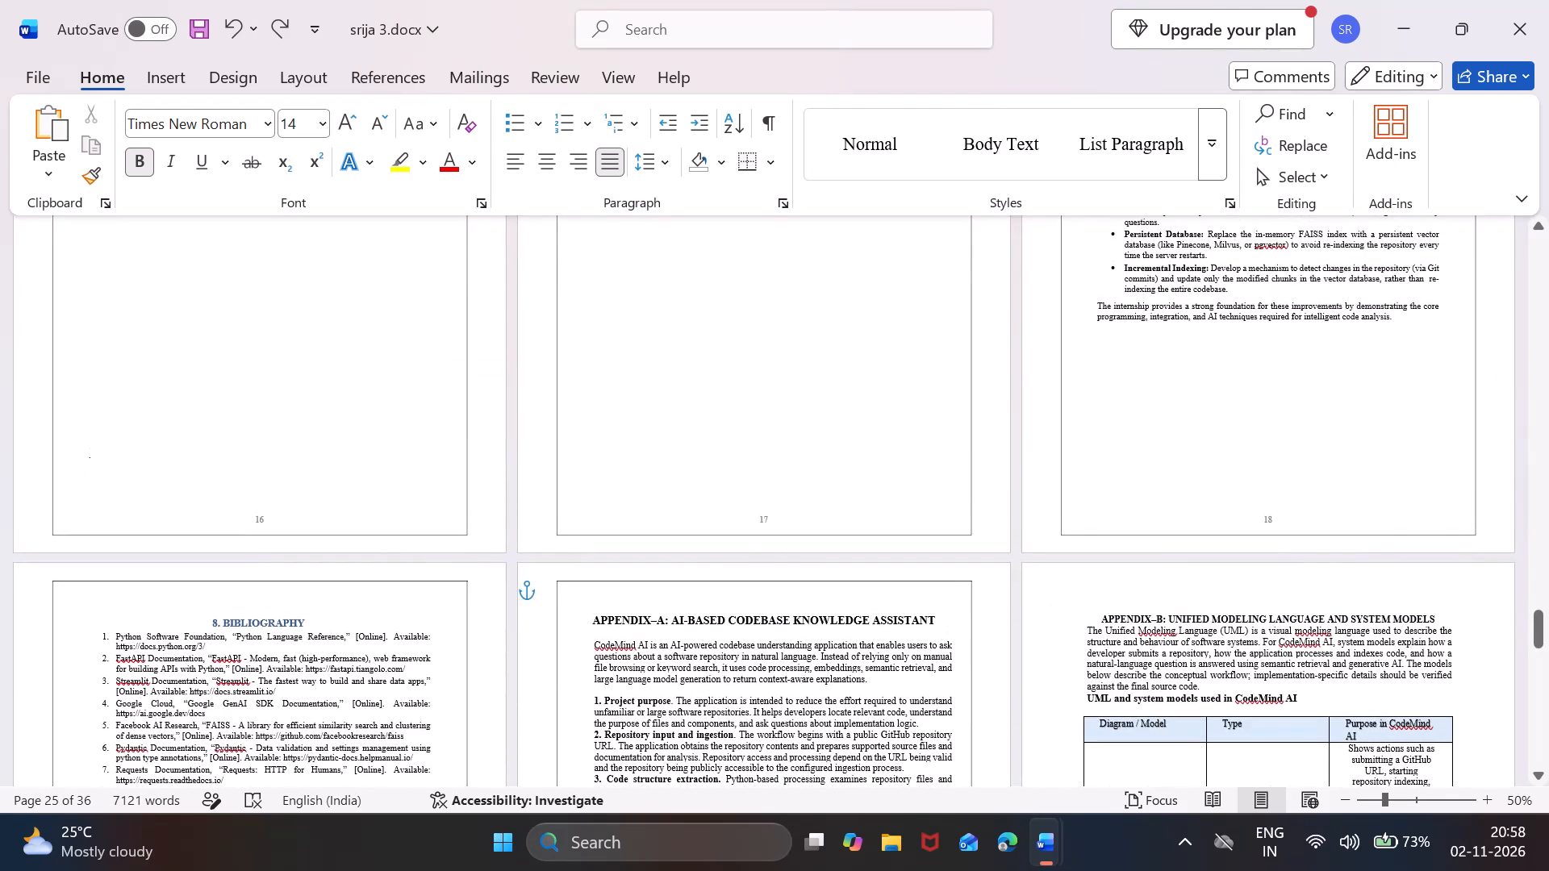
click(1056, 601)
key(ctrl+v)
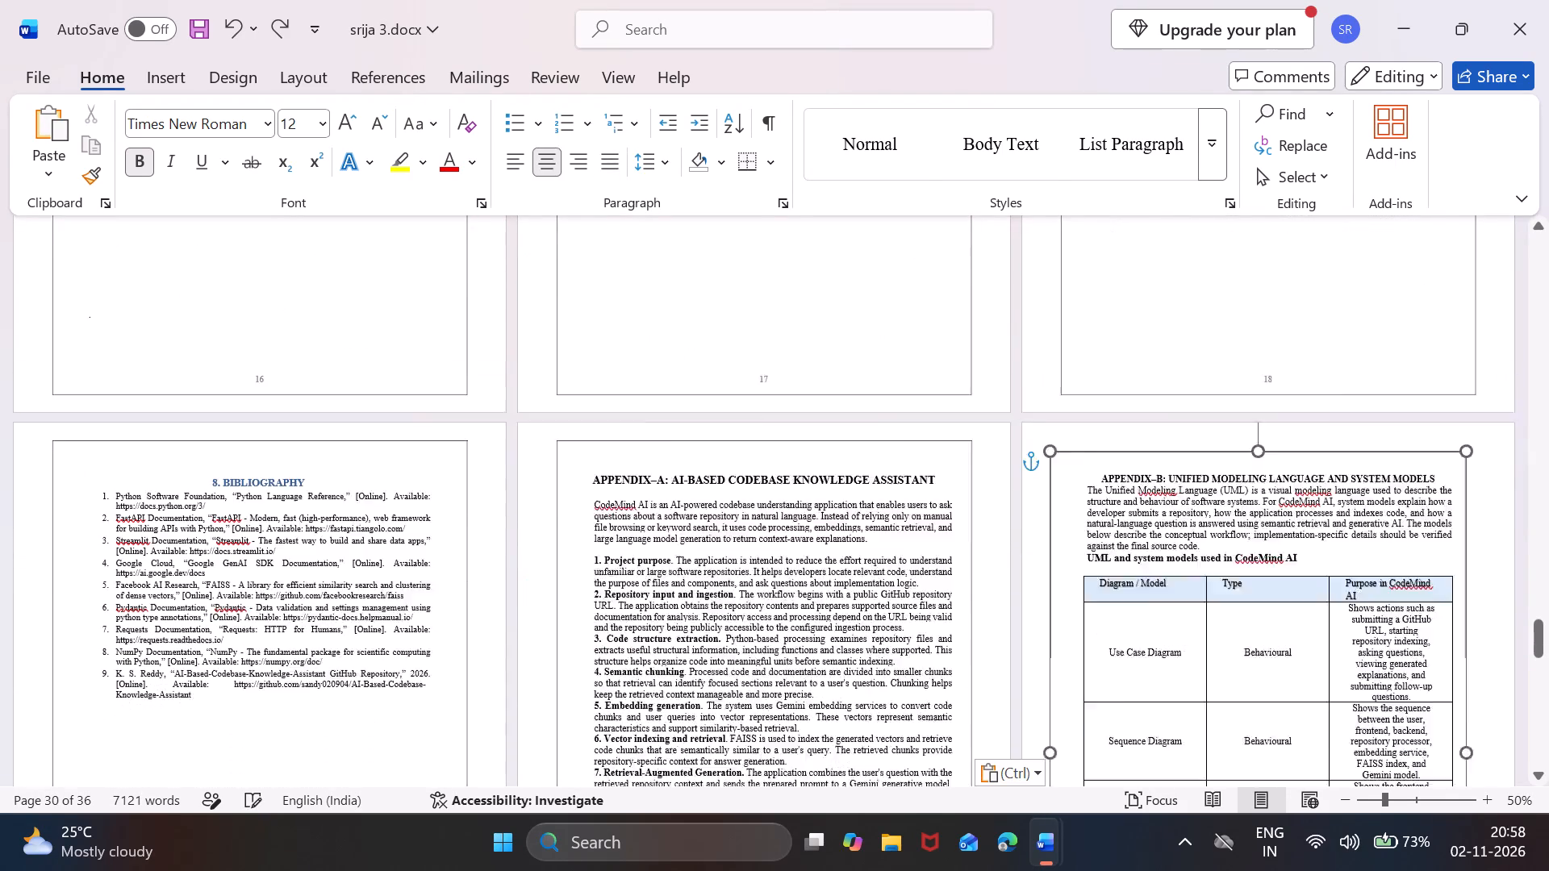
scroll(1059, 597, down, 2)
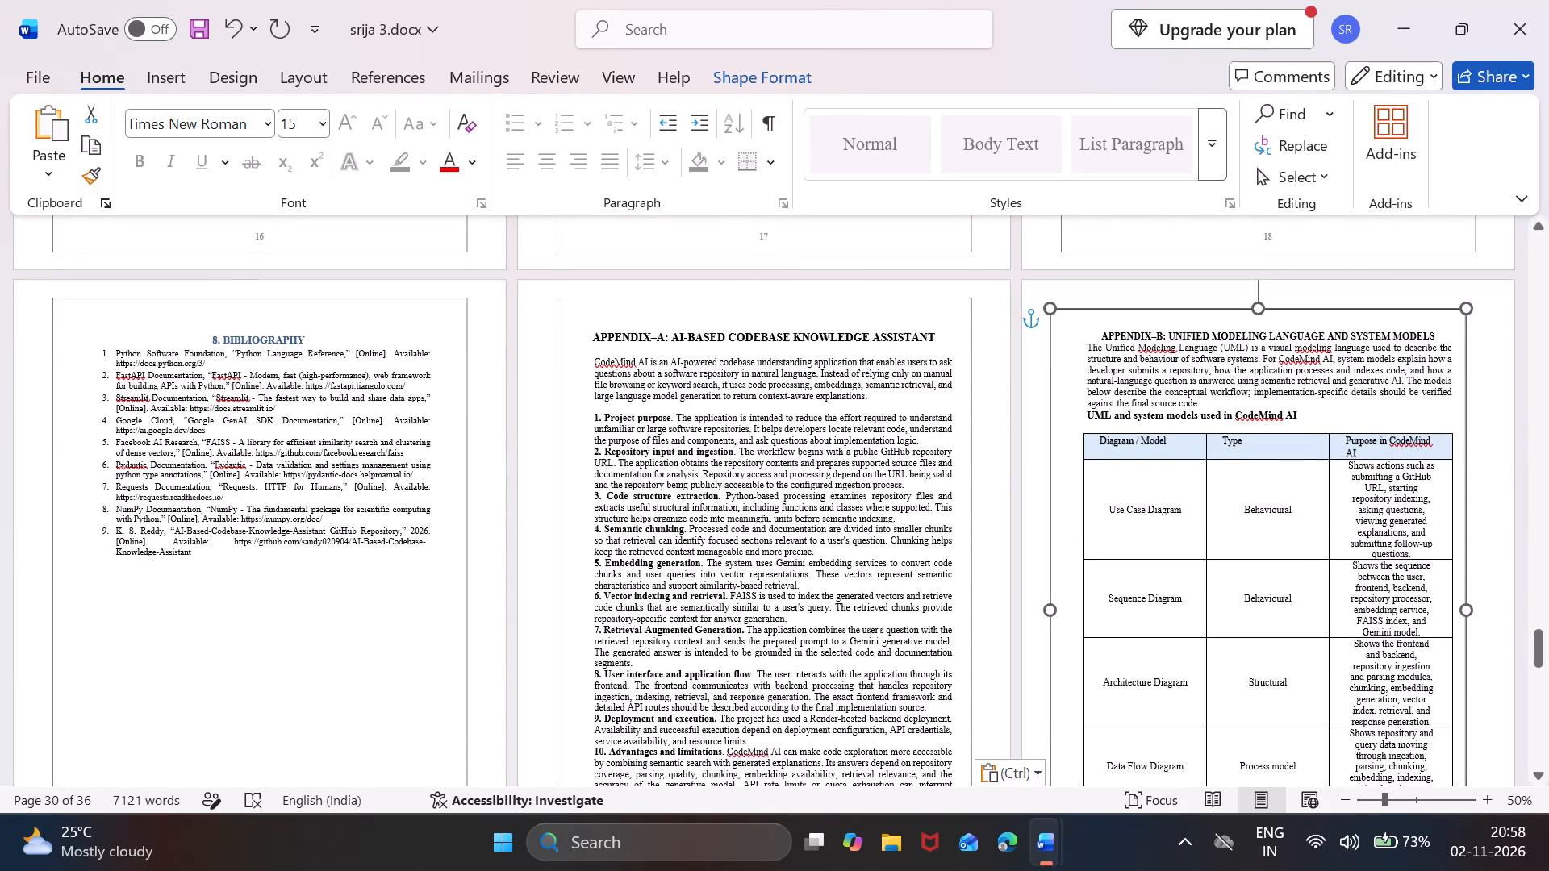
scroll(1059, 597, down, 2)
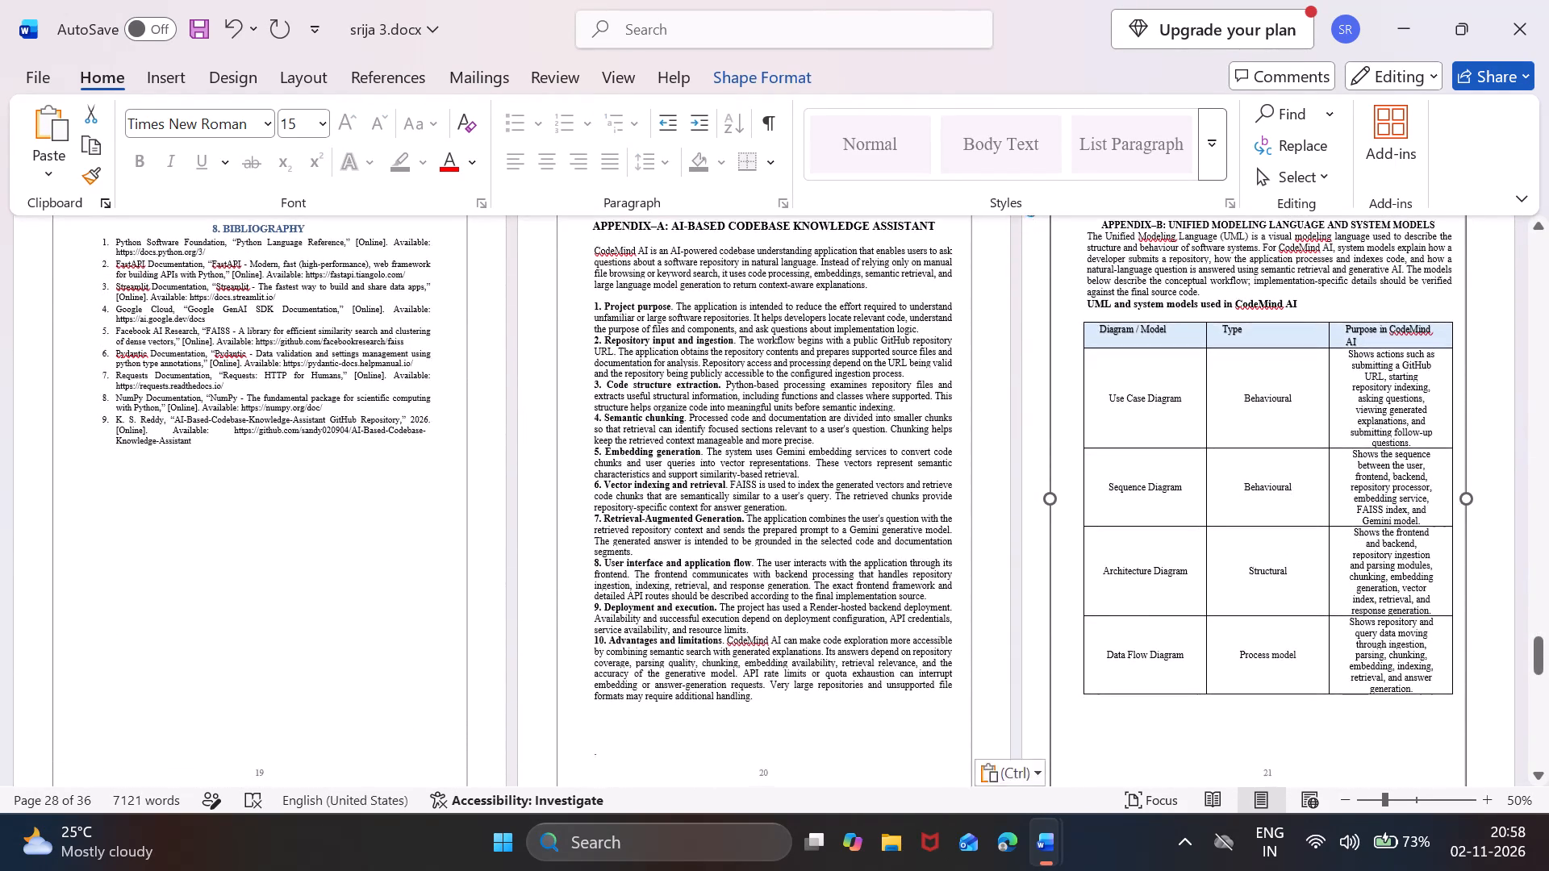
scroll(1059, 597, down, 1)
scroll(1444, 573, down, 1)
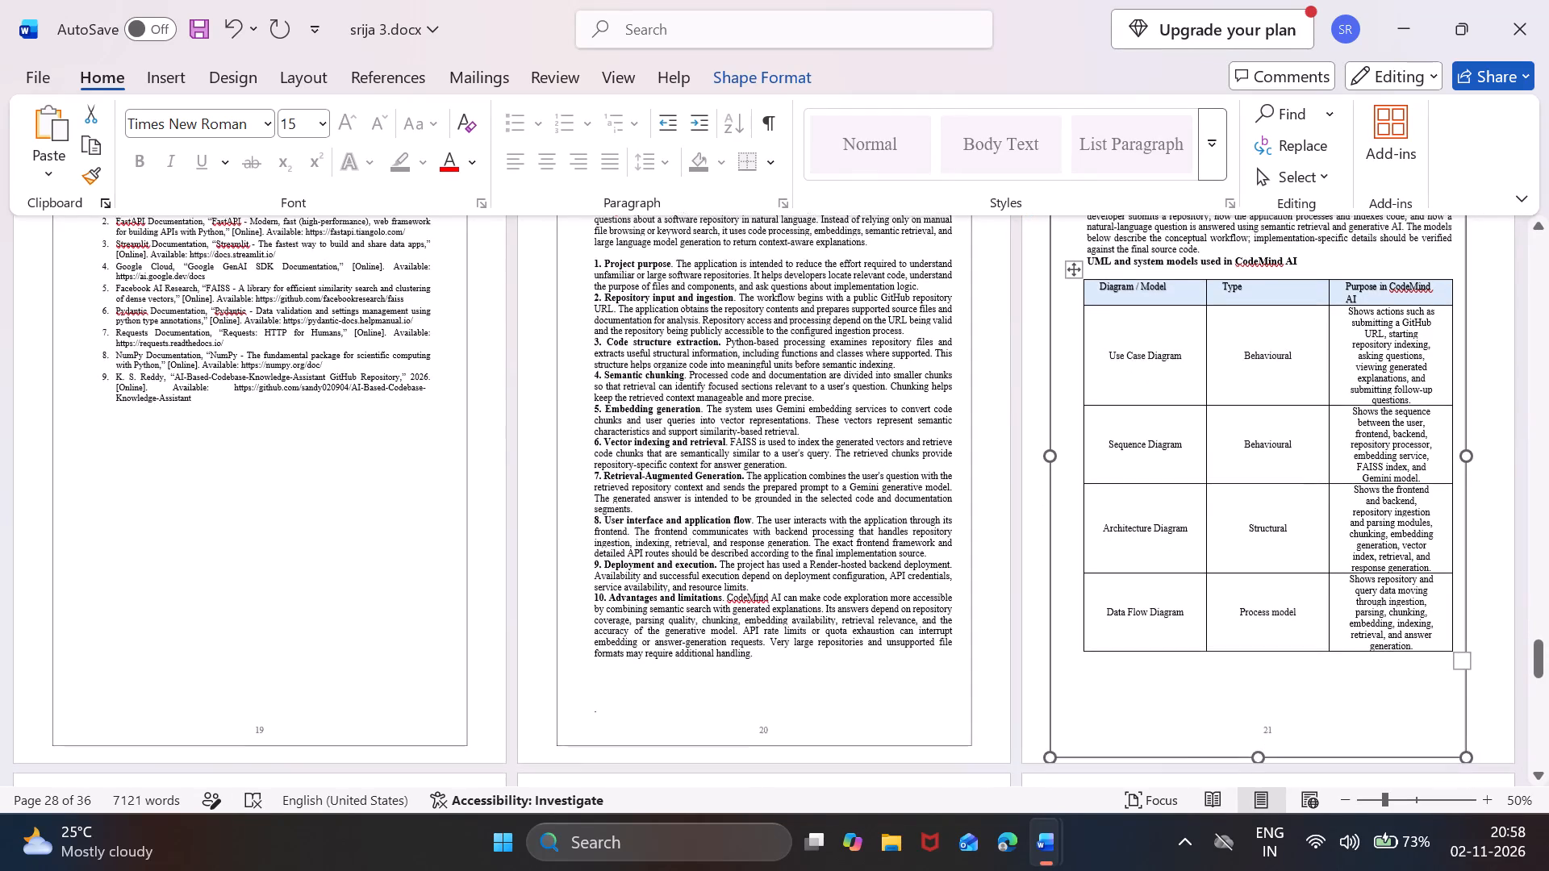
scroll(1444, 573, down, 1)
scroll(1408, 604, up, 1)
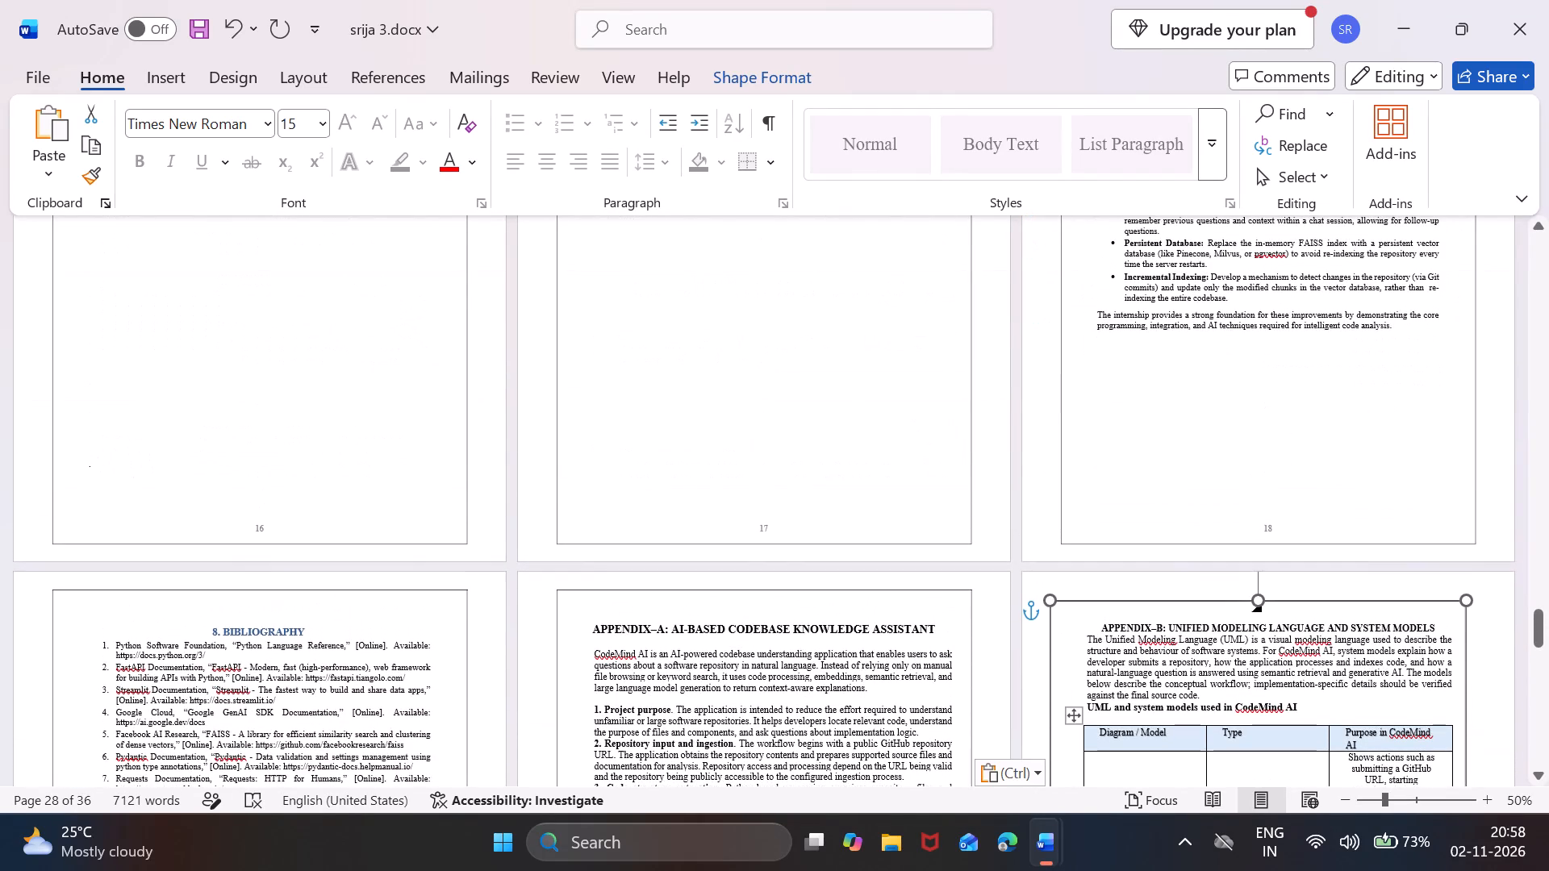
drag(1287, 600, 1297, 589)
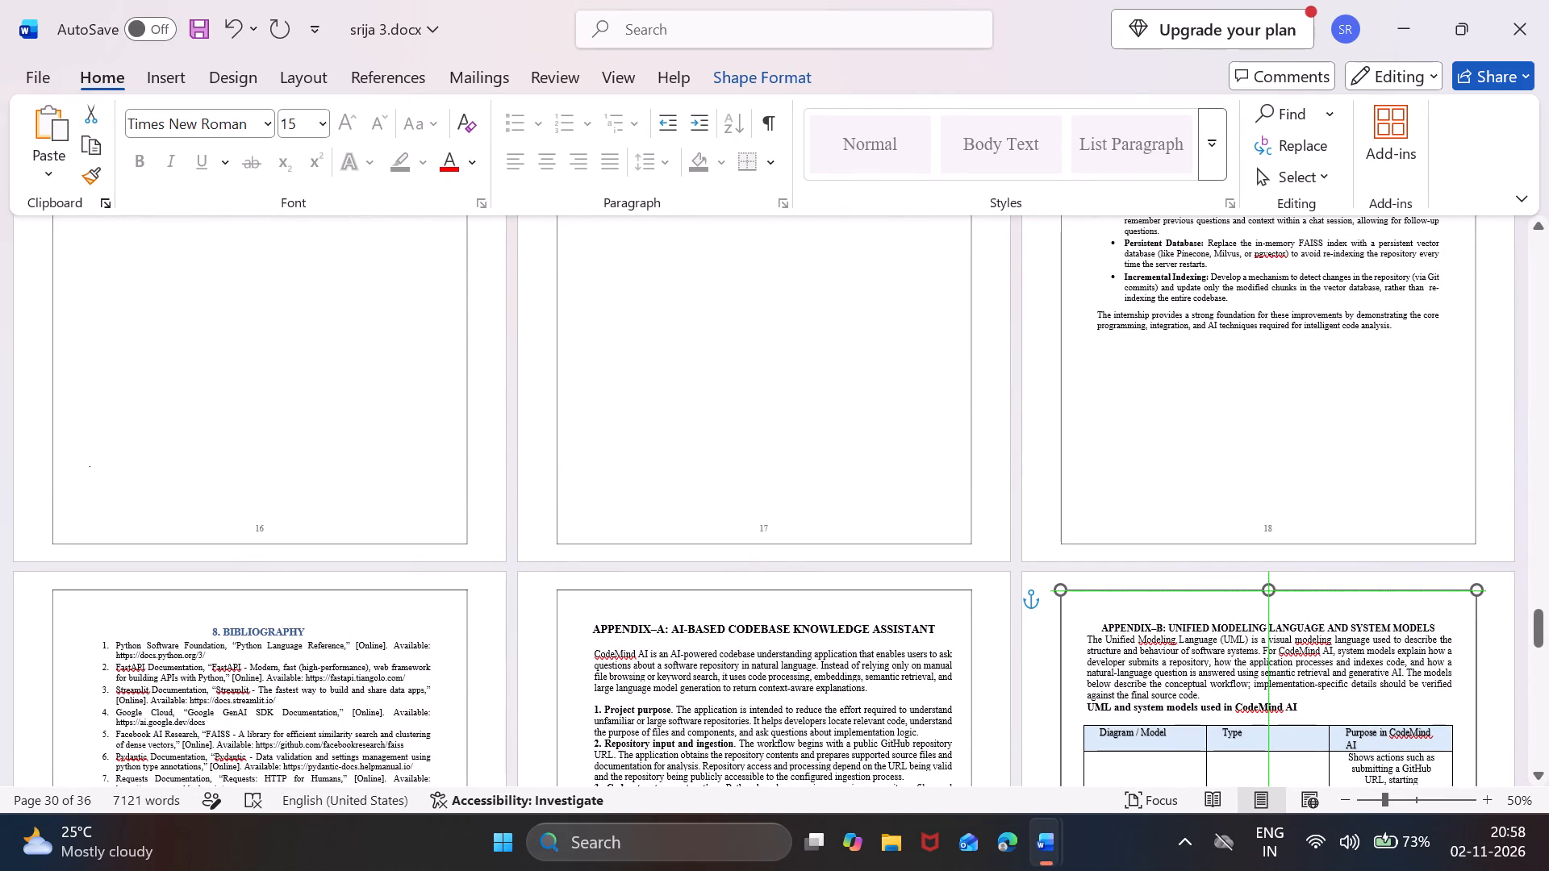
drag(1297, 589, 1298, 589)
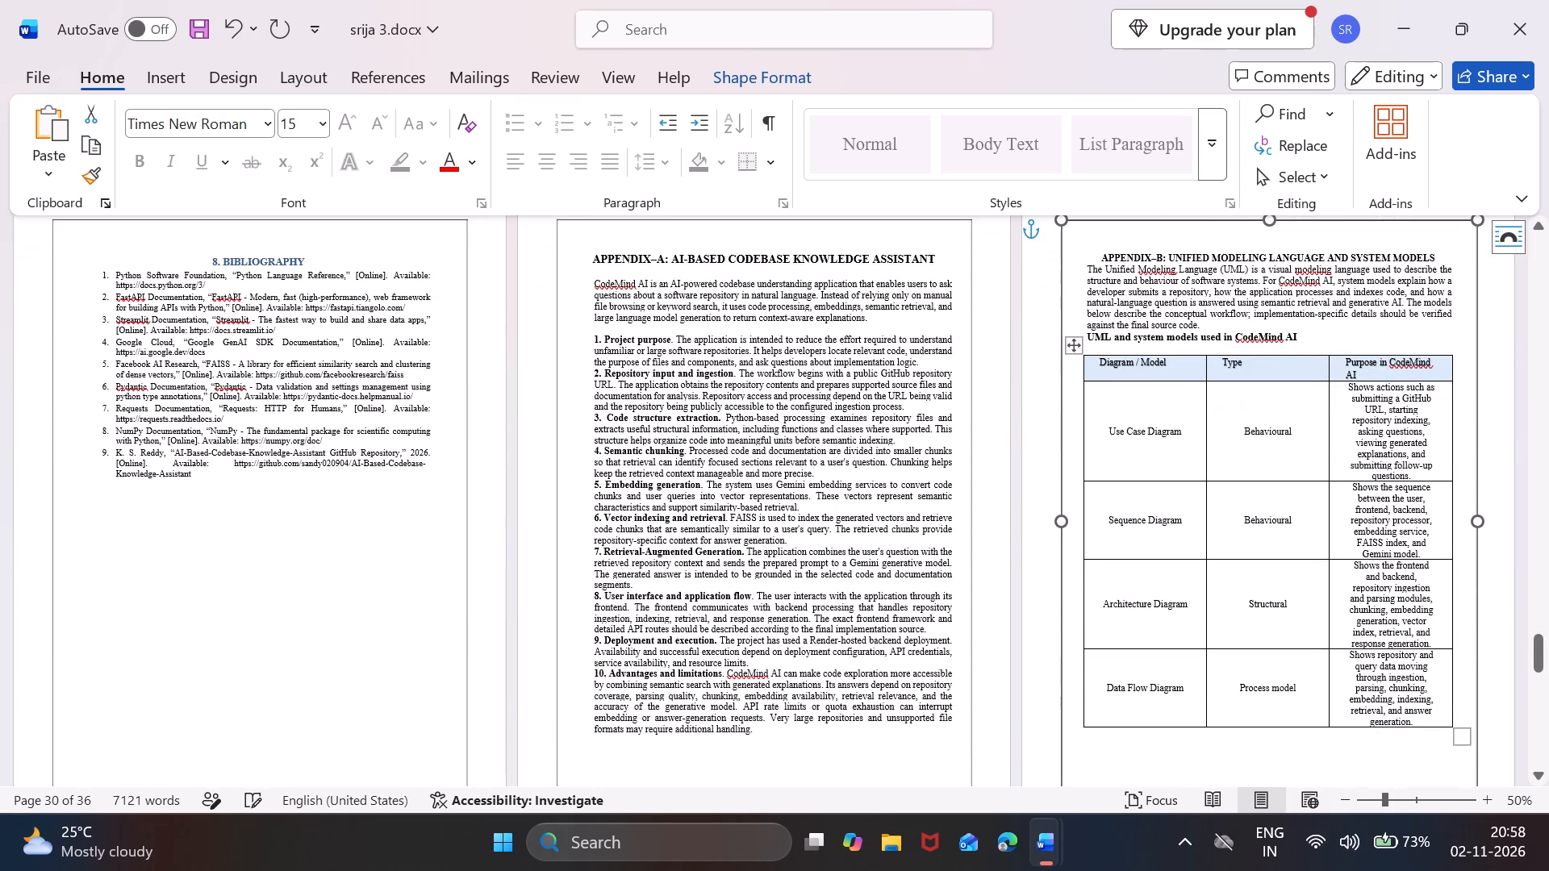
Paste the border frame above the Use case summary heading and position it centred around that page's content, slightly higher than pasted.
scroll(1298, 589, down, 1)
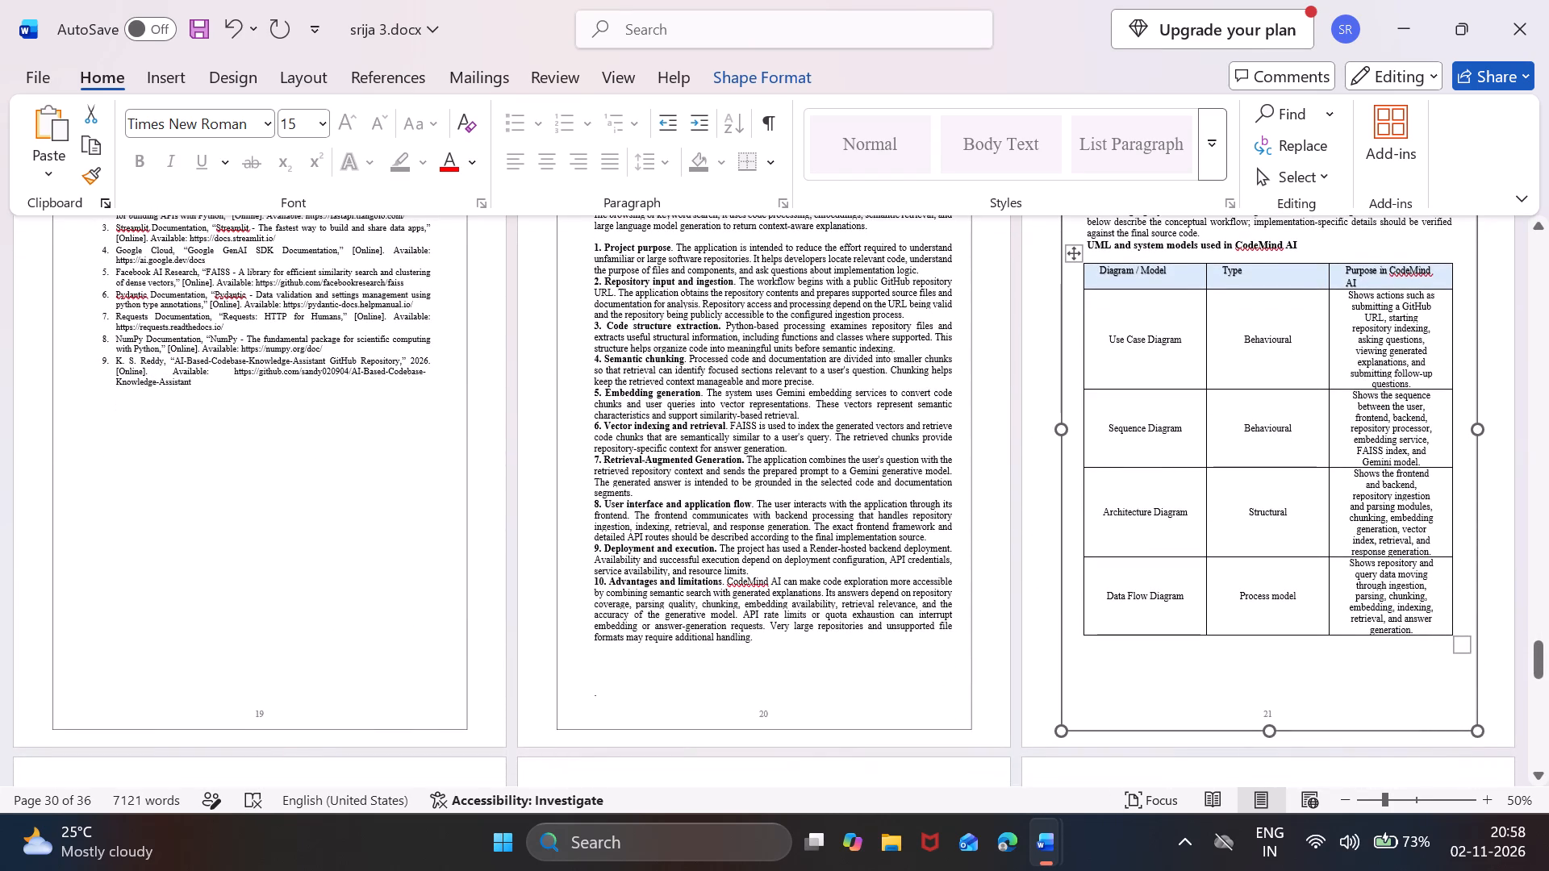
scroll(1289, 606, down, 1)
scroll(833, 612, down, 1)
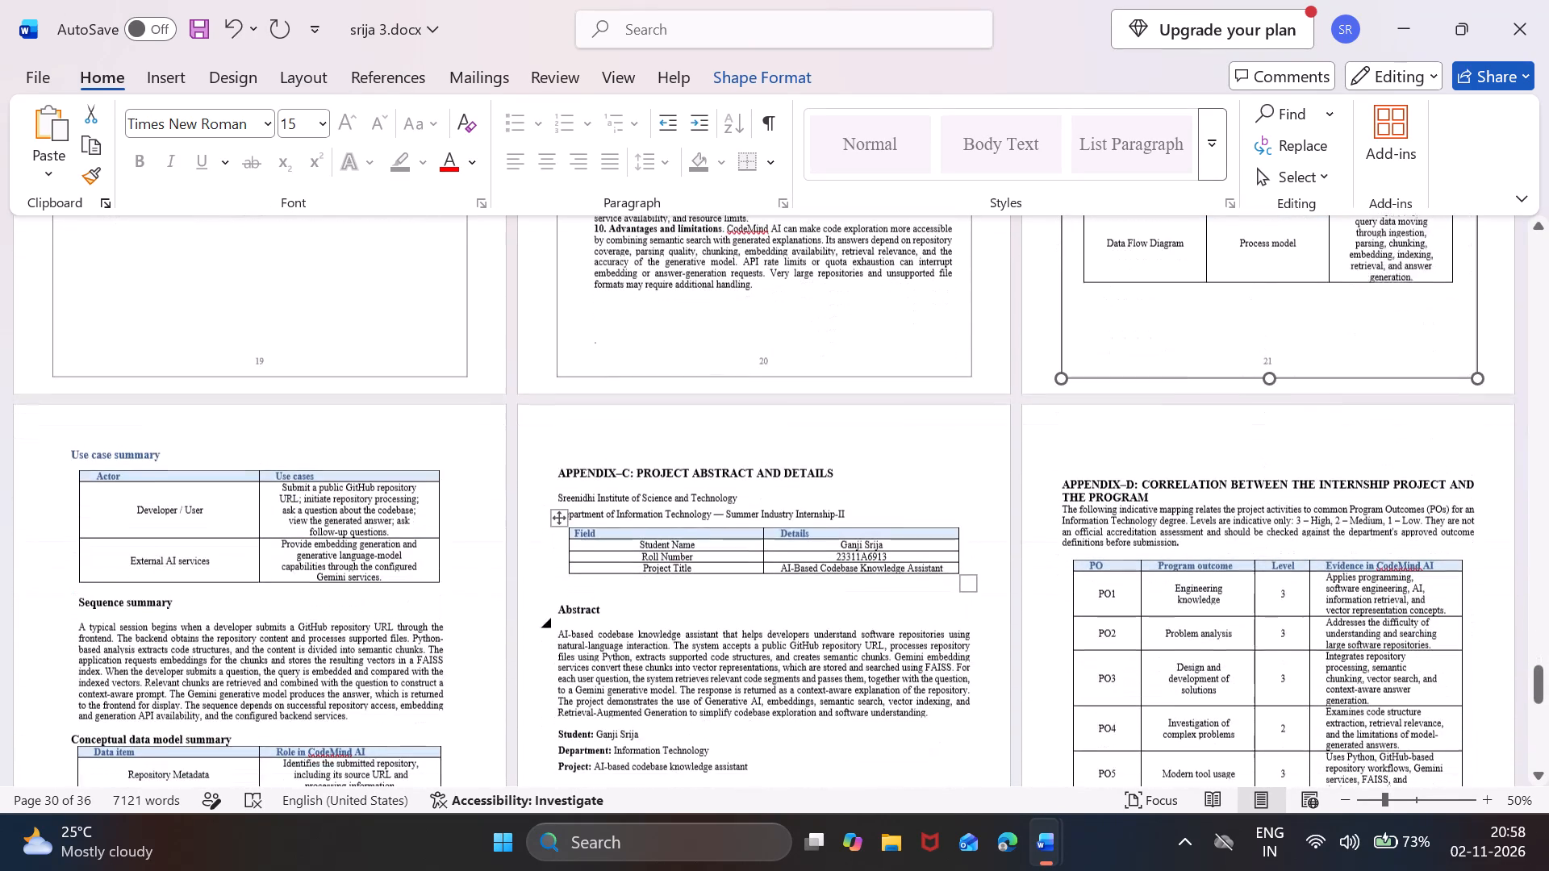
click(207, 430)
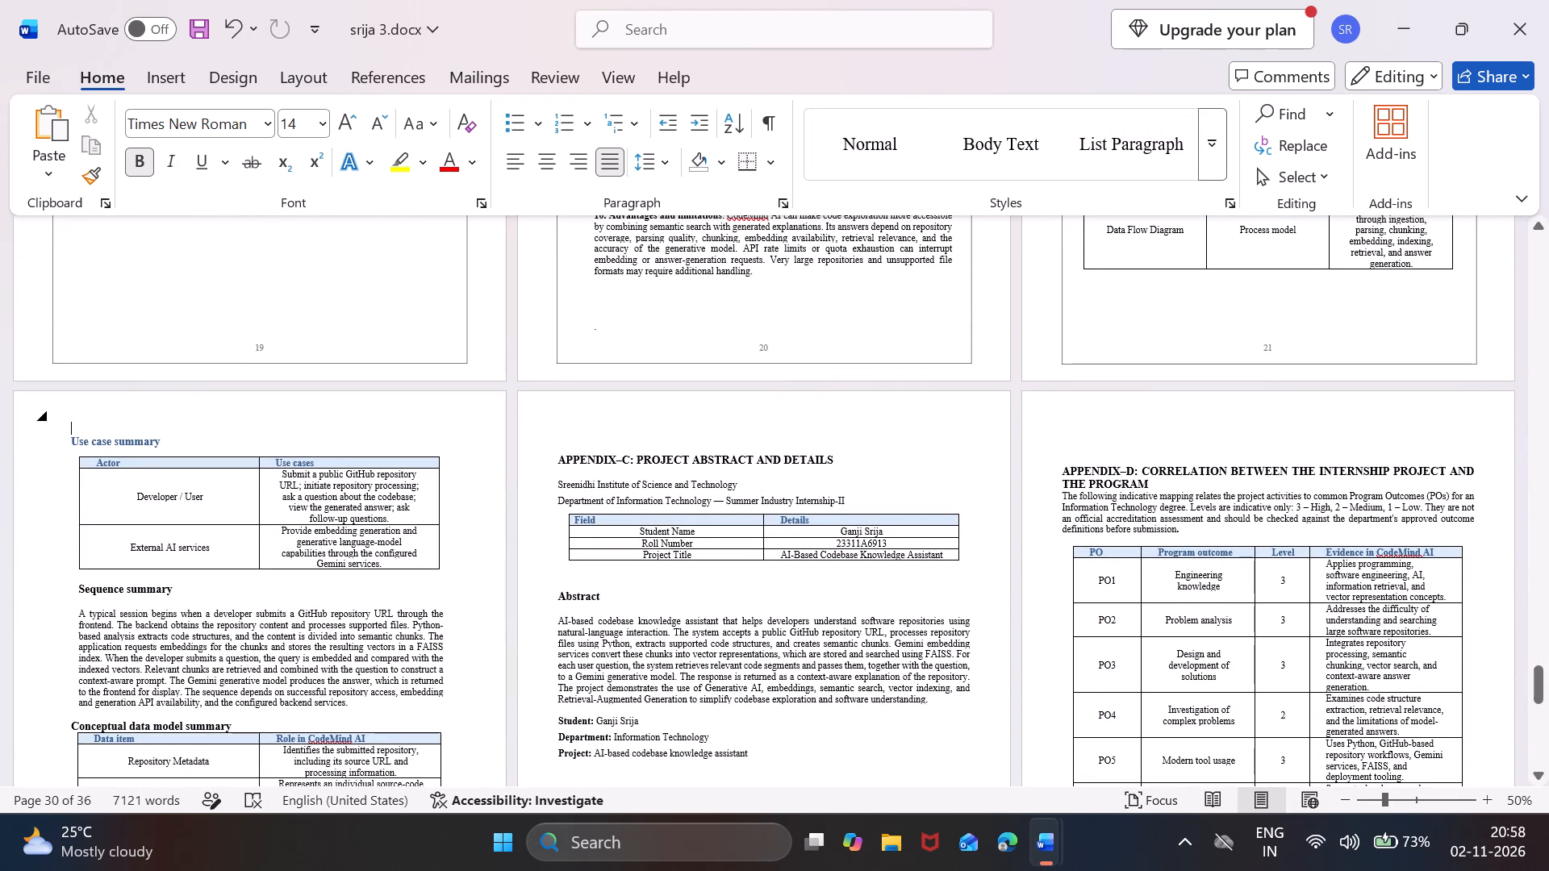
key(ctrl+v)
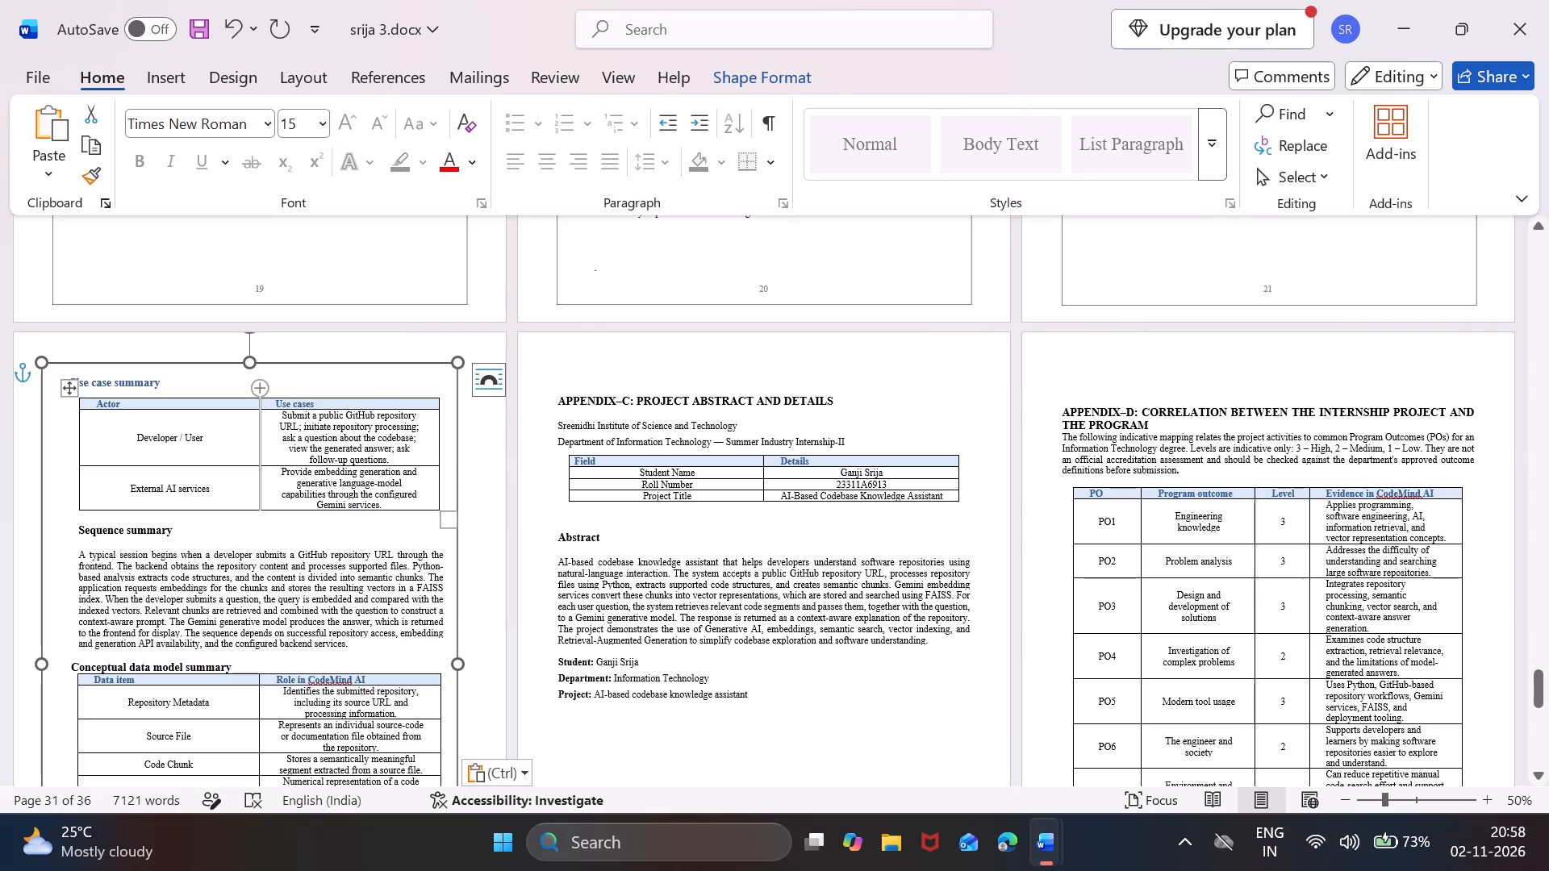
drag(288, 361, 303, 360)
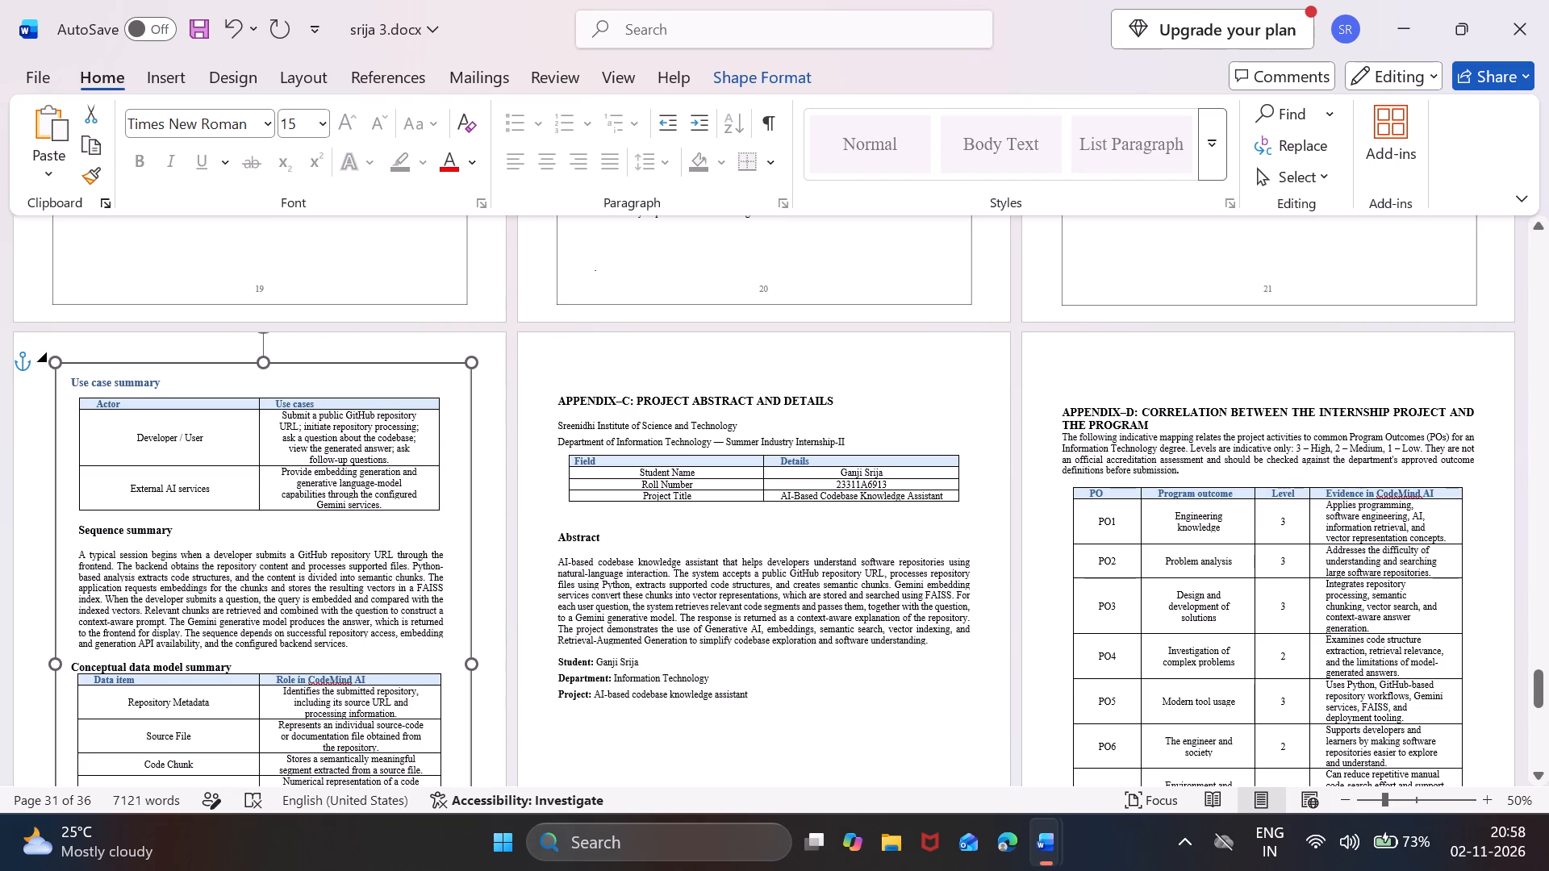
drag(303, 360, 295, 359)
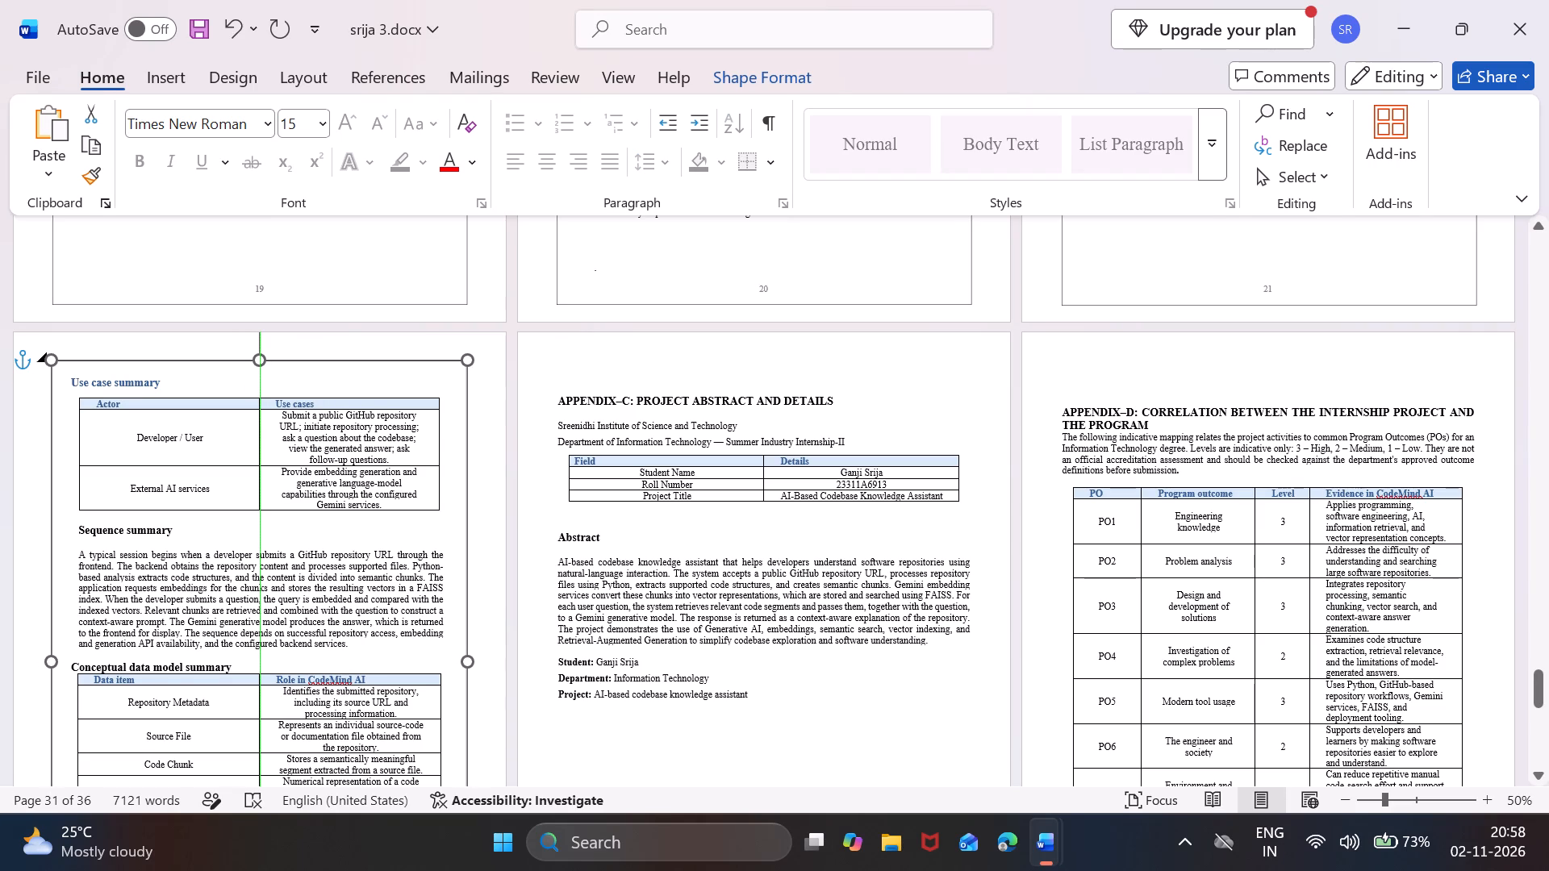
drag(295, 359, 296, 359)
scroll(296, 359, down, 2)
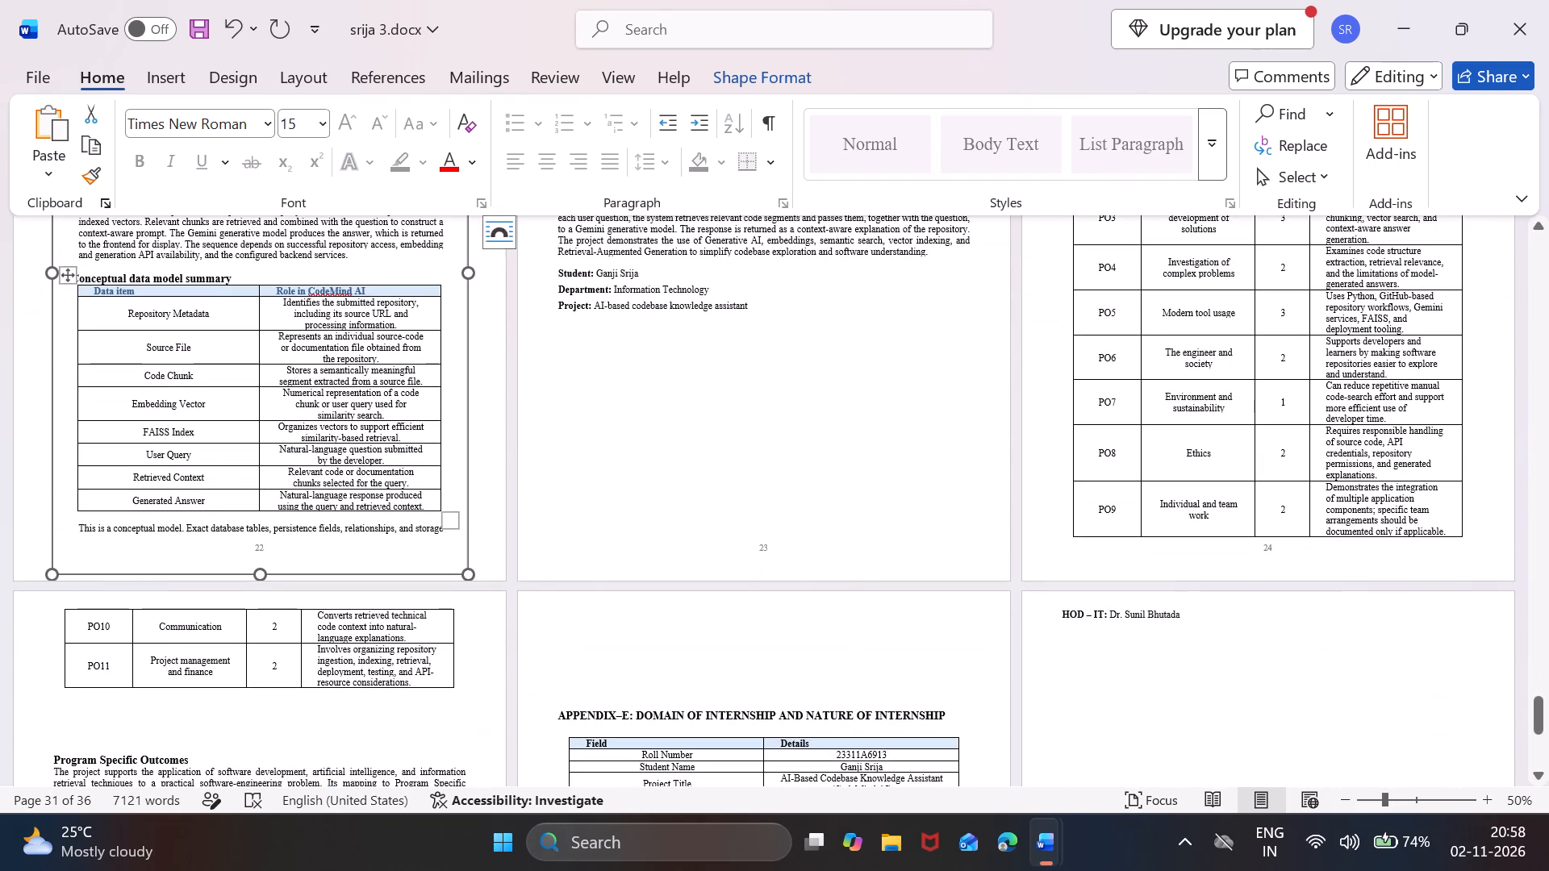
scroll(281, 398, up, 2)
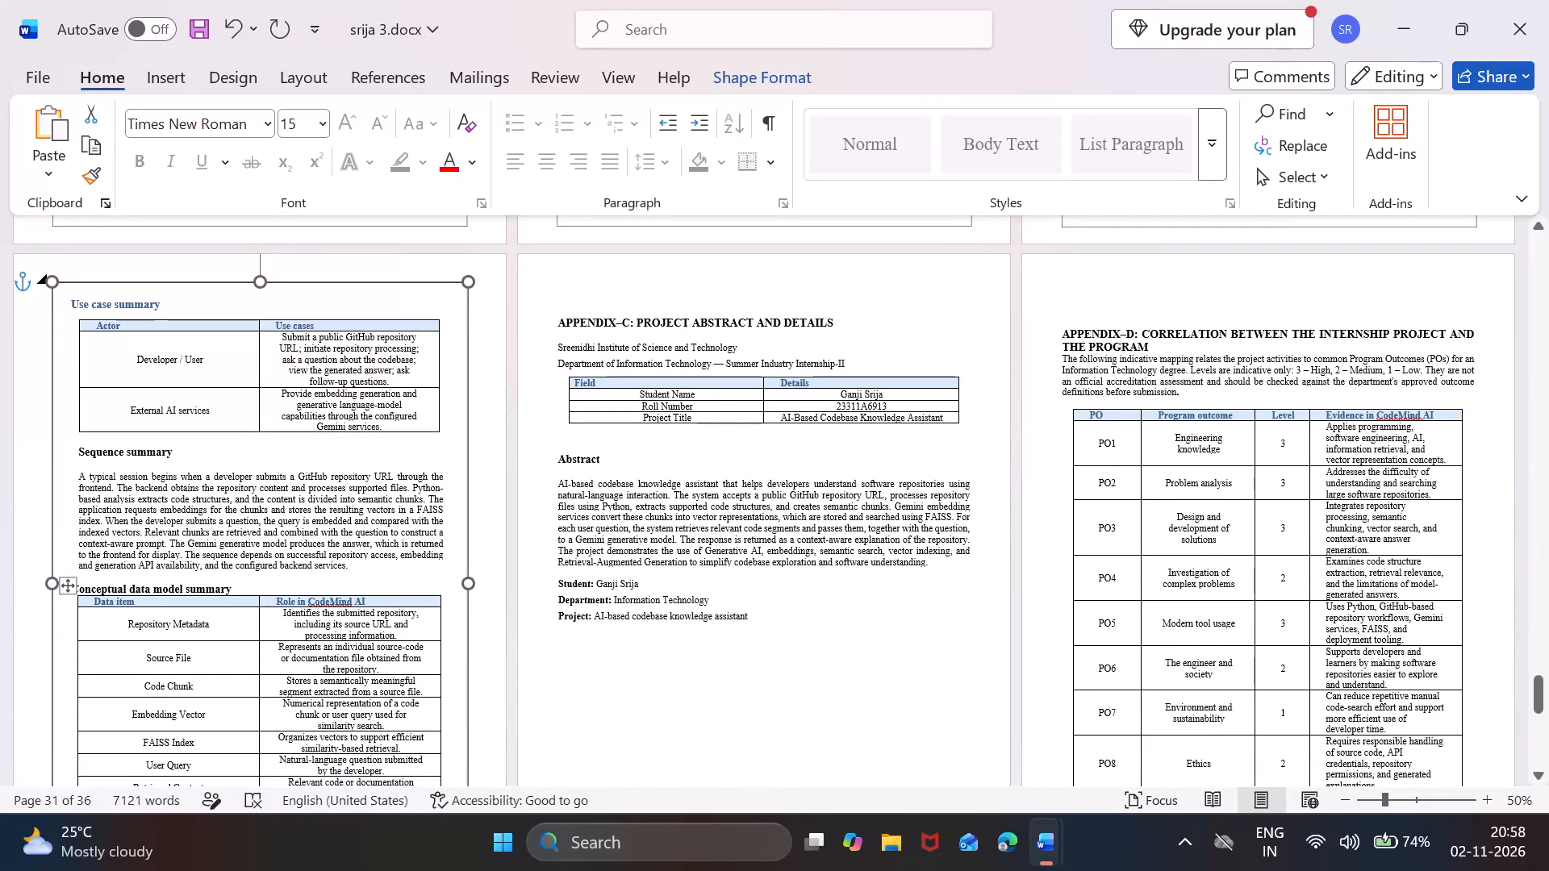
click(316, 279)
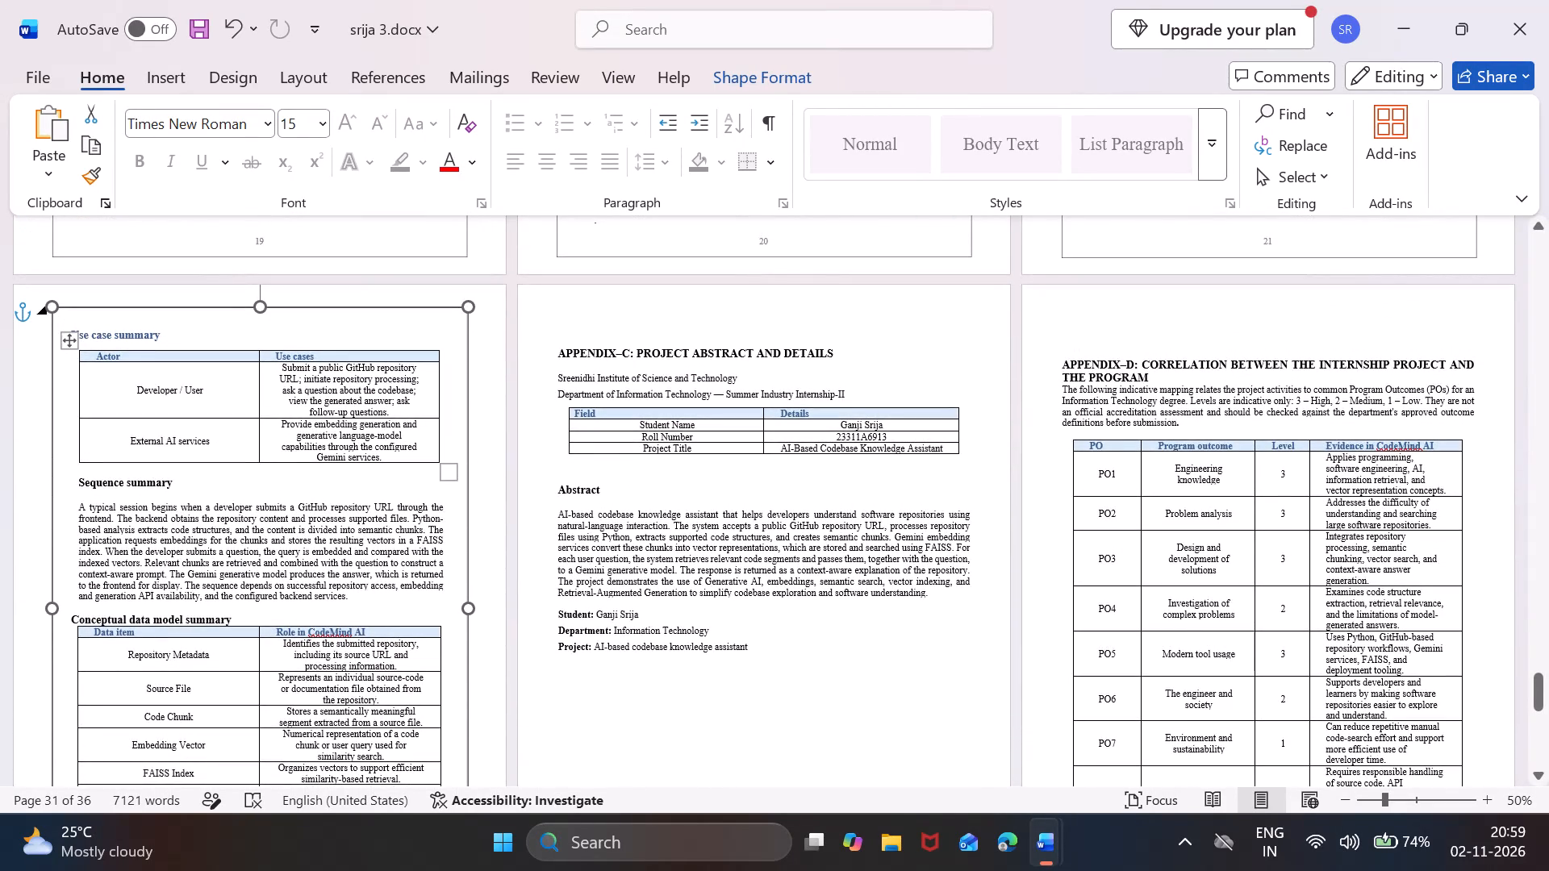
drag(336, 310, 336, 302)
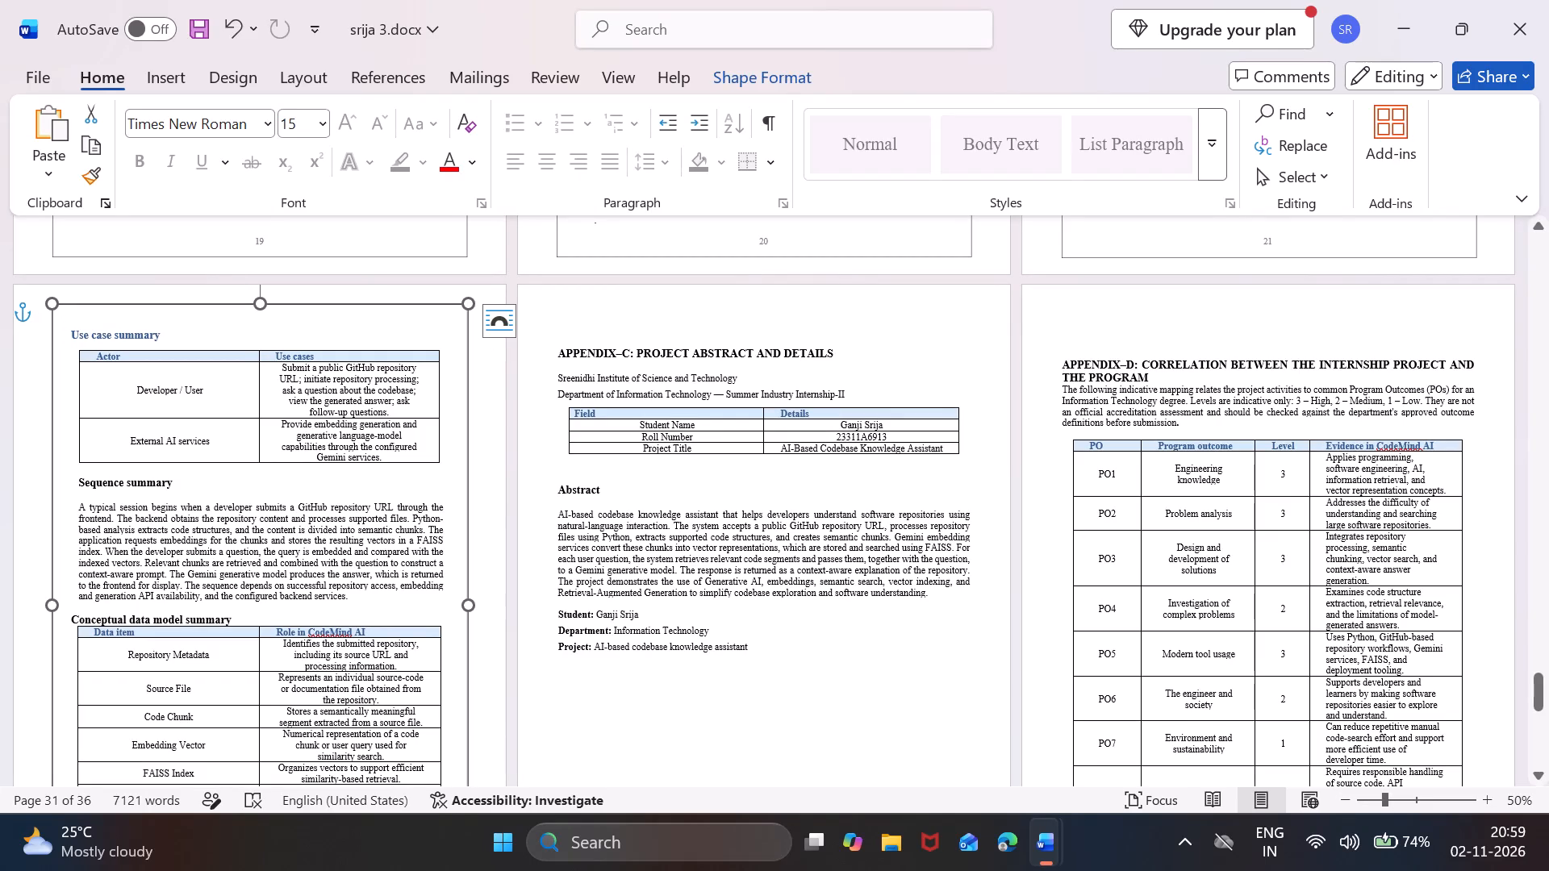
Paste the border frame above the Appendix-C heading and position it centred on the page, level with the neighbouring Use case summary frame.
click(574, 322)
key(ctrl+v)
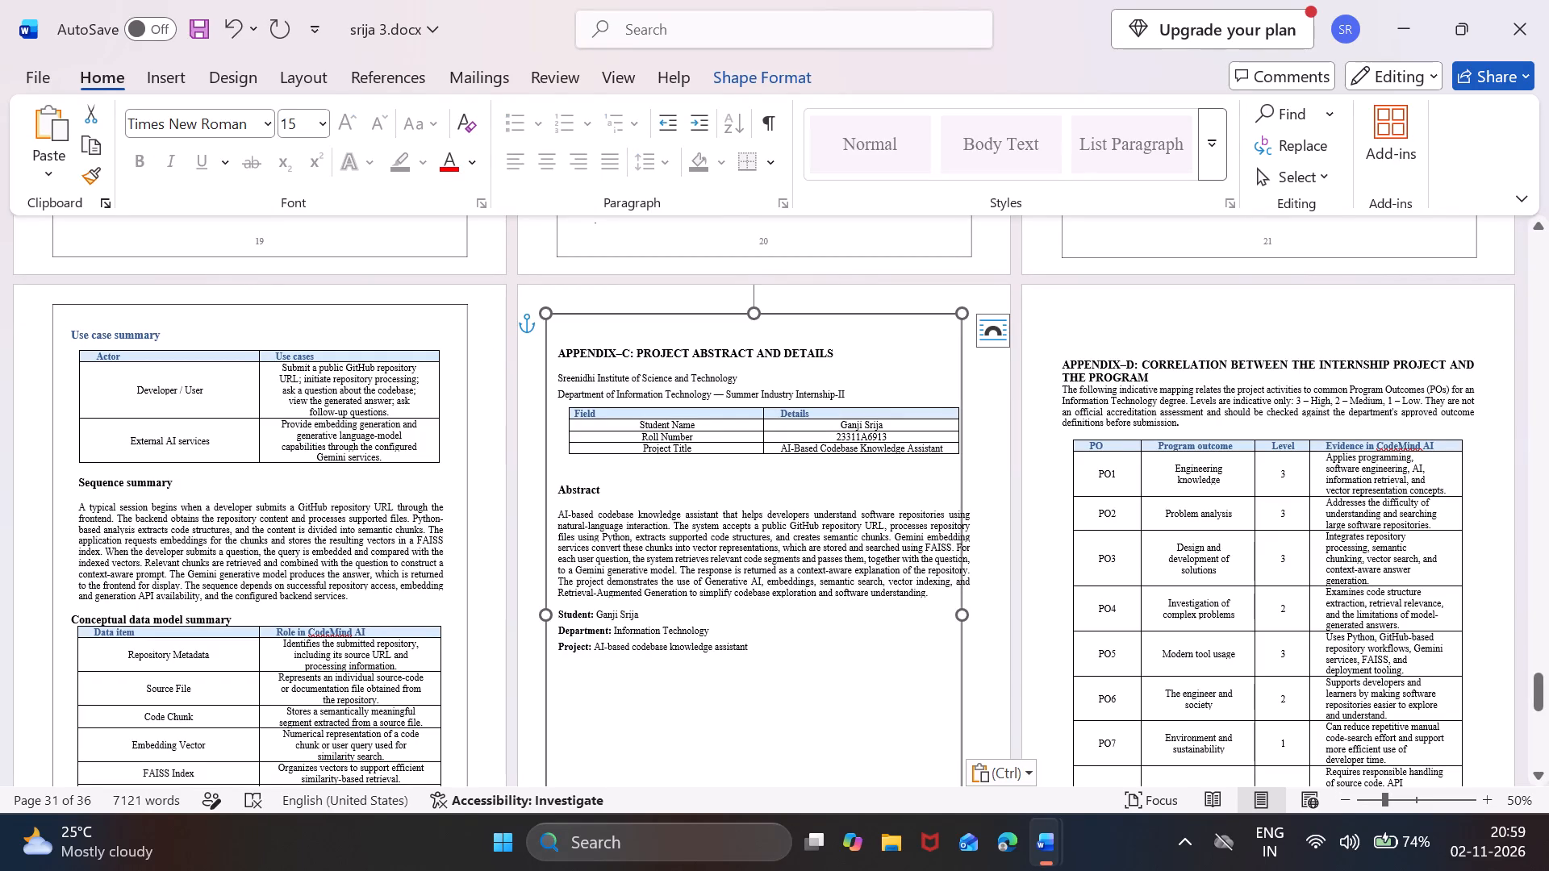
drag(678, 314, 691, 306)
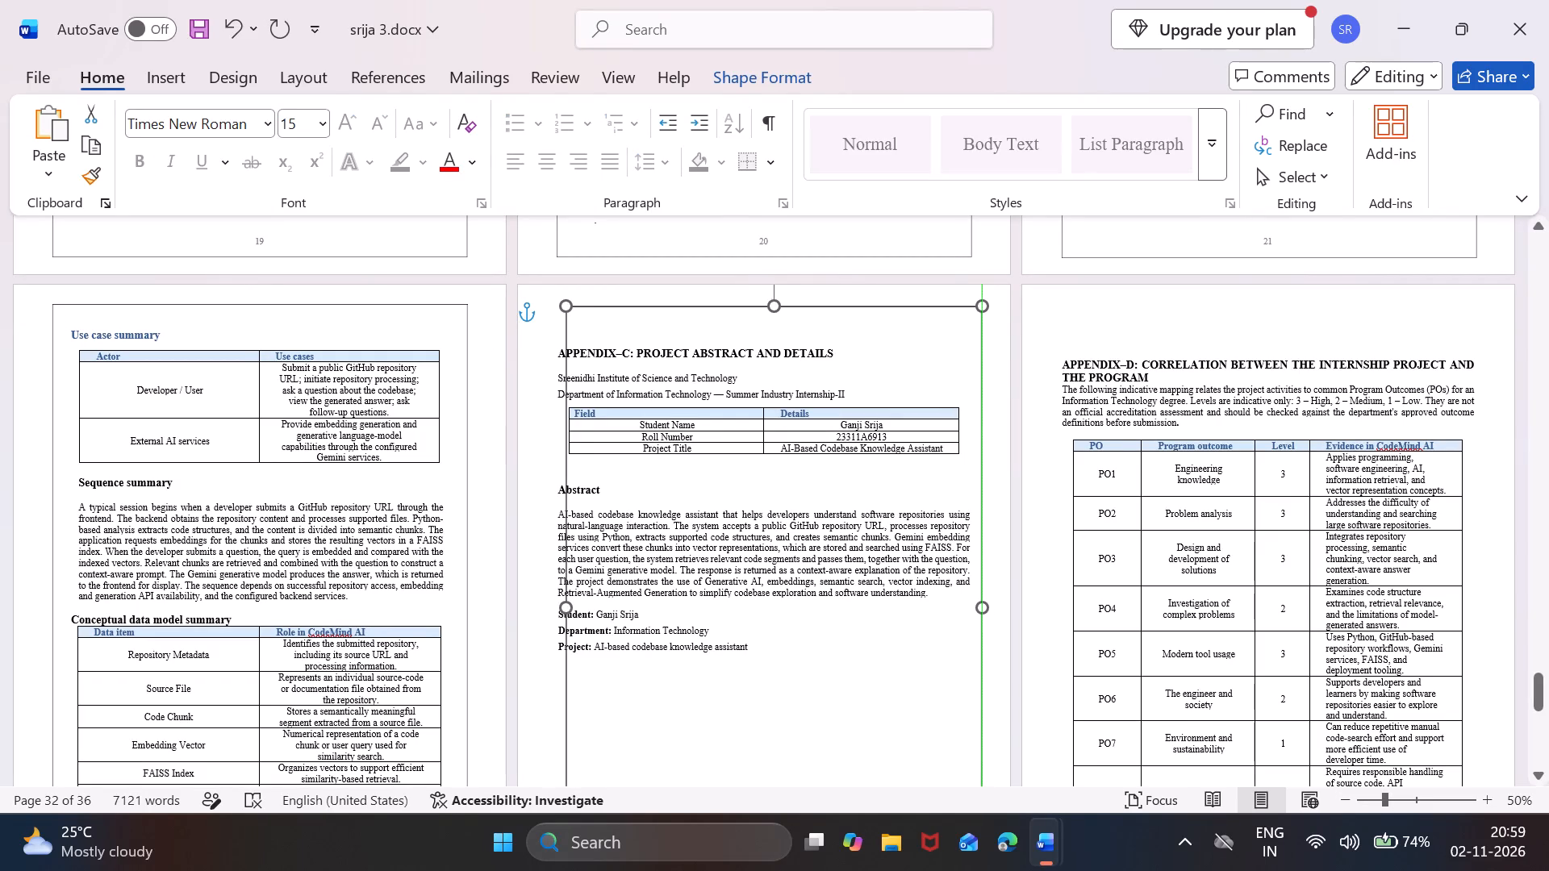
drag(691, 306, 684, 307)
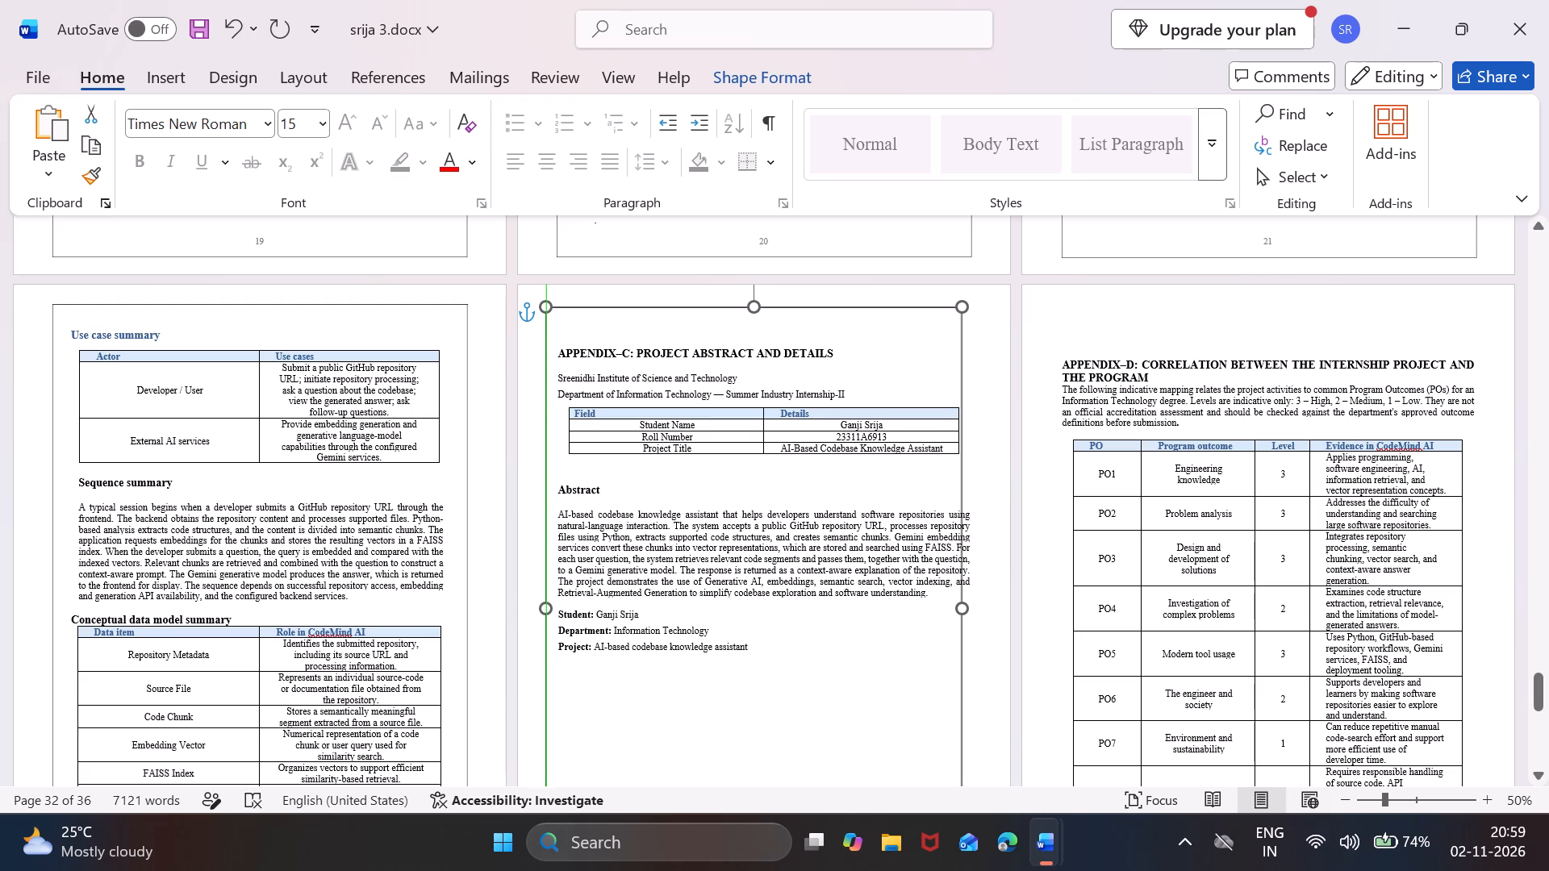
drag(684, 307, 705, 308)
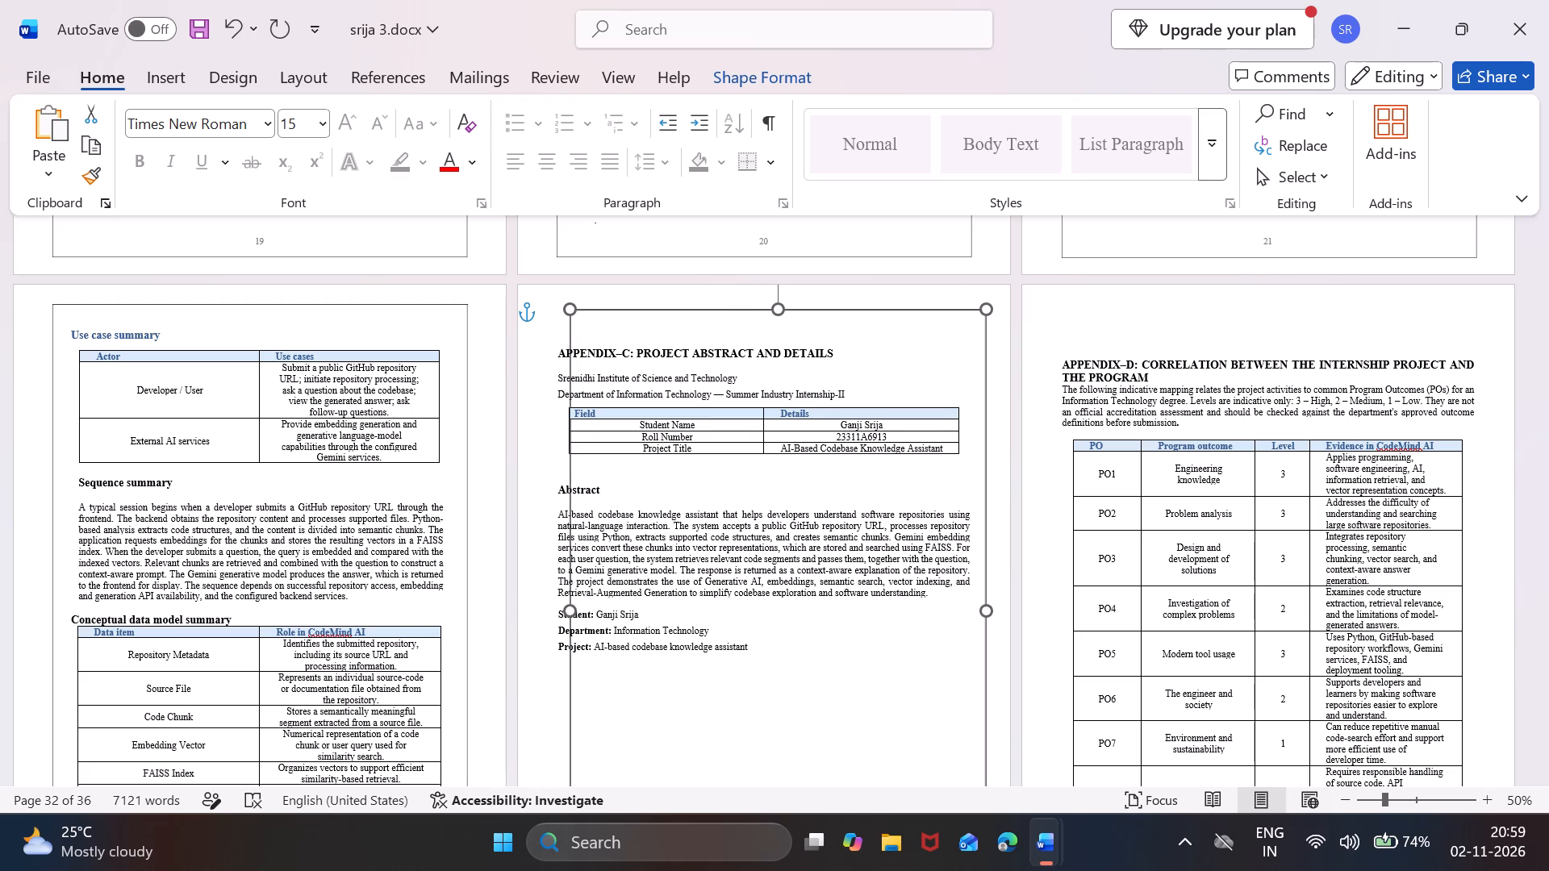
drag(705, 308, 680, 306)
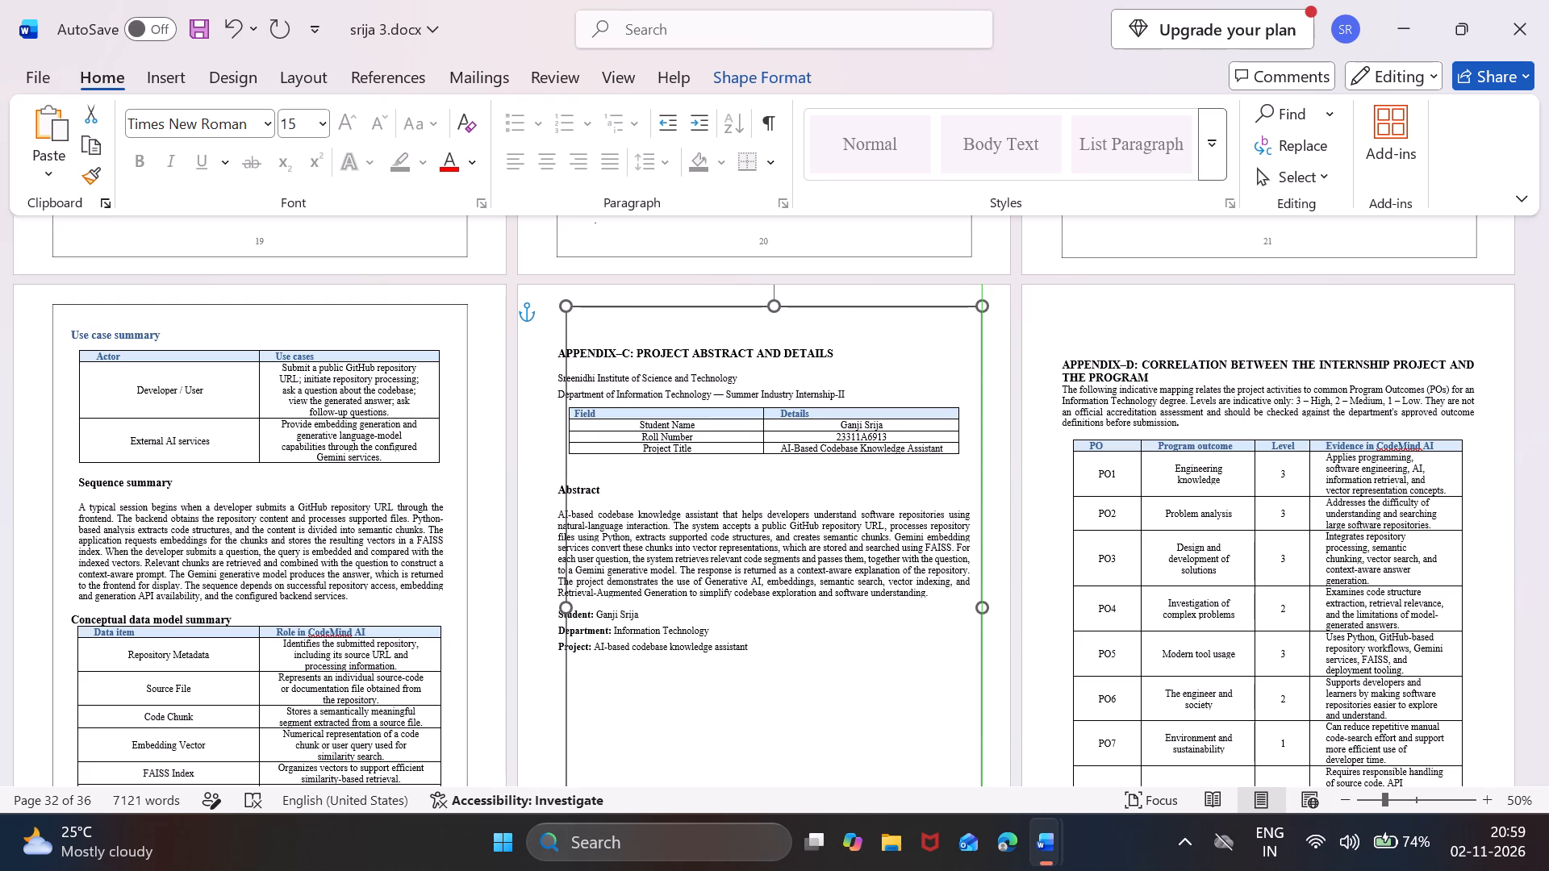
drag(680, 306, 701, 306)
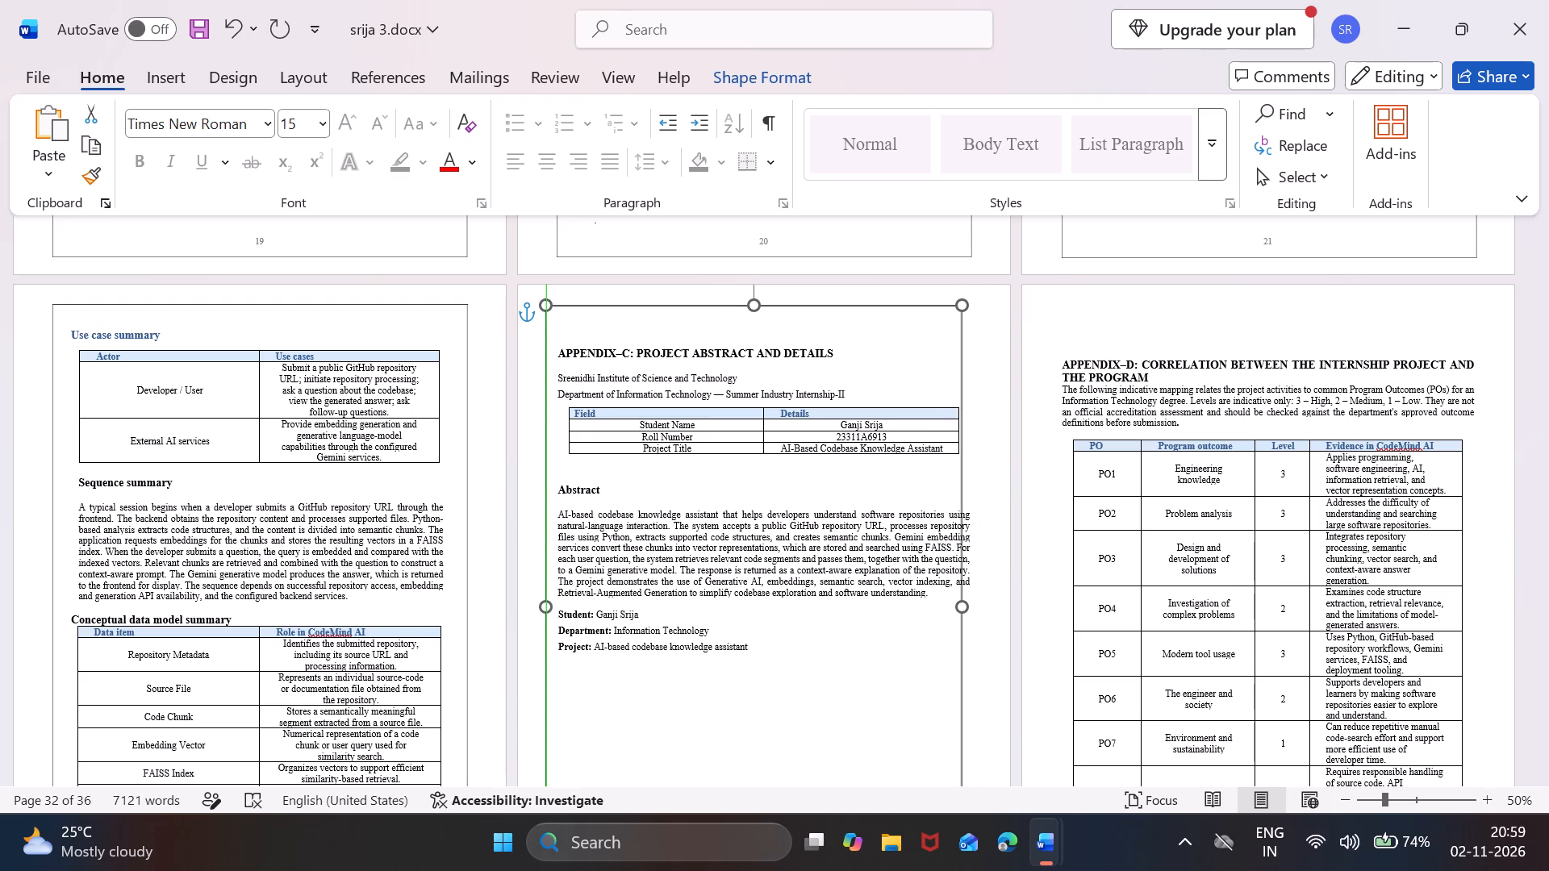
drag(701, 306, 718, 310)
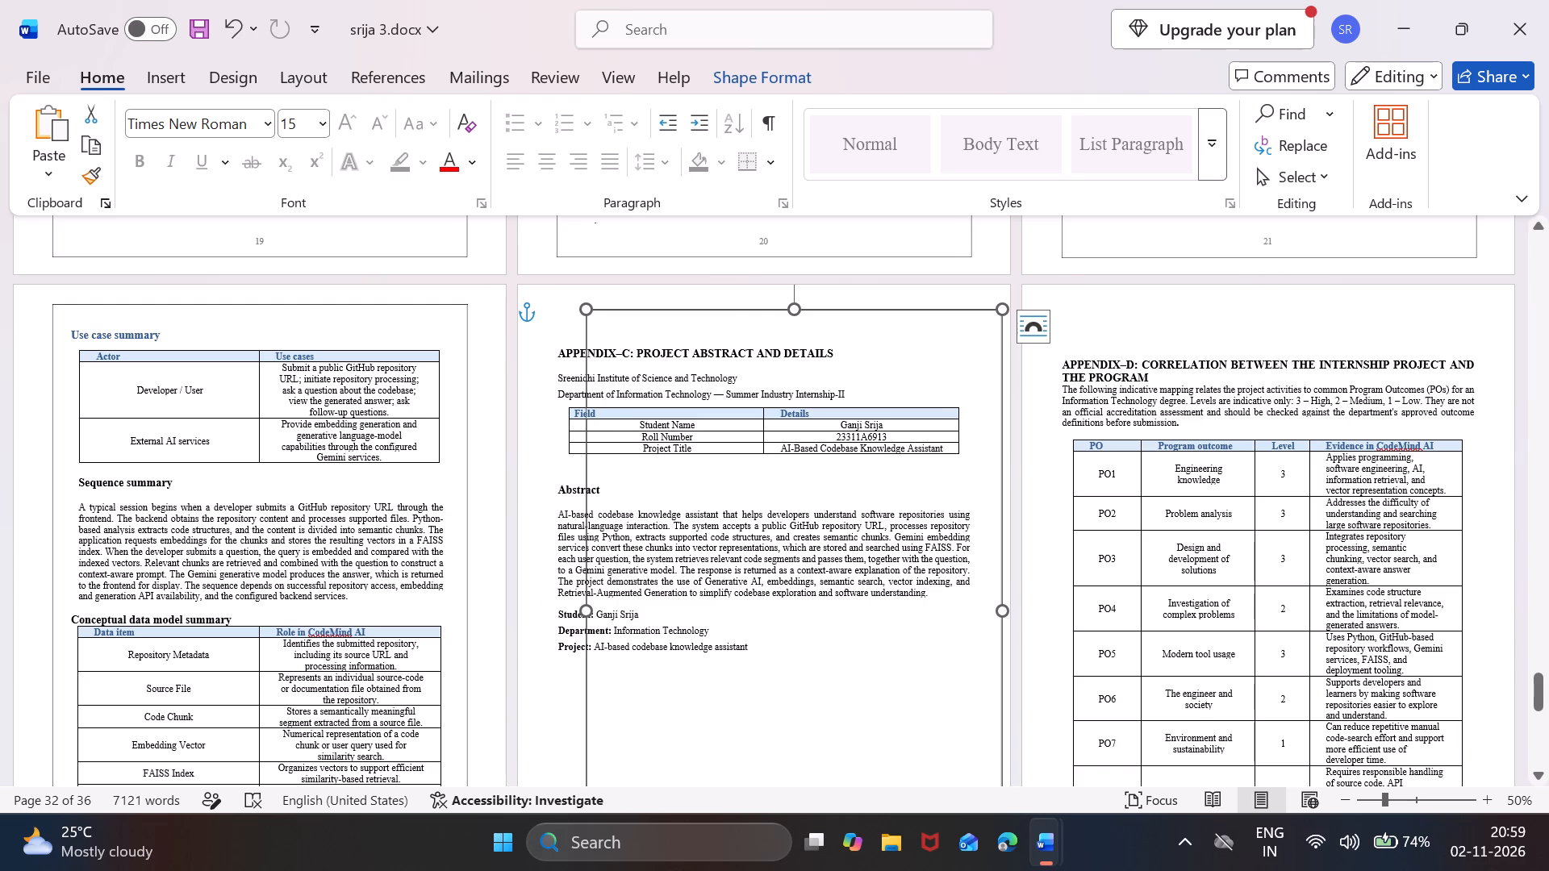
drag(718, 310, 676, 310)
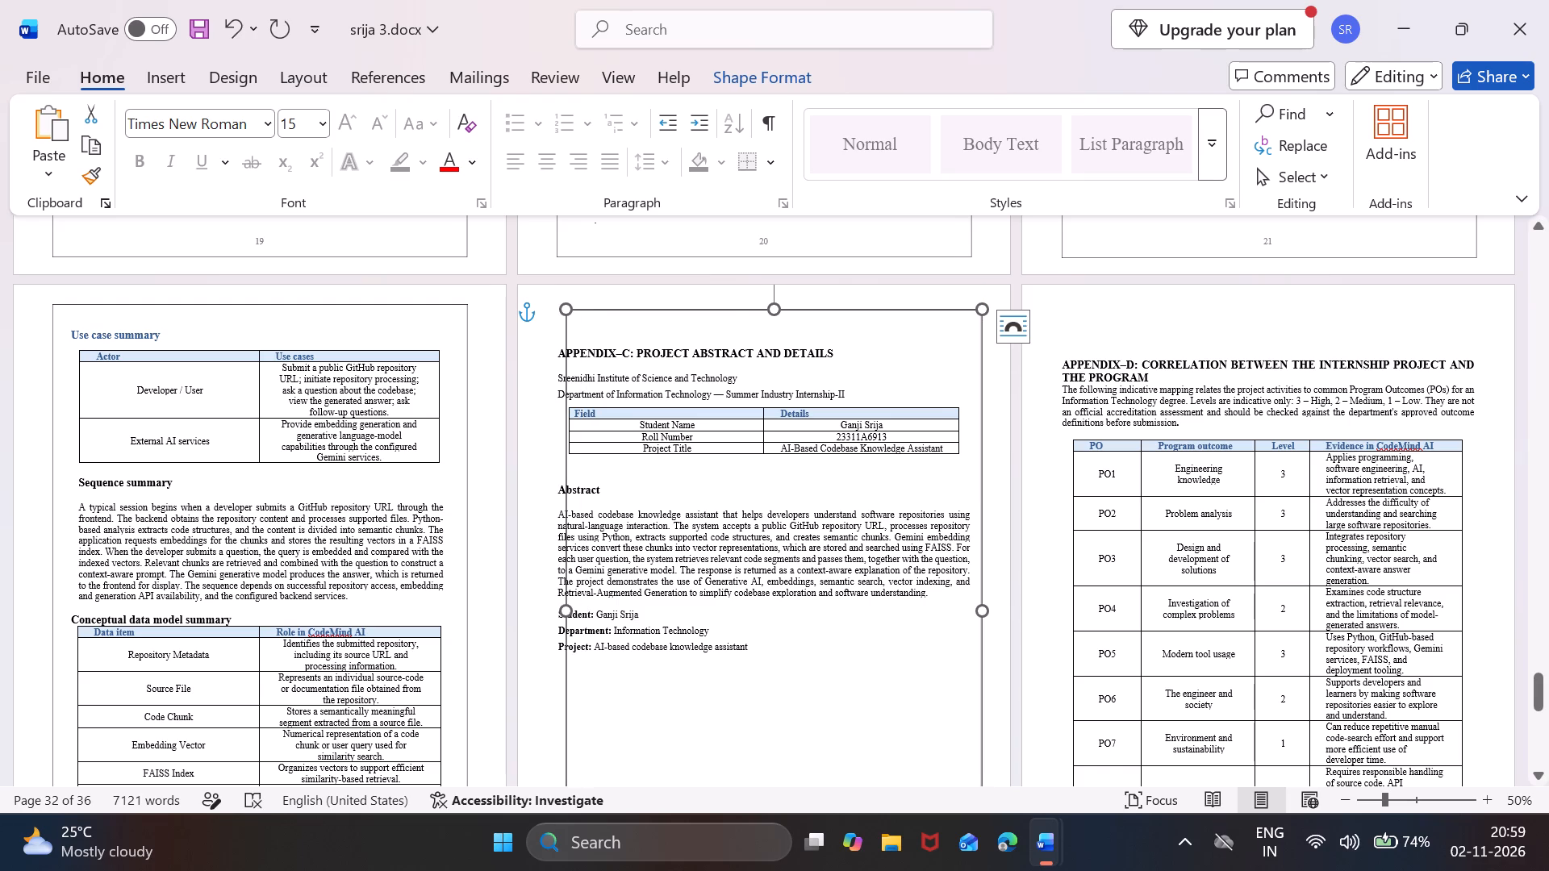
click(642, 310)
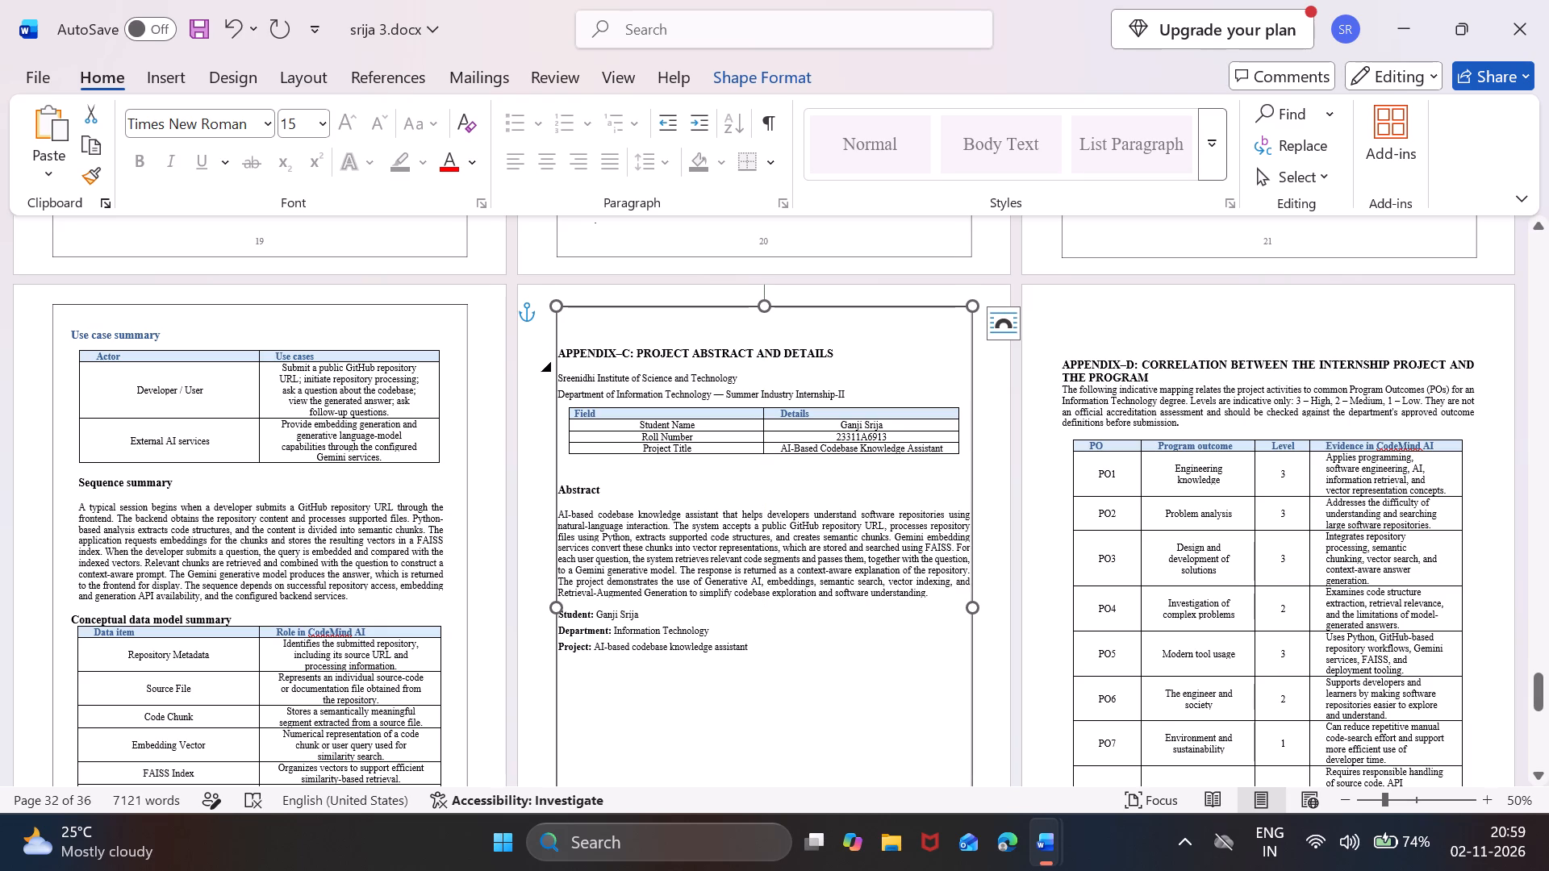
Set the Appendix-C page content, from heading to Project line, to a 1.6 cm left indent and 1.5 cm right indent.
drag(870, 652, 576, 345)
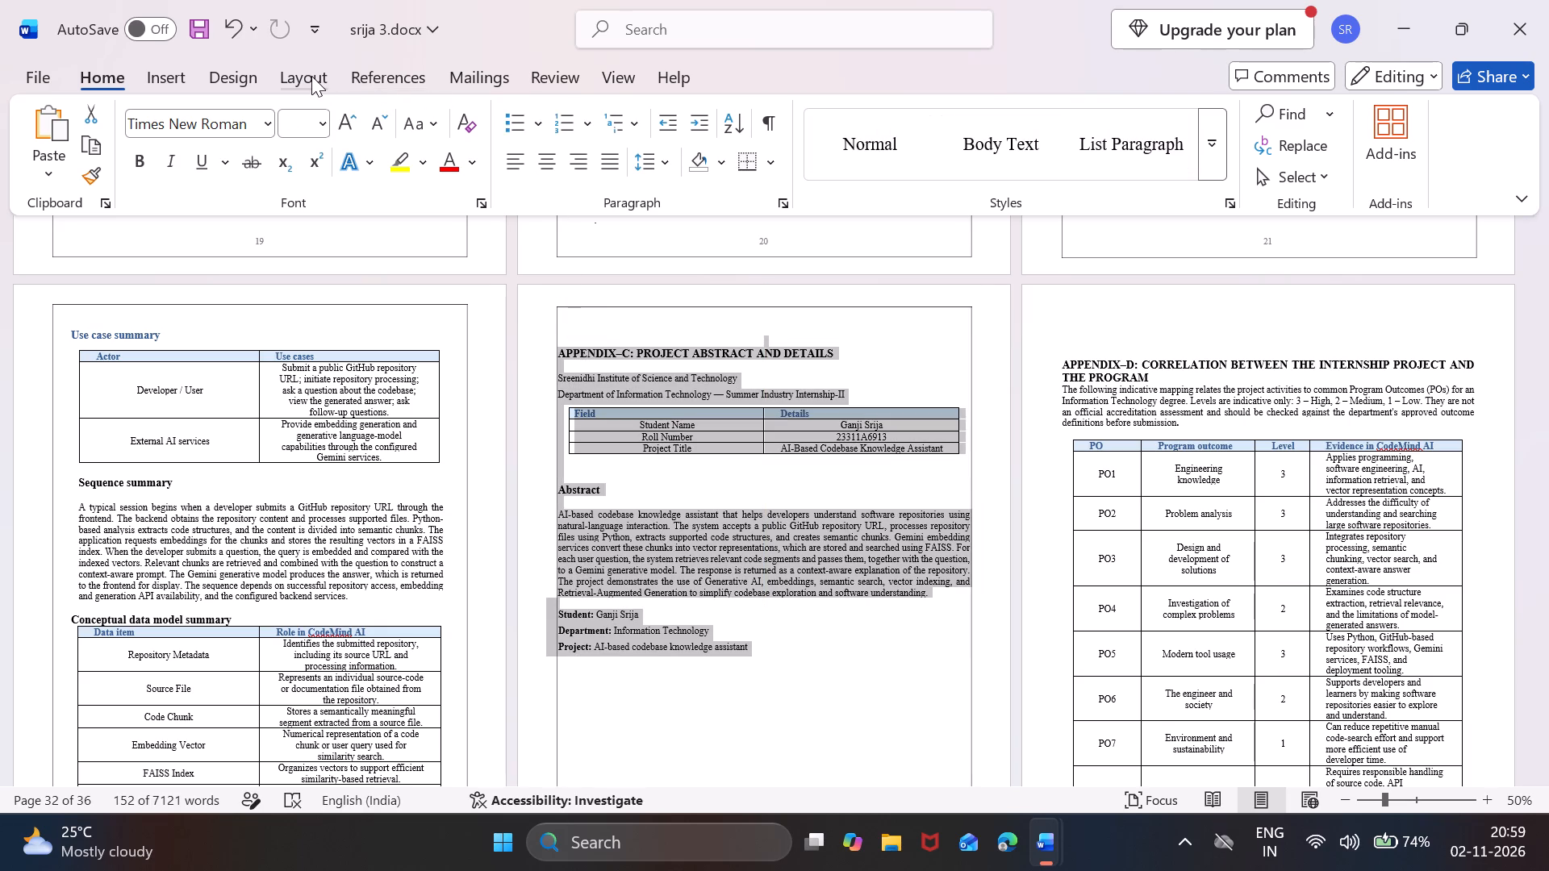
click(311, 76)
click(538, 141)
text(1.6)
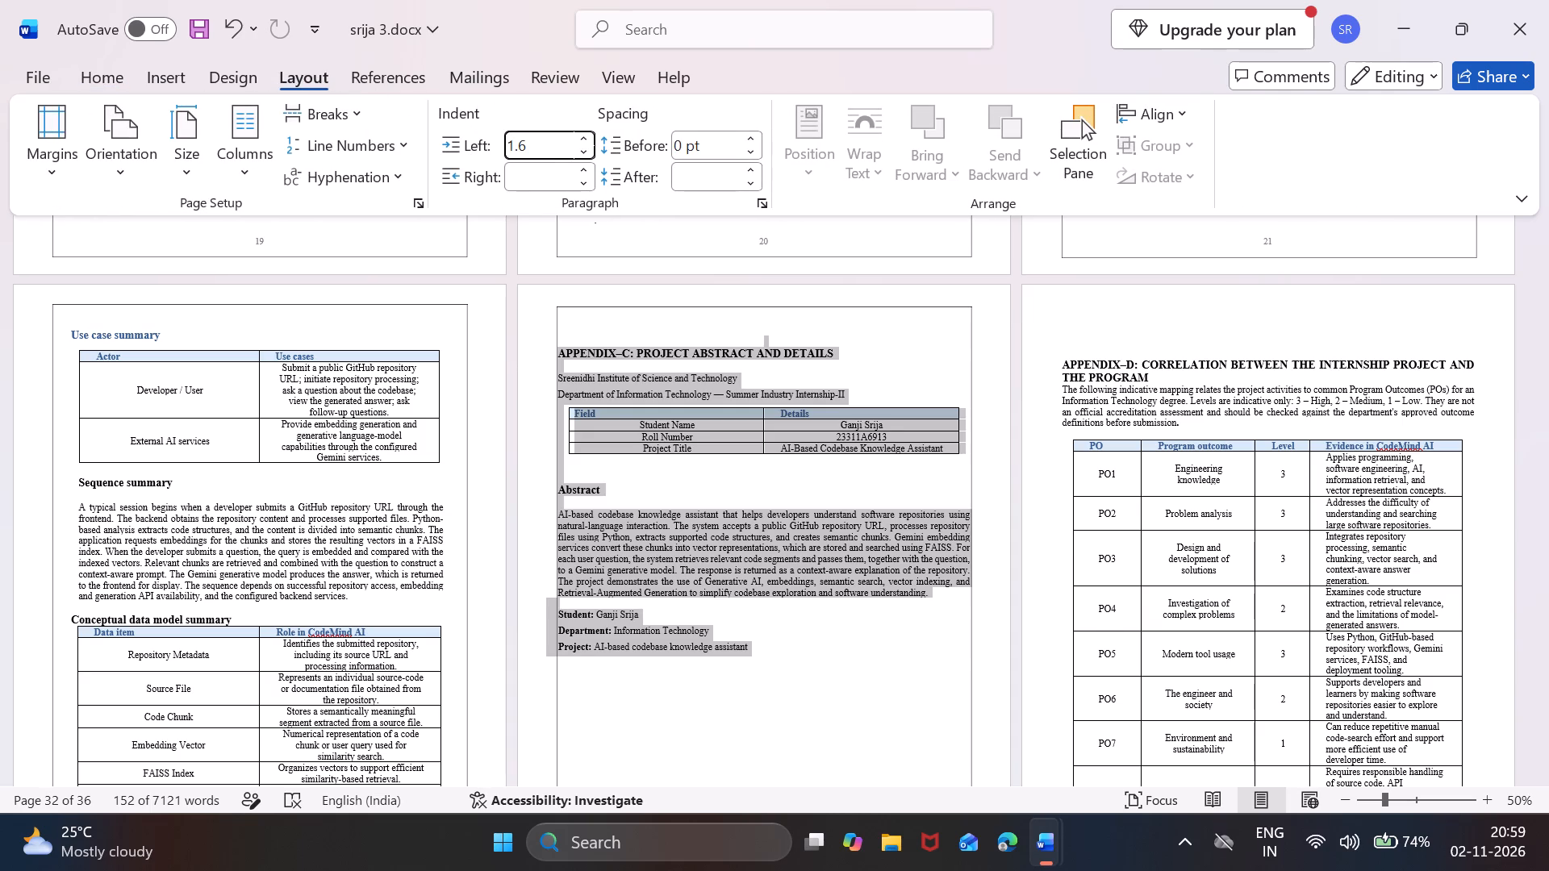
click(524, 172)
text(1.5)
key(Return)
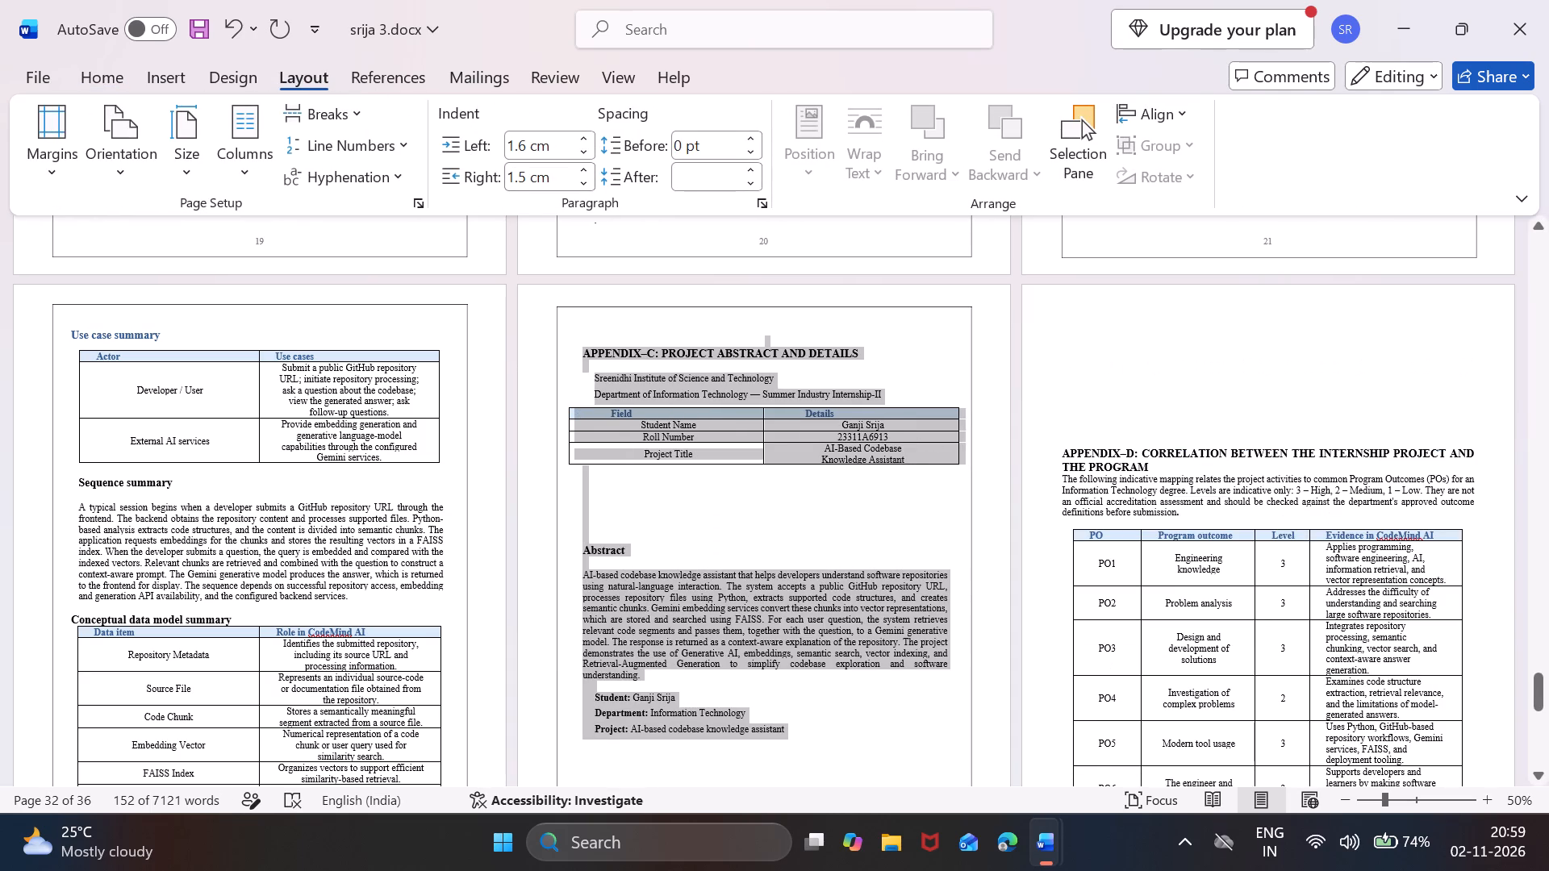
Delete the surplus blank lines between the Appendix-C details table and the Abstract heading.
click(616, 501)
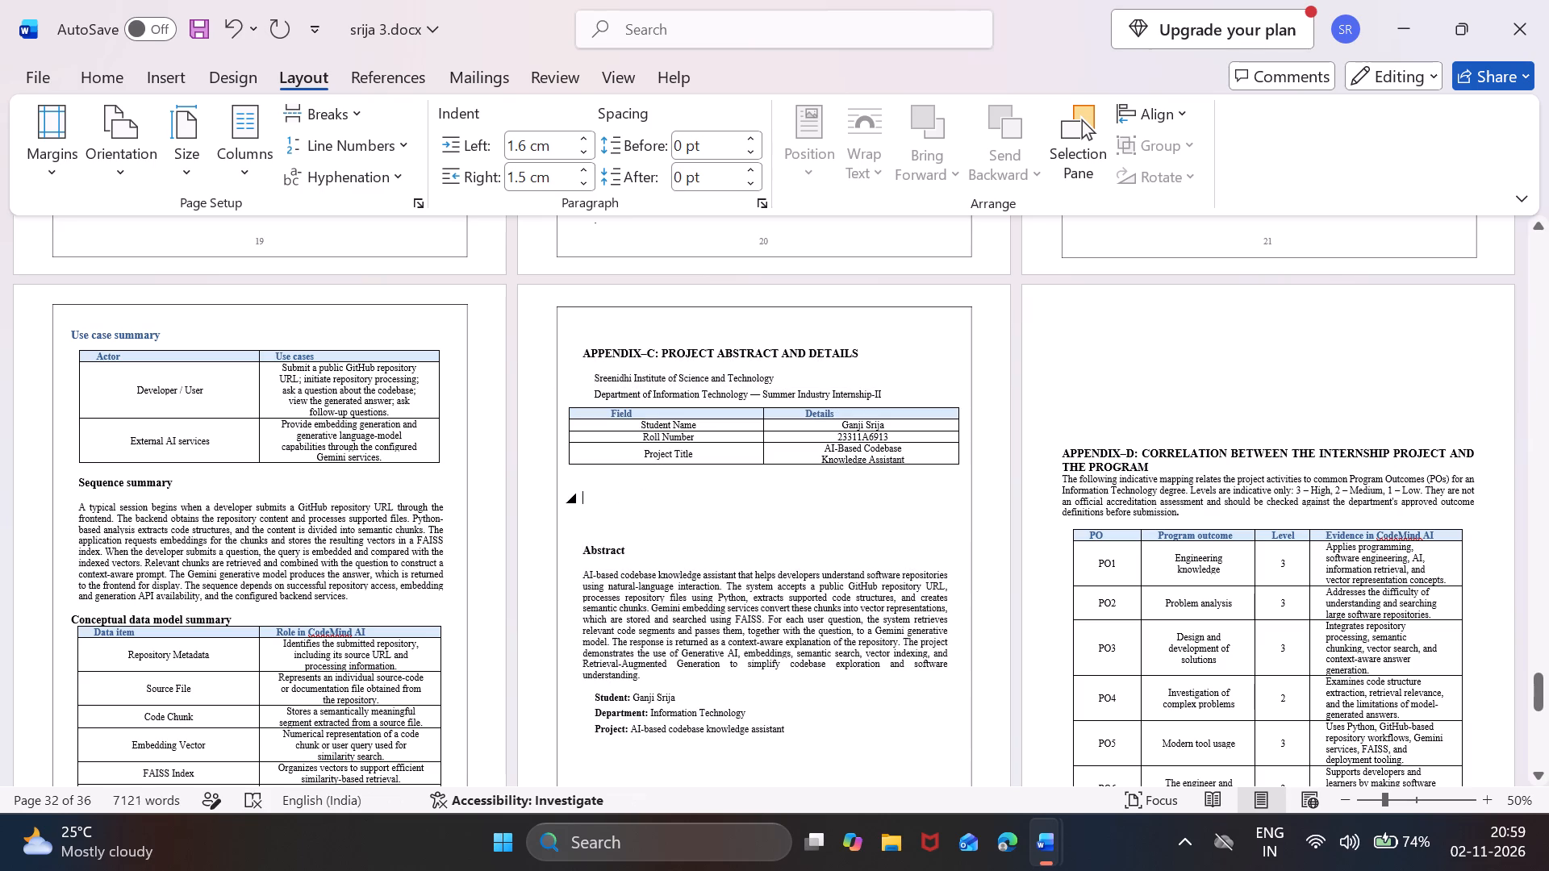
key(Down)
key(BackSpace)
key(BackSpace)
key(BackSpace)
key(BackSpace)
key(BackSpace)
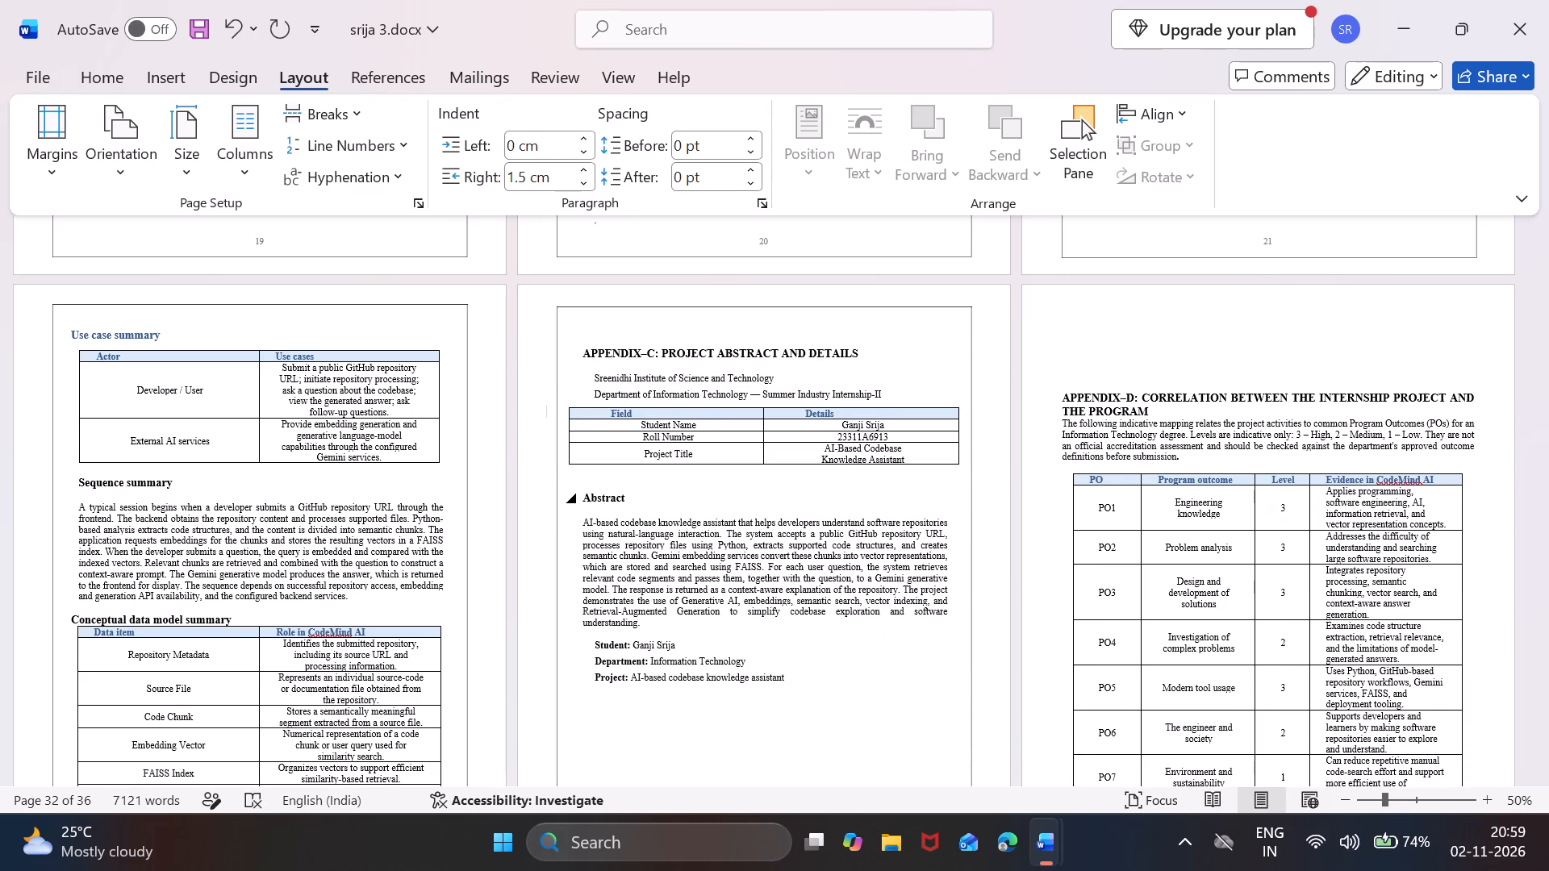
key(BackSpace)
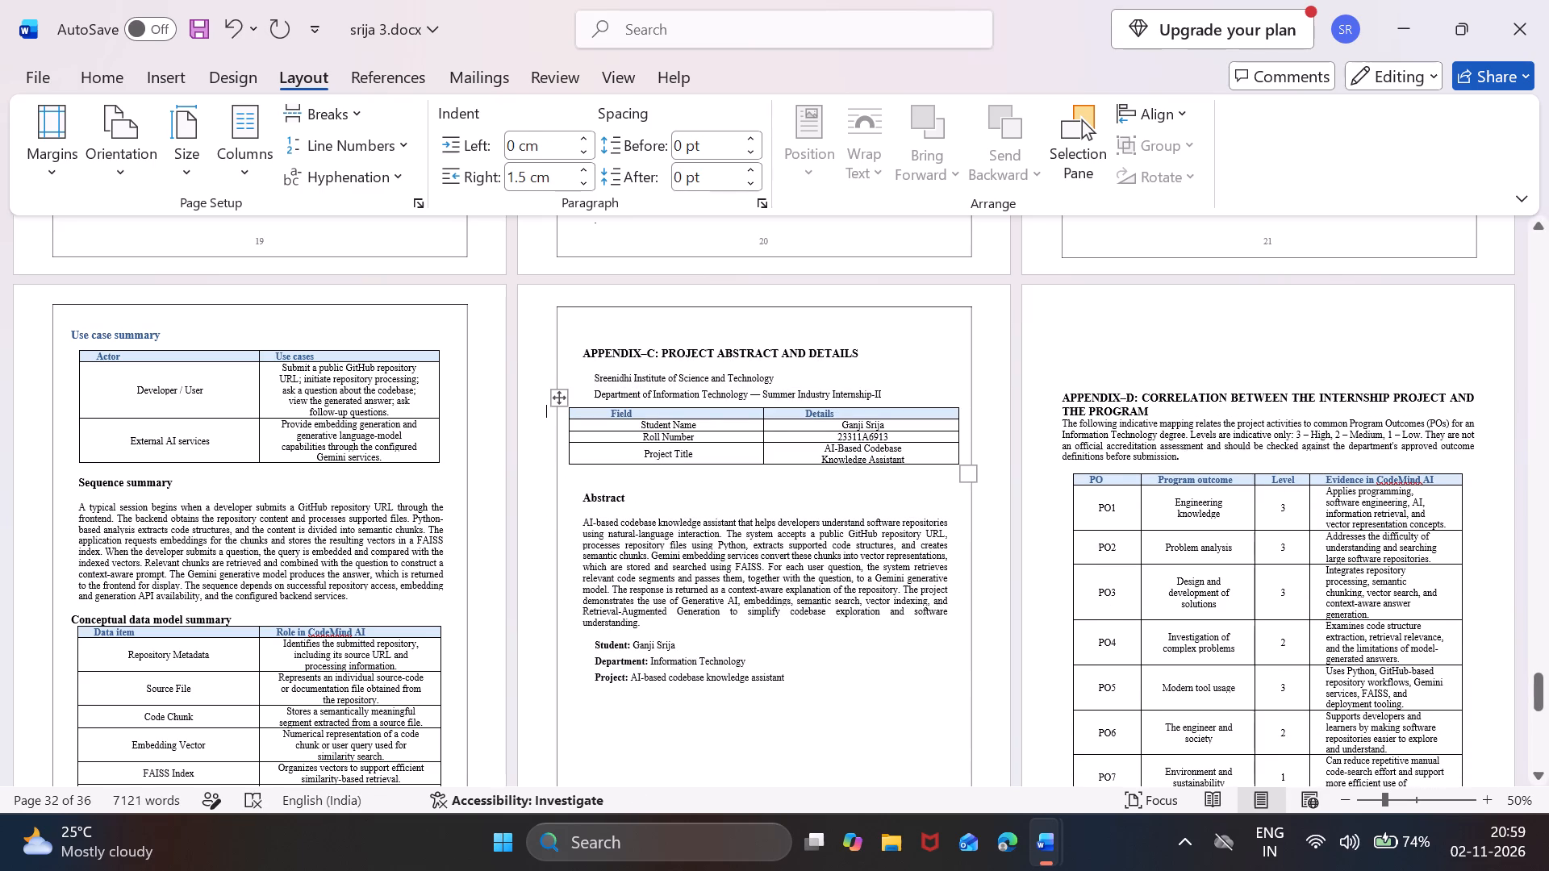
Justify the institute and department lines below the Appendix-C heading.
drag(893, 393, 581, 378)
key(ctrl+j)
key(ctrl+j)
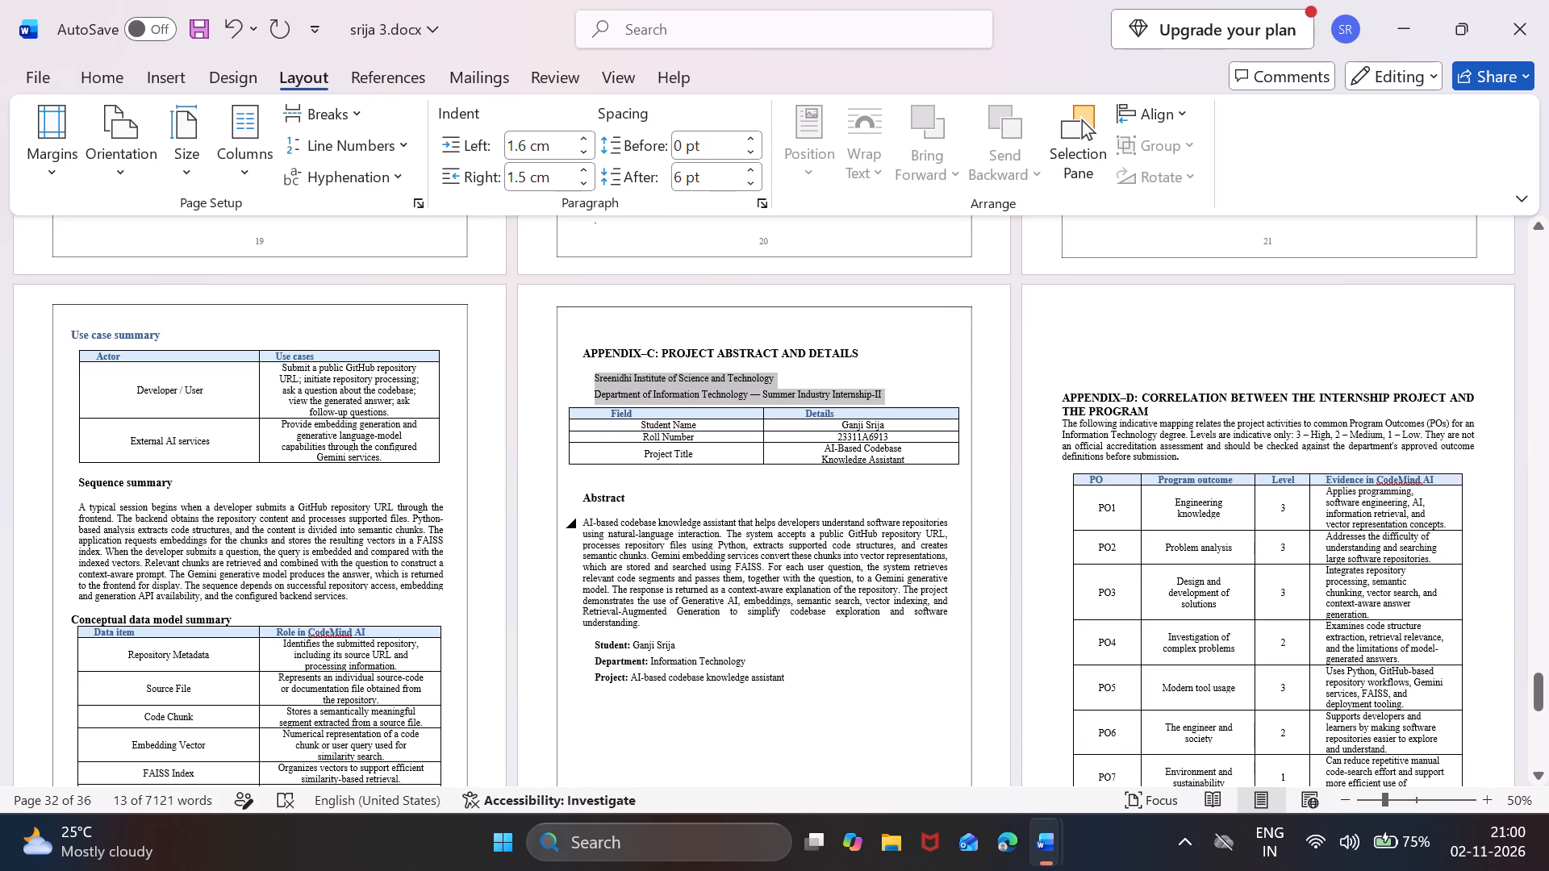
Remove the leading spaces from the Student line below the abstract and align it flush with the abstract paragraph.
click(598, 644)
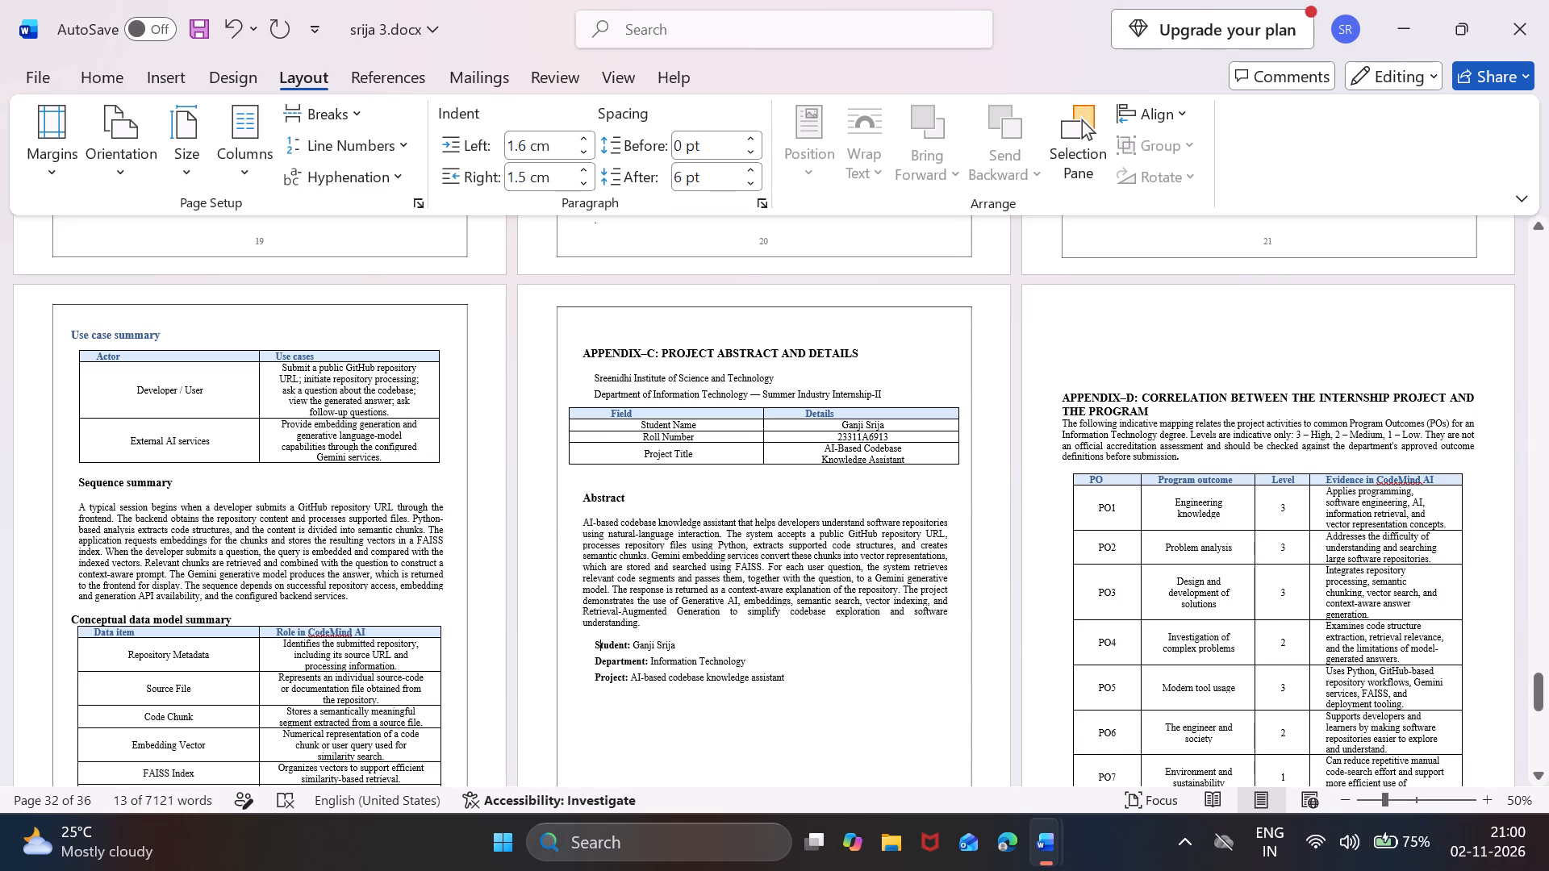
key(Left)
key(BackSpace)
key(BackSpace)
key(BackSpace)
key(BackSpace)
key(BackSpace)
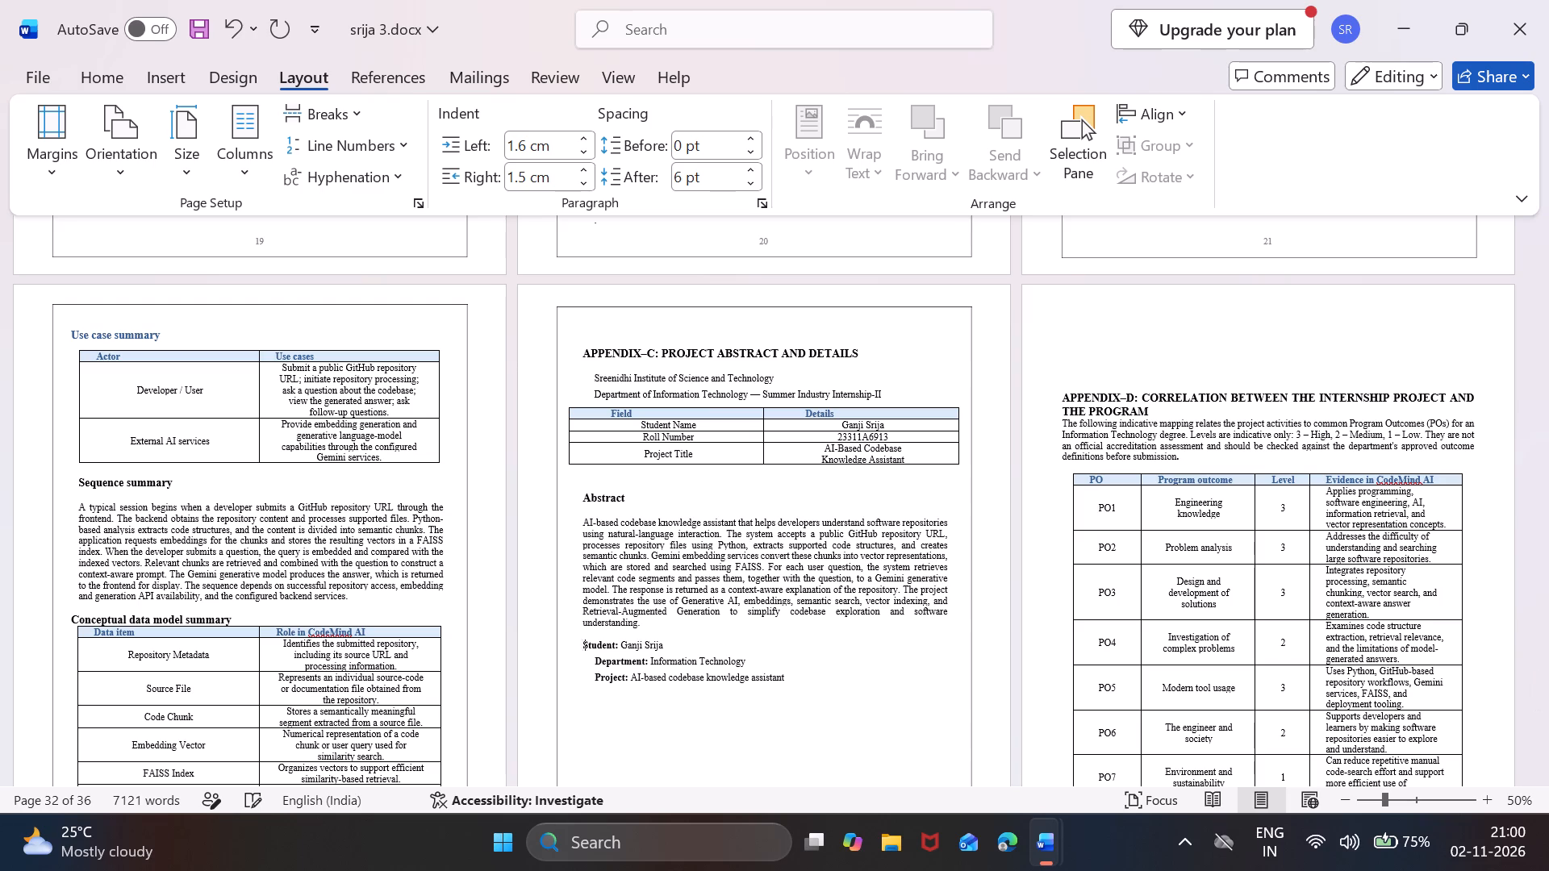
key(BackSpace)
key(Tab)
key(Tab)
Remove the leading spaces from the Department line so it aligns with the Student line above.
key(Down)
key(Right)
key(Right)
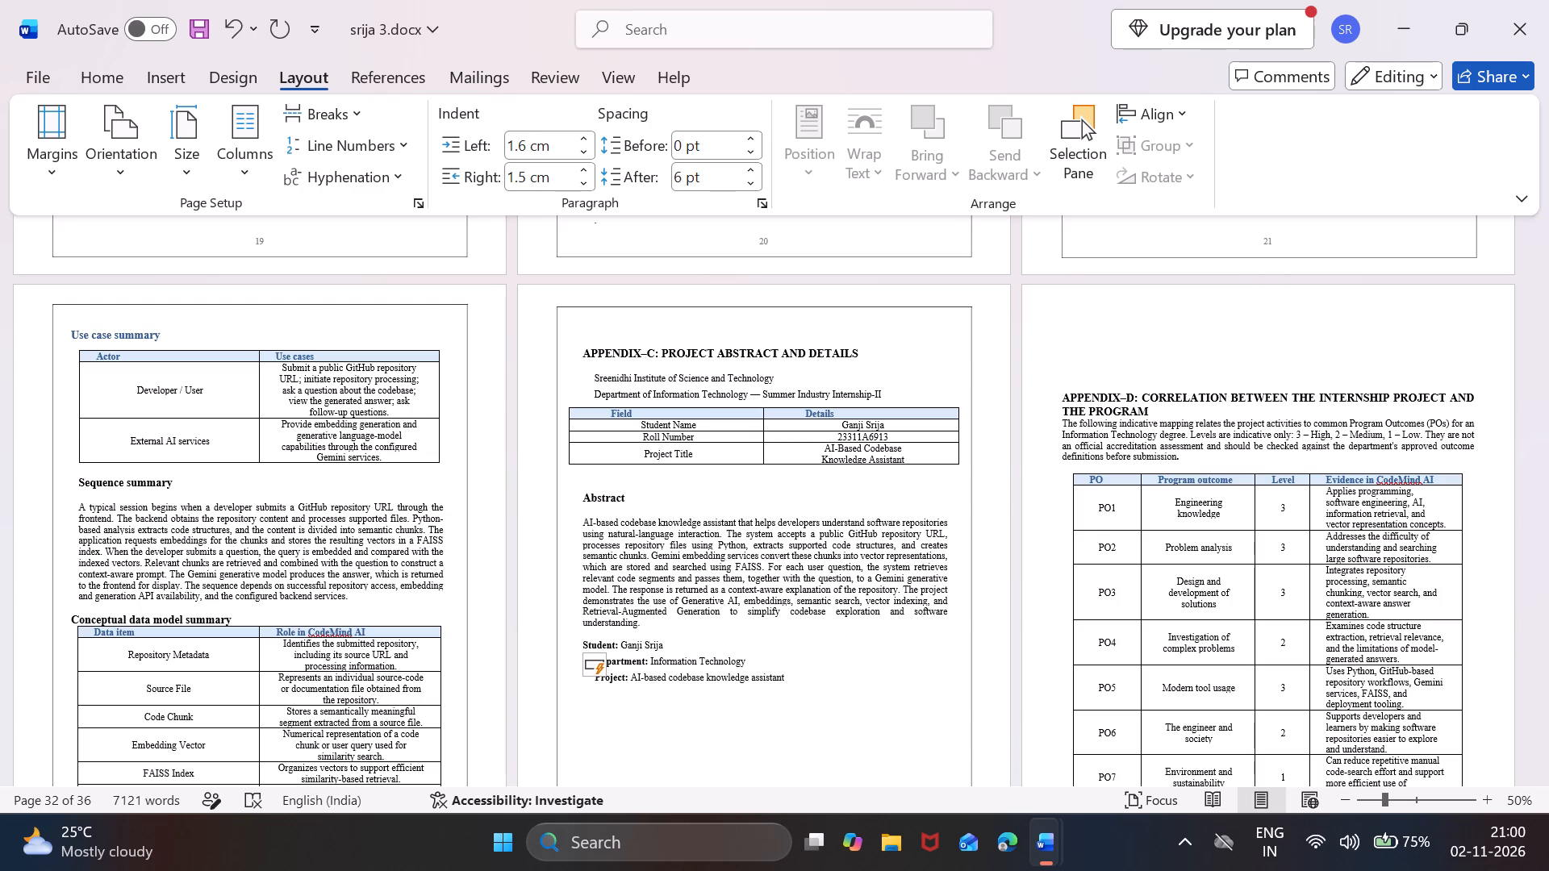
key(Right)
click(611, 706)
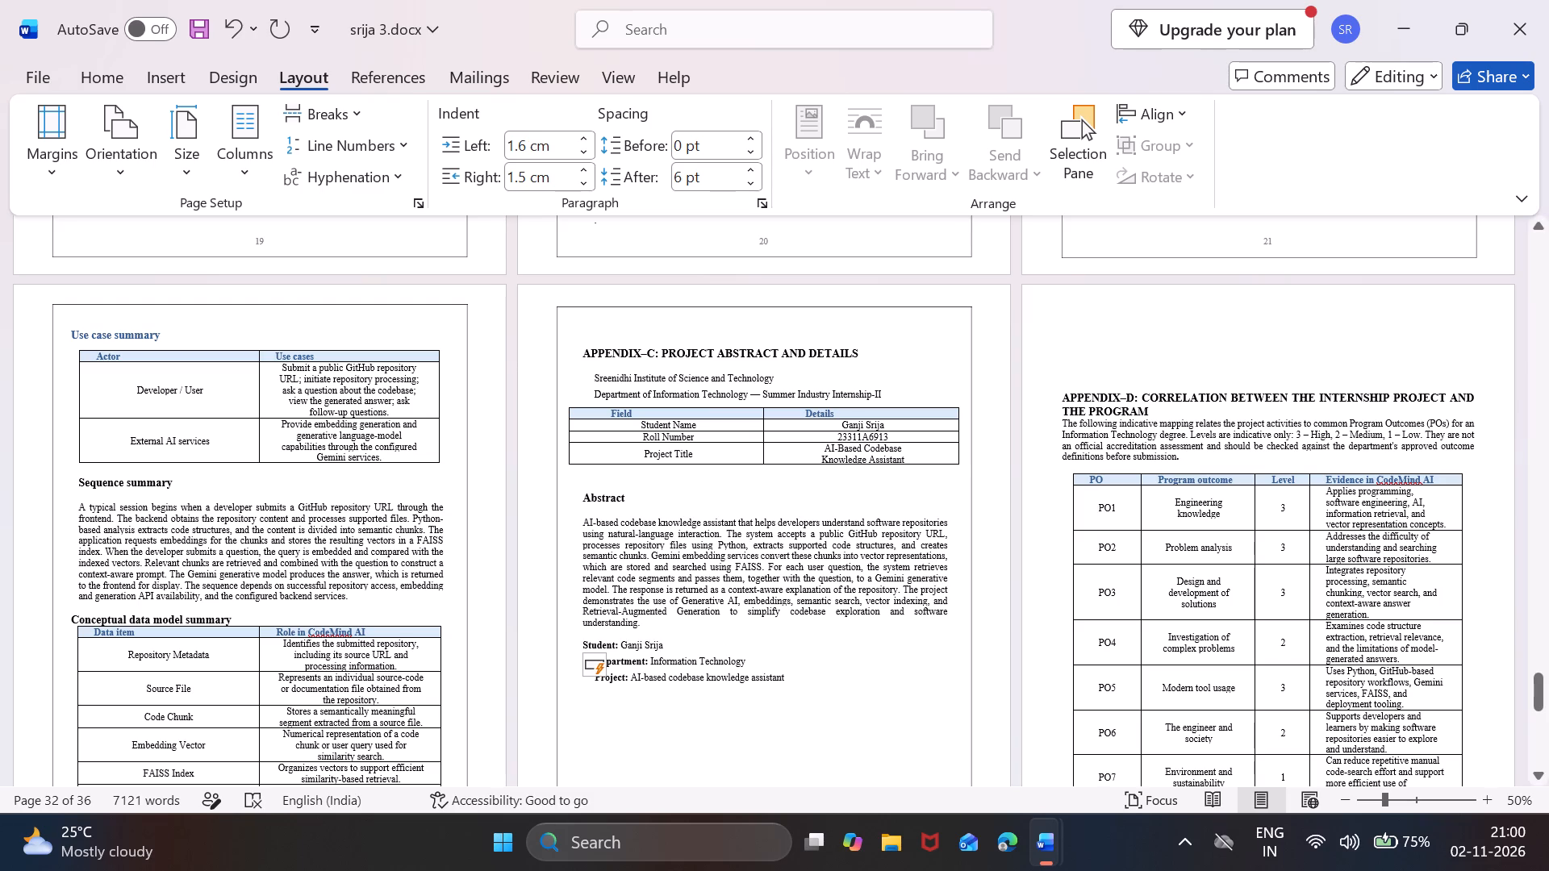
click(620, 673)
click(619, 654)
key(Left)
key(Down)
key(Left)
key(Left)
key(Left)
key(Left)
key(BackSpace)
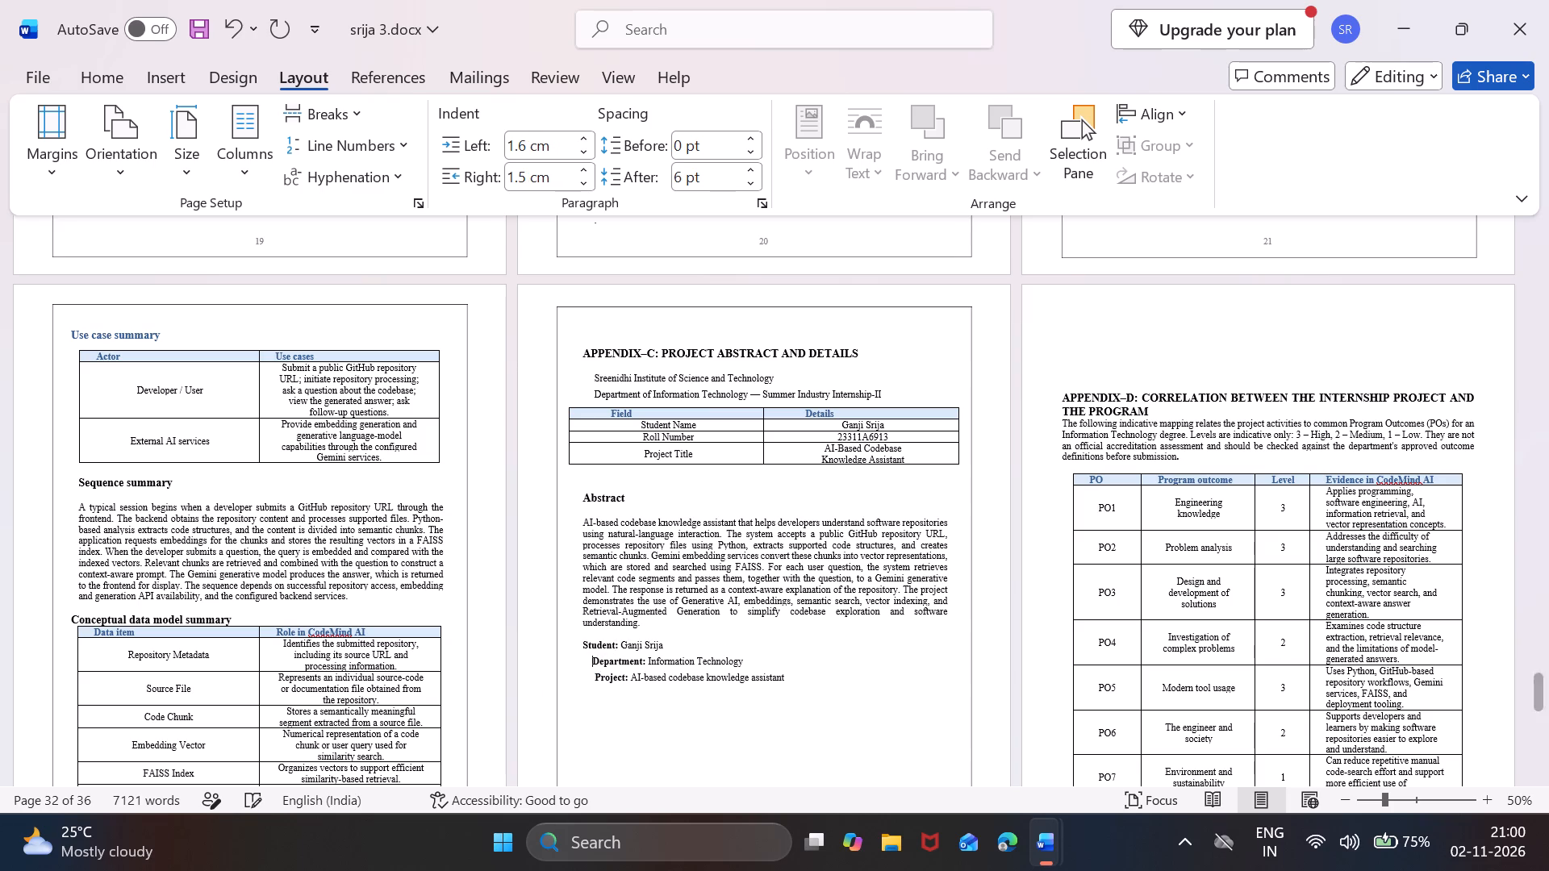
key(BackSpace)
key(BackSpace)
key(BackSpace)
key(BackSpace)
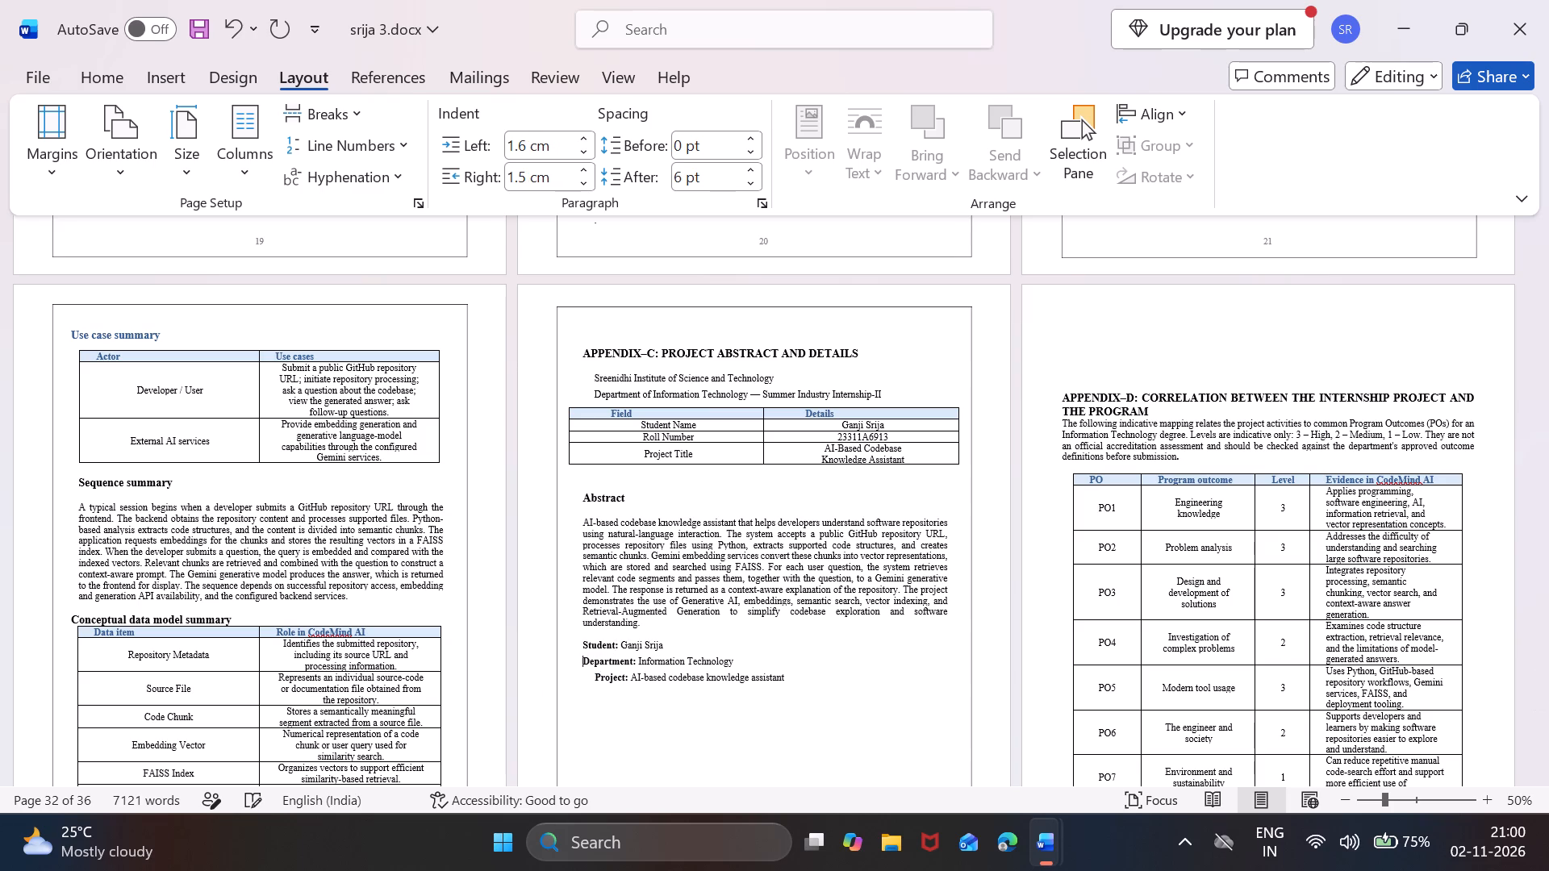
Remove the leading spaces from the Project line to align it with the Department line, then insert one space before it.
key(Down)
key(Right)
key(Right)
key(Right)
key(Right)
key(Right)
key(BackSpace)
key(BackSpace)
key(BackSpace)
key(BackSpace)
key(BackSpace)
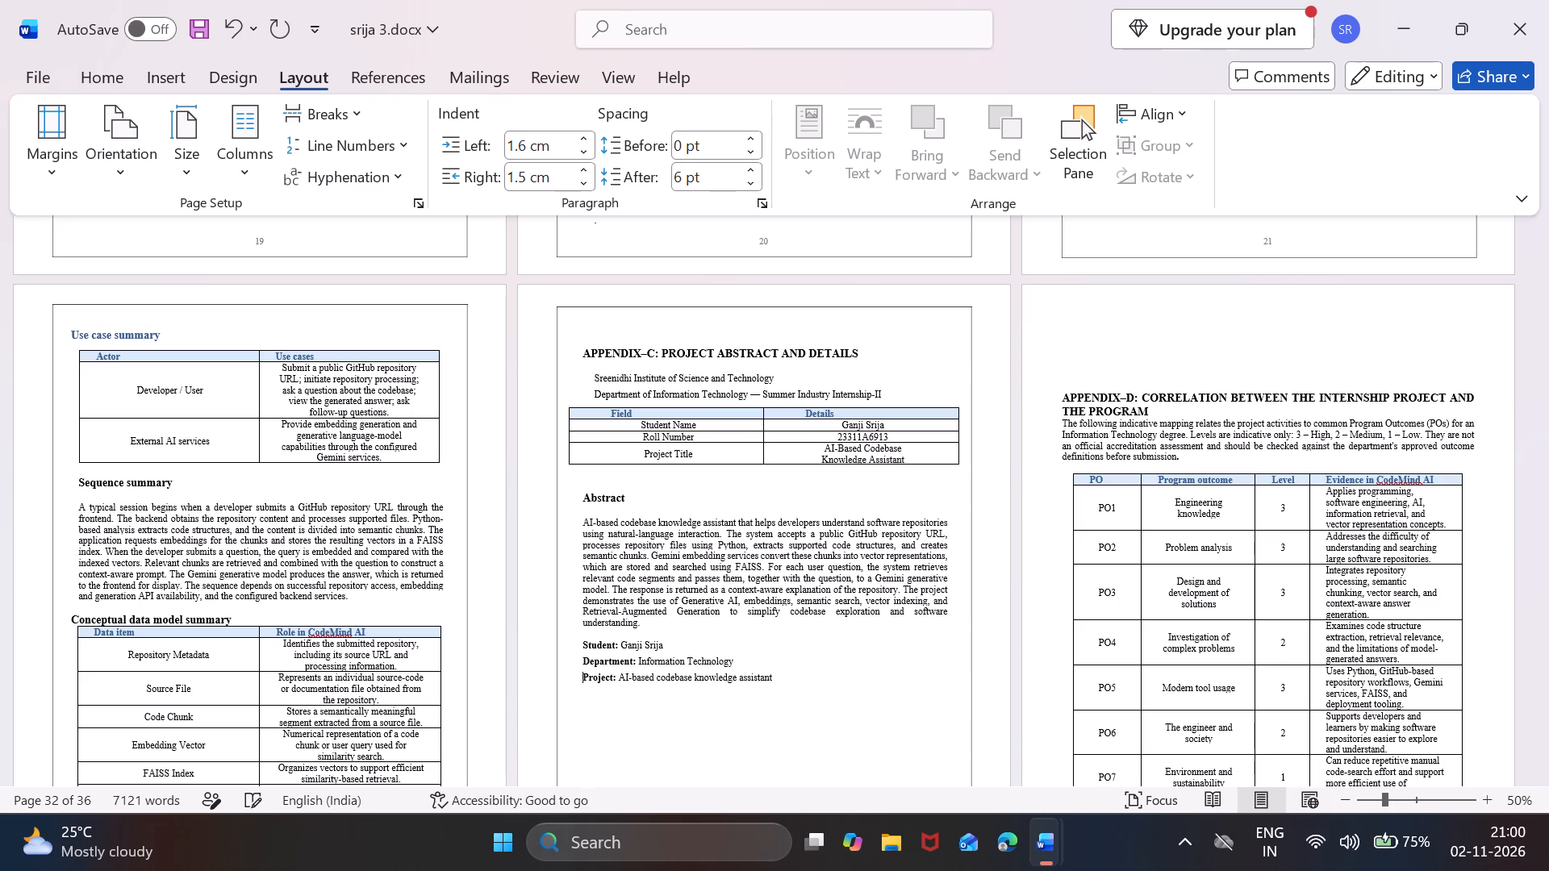
key(space)
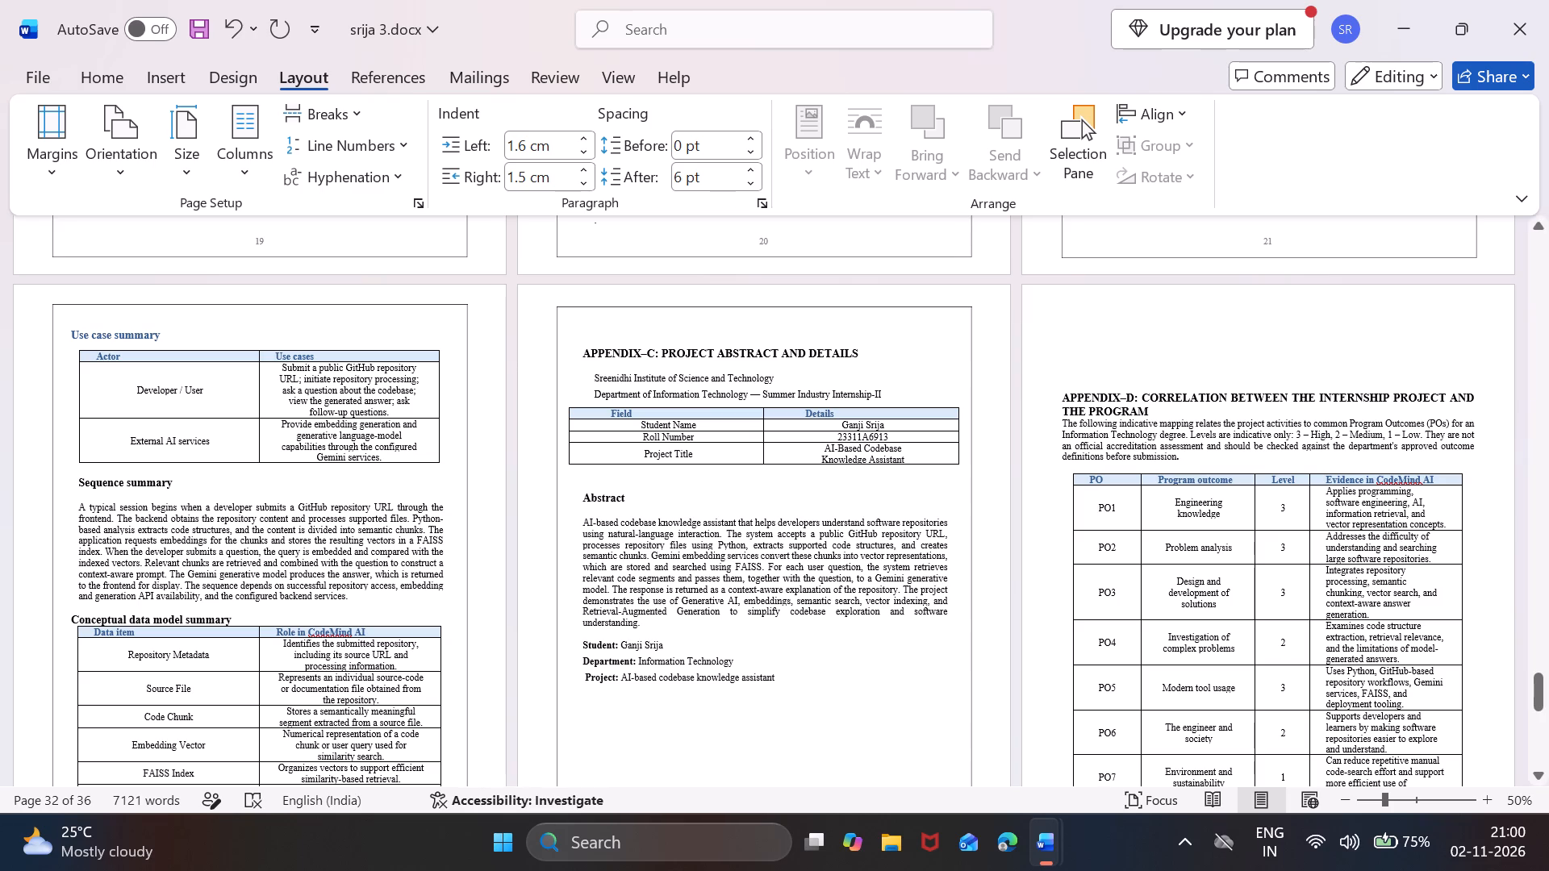
Paste the border frame above the Appendix-D heading and position it centred horizontally on the page, close to the top edge.
scroll(1011, 545, down, 1)
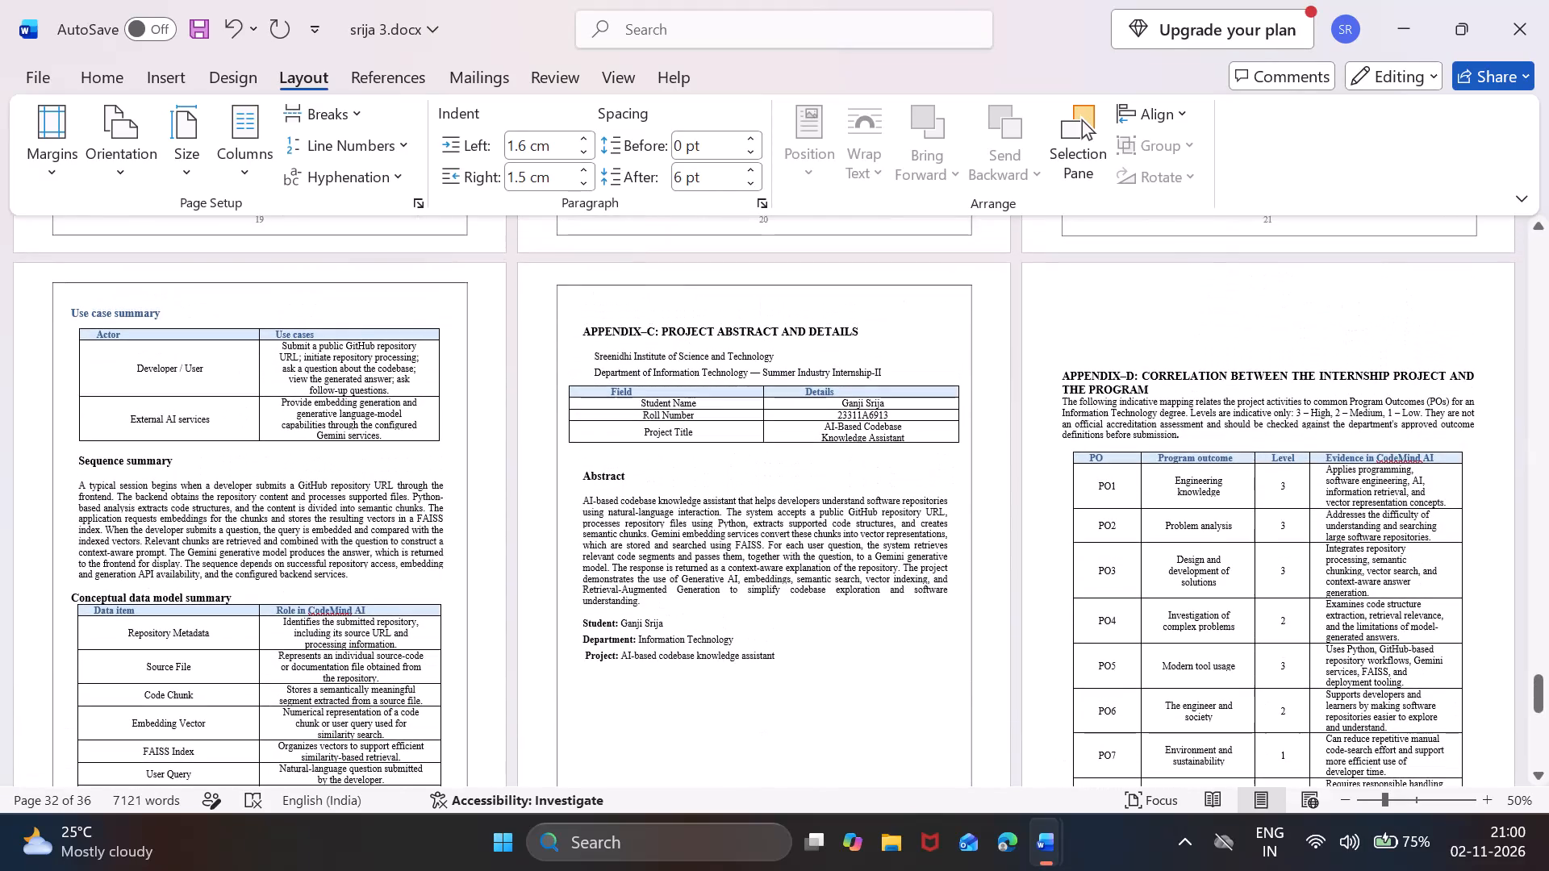
click(1071, 302)
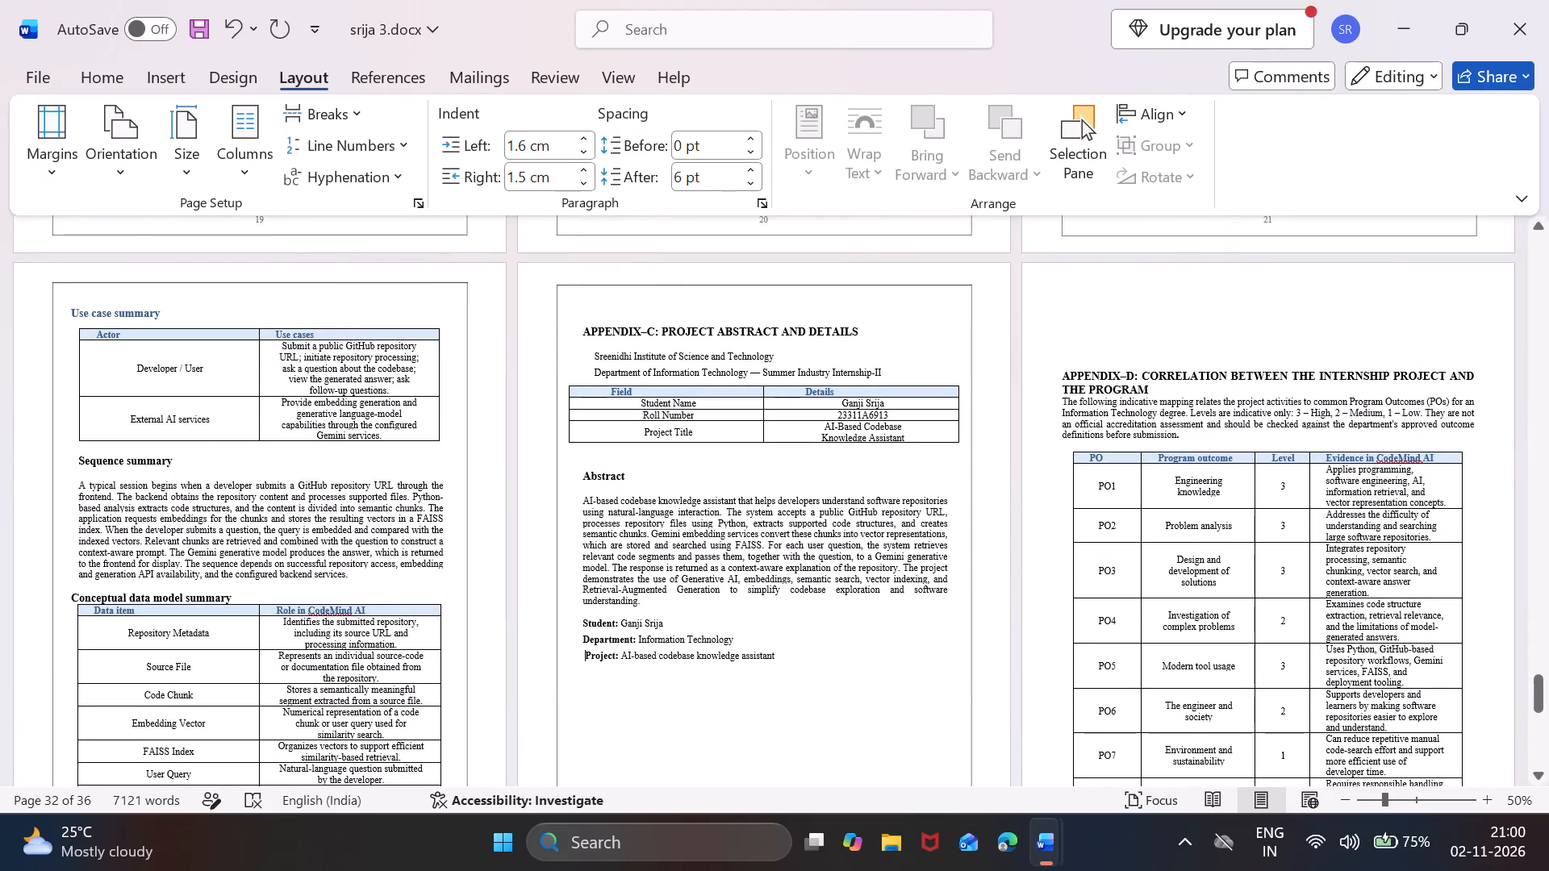
key(ctrl+v)
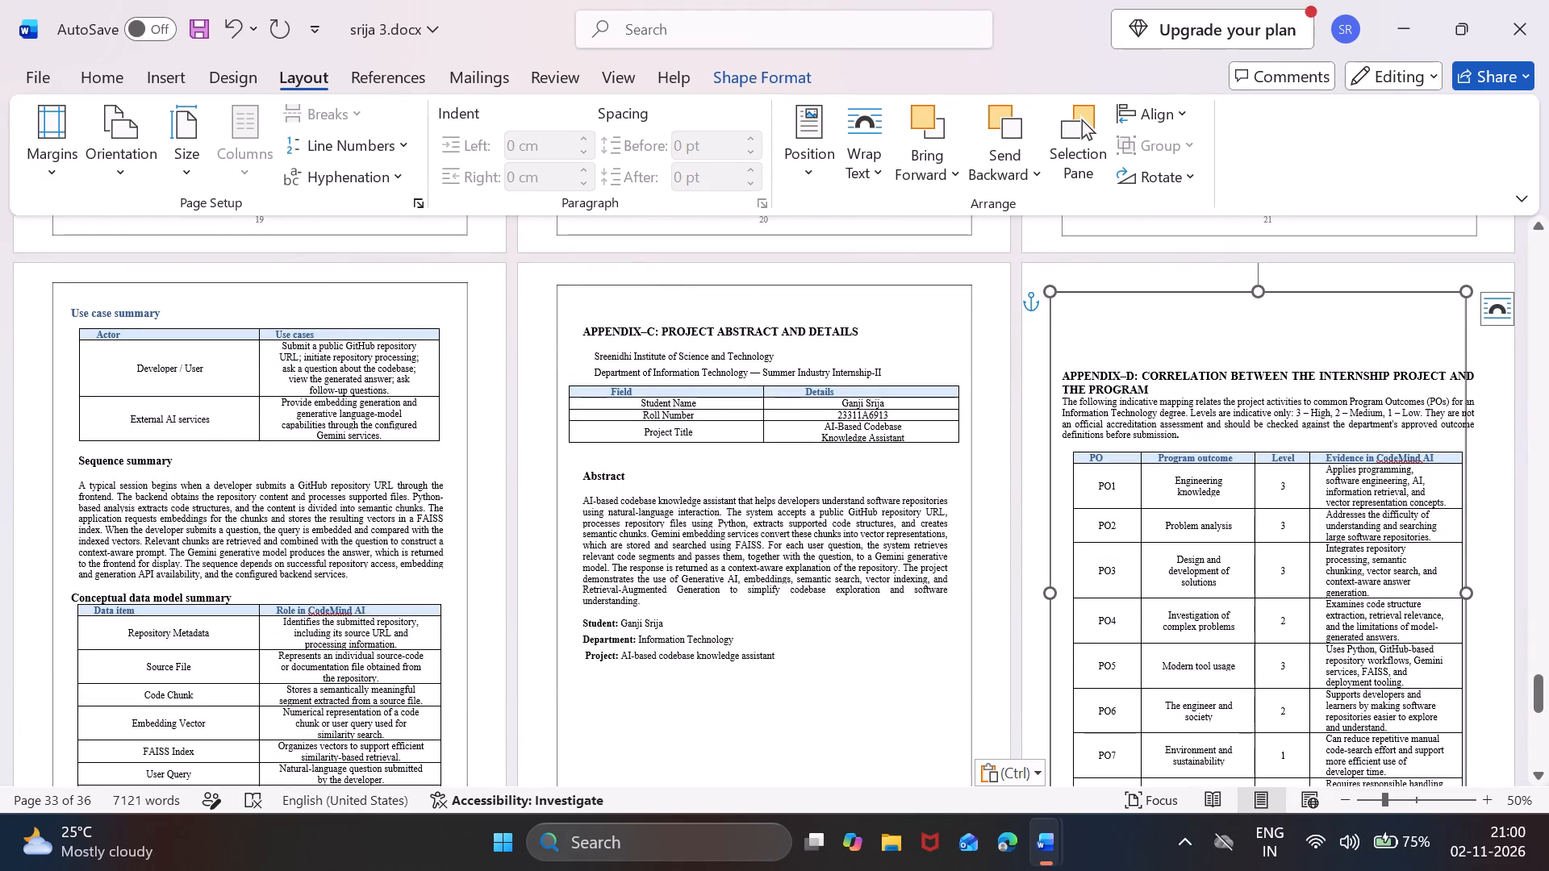
drag(1293, 291, 1312, 291)
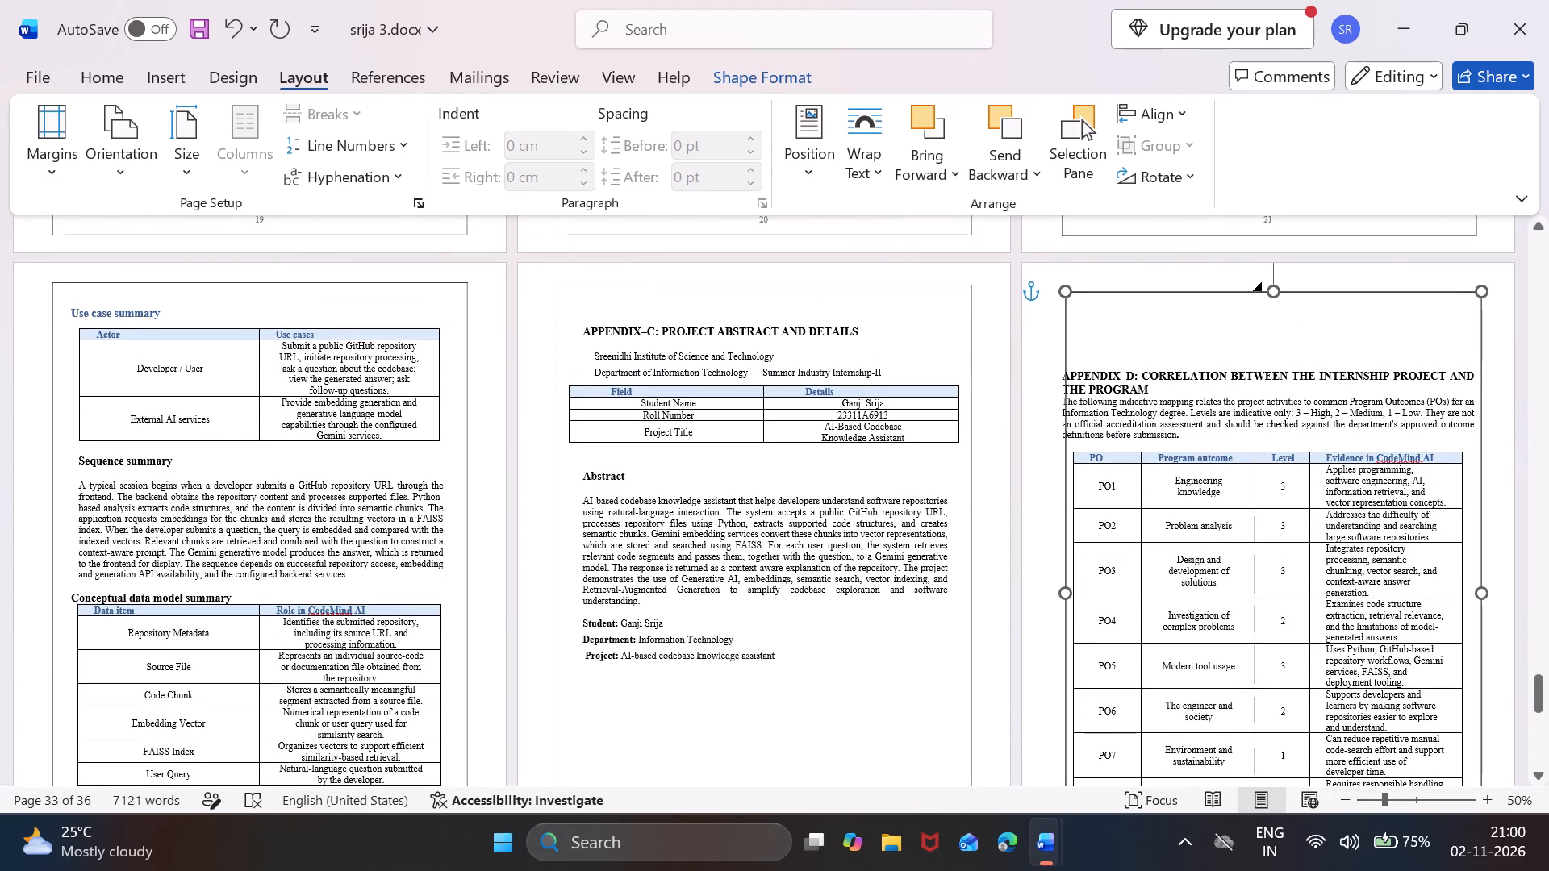
drag(1312, 291, 1305, 290)
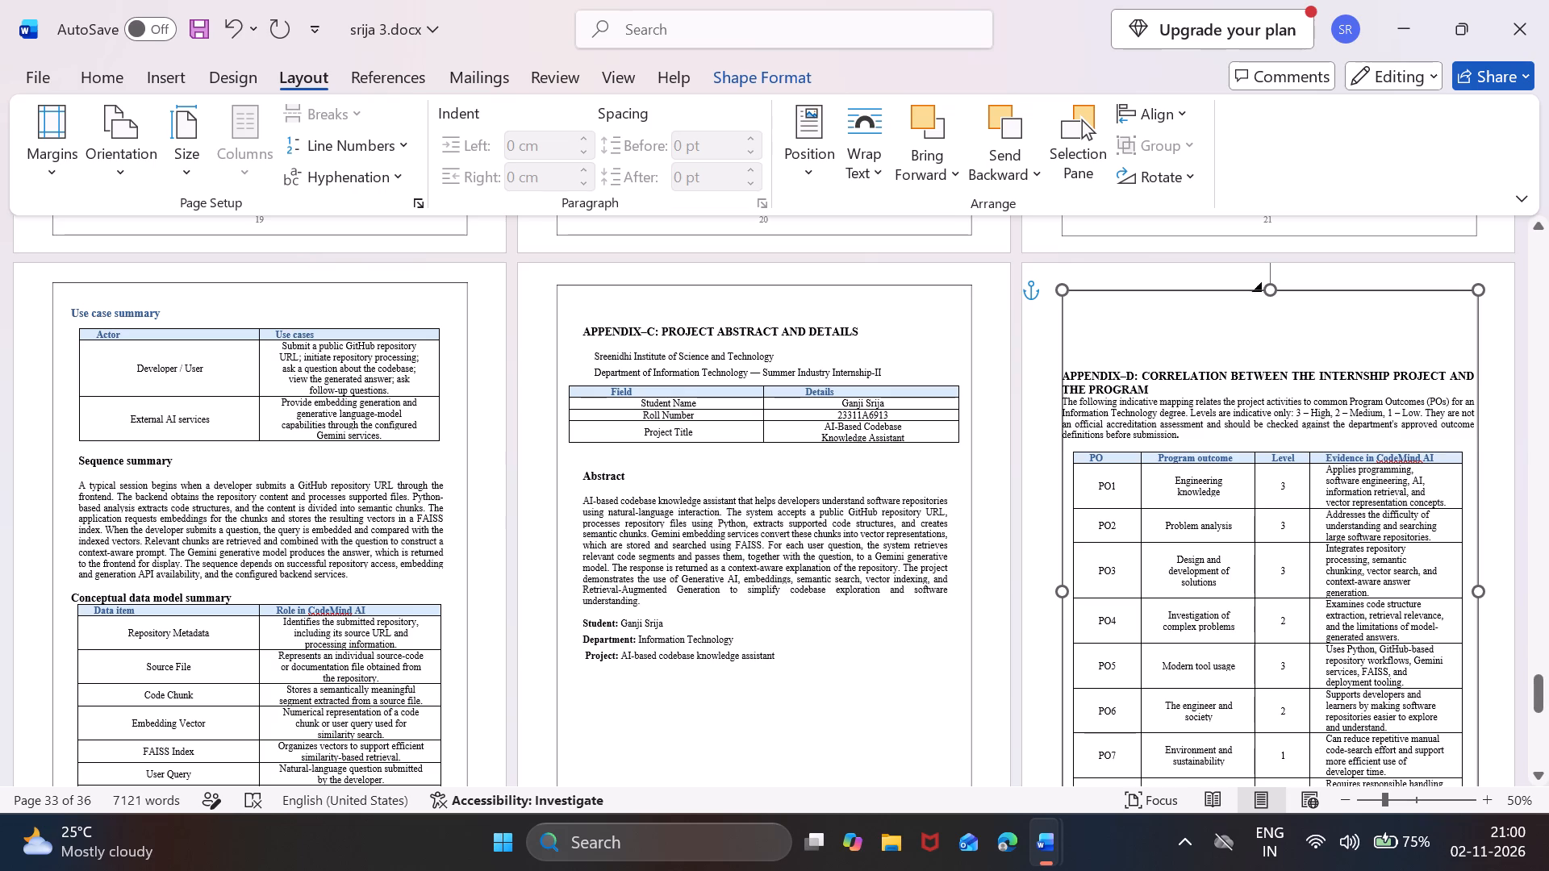
drag(1305, 290, 1302, 290)
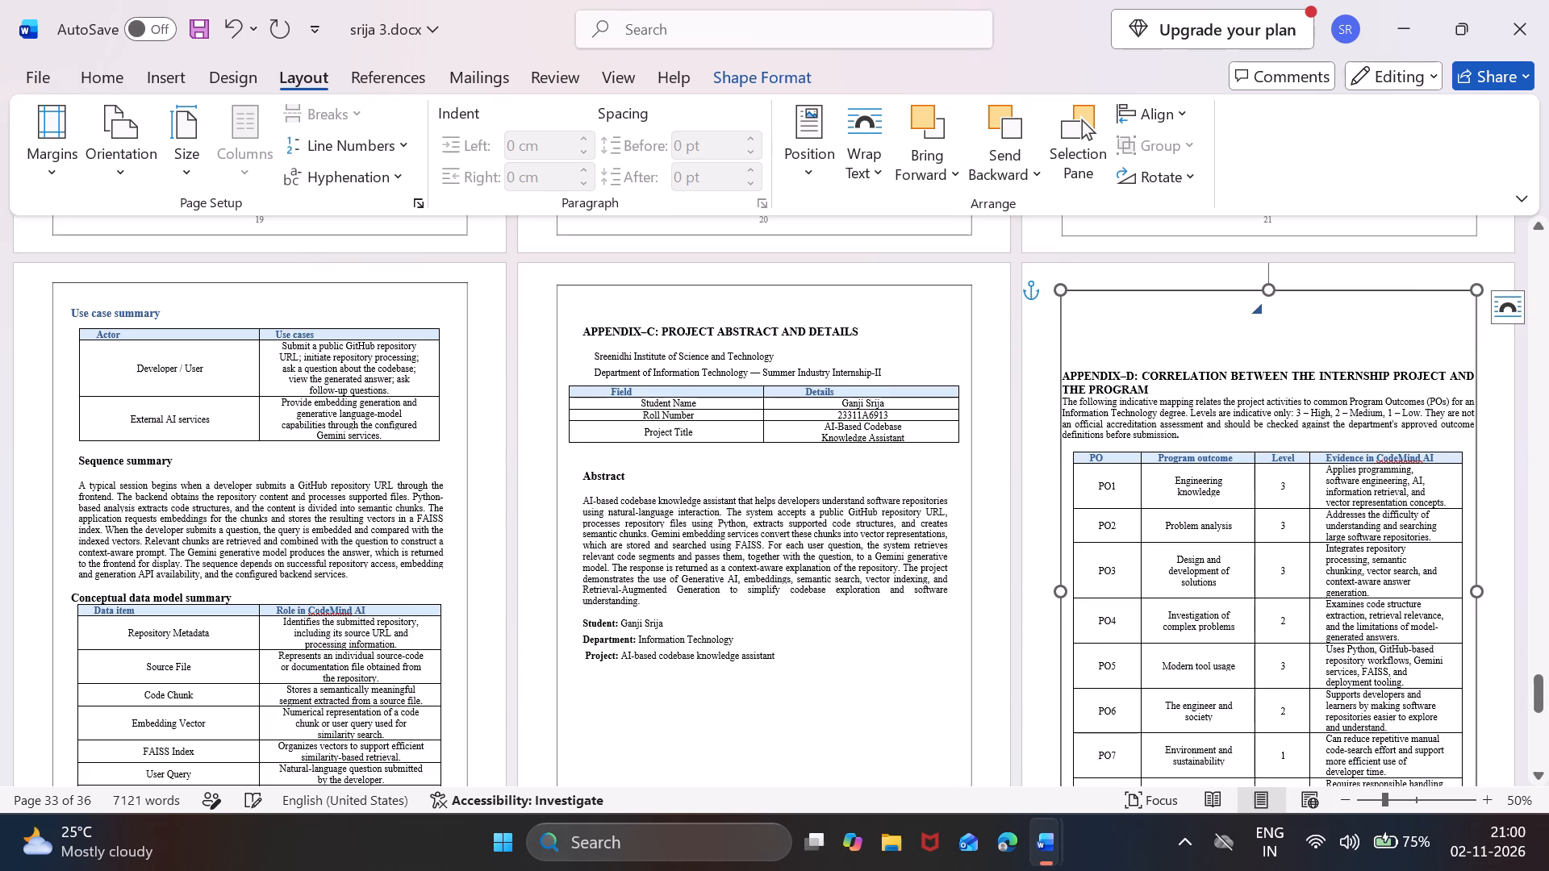
Remove the extra blank lines above the Appendix-D heading so it sits just below the border frame's top edge.
click(1080, 365)
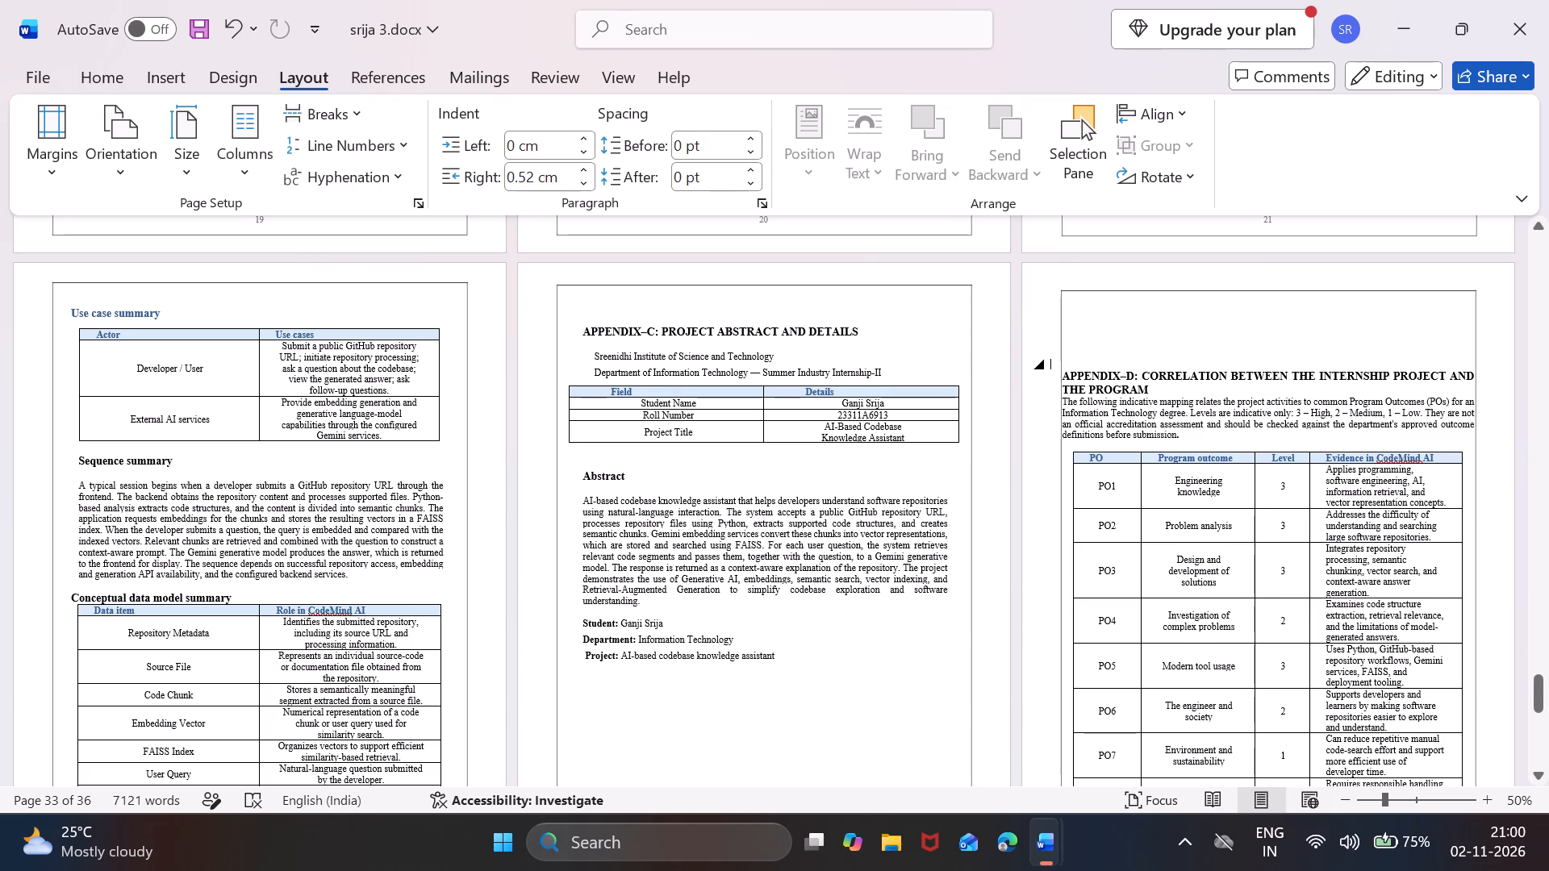
key(BackSpace)
key(BackSpace)
key(BackSpace)
key(BackSpace)
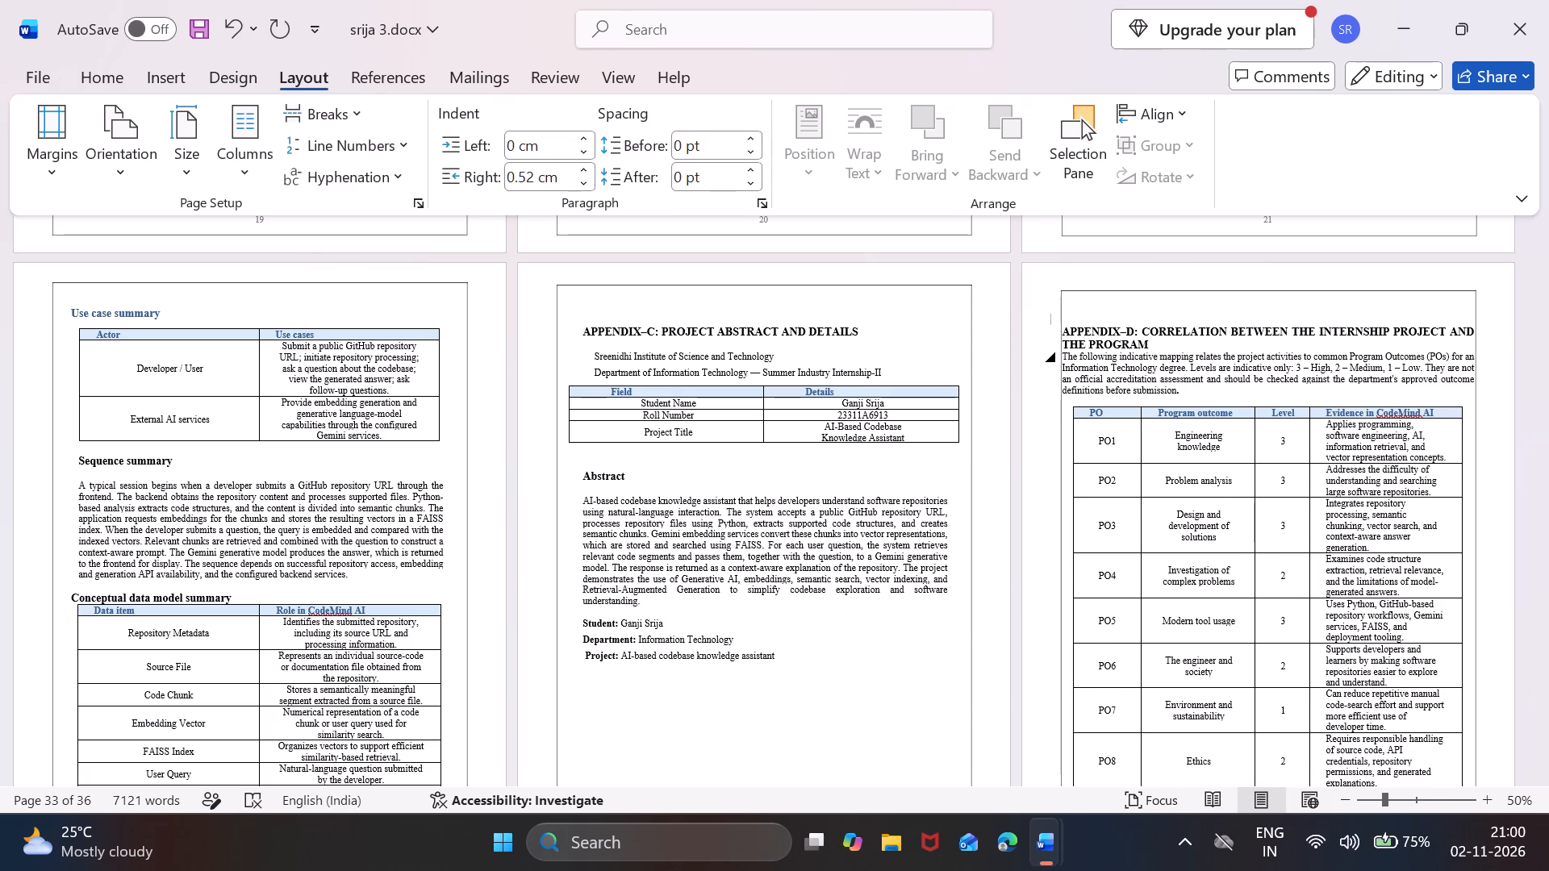
key(BackSpace)
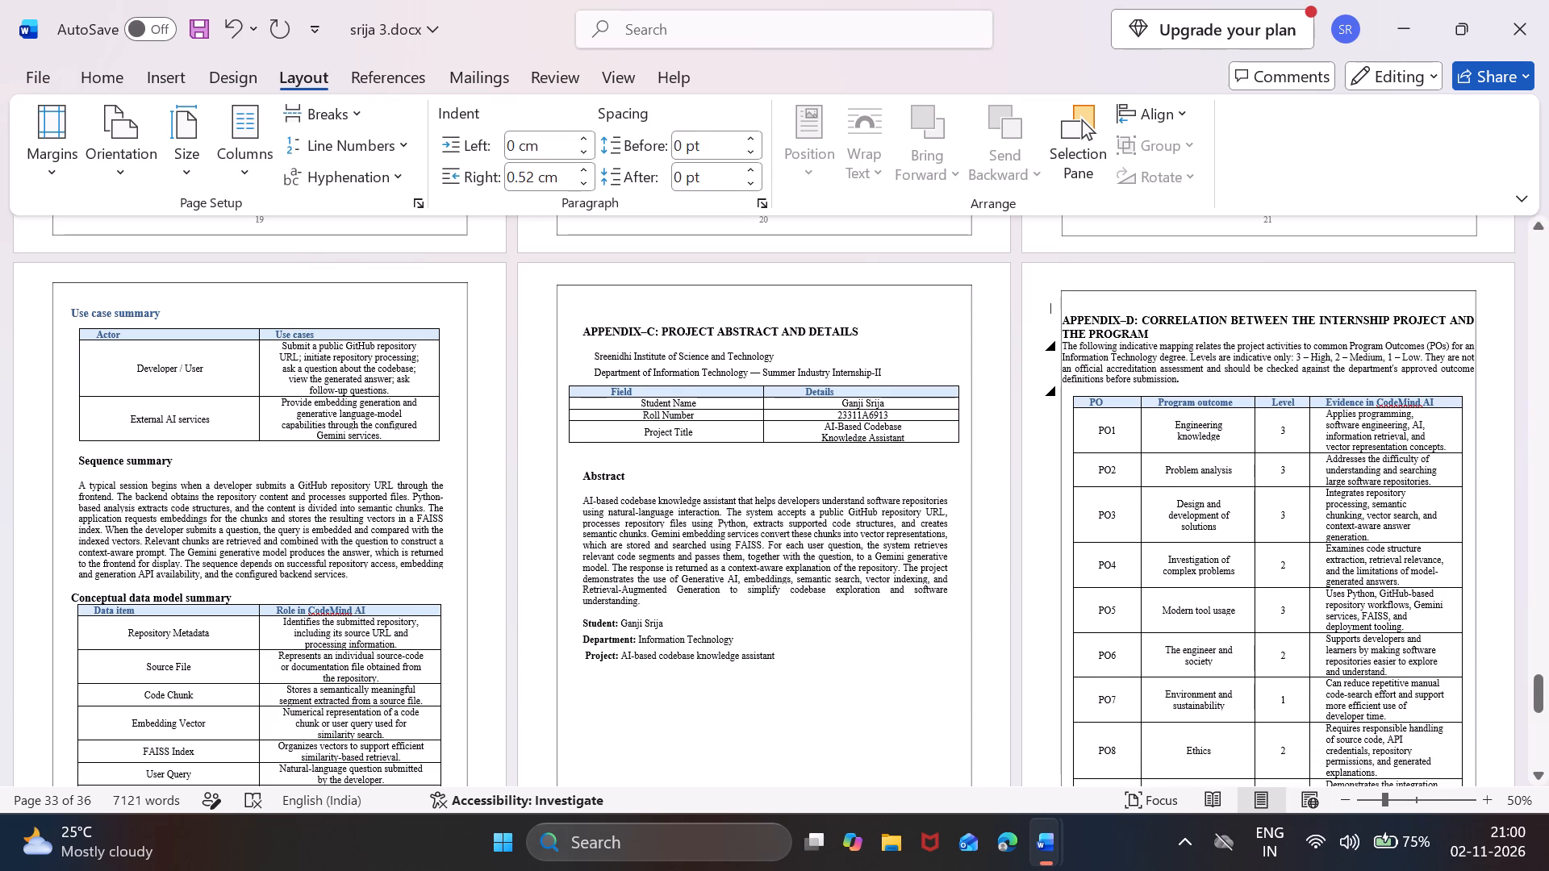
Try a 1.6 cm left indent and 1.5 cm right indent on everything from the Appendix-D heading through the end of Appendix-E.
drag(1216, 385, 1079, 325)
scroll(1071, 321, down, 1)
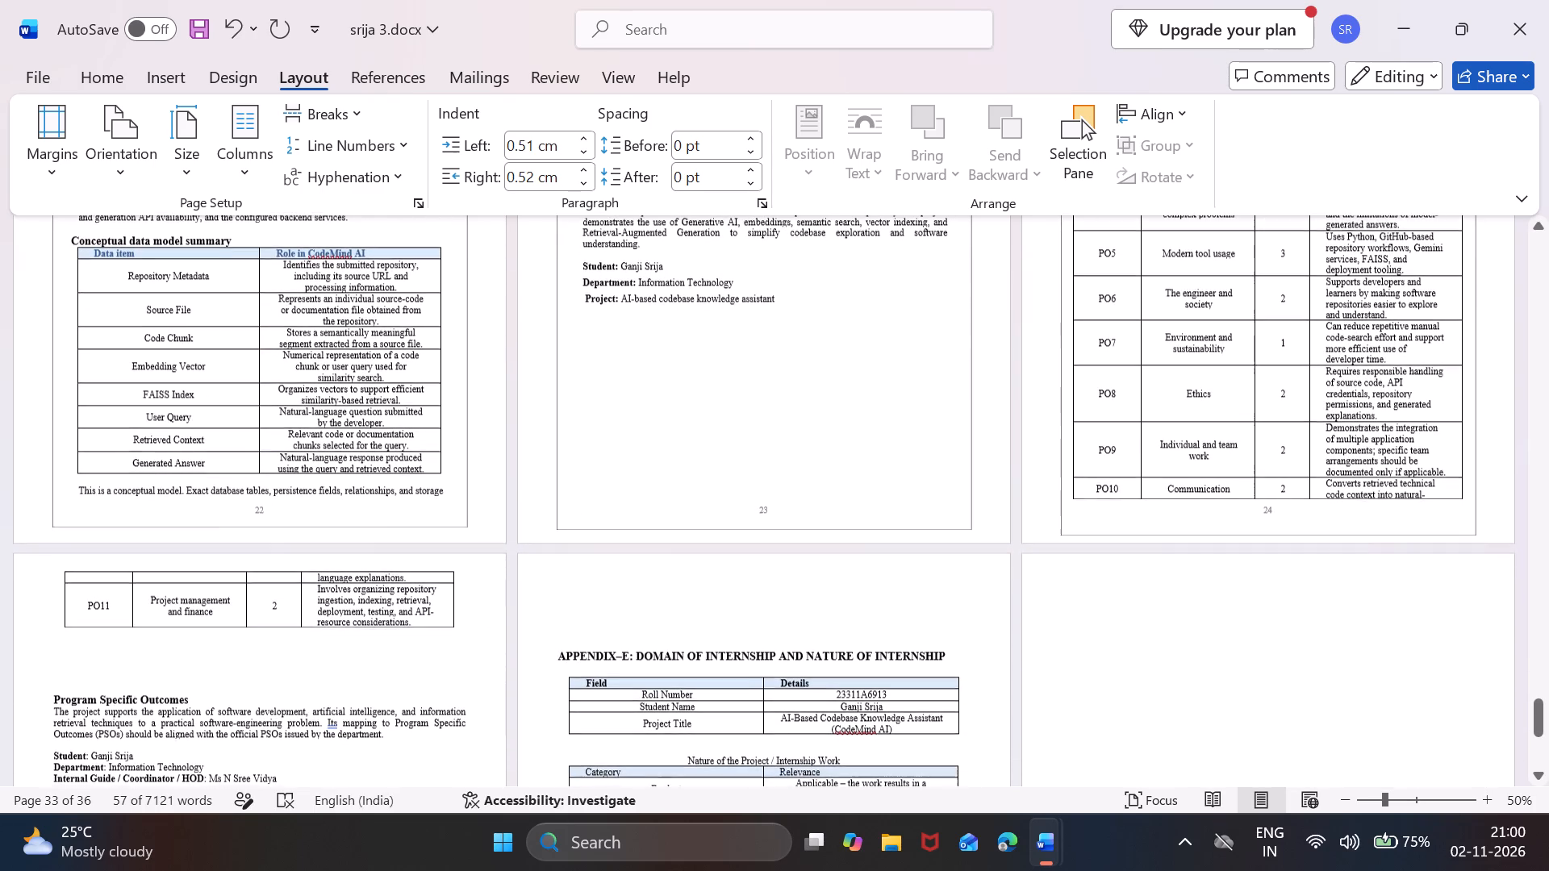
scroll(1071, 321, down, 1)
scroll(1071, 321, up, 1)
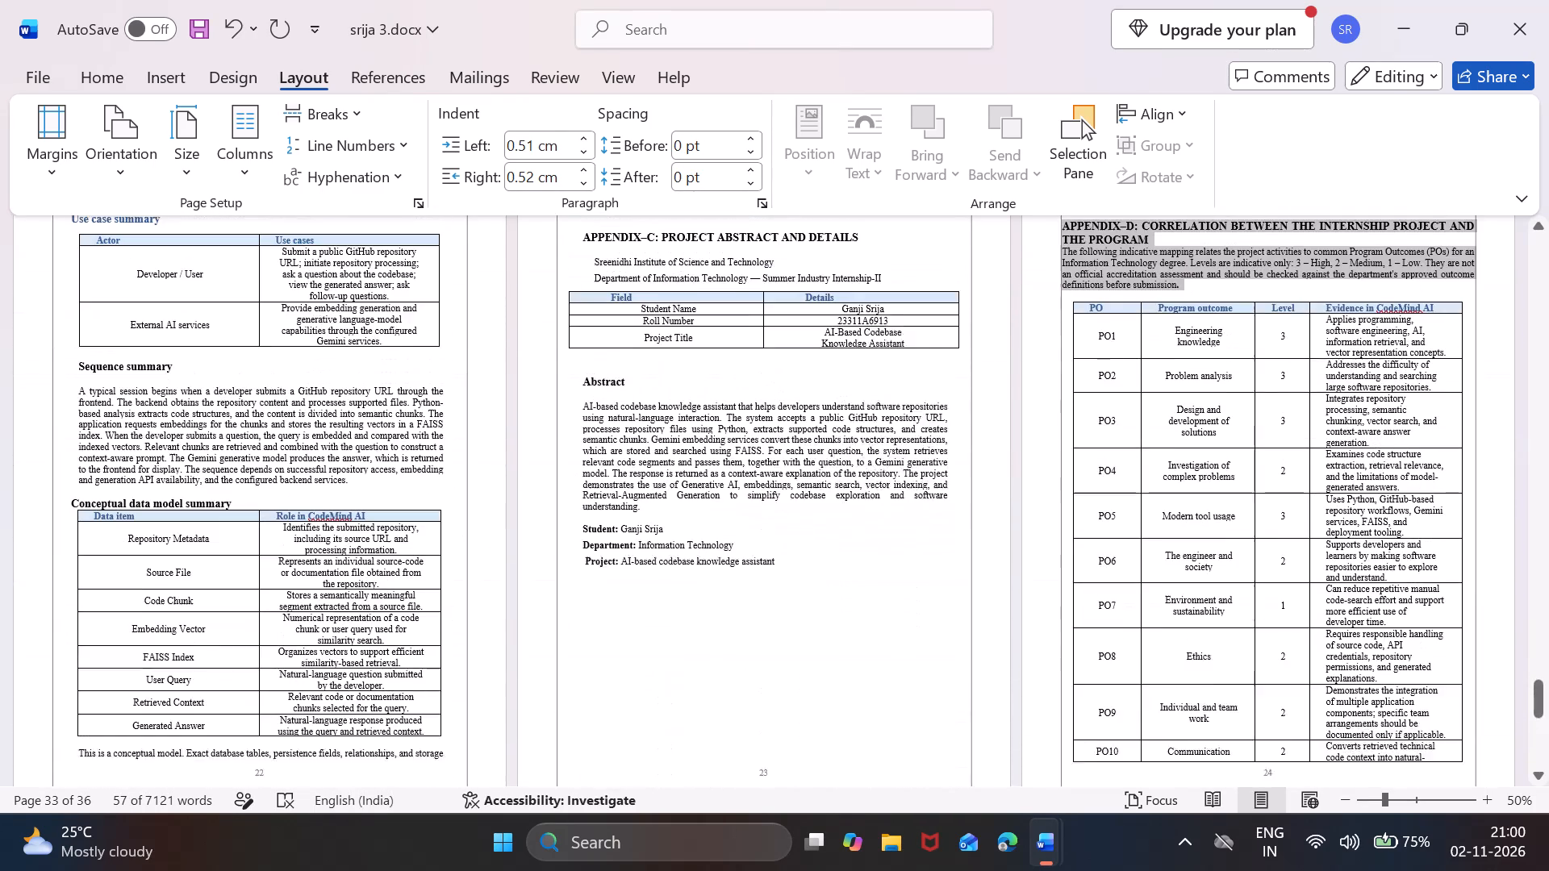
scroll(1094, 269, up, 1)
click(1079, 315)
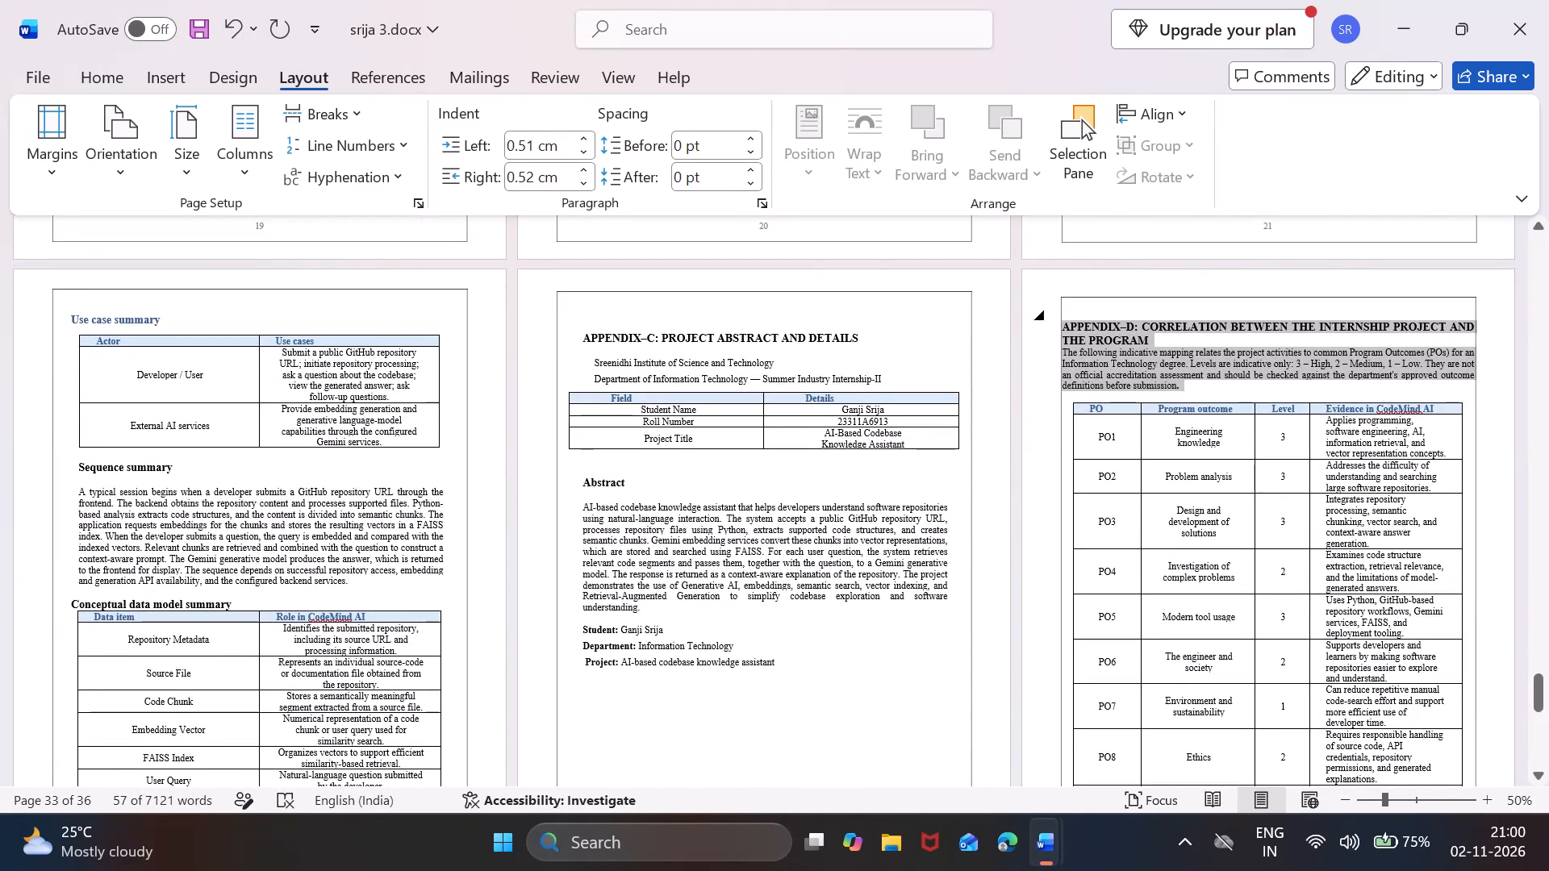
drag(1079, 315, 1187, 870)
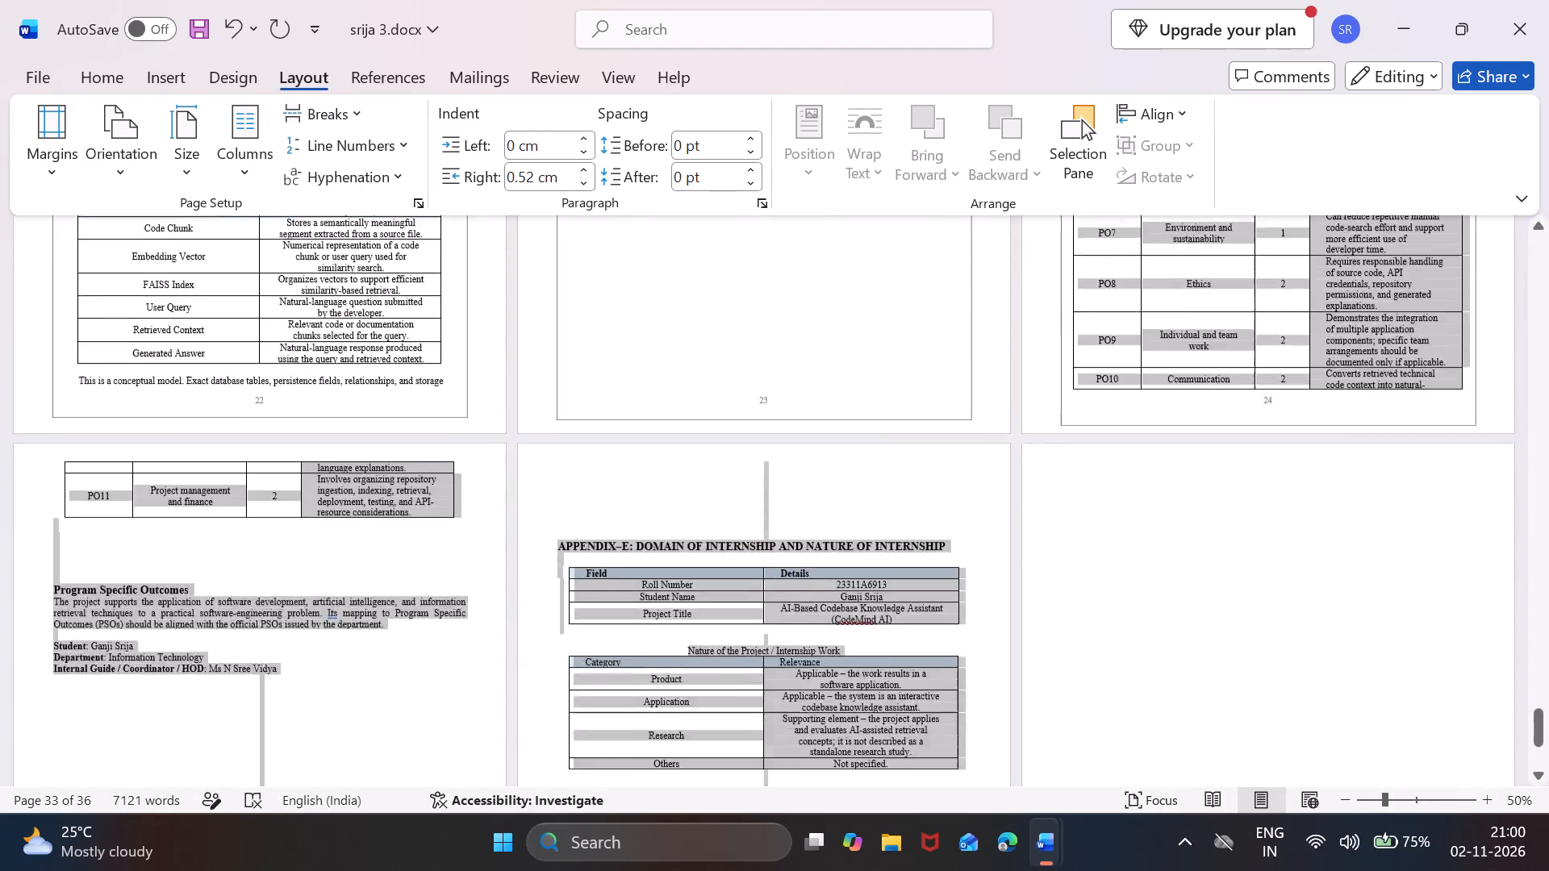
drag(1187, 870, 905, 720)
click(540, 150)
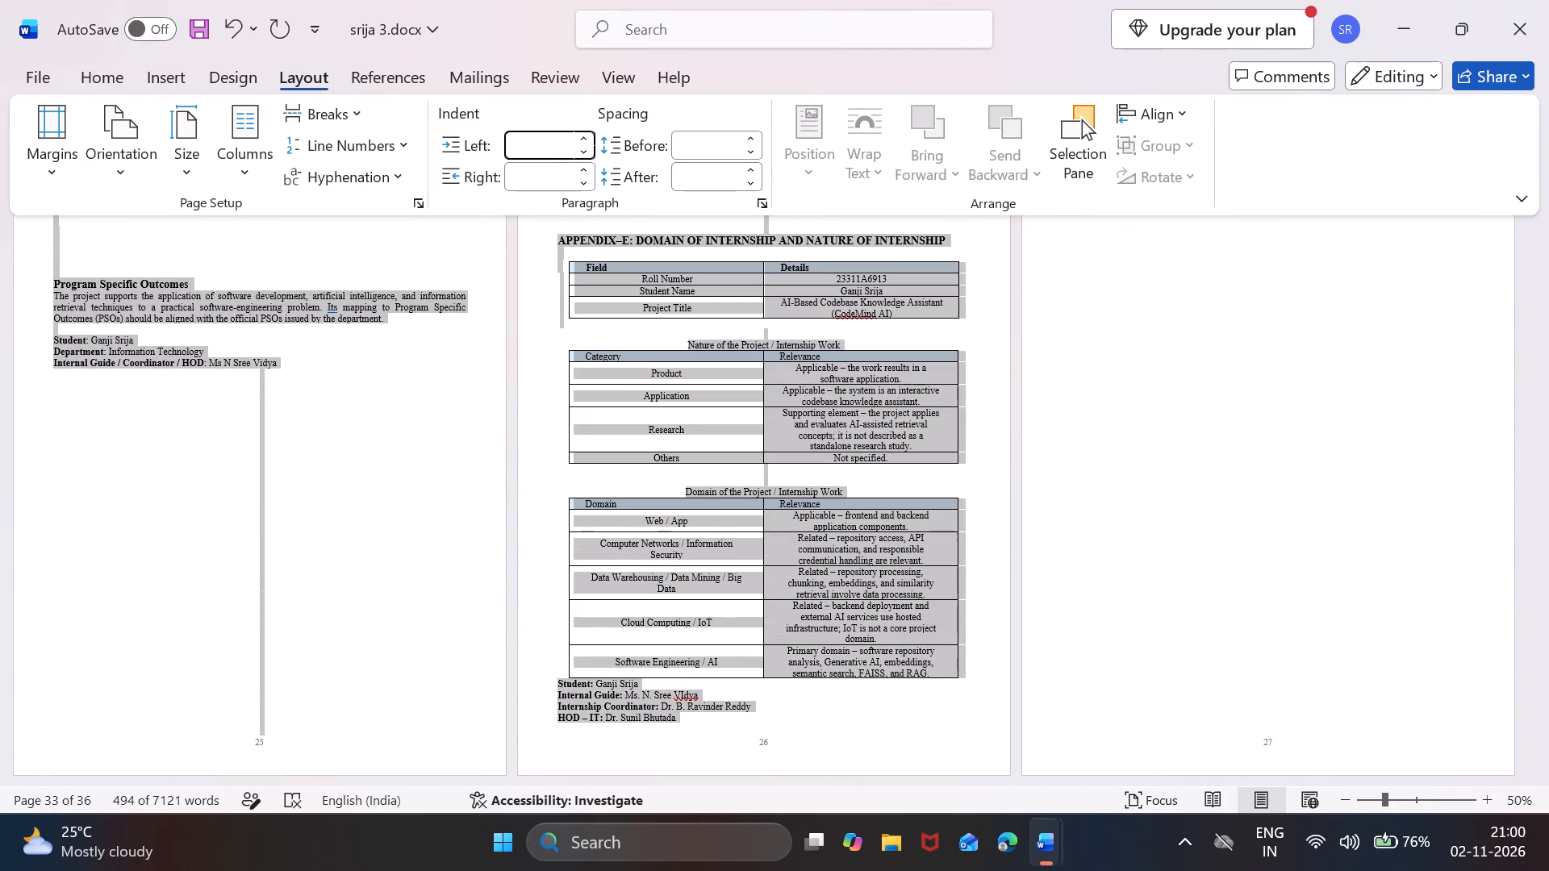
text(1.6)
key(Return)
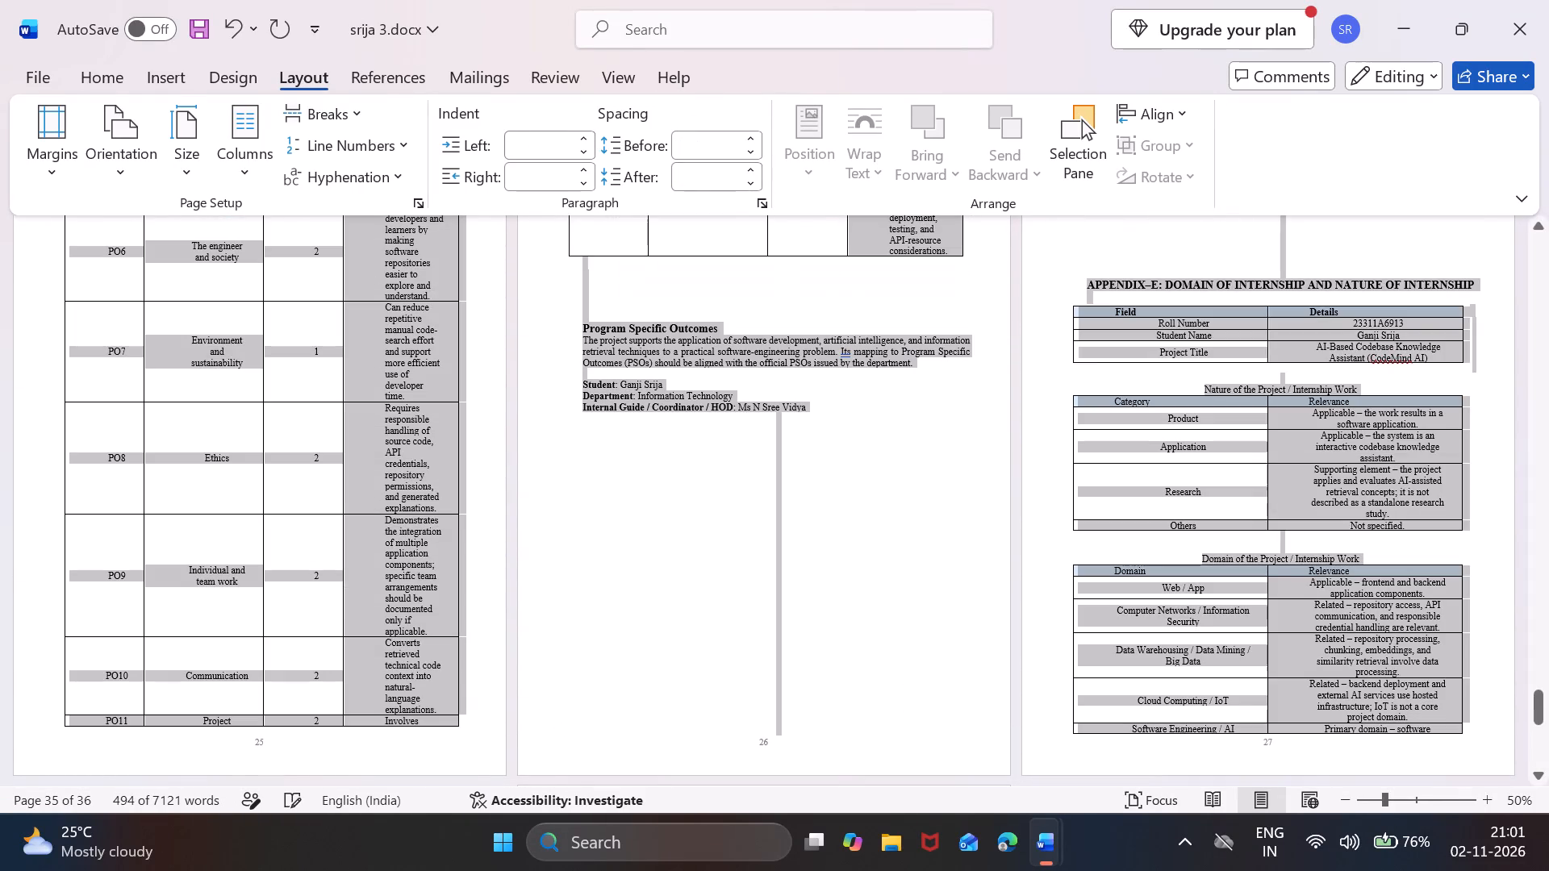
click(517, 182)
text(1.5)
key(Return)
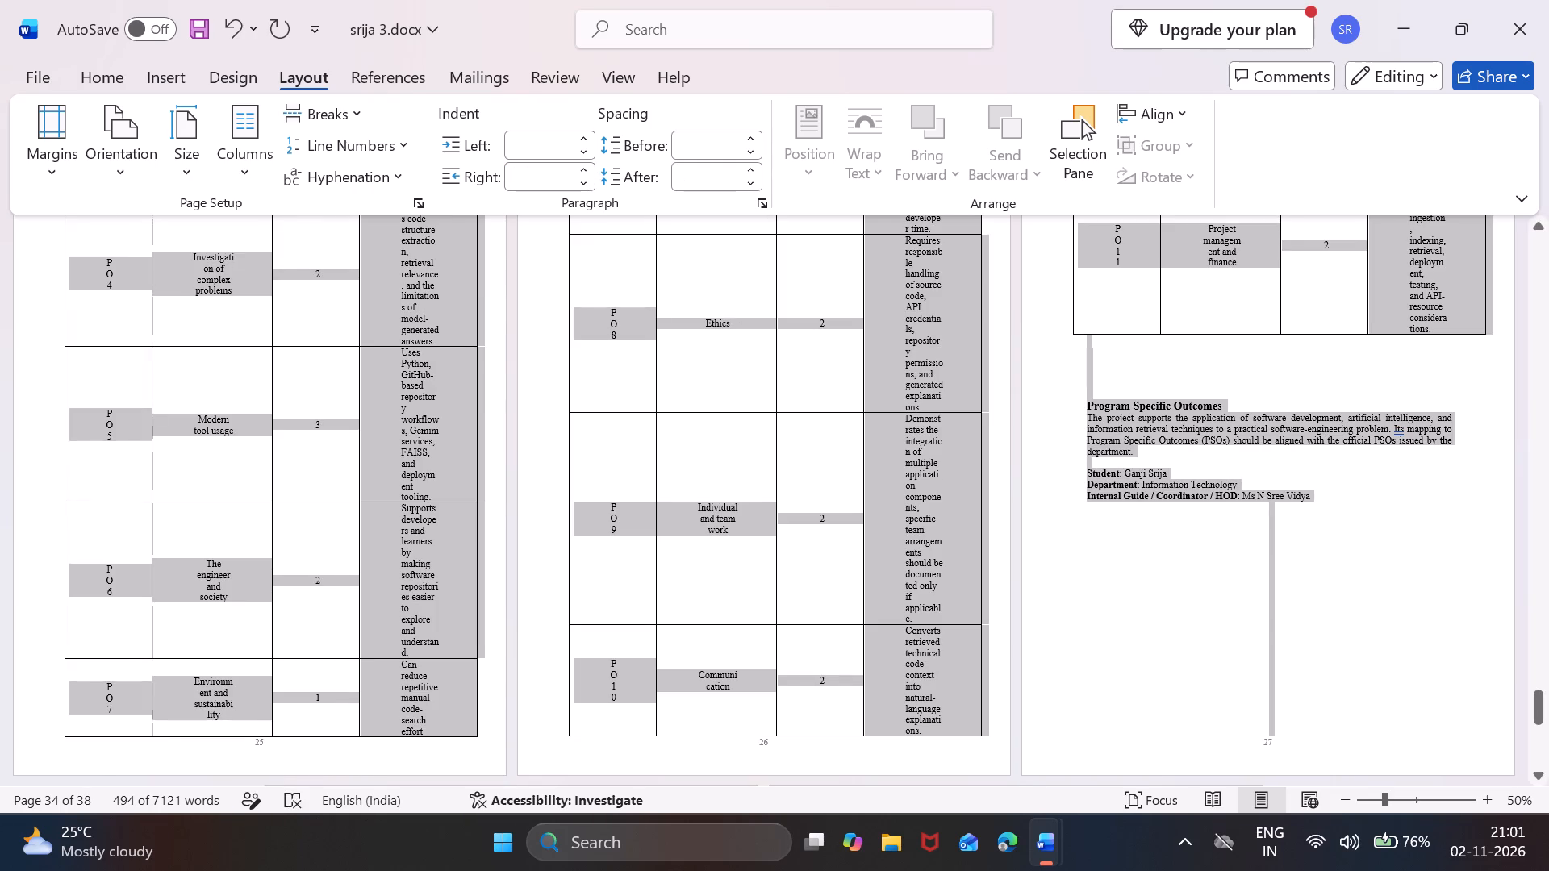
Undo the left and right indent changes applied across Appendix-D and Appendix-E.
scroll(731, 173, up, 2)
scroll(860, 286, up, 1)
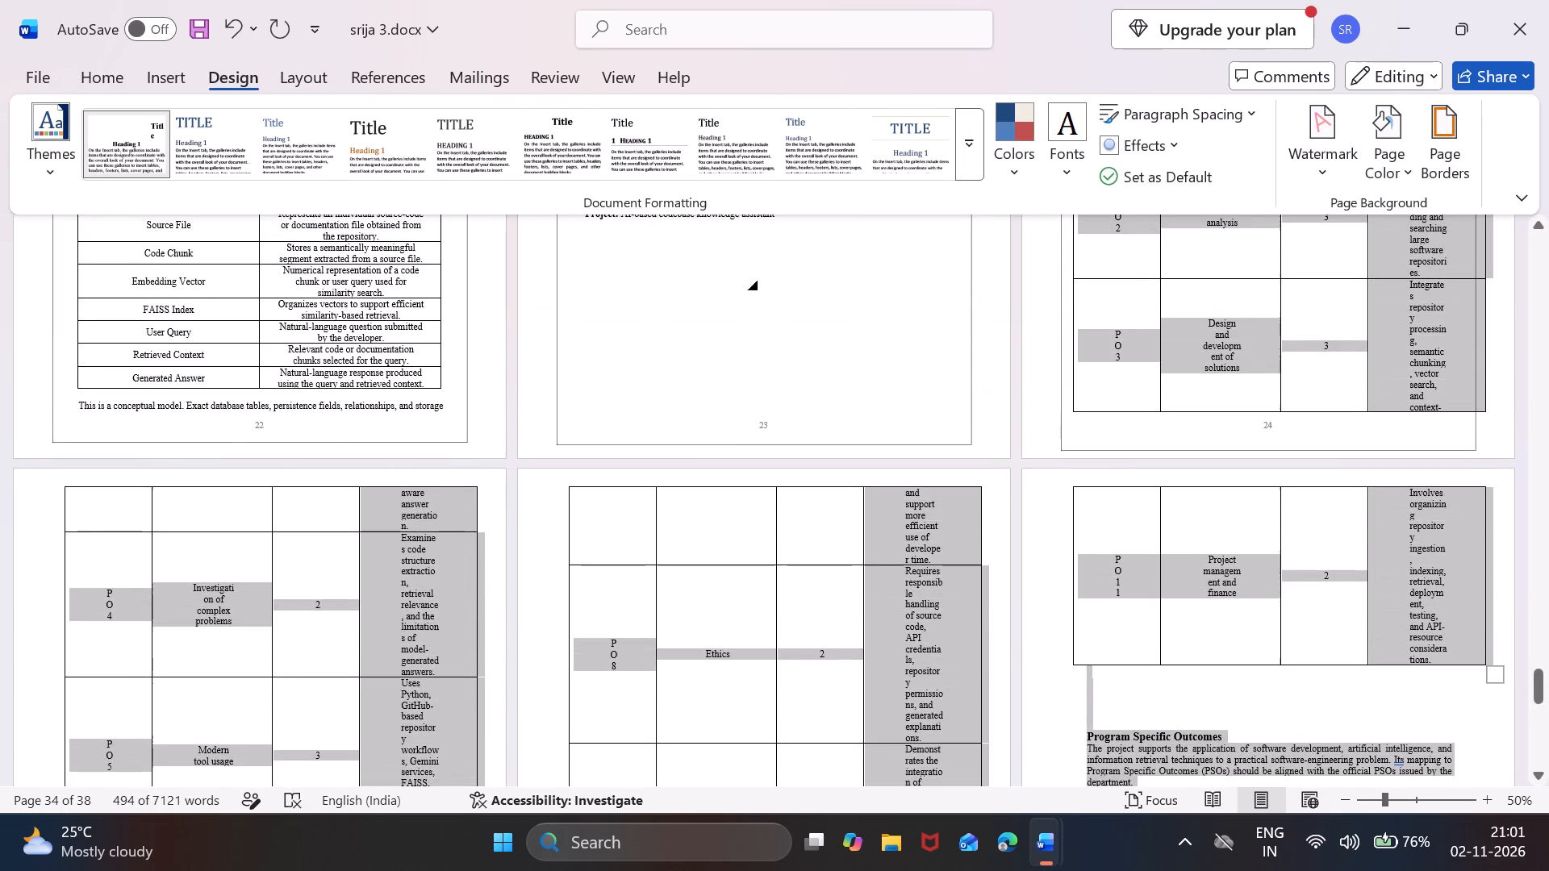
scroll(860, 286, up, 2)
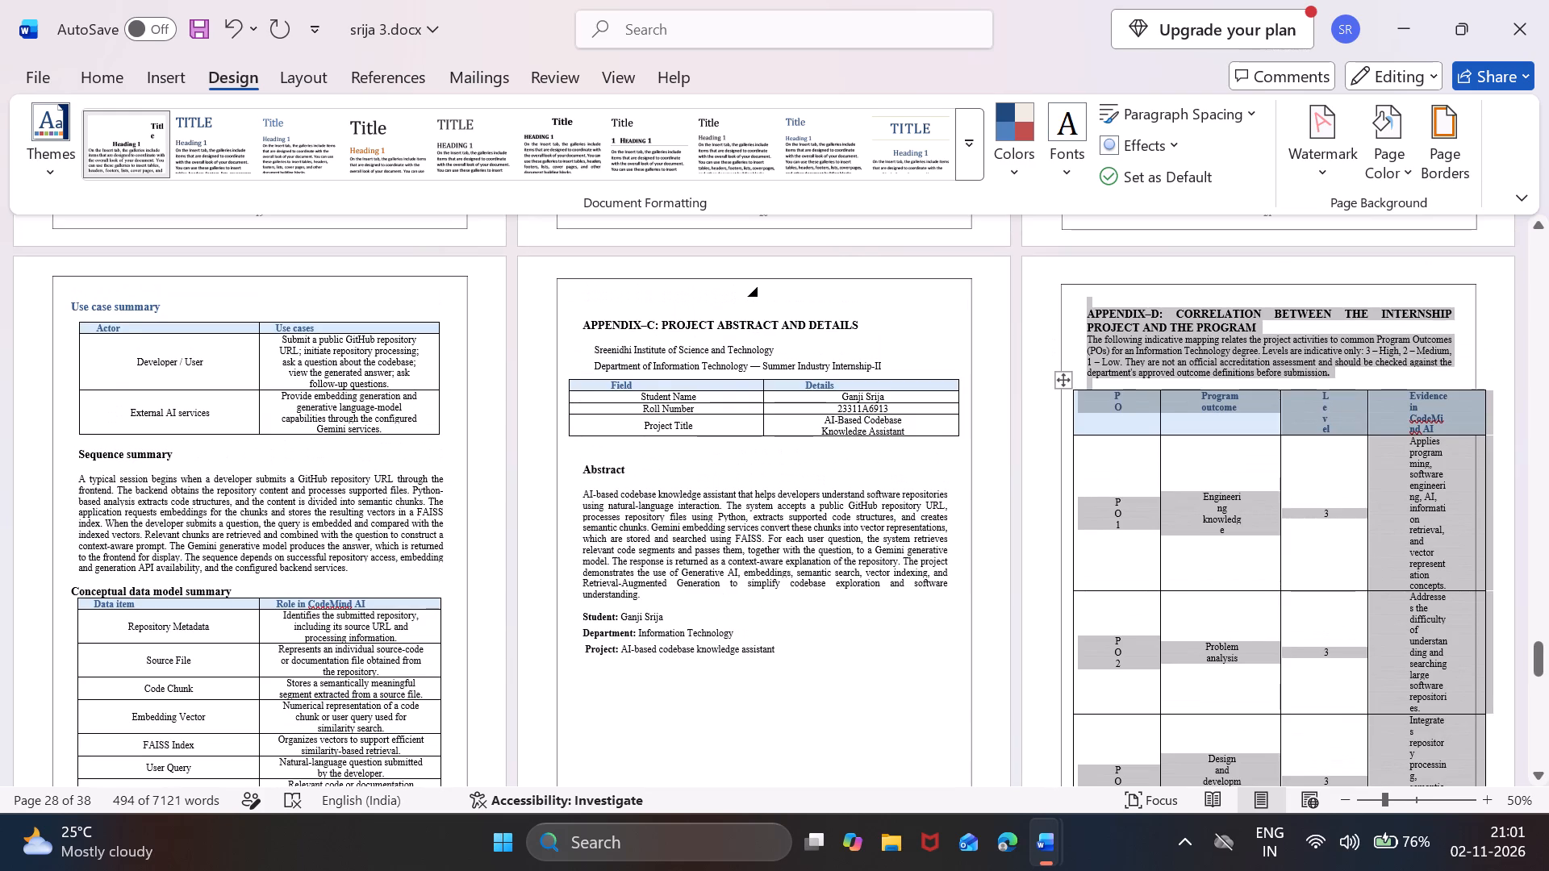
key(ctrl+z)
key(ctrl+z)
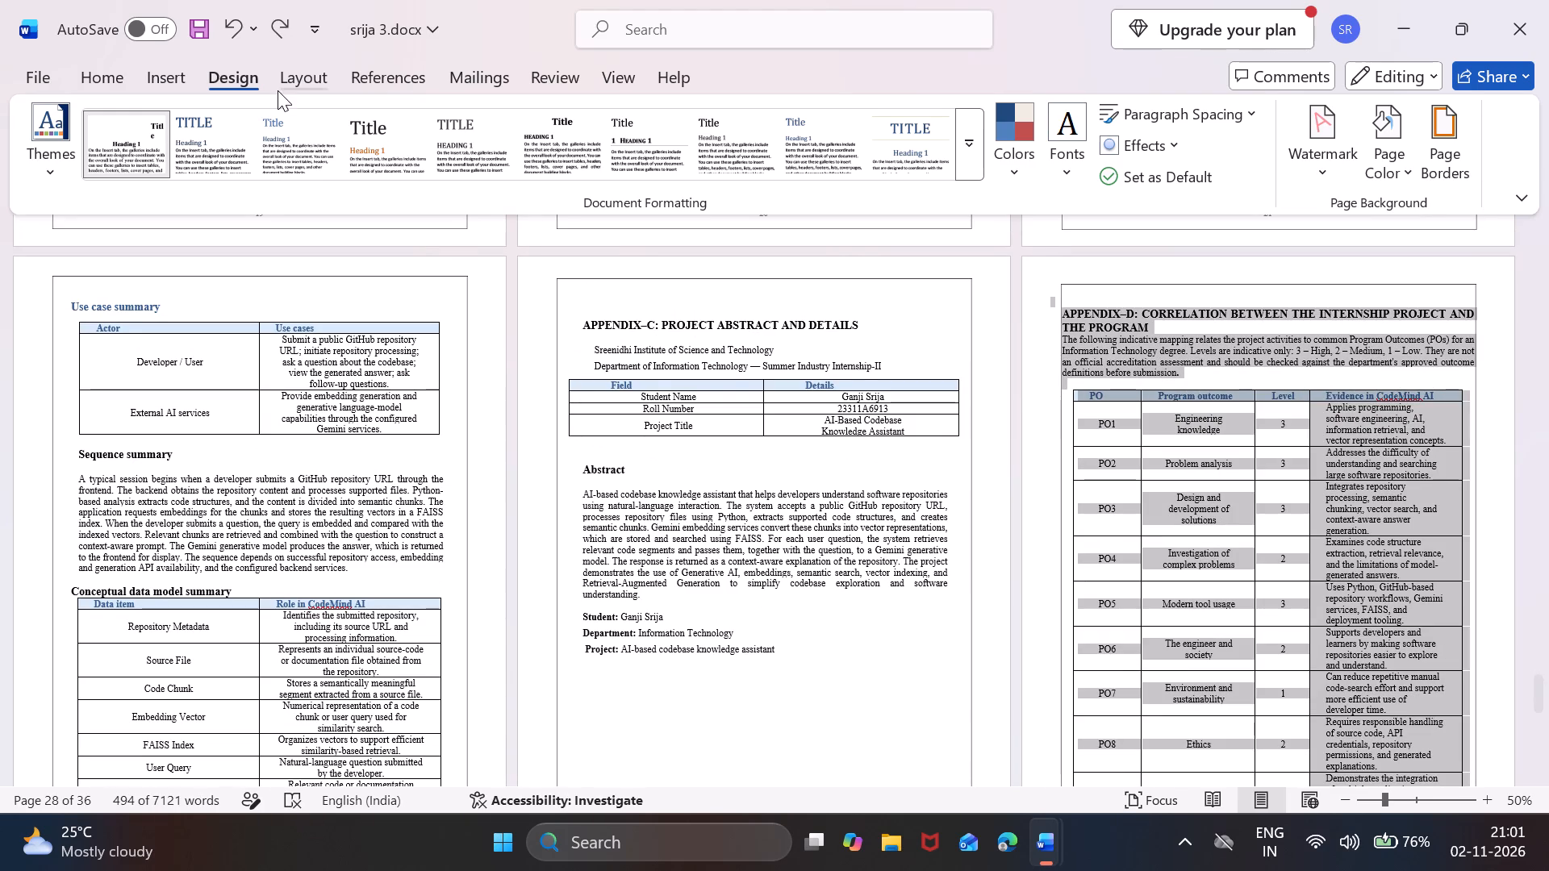
Indent only the Appendix-D heading and its introductory paragraph by 1.6 cm on the left and 1.5 cm on the right.
click(115, 74)
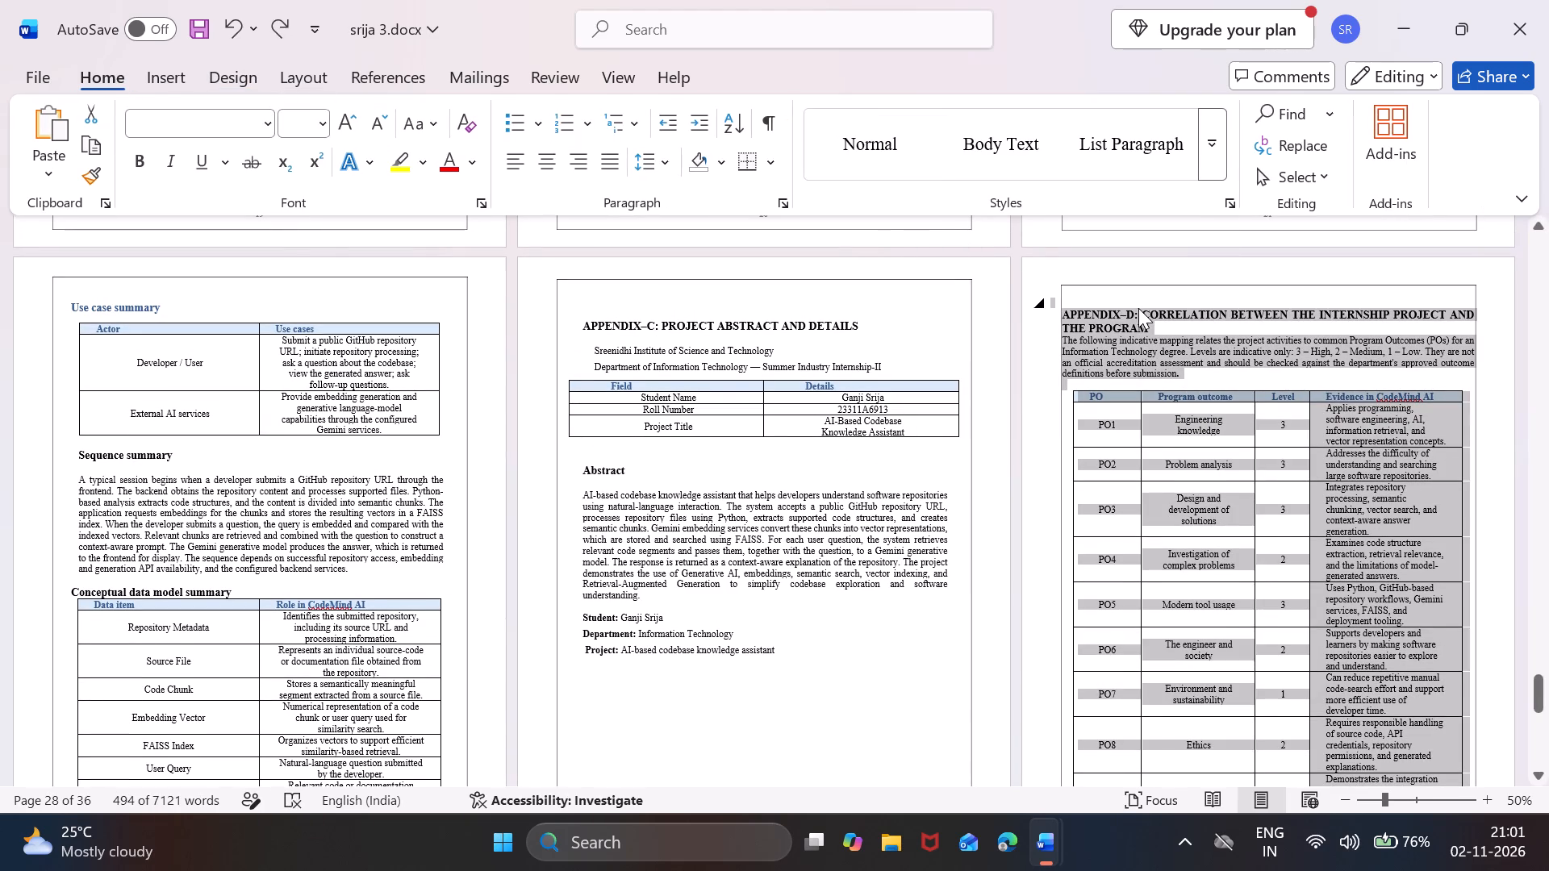
click(1091, 358)
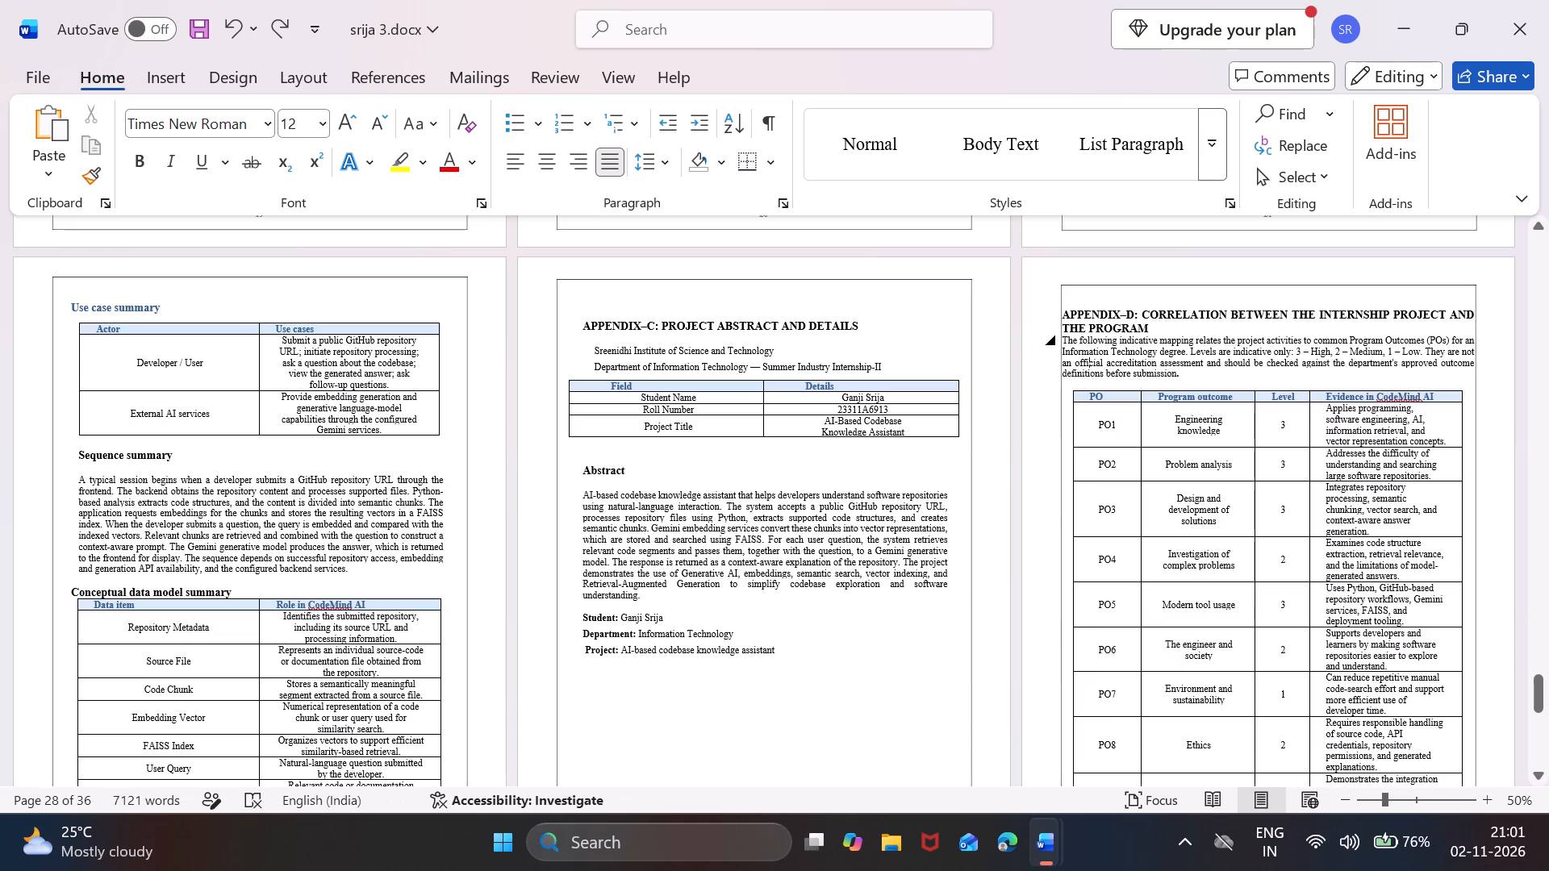
drag(1192, 373, 1065, 315)
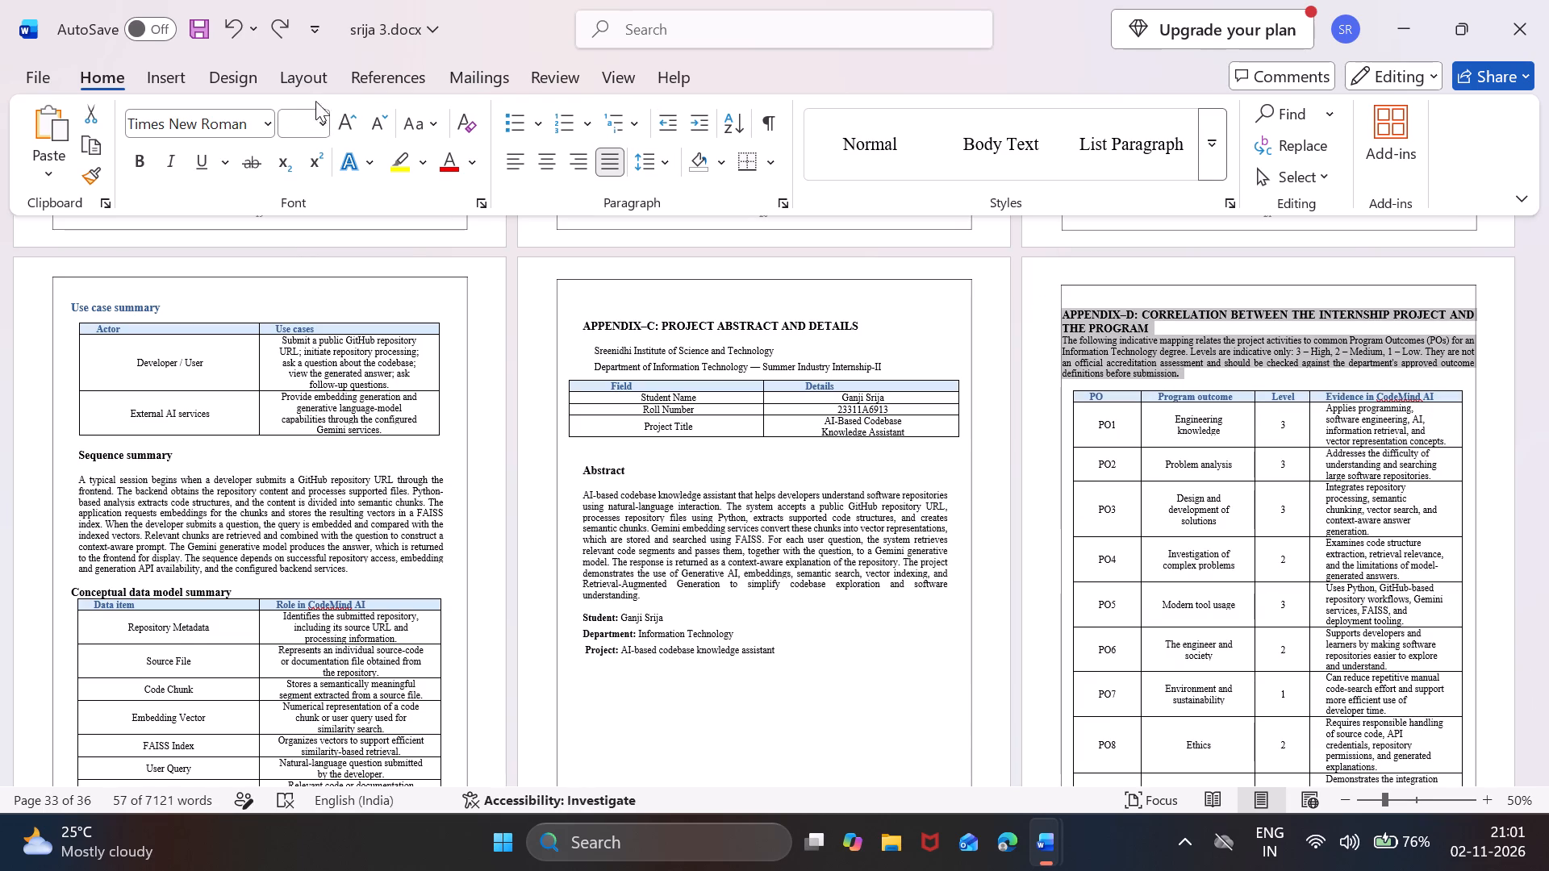
click(296, 72)
click(547, 149)
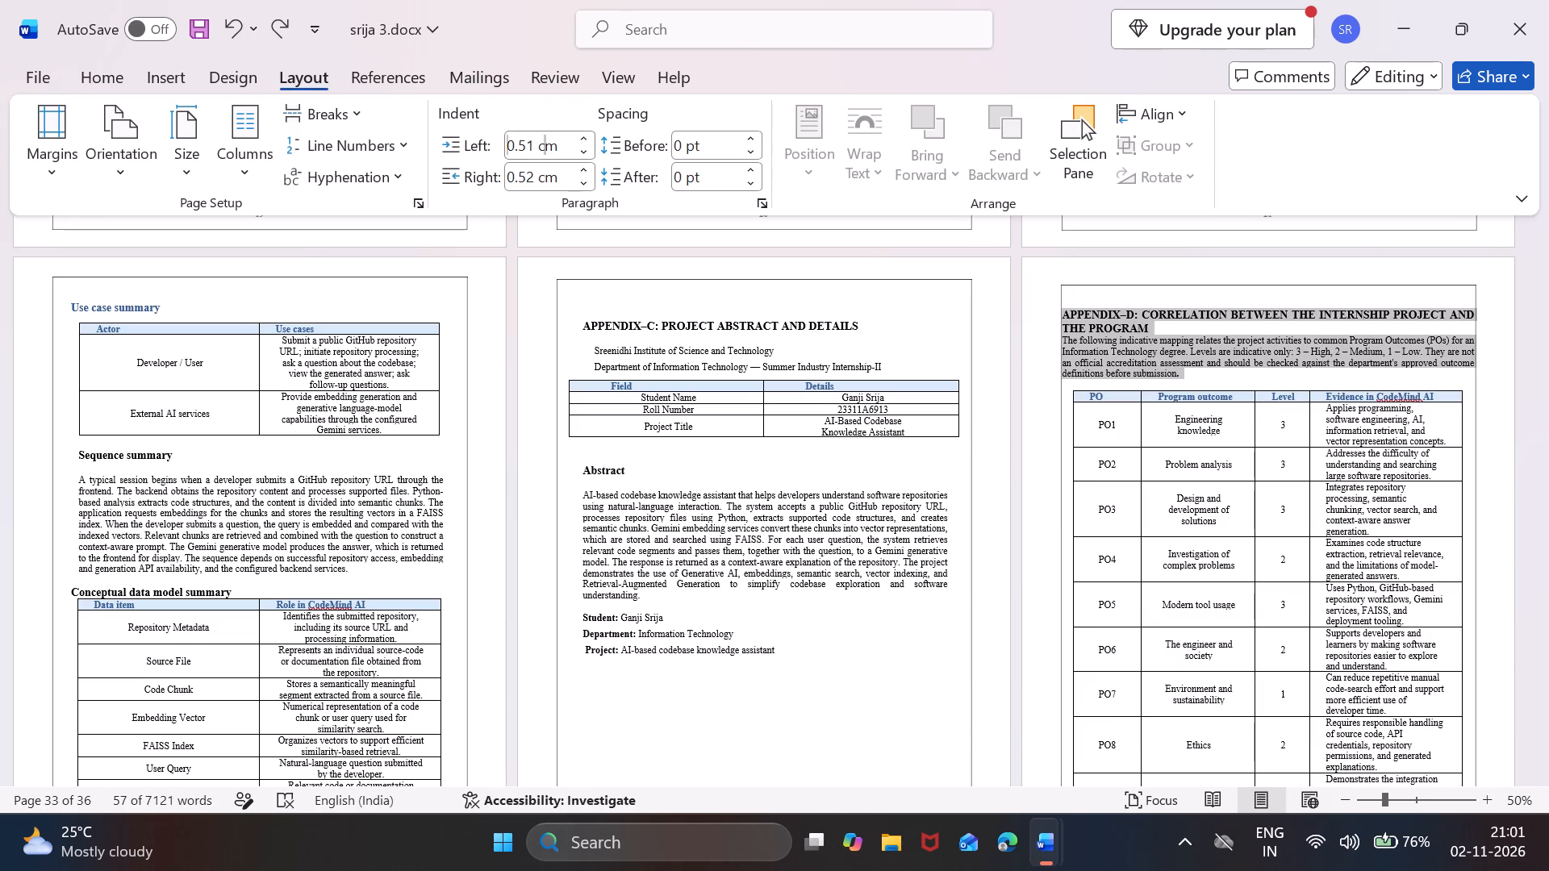
text(1.6)
key(Return)
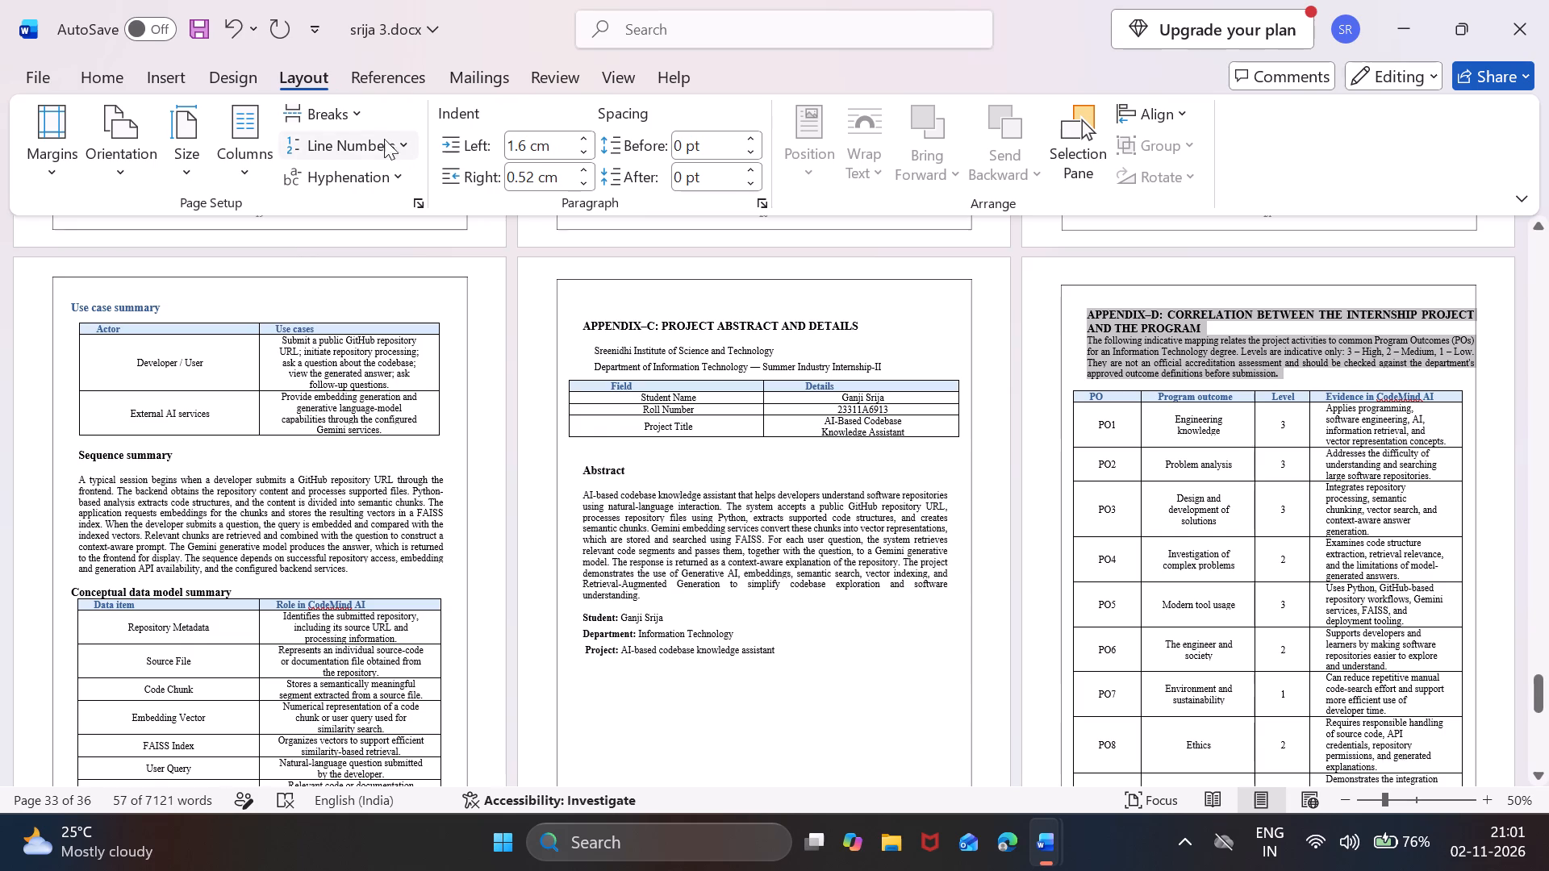
click(576, 168)
triple_click(576, 168)
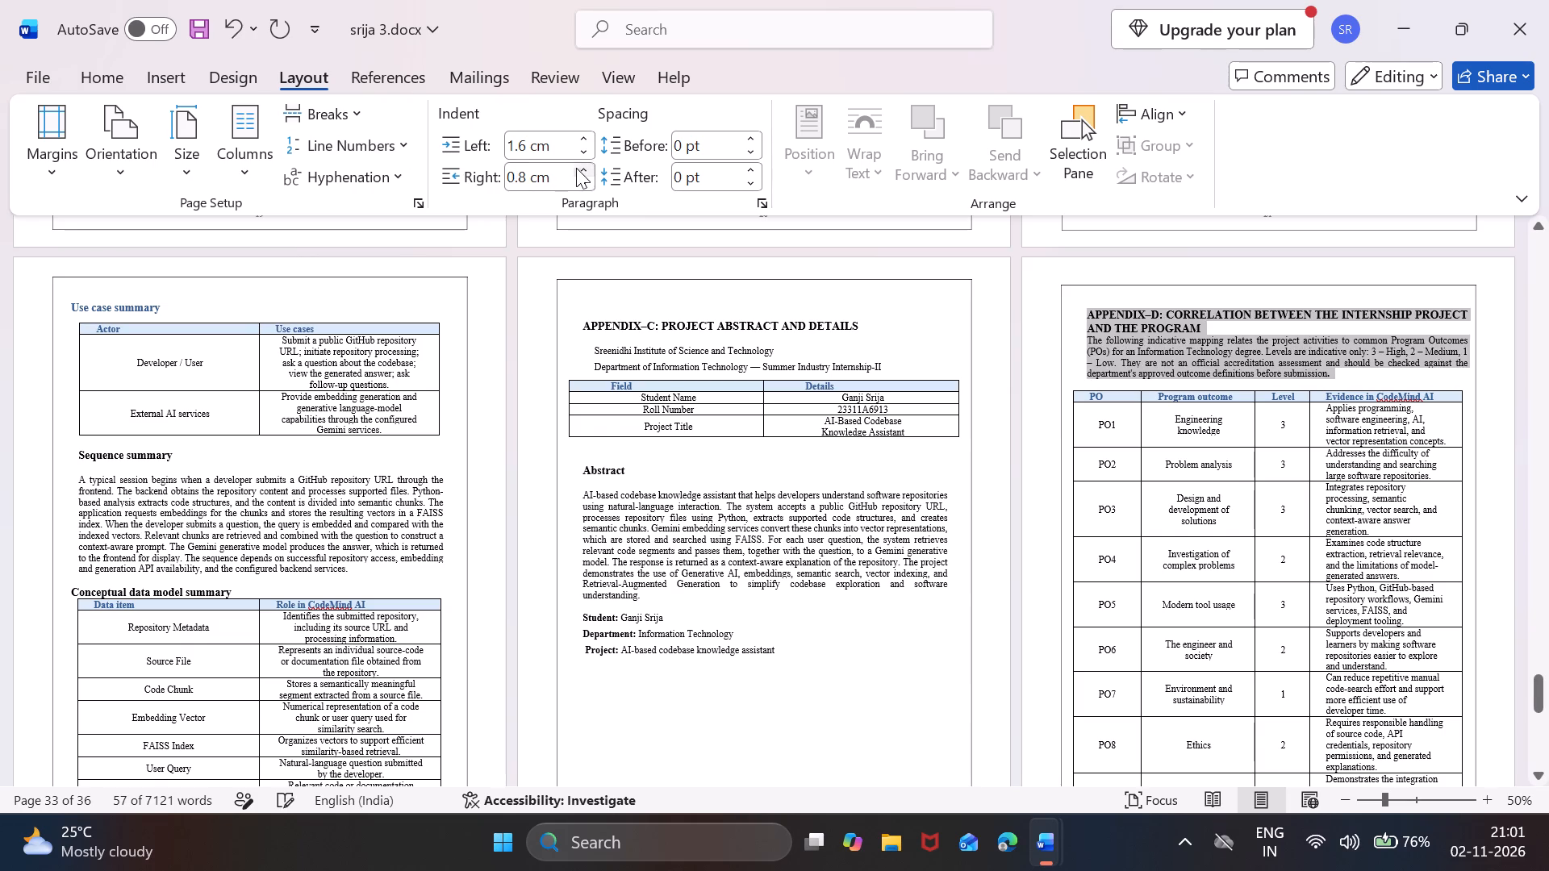
triple_click(576, 168)
triple_click(576, 168)
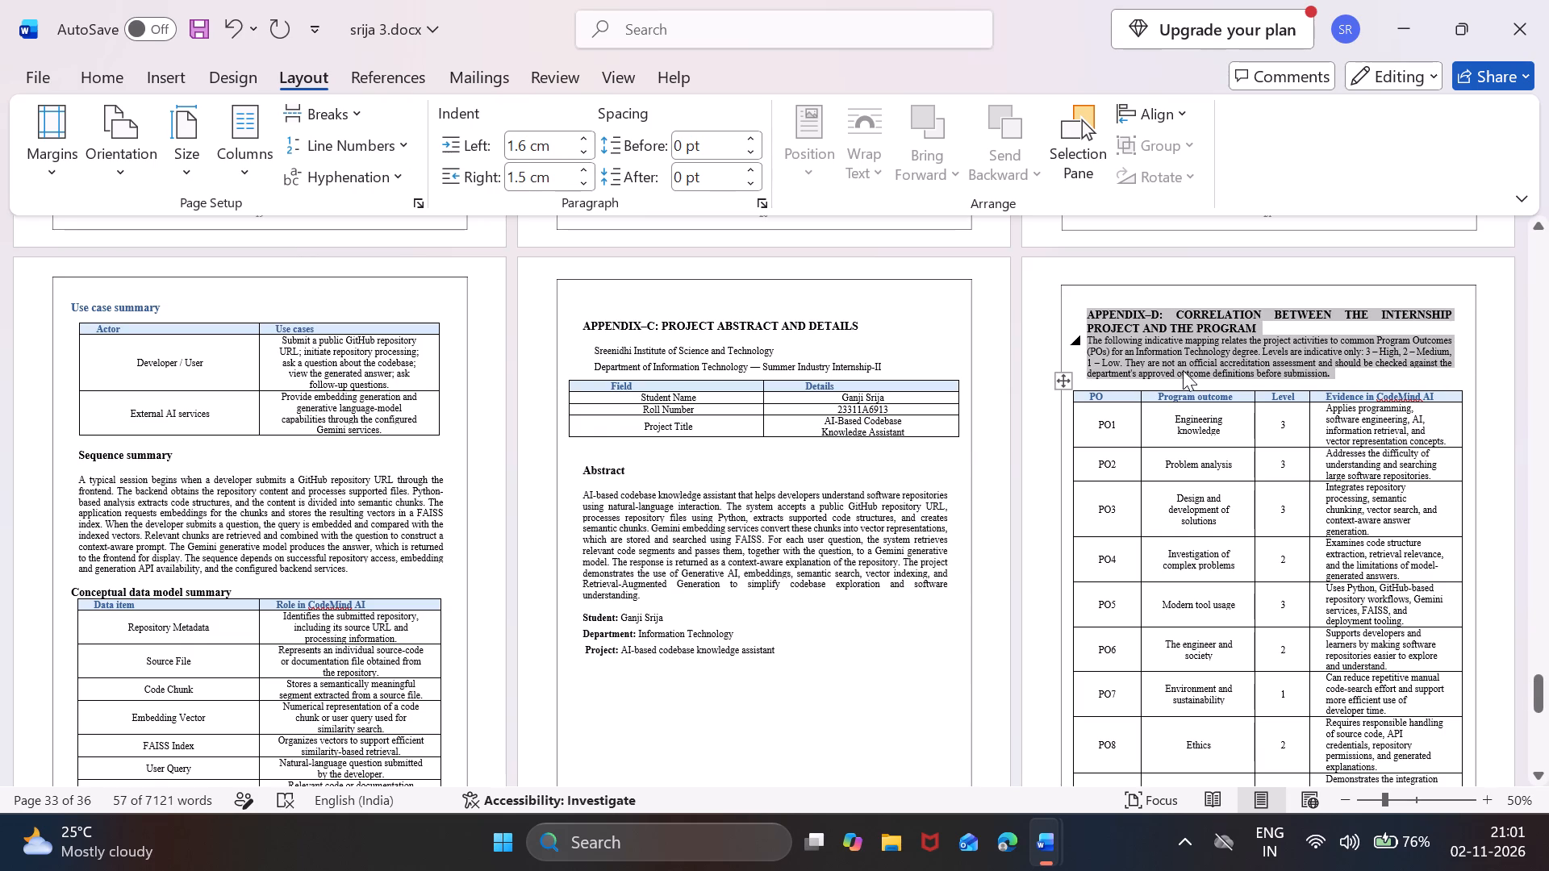
Insert a blank line between the Appendix-D heading and its introductory paragraph.
click(1263, 318)
key(Return)
key(ctrl+z)
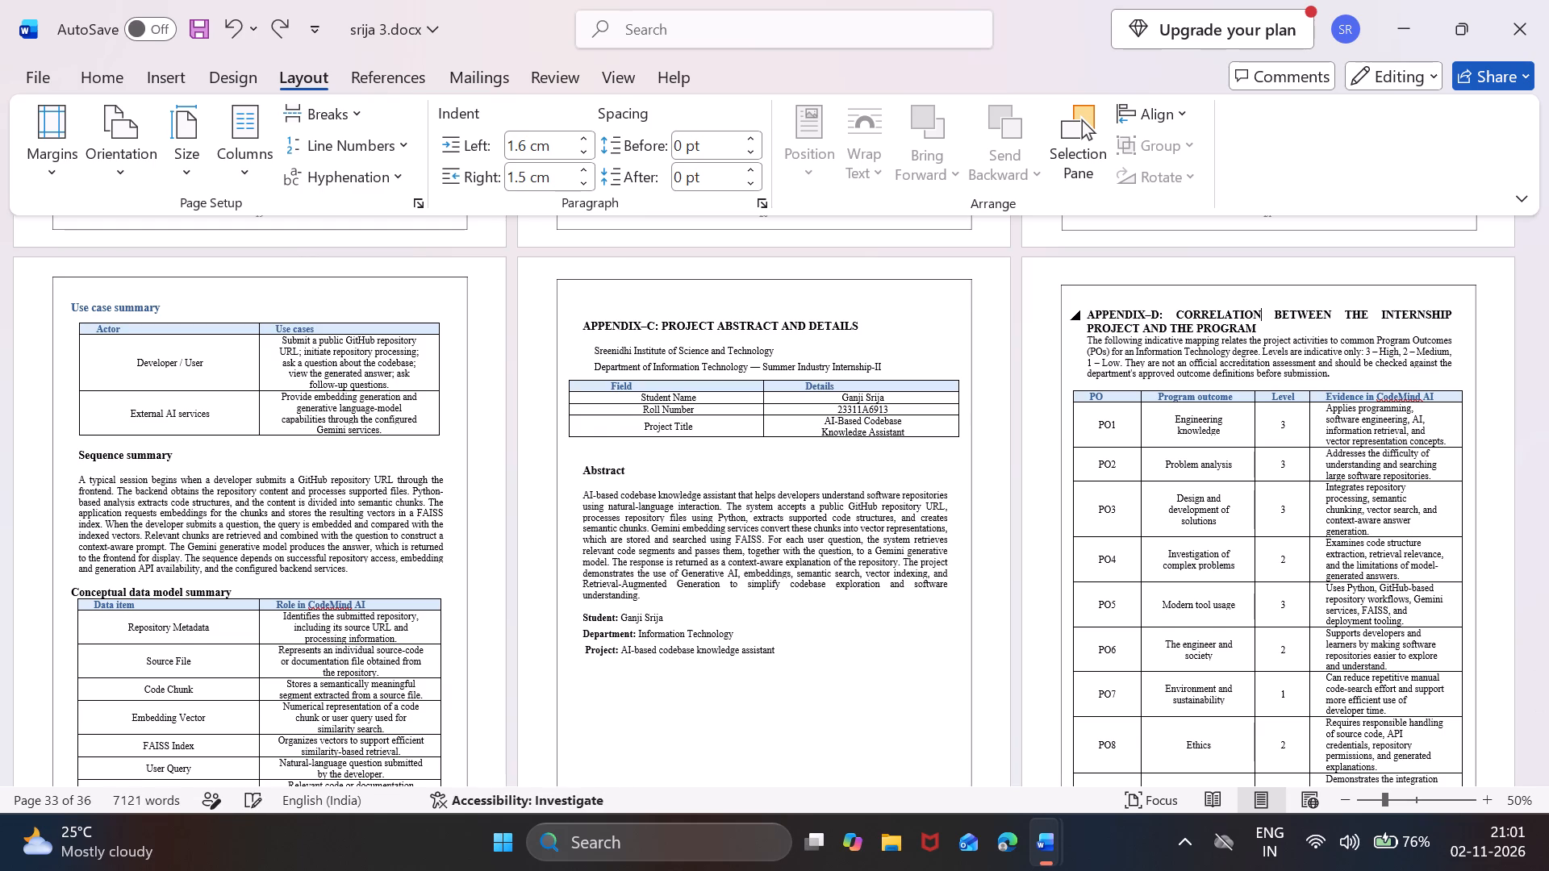
key(Down)
key(Return)
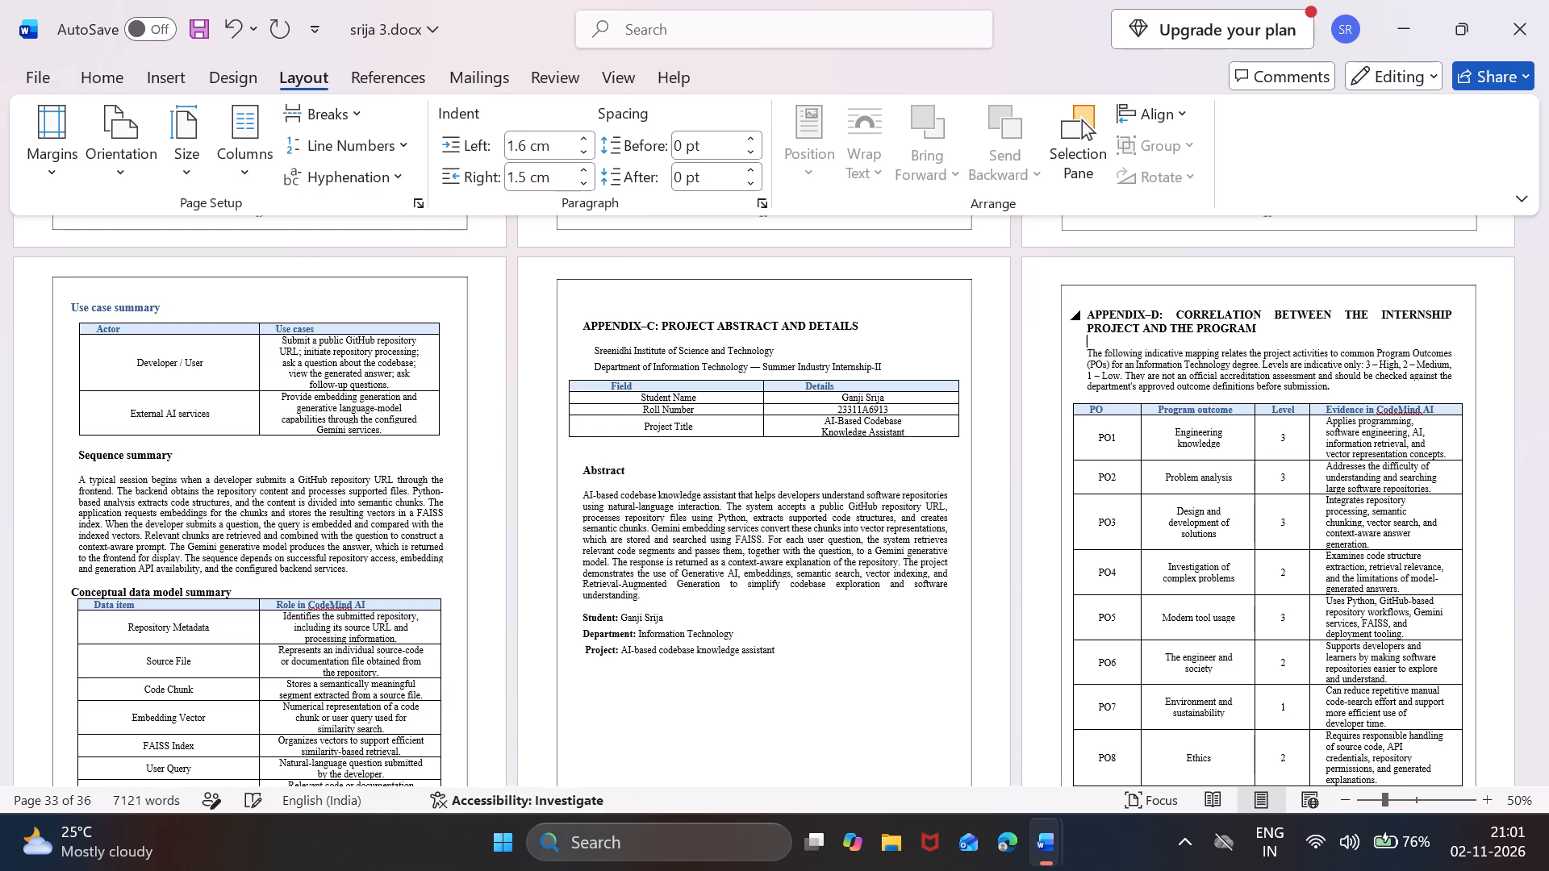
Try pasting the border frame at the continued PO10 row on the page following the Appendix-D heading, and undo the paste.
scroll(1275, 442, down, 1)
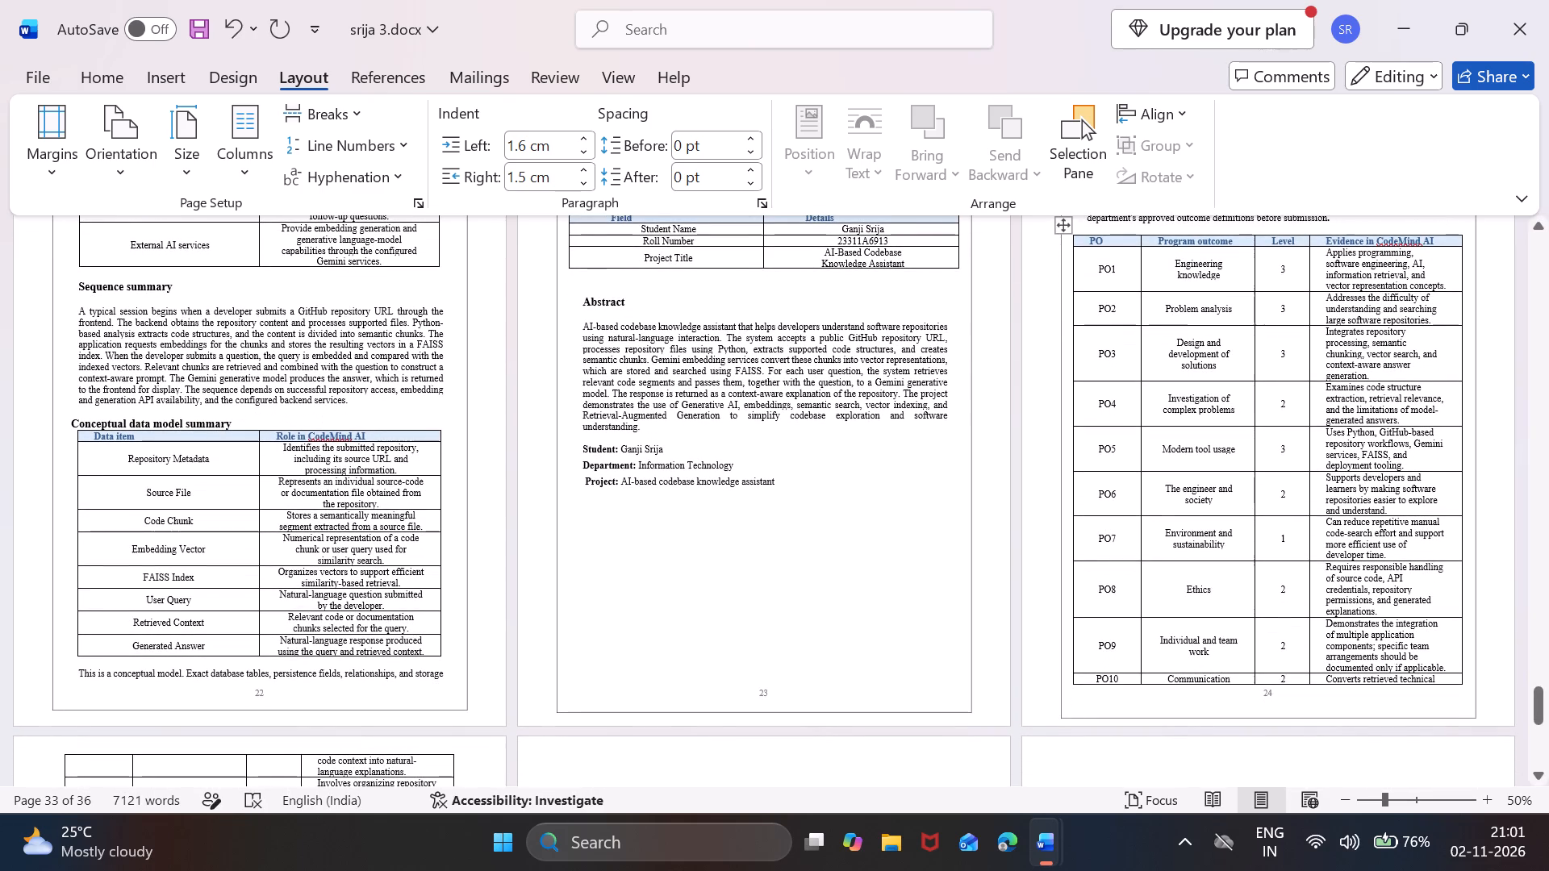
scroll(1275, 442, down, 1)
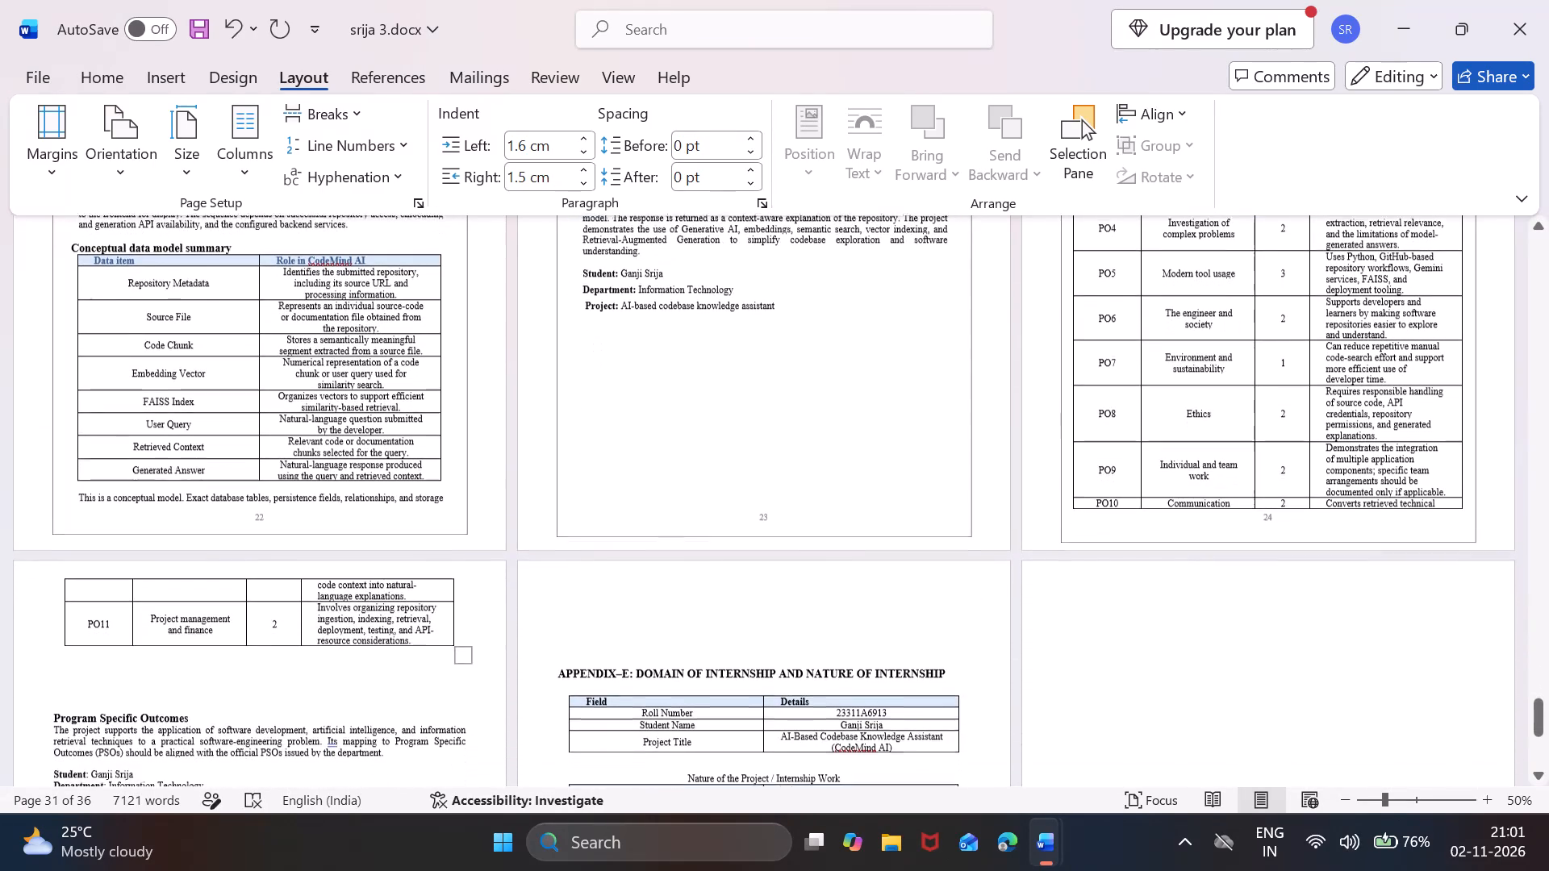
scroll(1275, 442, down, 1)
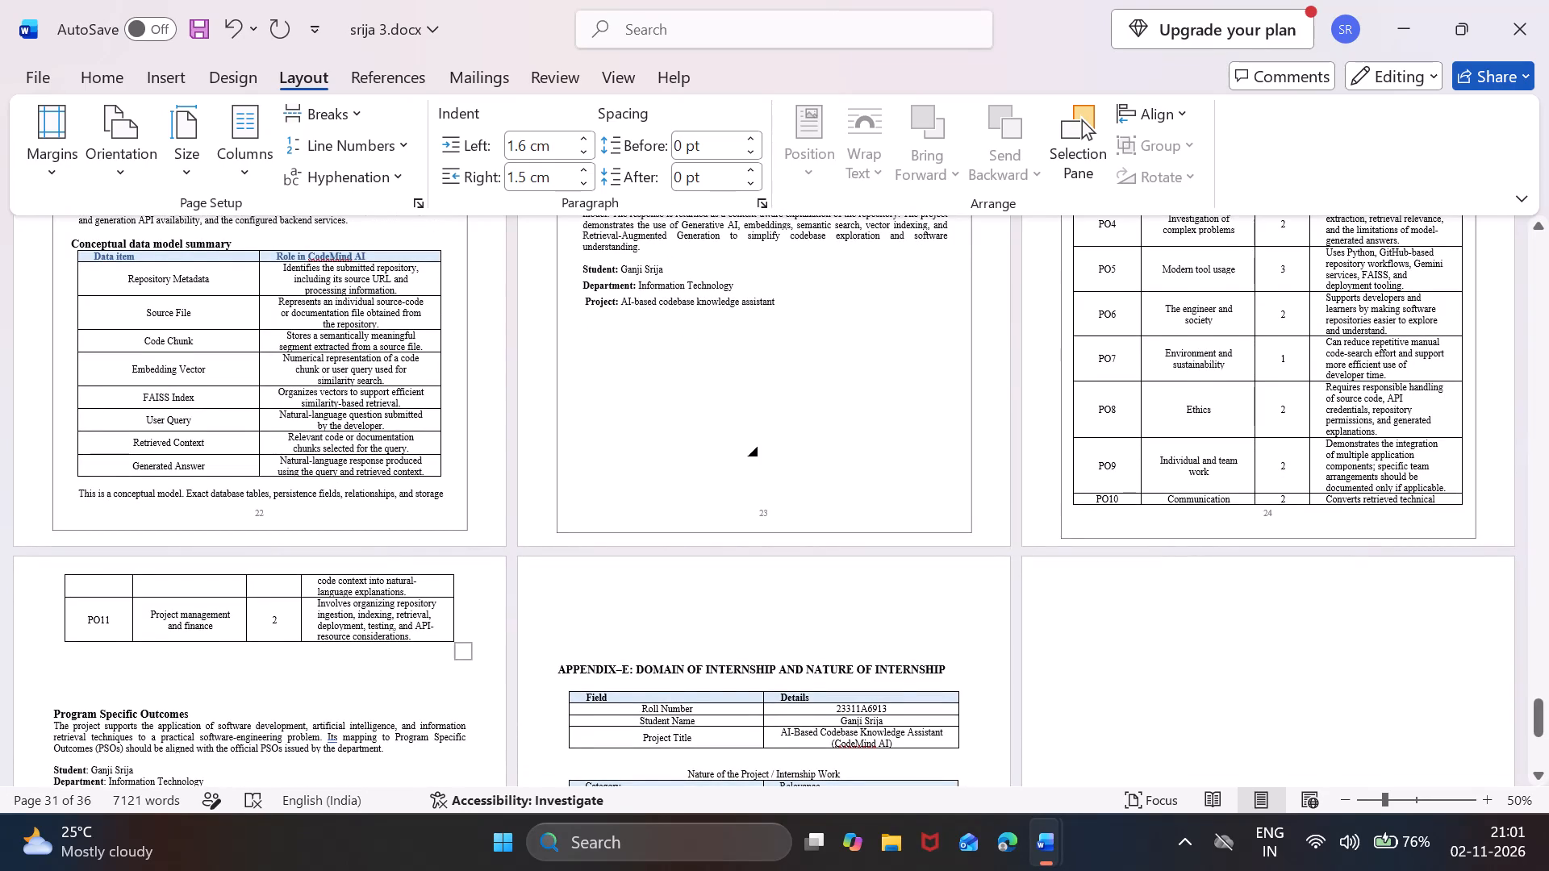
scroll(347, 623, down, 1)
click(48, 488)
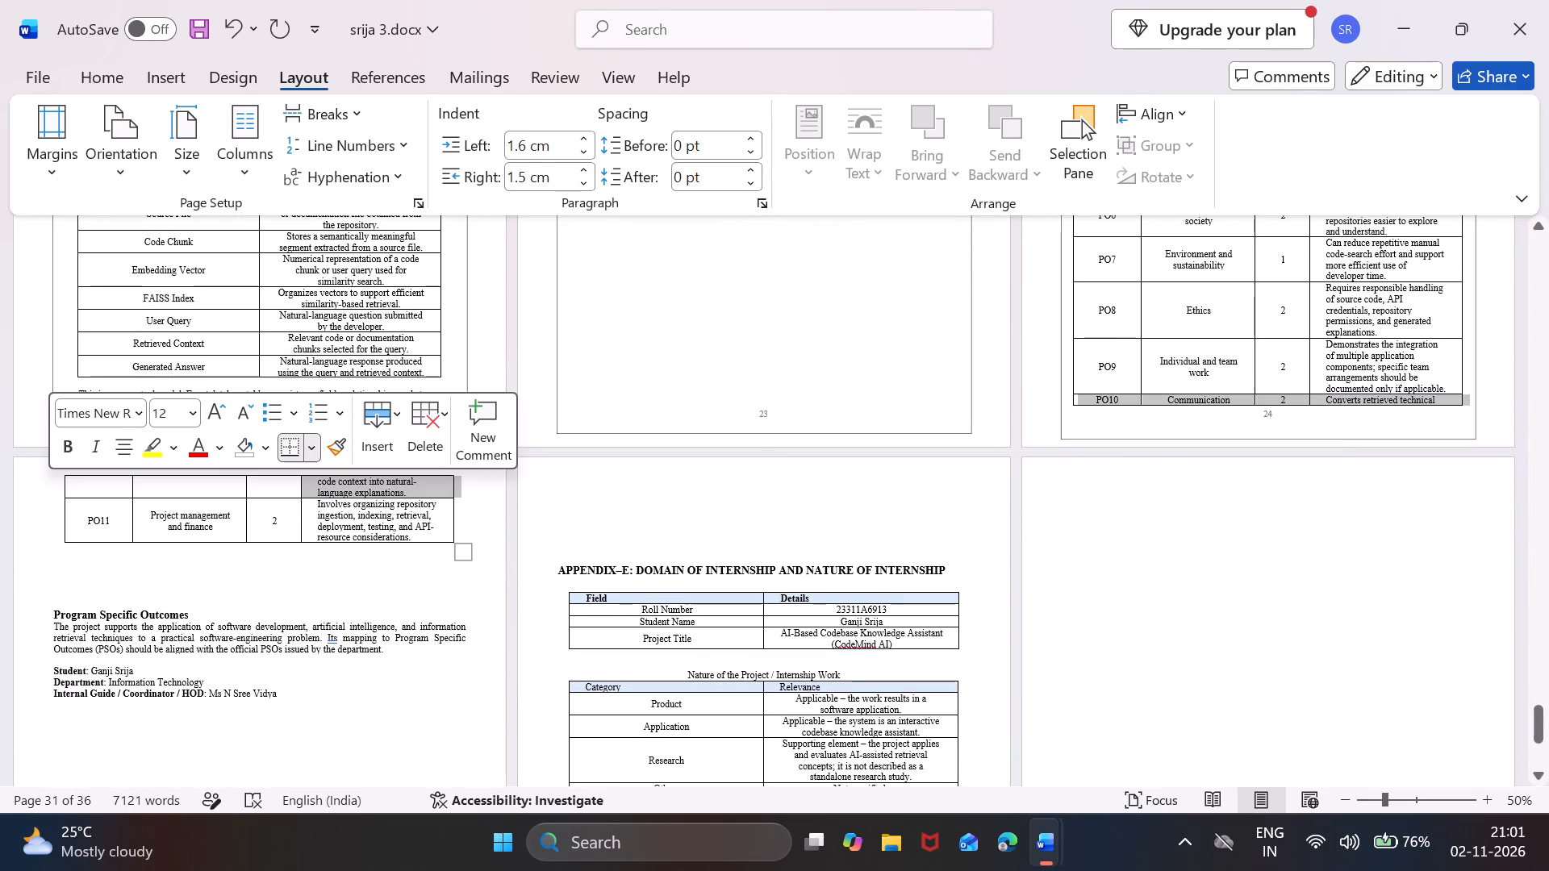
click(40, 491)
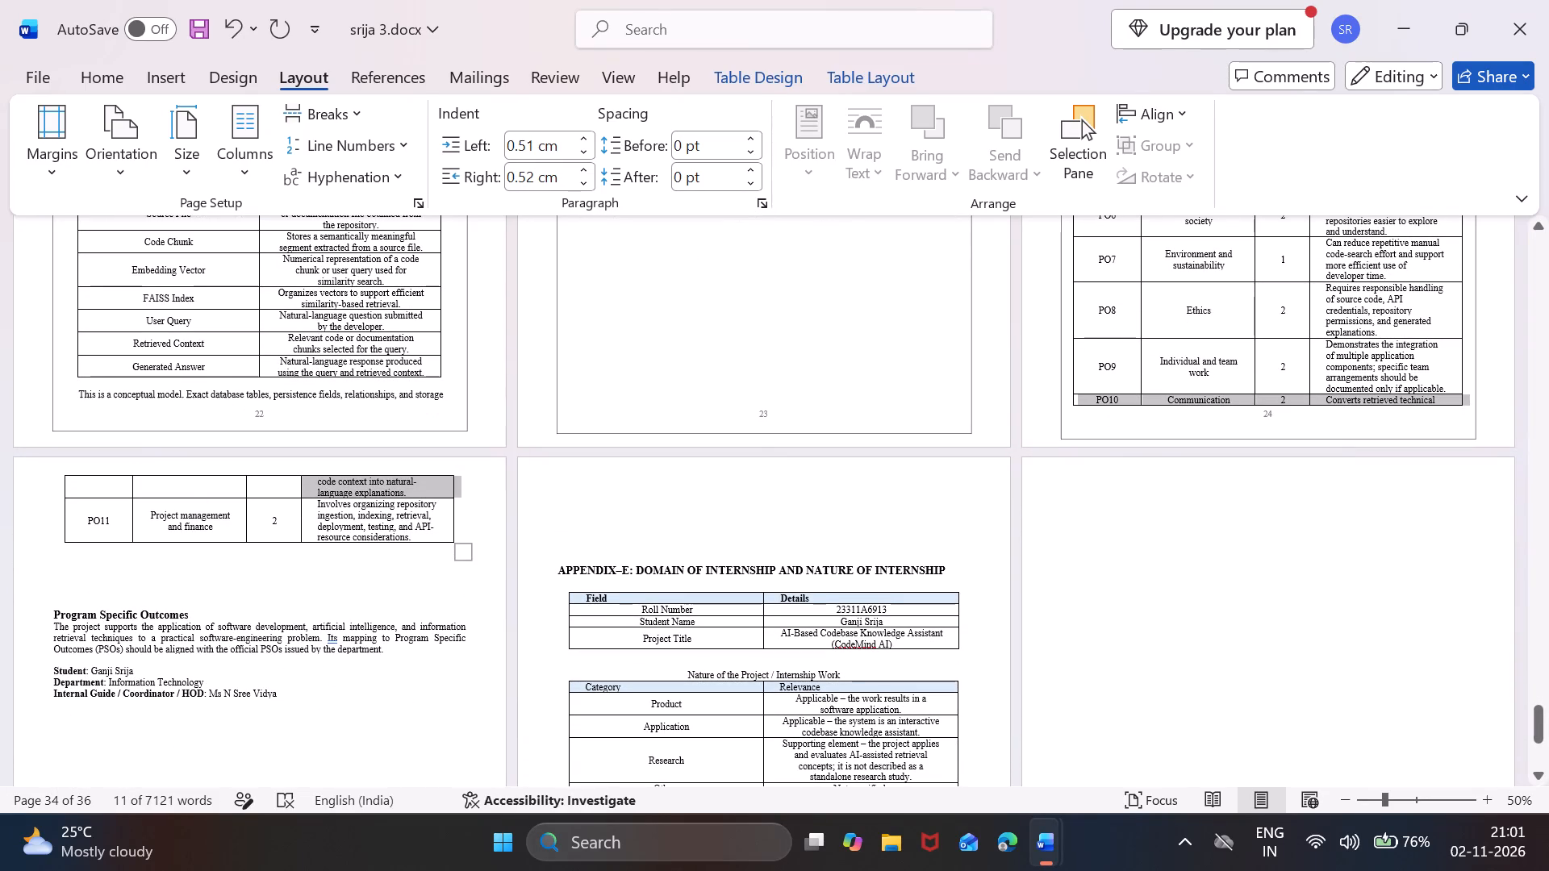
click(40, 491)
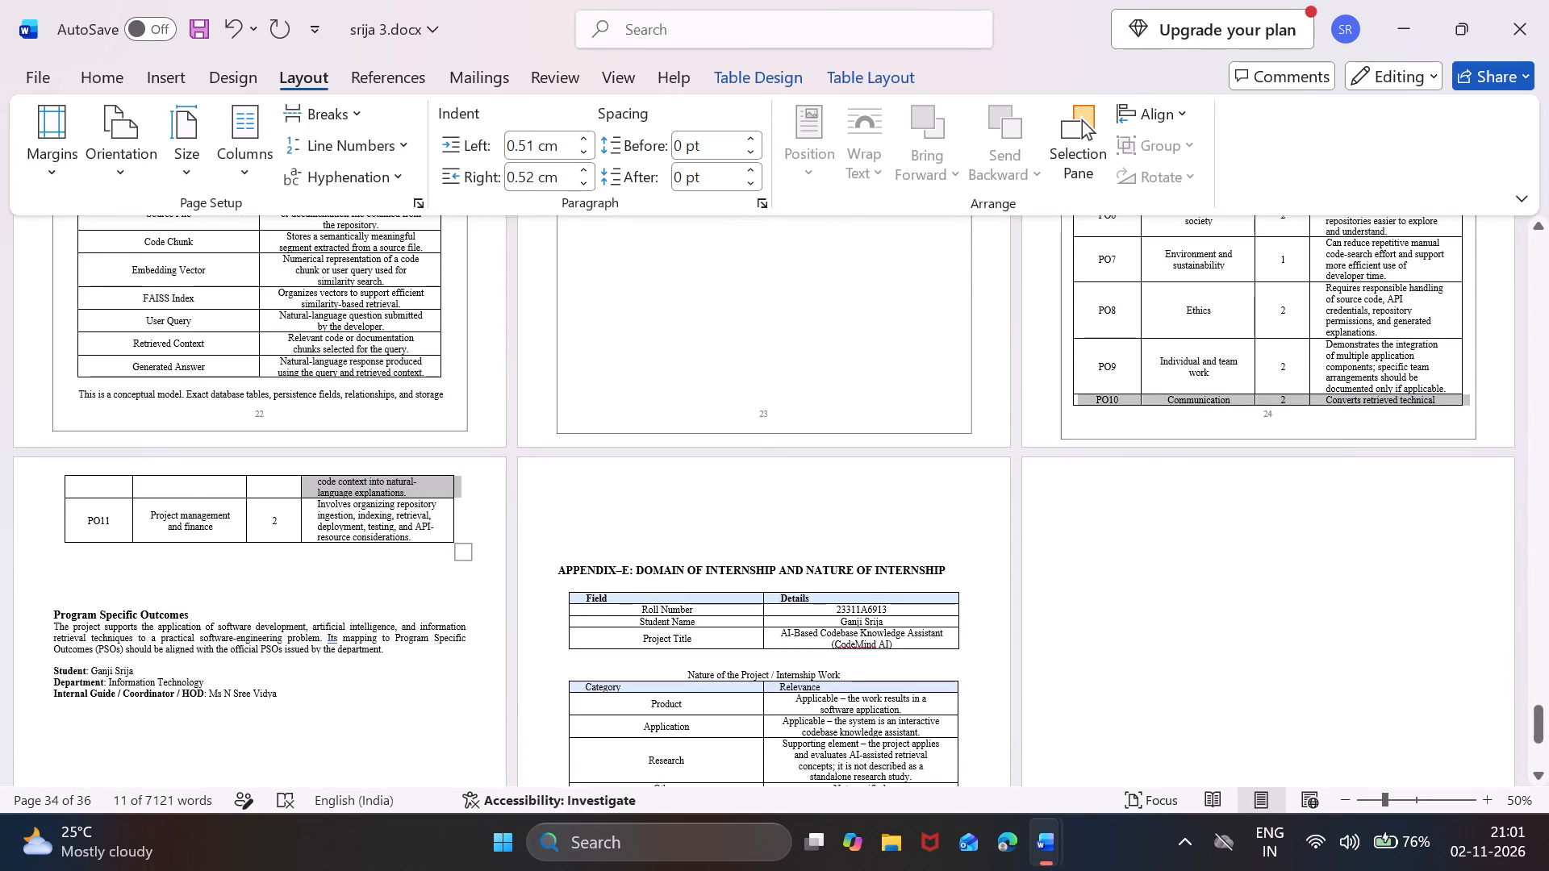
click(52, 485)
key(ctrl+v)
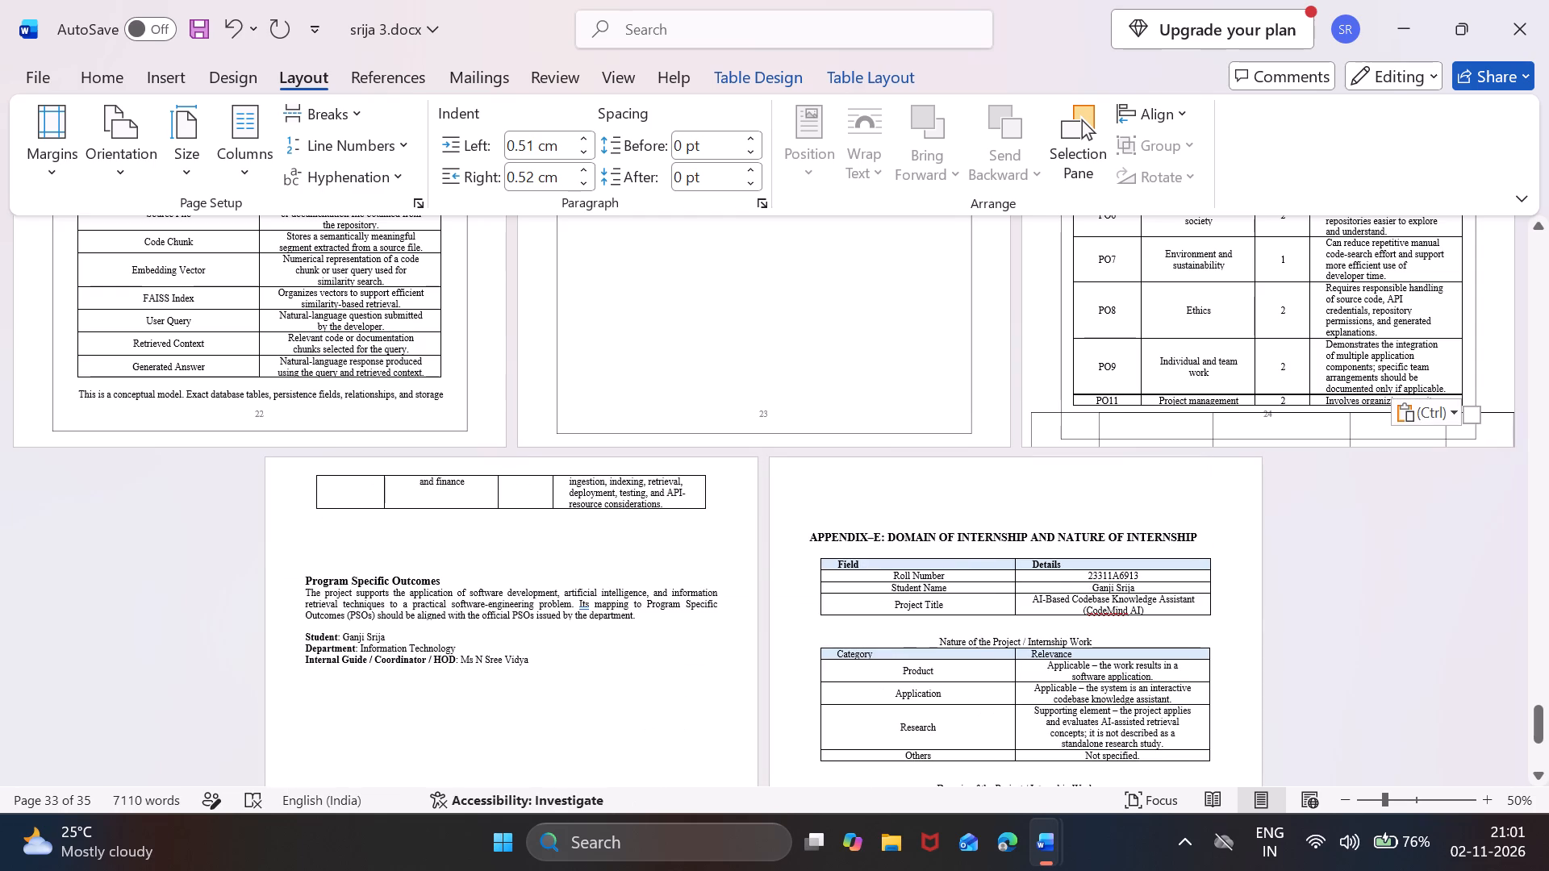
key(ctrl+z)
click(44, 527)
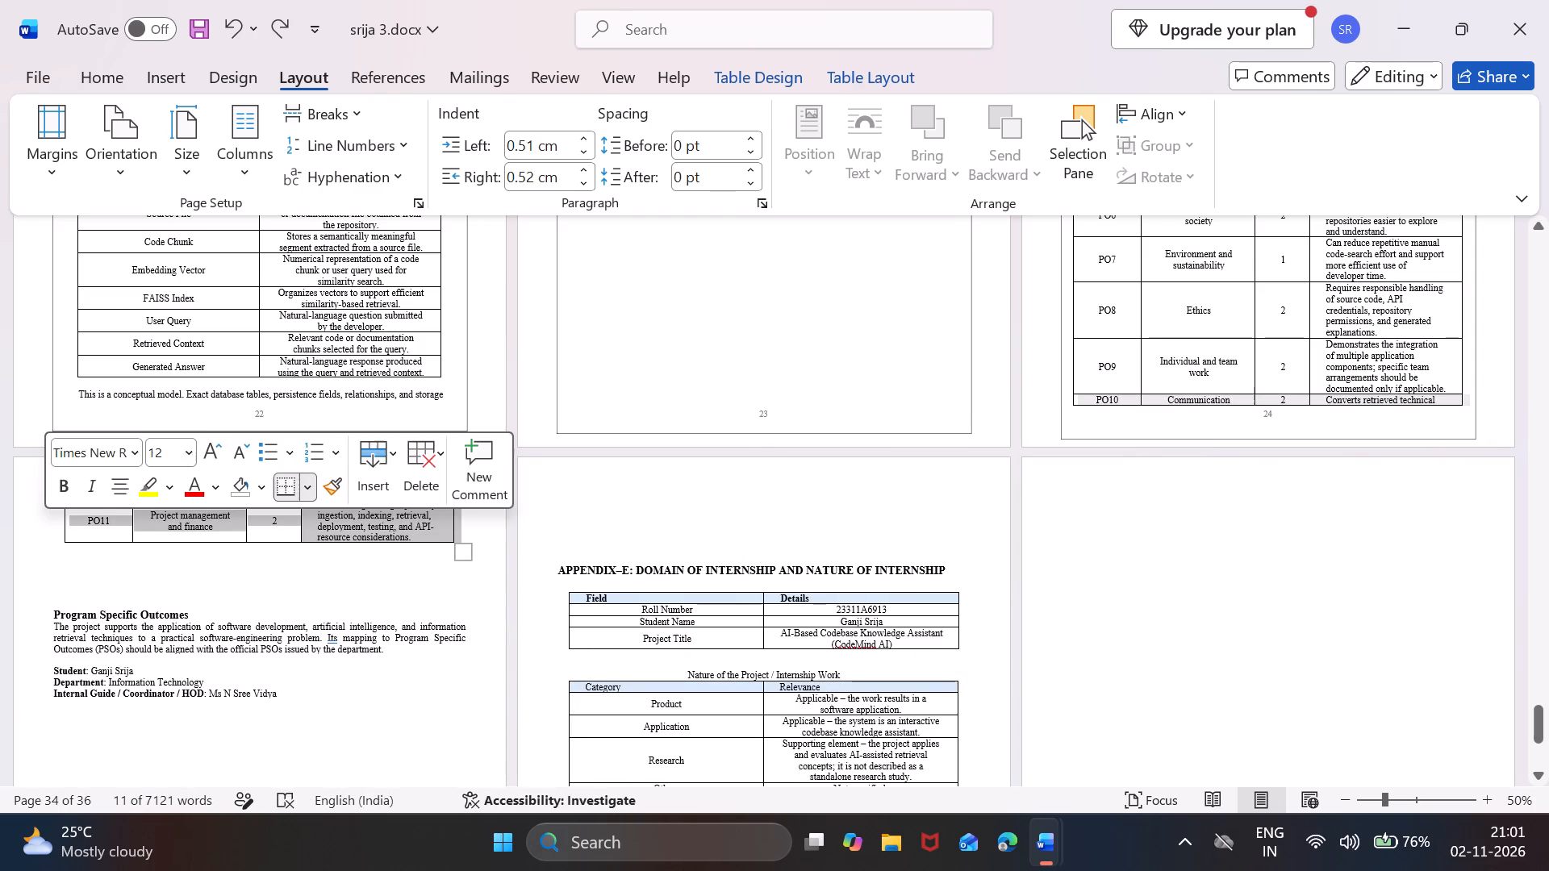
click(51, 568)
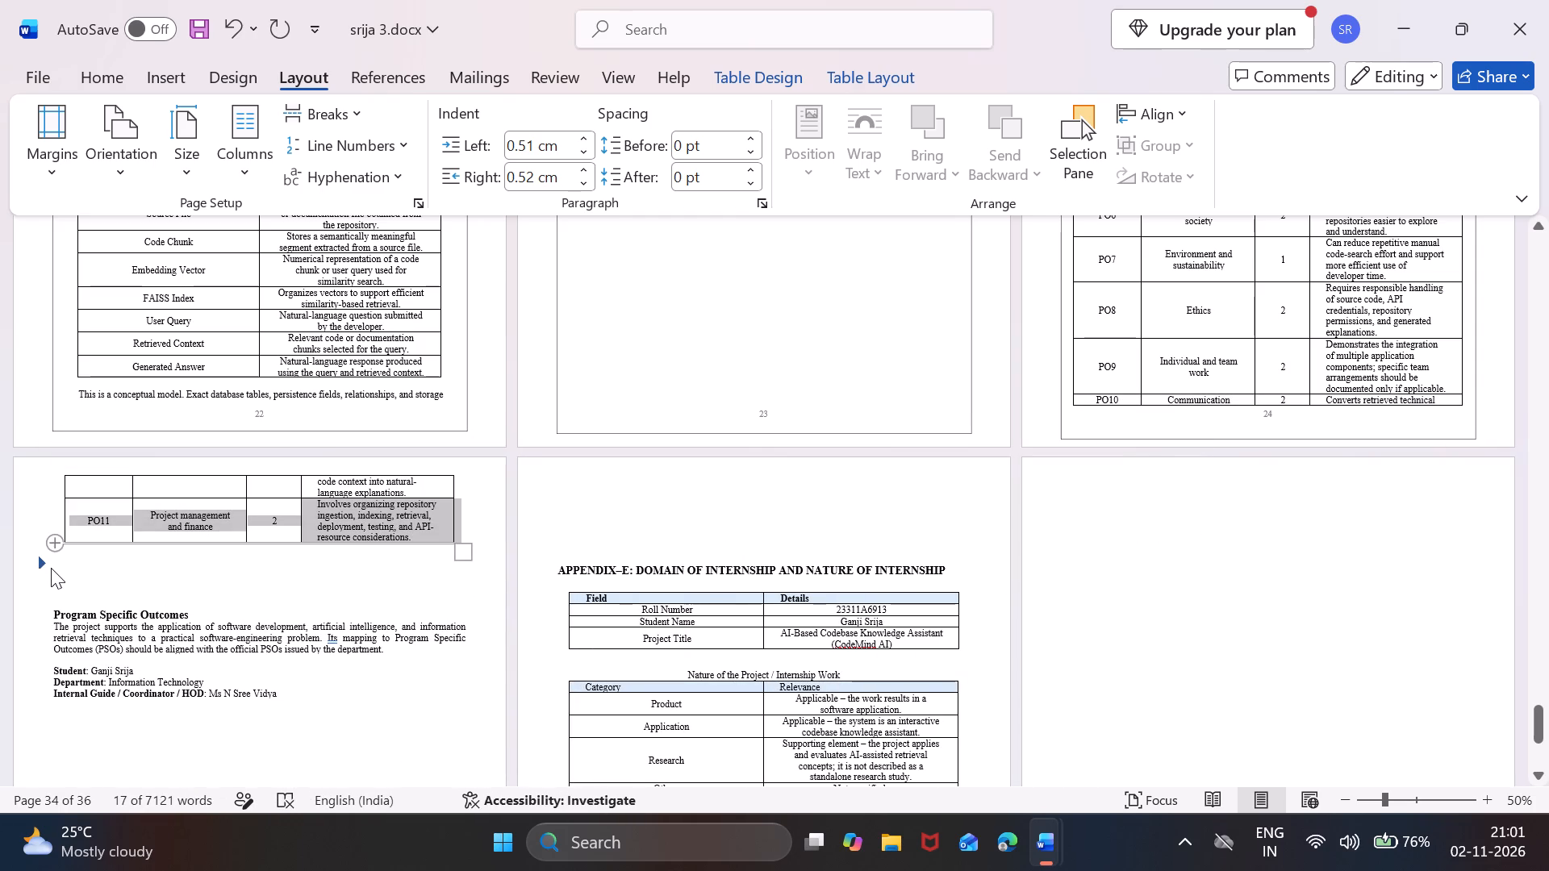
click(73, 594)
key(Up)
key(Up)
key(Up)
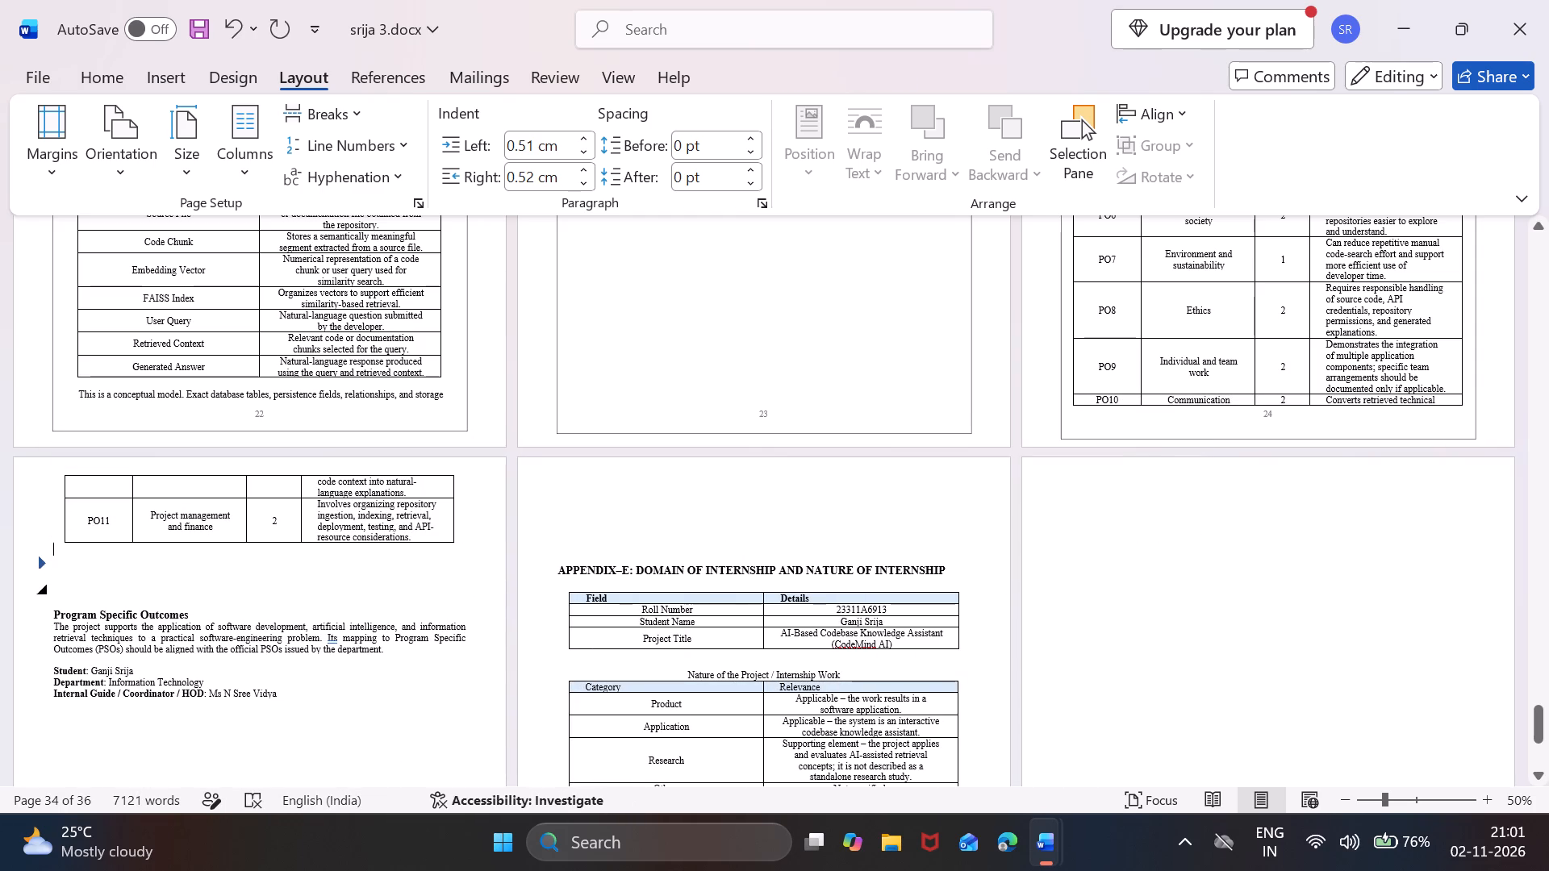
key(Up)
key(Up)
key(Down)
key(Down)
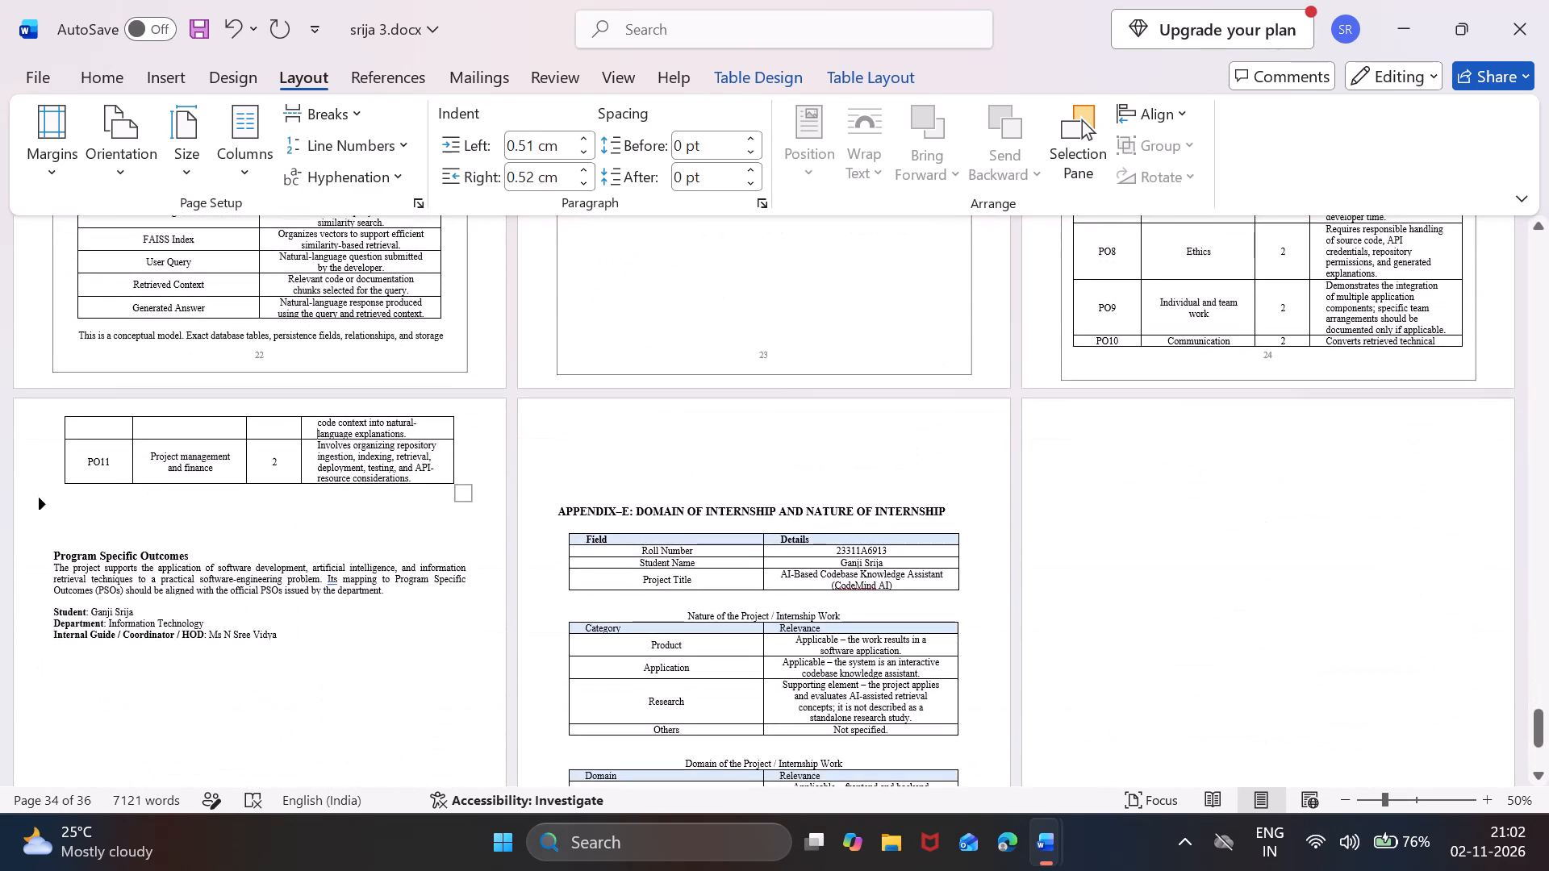
Delete the entire PO11 row from the program outcomes table in Appendix-D.
click(282, 458)
right_click(282, 458)
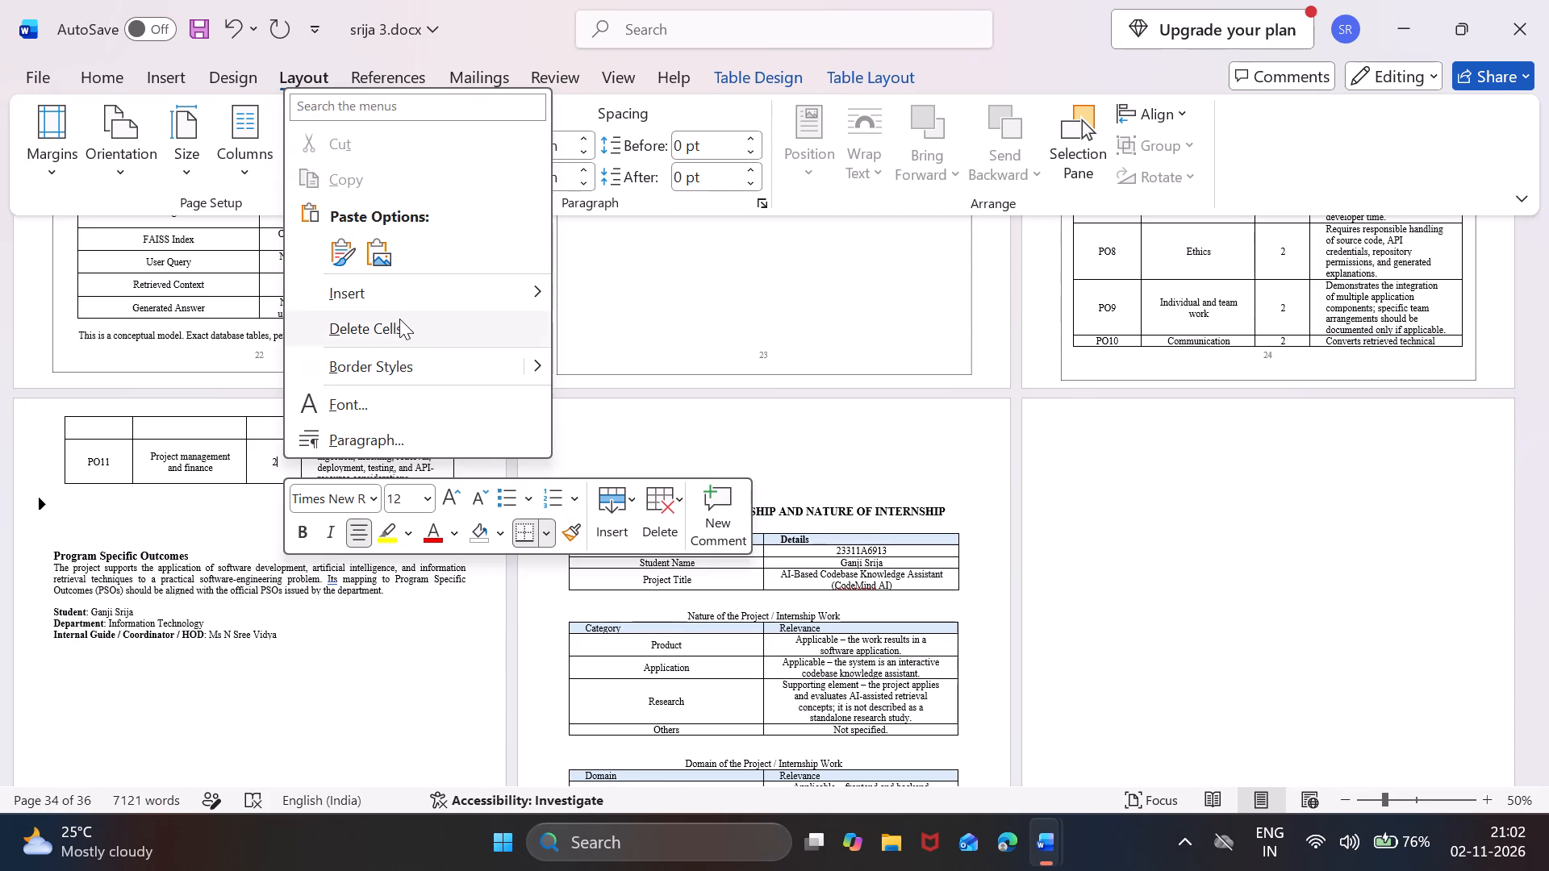
click(399, 322)
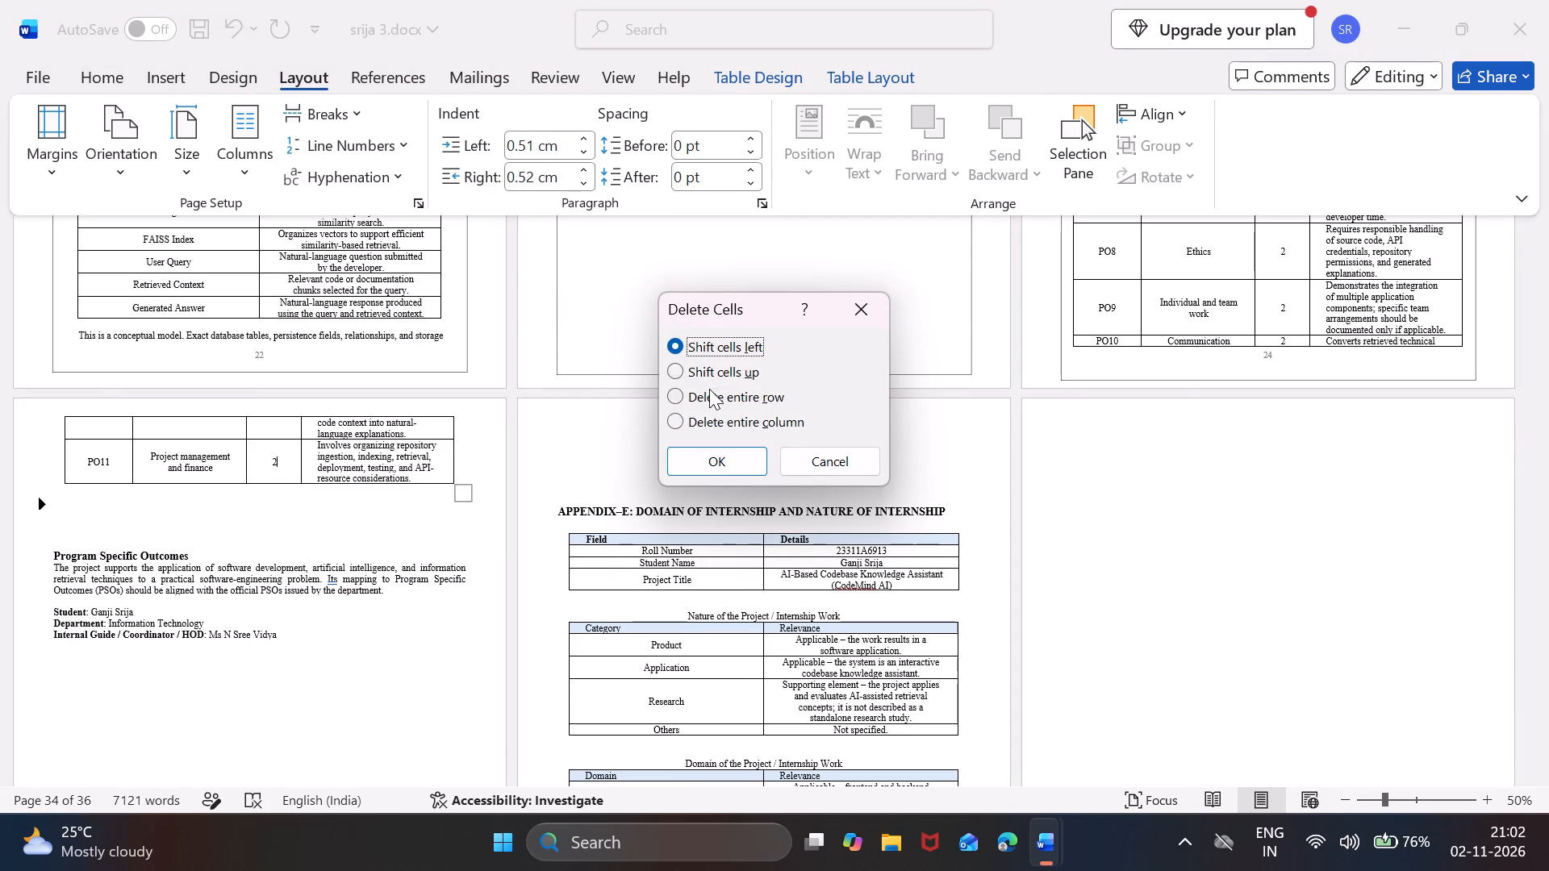
click(709, 390)
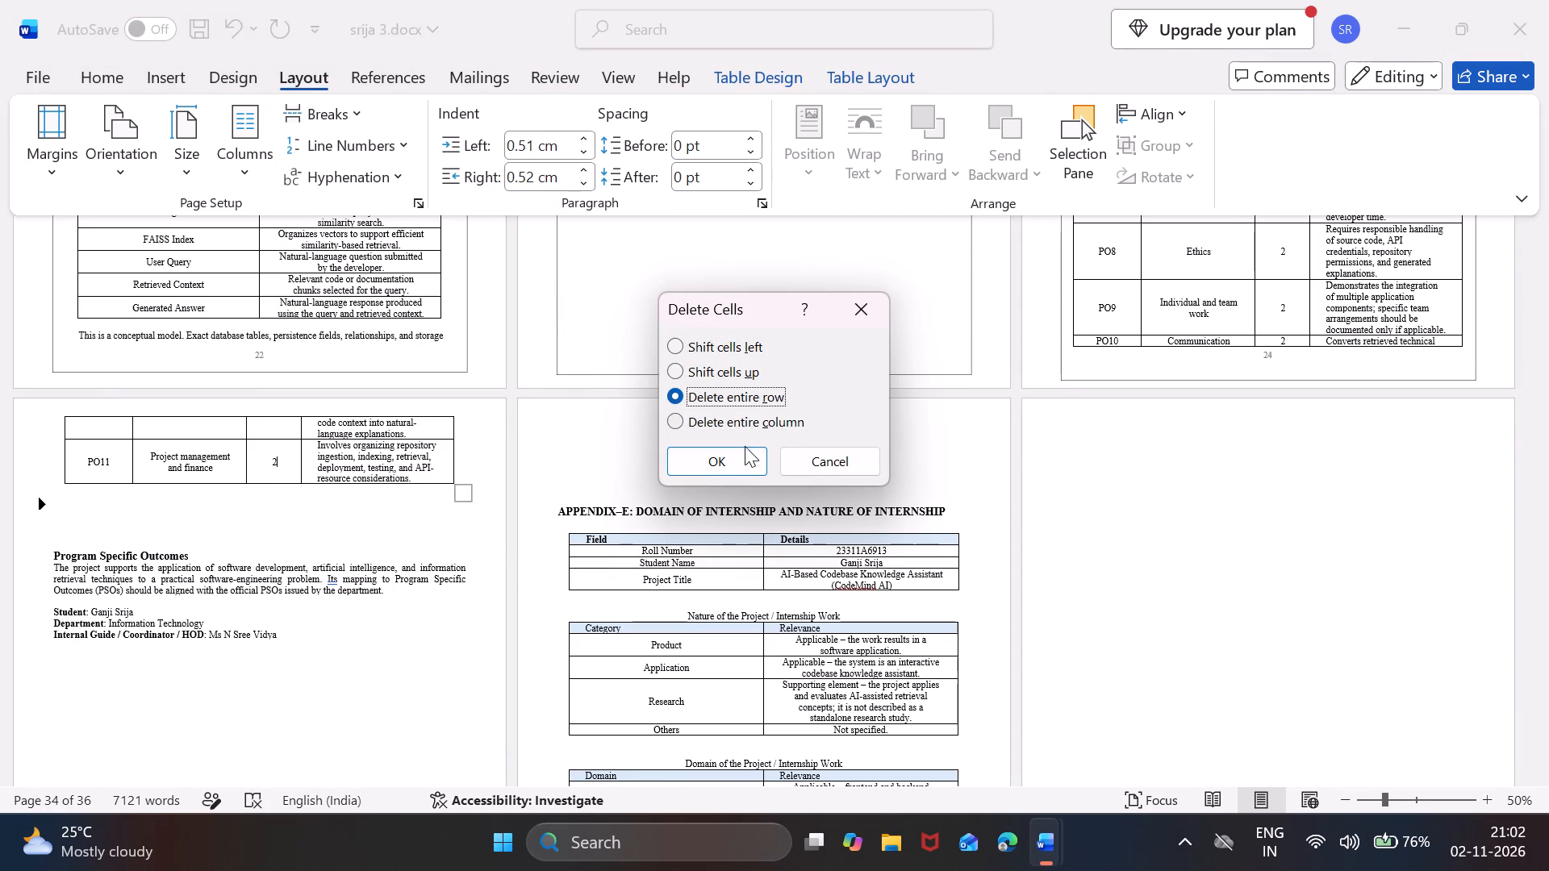
click(736, 454)
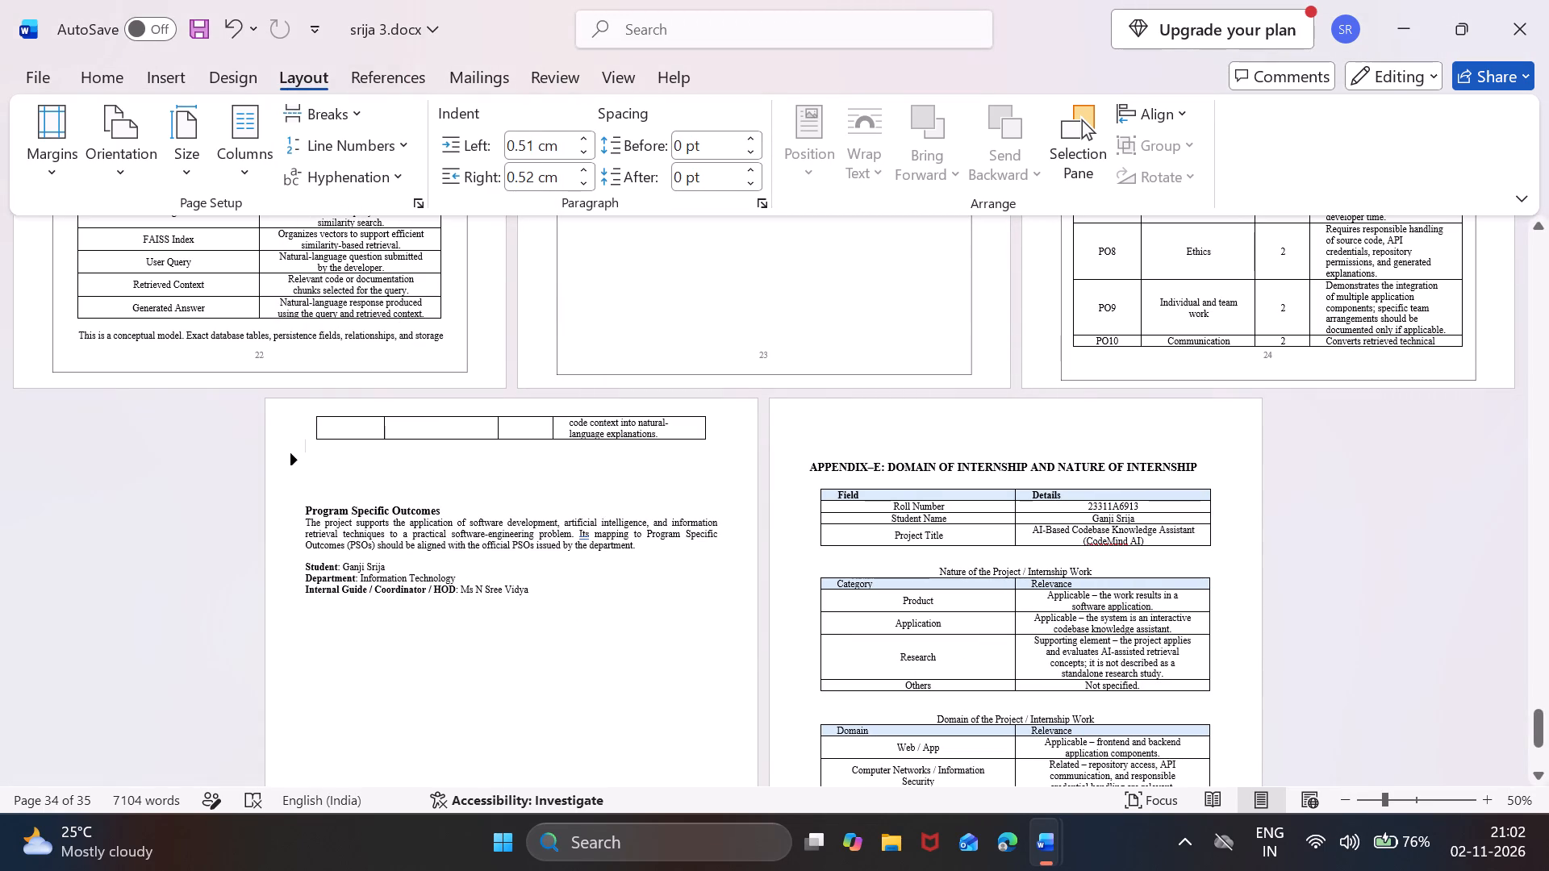
Delete the PO10 evidence text that spills onto the page after the Appendix-D table, "code context into natural-language explanations.".
right_click(489, 427)
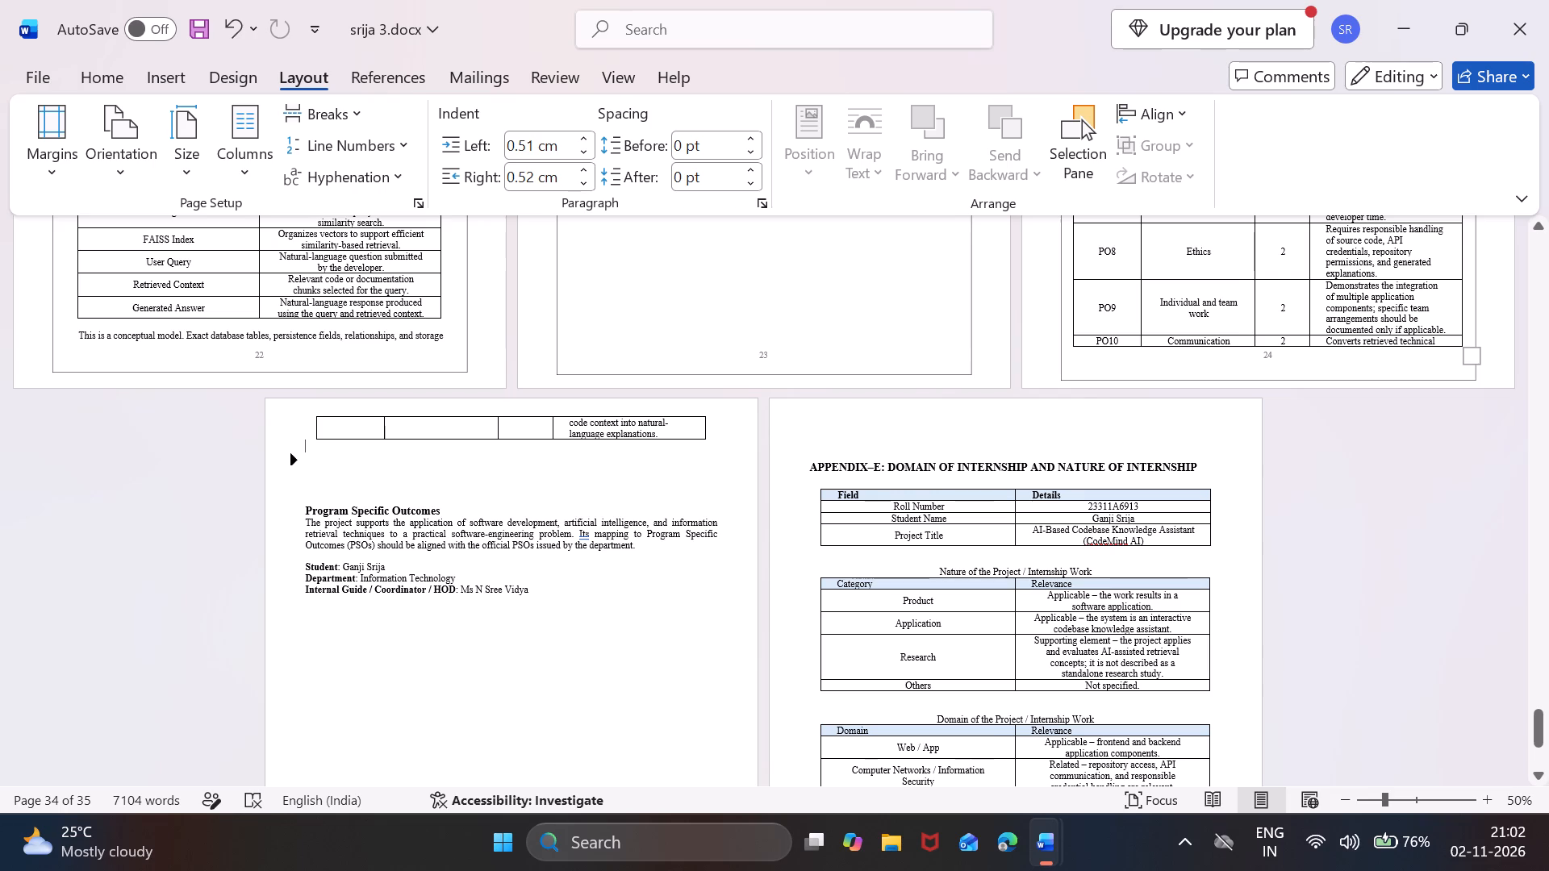
click(628, 423)
double_click(686, 439)
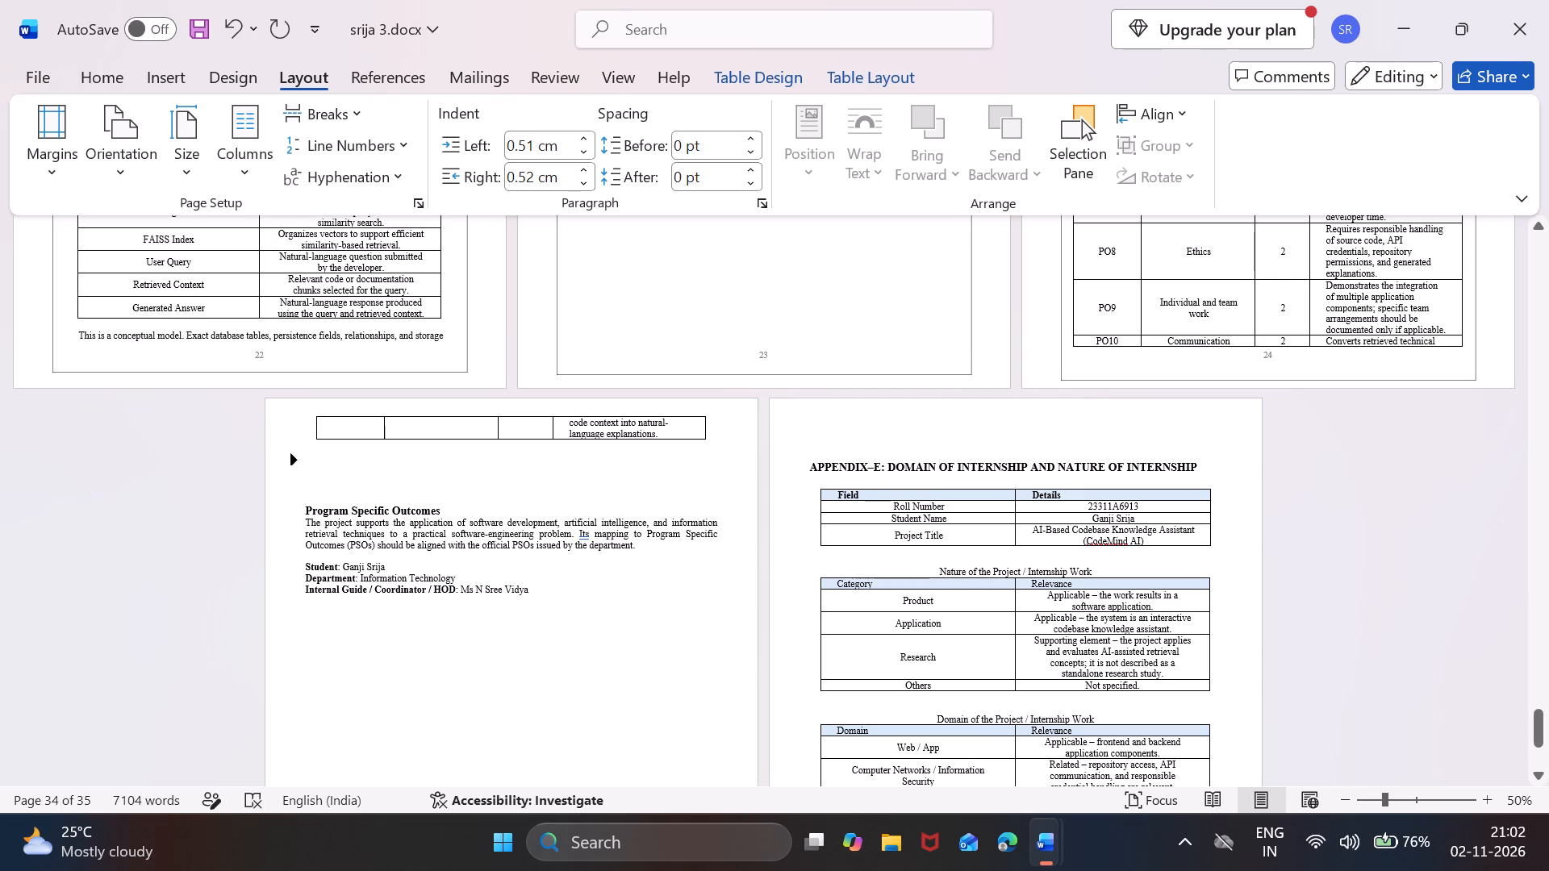
drag(669, 431, 537, 402)
key(BackSpace)
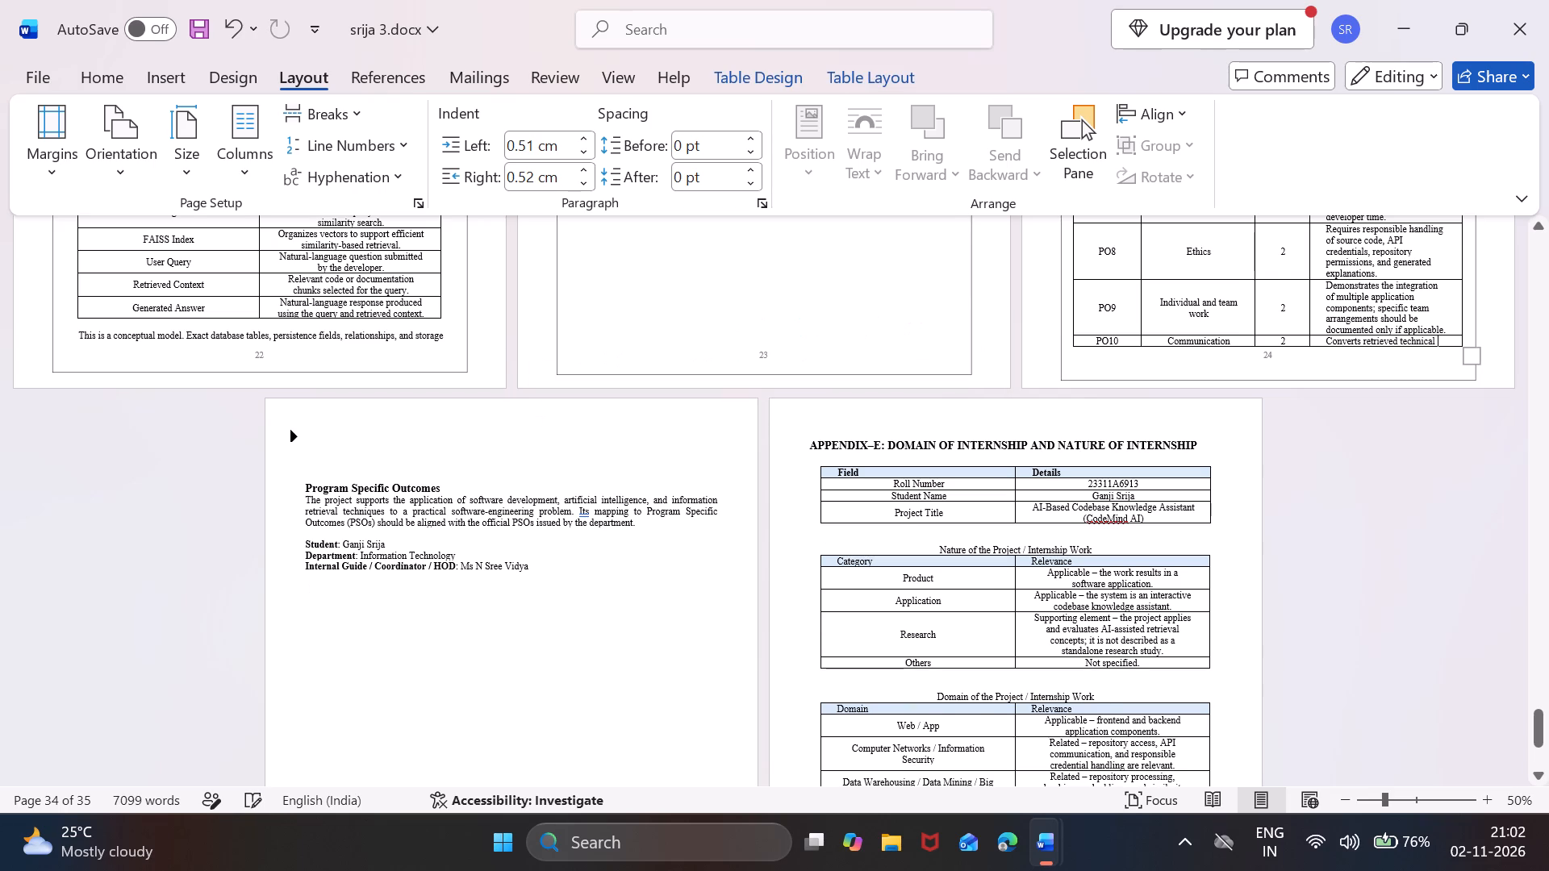
Paste the border frame onto the page containing Program Specific Outcomes.
click(447, 421)
key(ctrl+v)
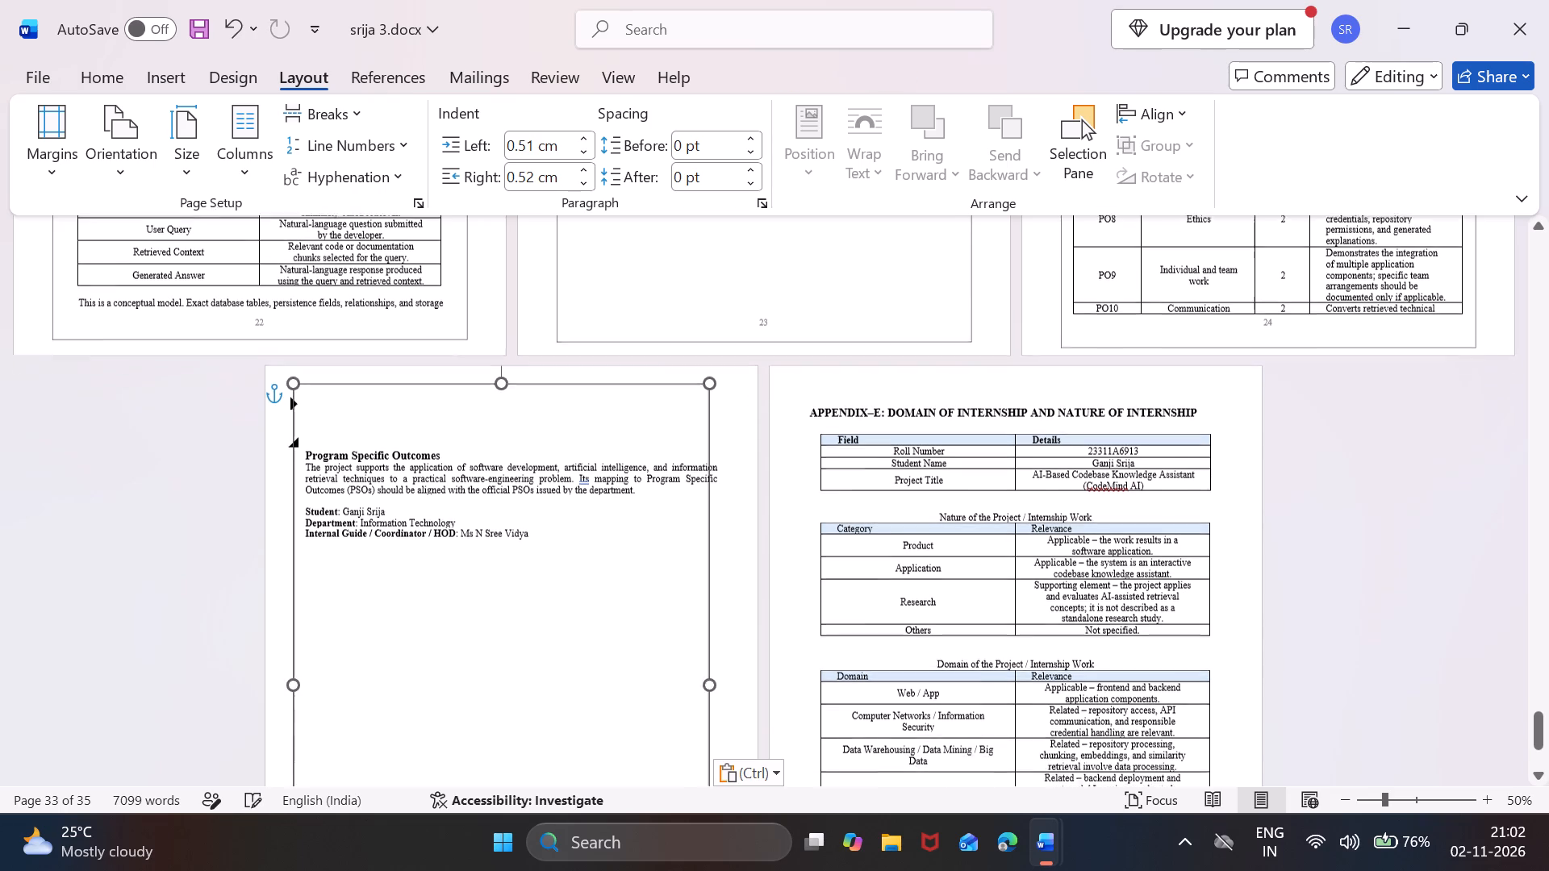
Remove the blank lines above the Program Specific Outcomes heading so it starts at the top of the framed page.
click(362, 415)
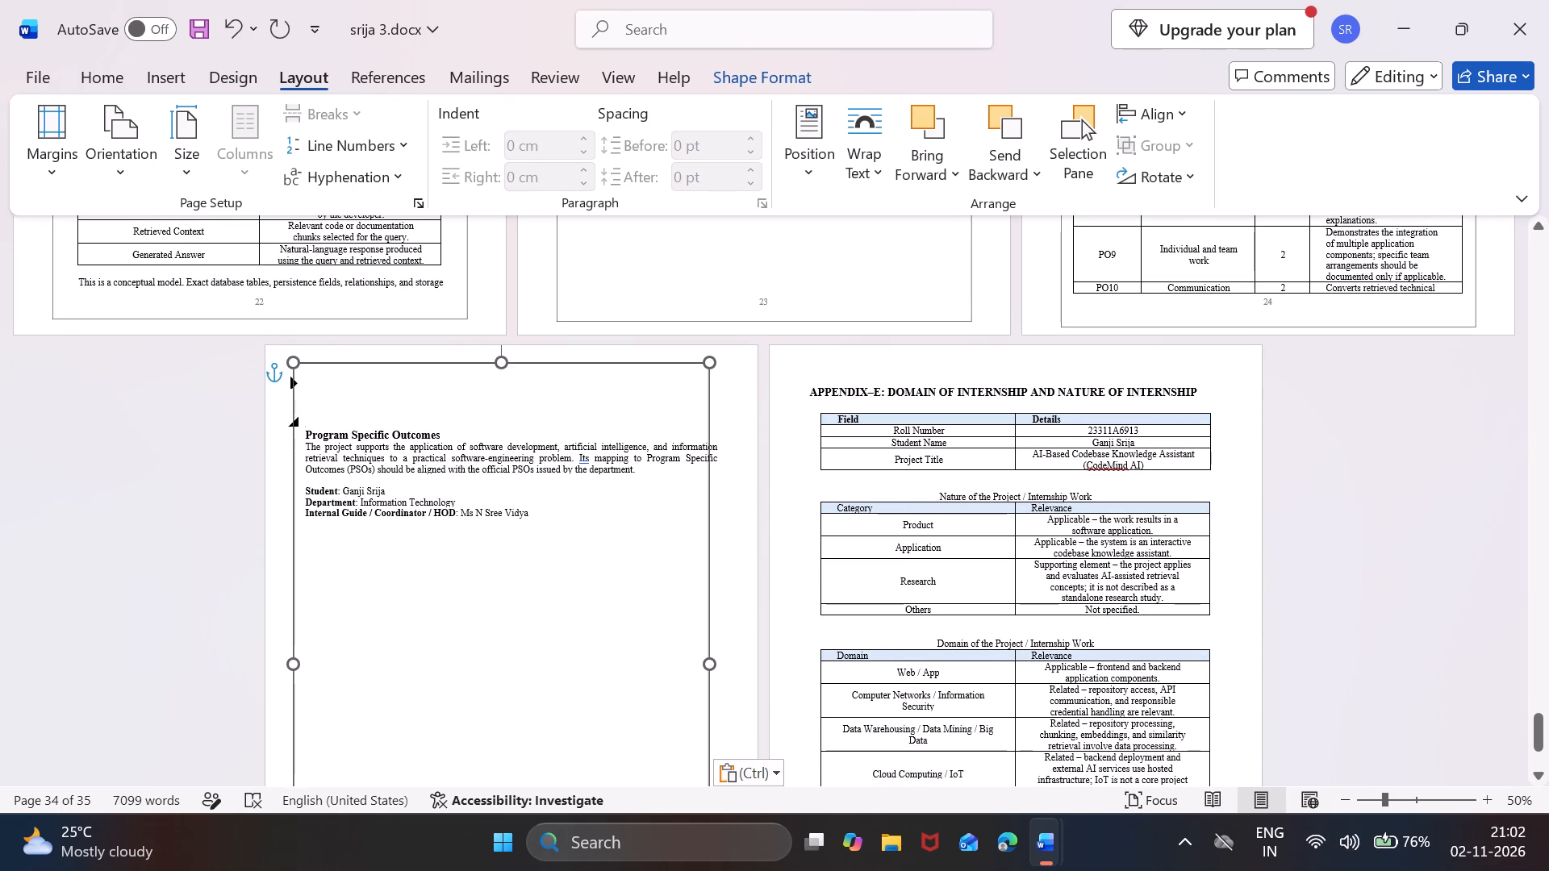
key(BackSpace)
key(BackSpace)
key(BackSpace)
key(BackSpace)
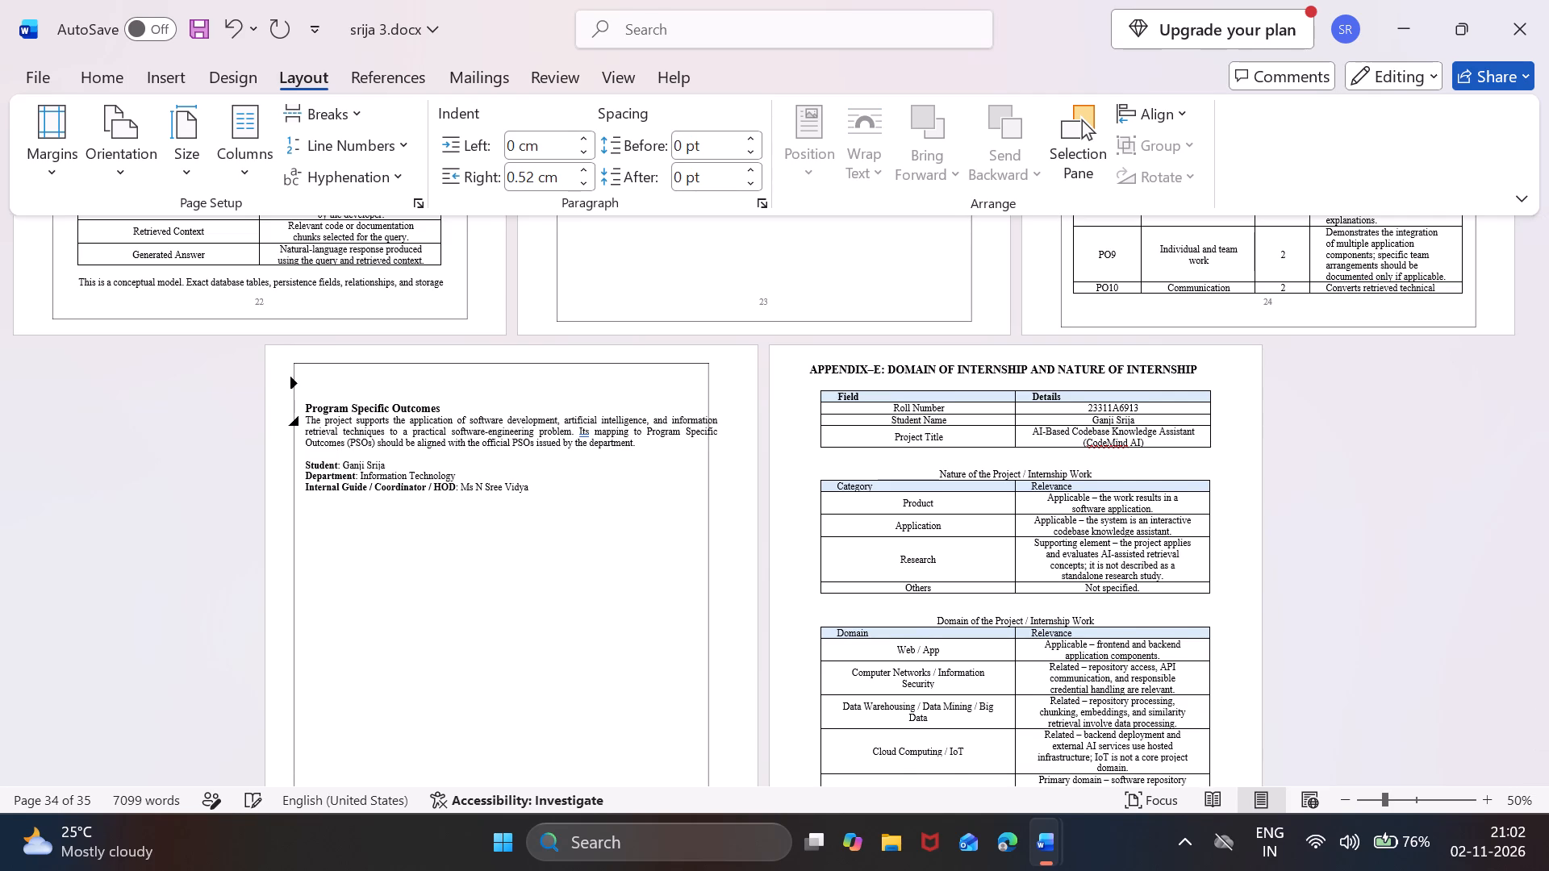
key(BackSpace)
key(BackSpace)
key(BackSpace)
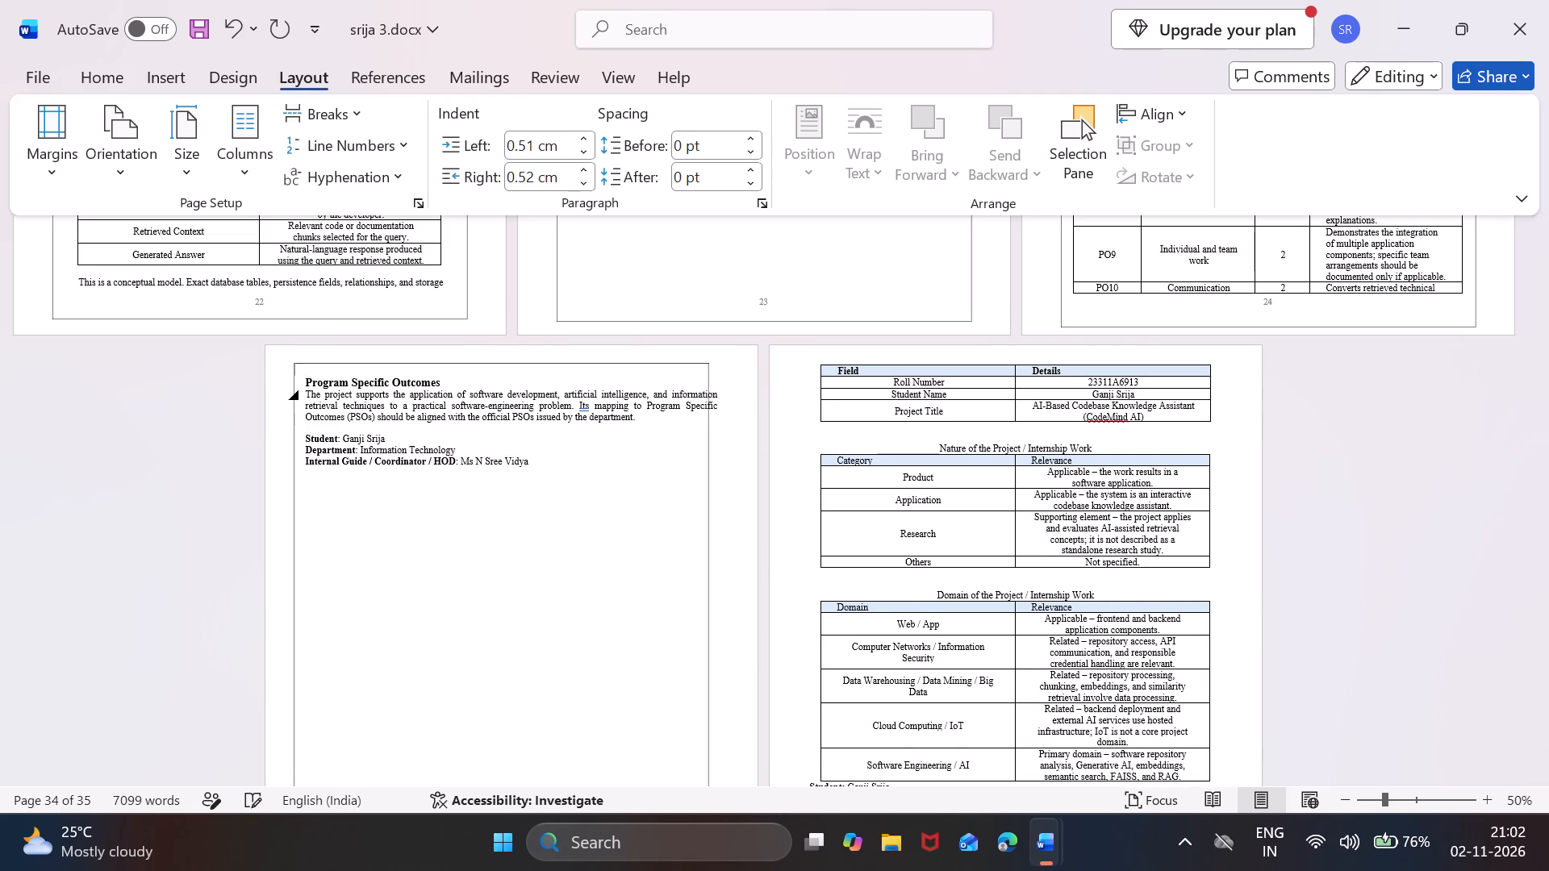
Insert four blank lines below the Program Specific Outcomes sign-off block to move the Appendix-E heading down on its own page.
click(344, 544)
key(Return)
key(Return)
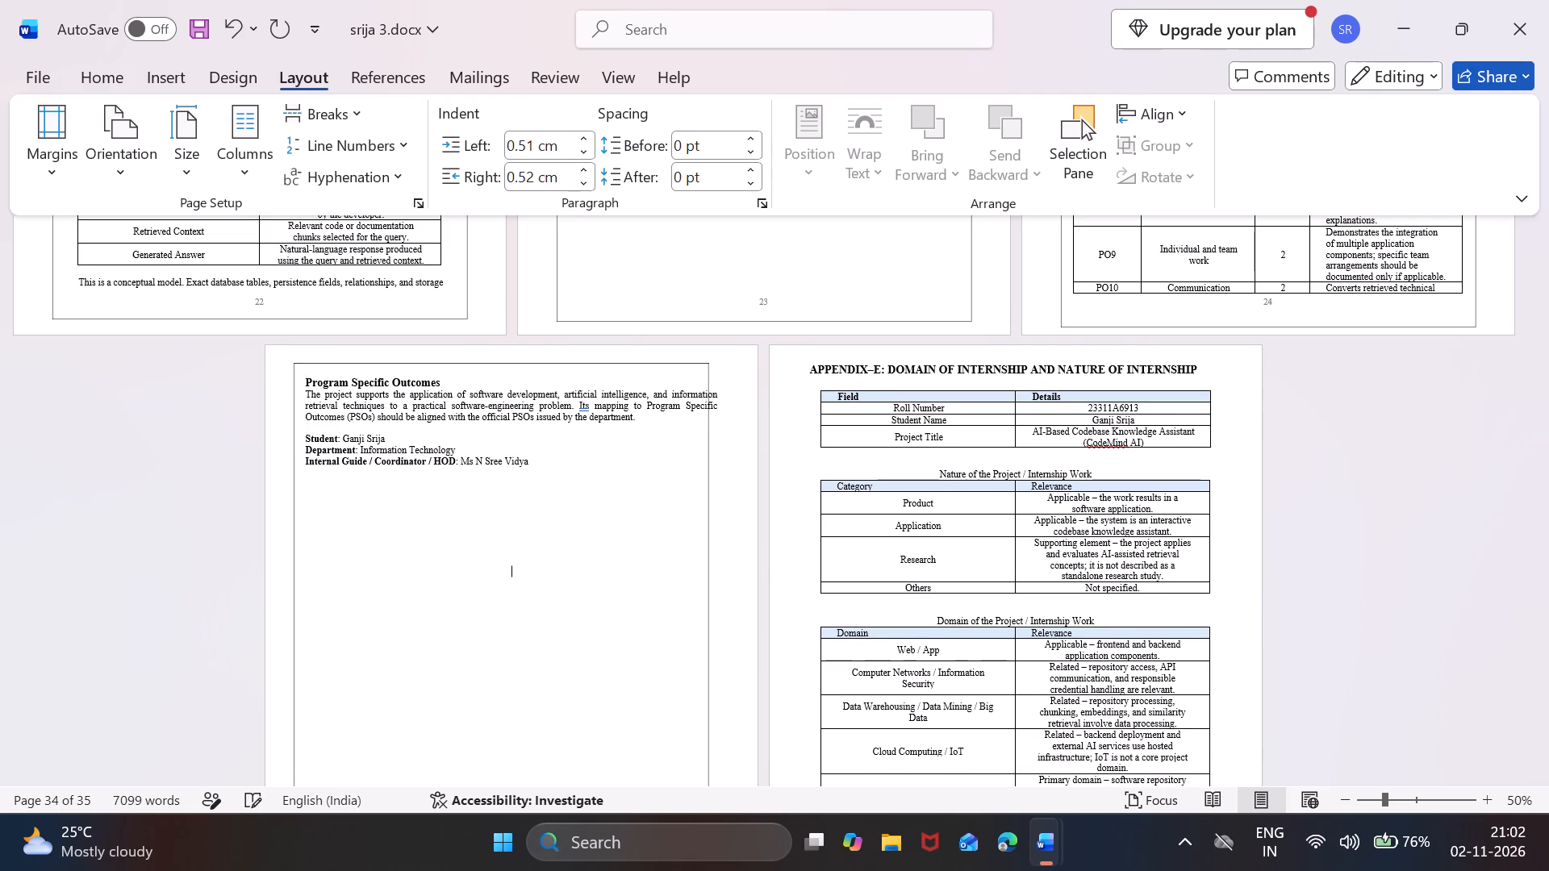
key(Return)
key(Return)
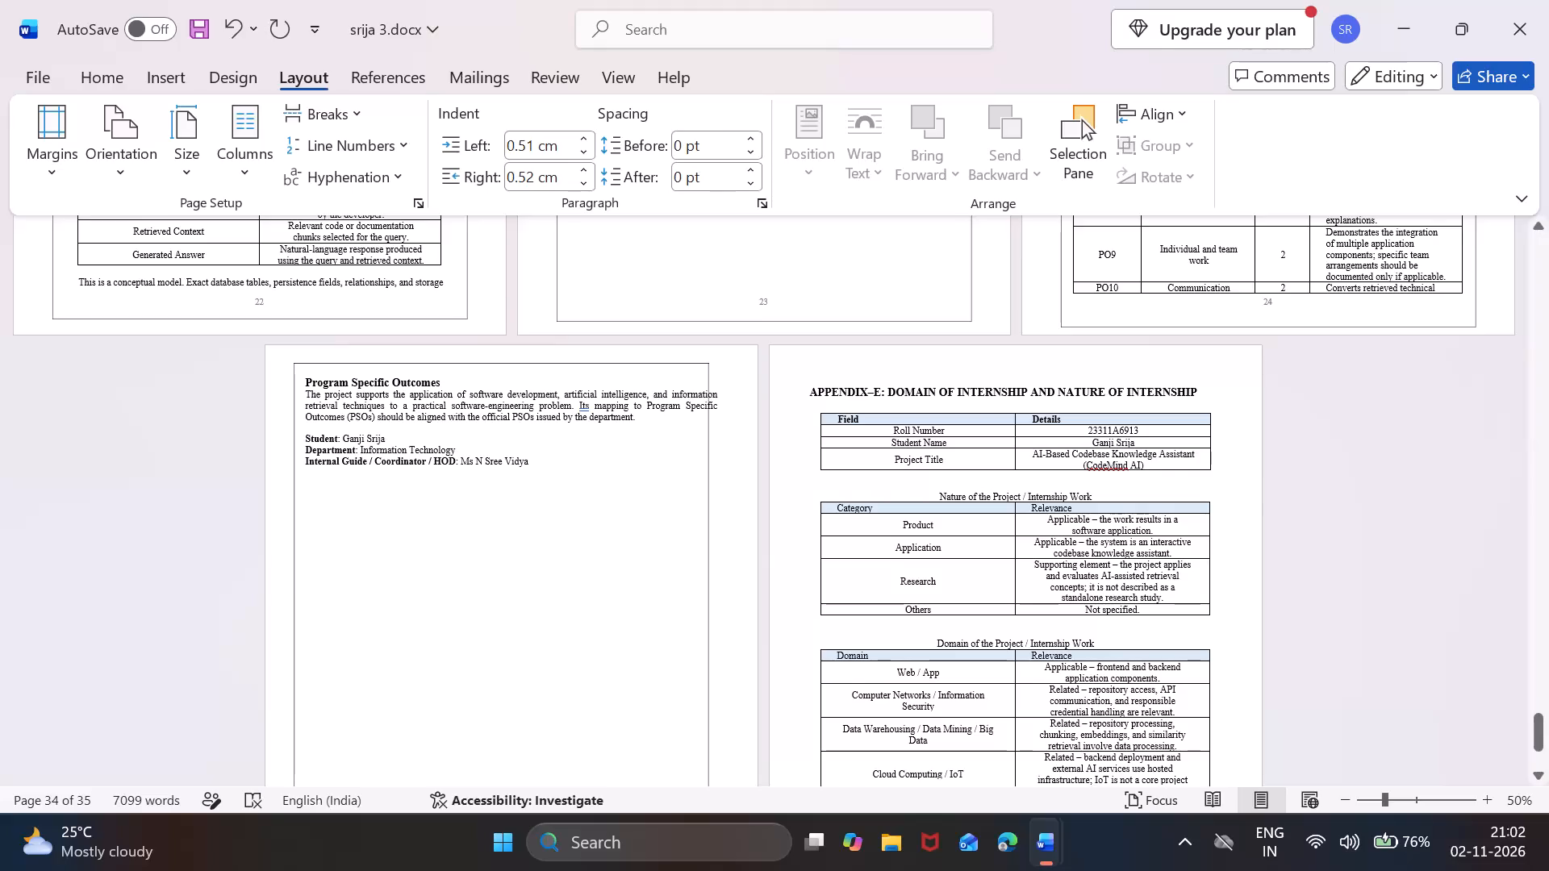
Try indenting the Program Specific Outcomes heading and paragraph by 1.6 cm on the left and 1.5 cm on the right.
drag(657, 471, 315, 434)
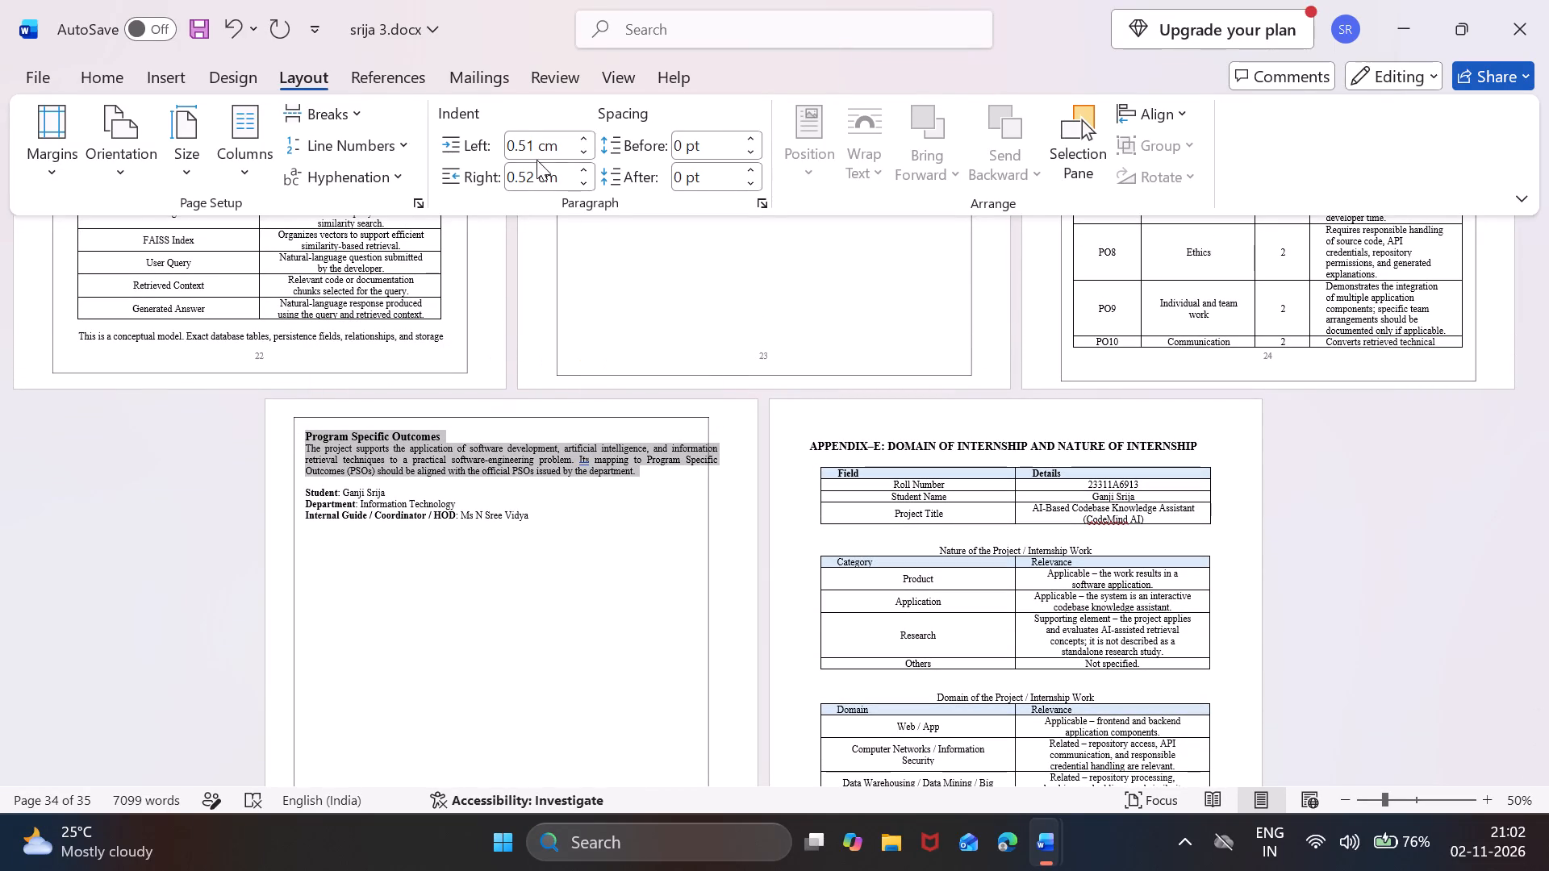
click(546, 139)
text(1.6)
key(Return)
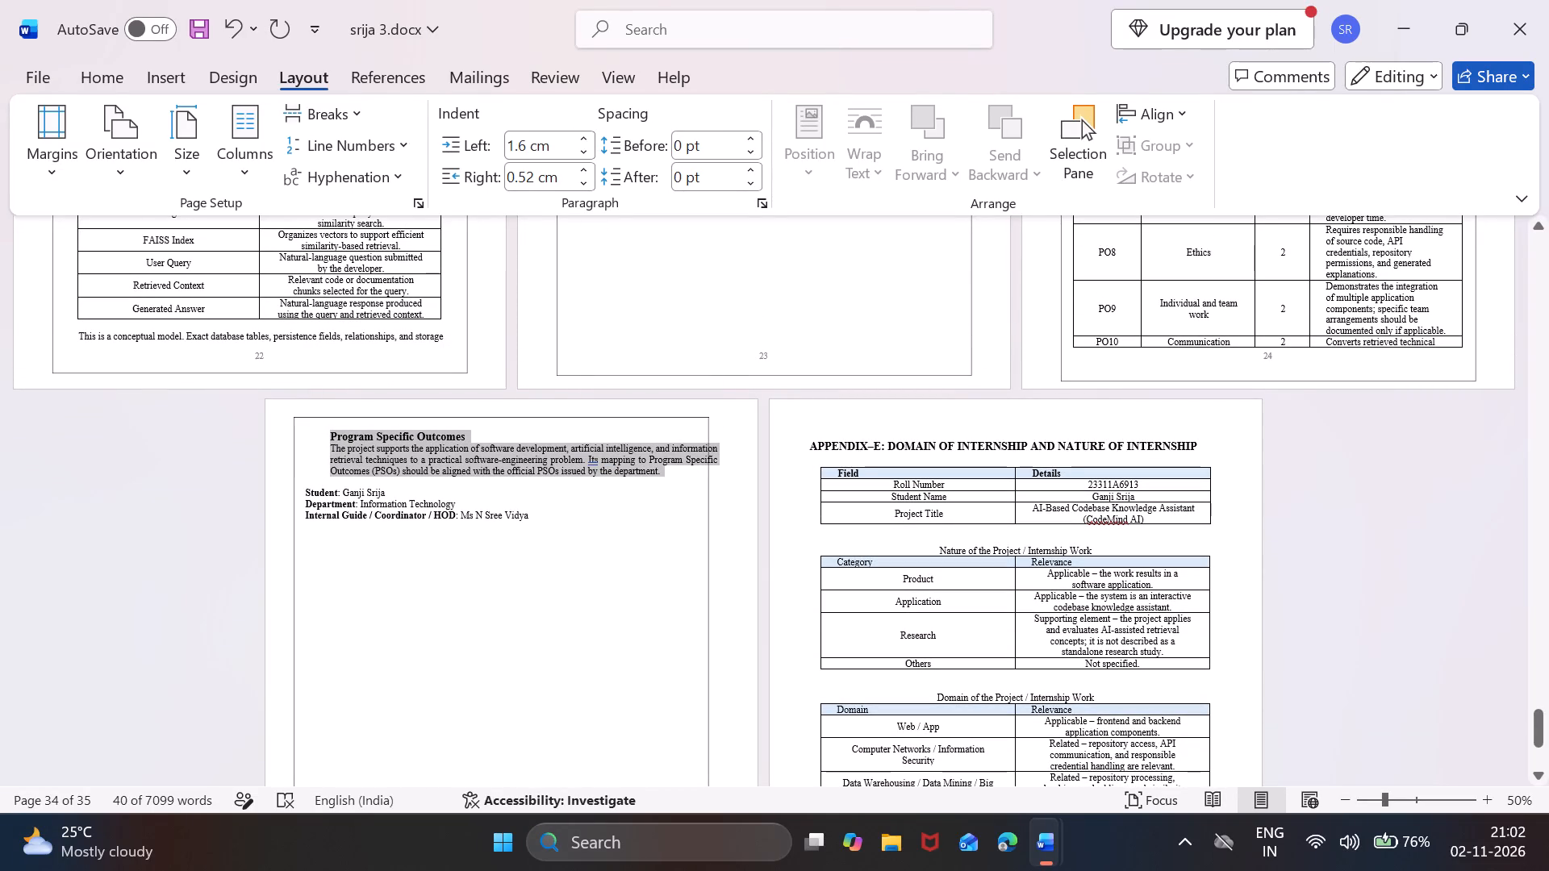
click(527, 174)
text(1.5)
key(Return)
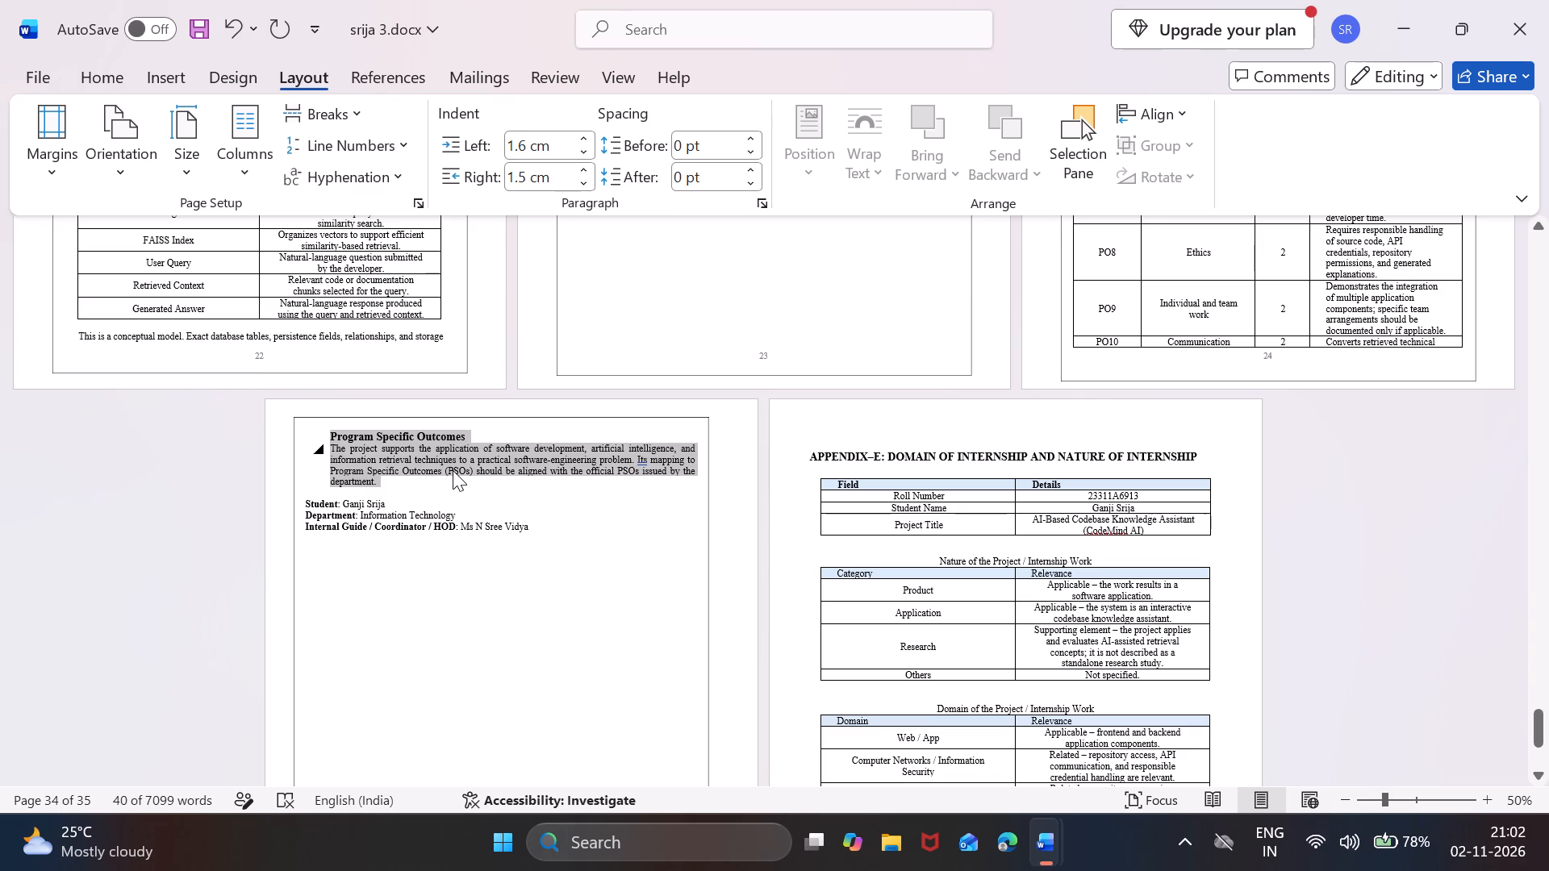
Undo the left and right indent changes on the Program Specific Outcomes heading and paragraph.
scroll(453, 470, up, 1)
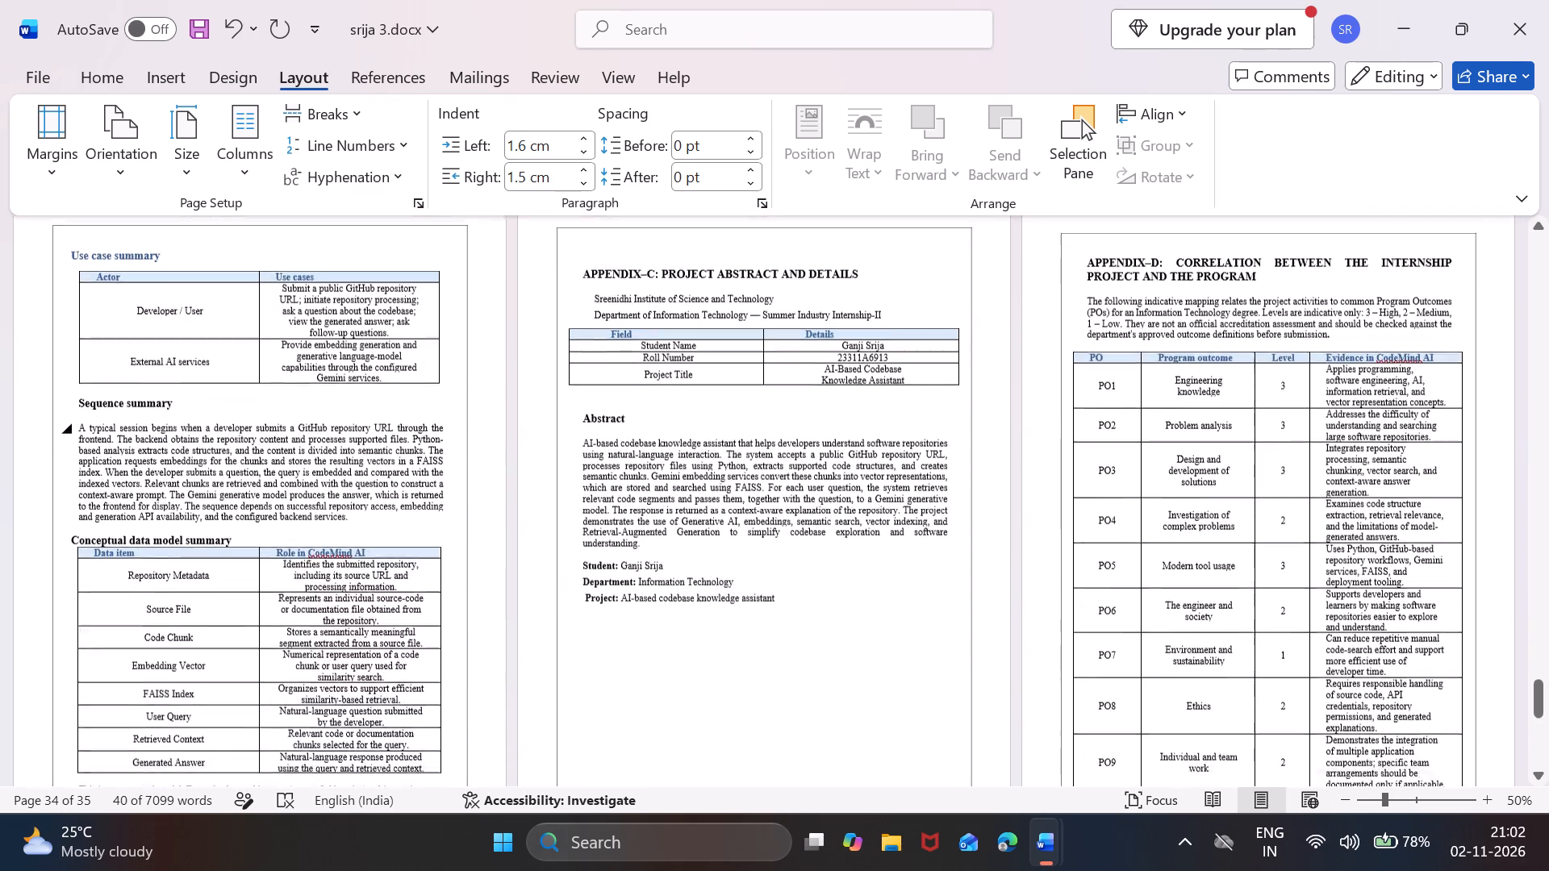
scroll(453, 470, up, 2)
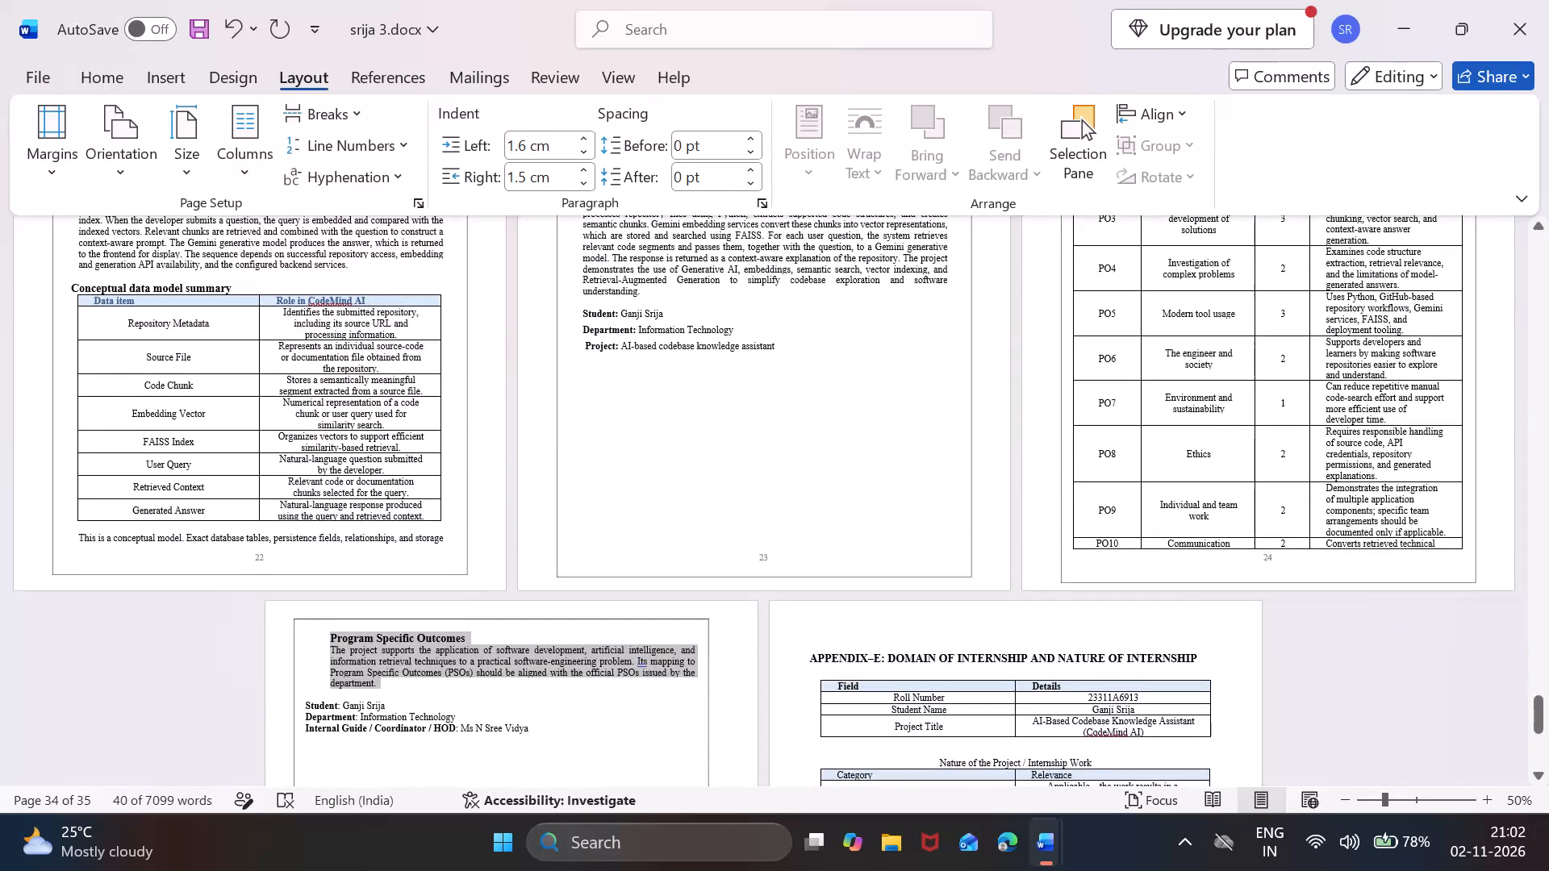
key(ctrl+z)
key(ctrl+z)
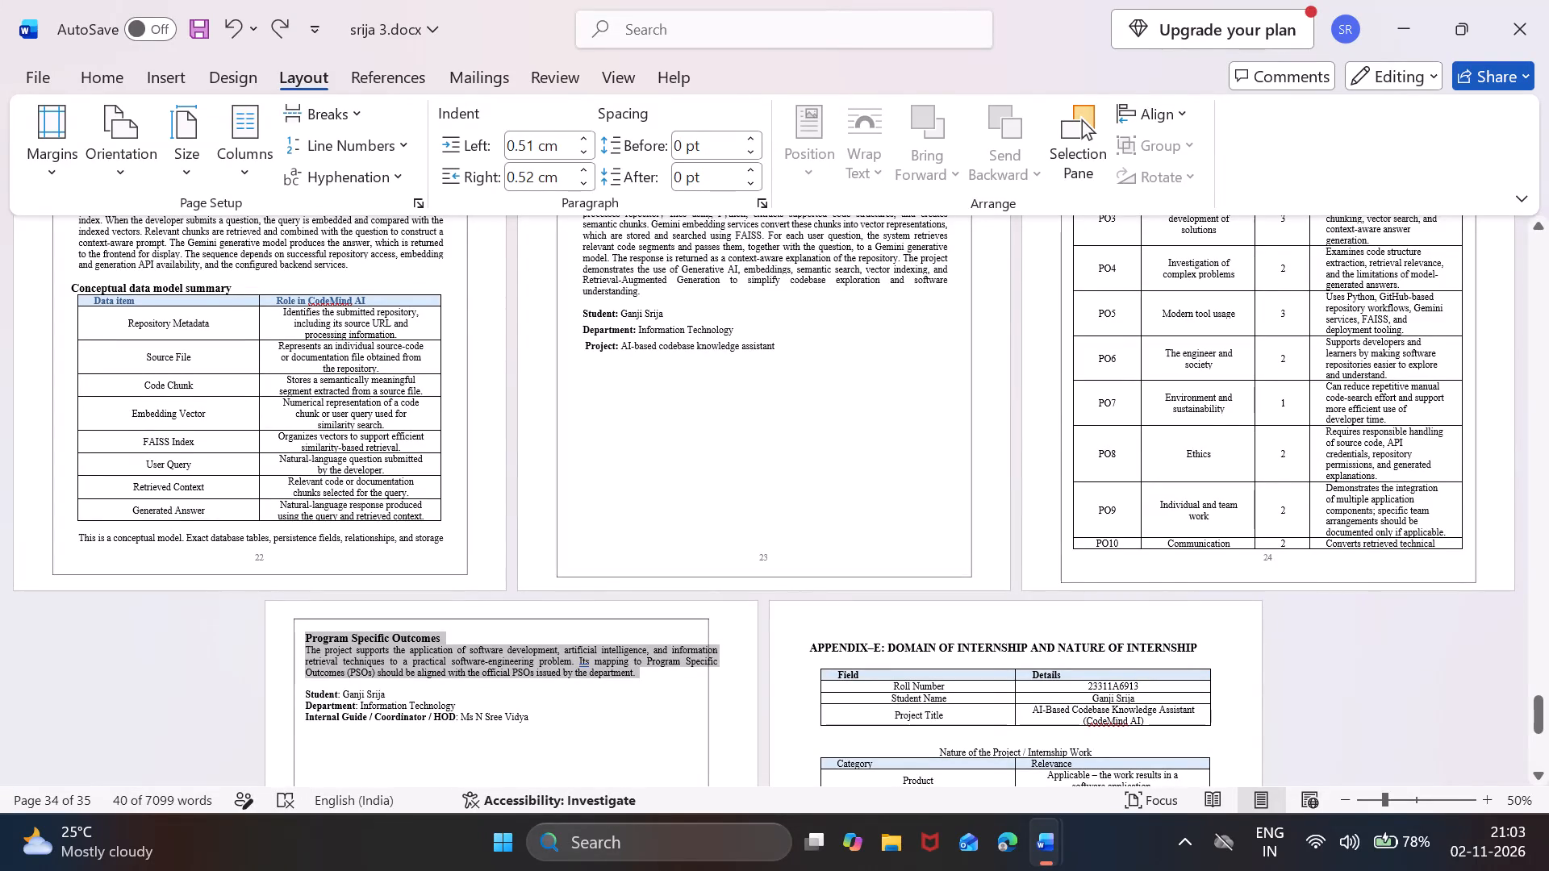
Set only the right indent of the Program Specific Outcomes heading and paragraph, trying 1 cm before settling on 1.5 cm.
click(561, 174)
key(1)
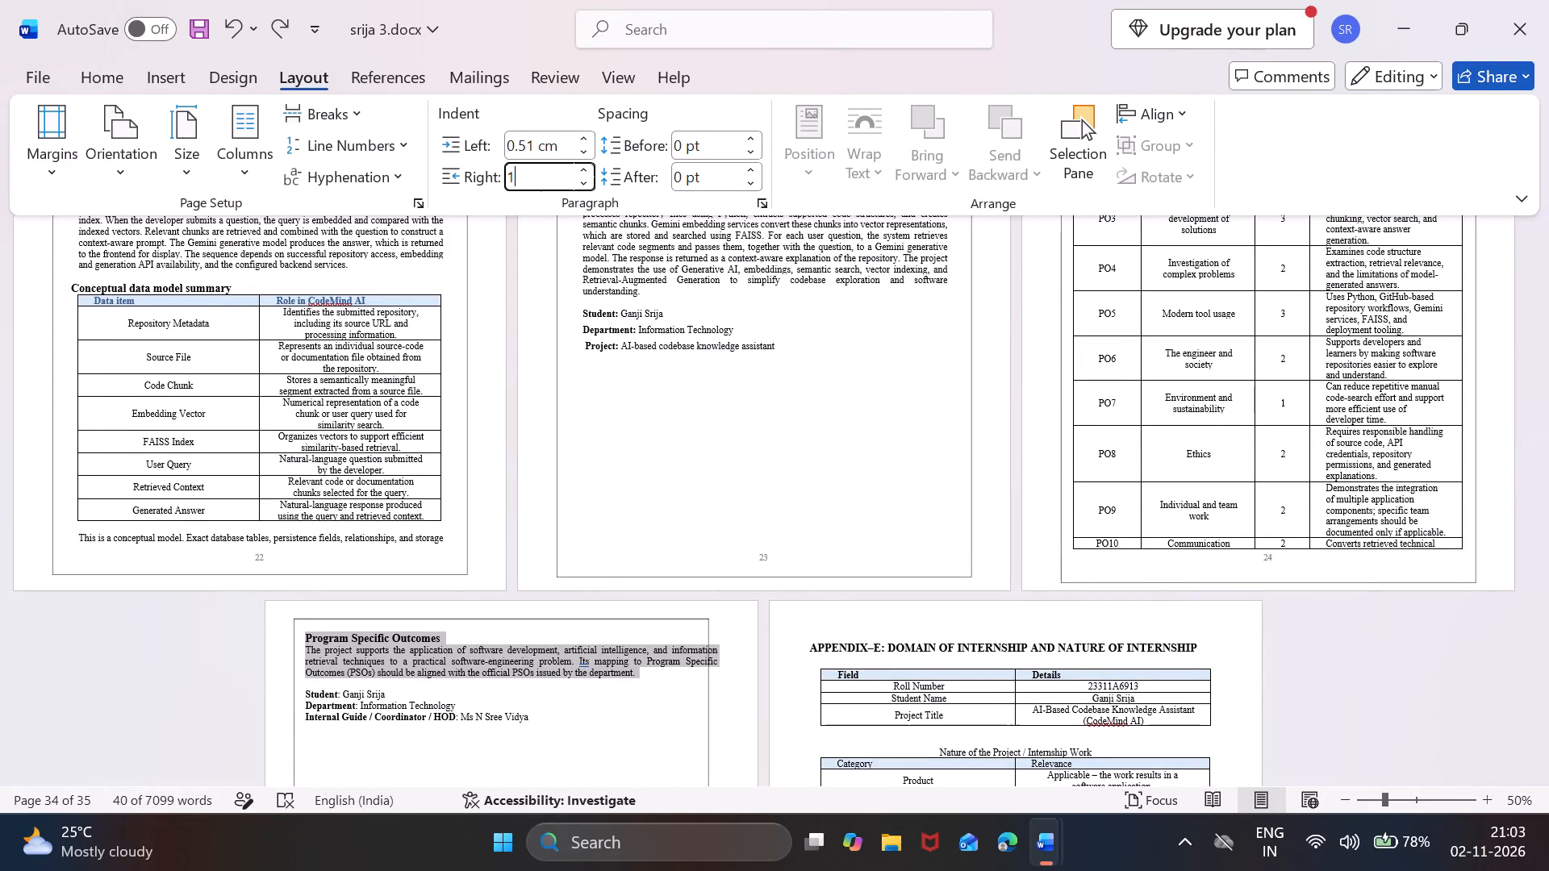
key(Return)
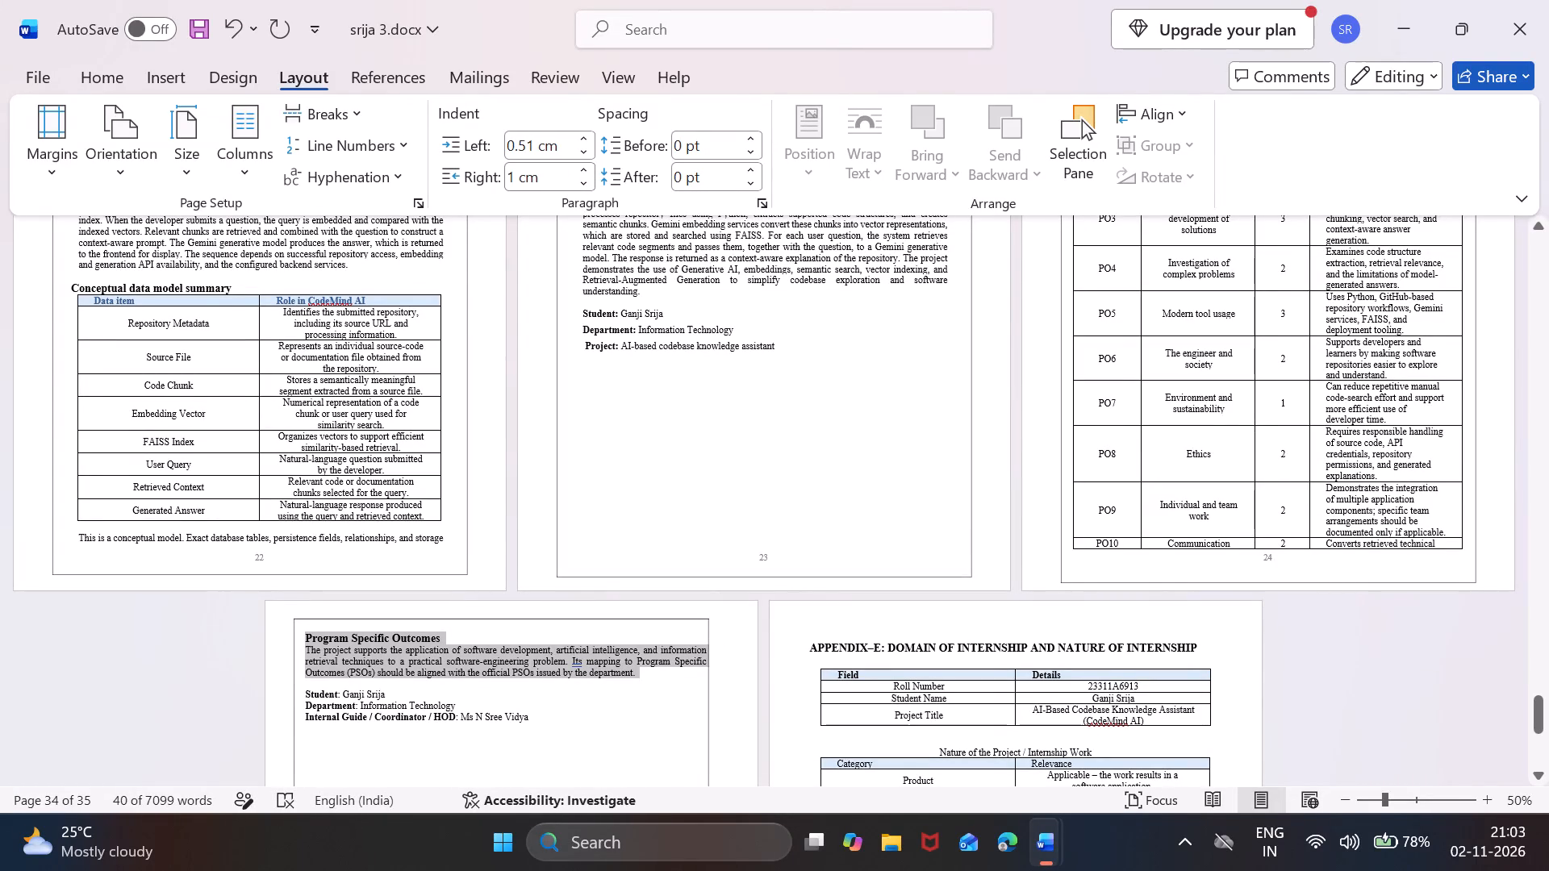
click(546, 170)
text(1.5)
key(Return)
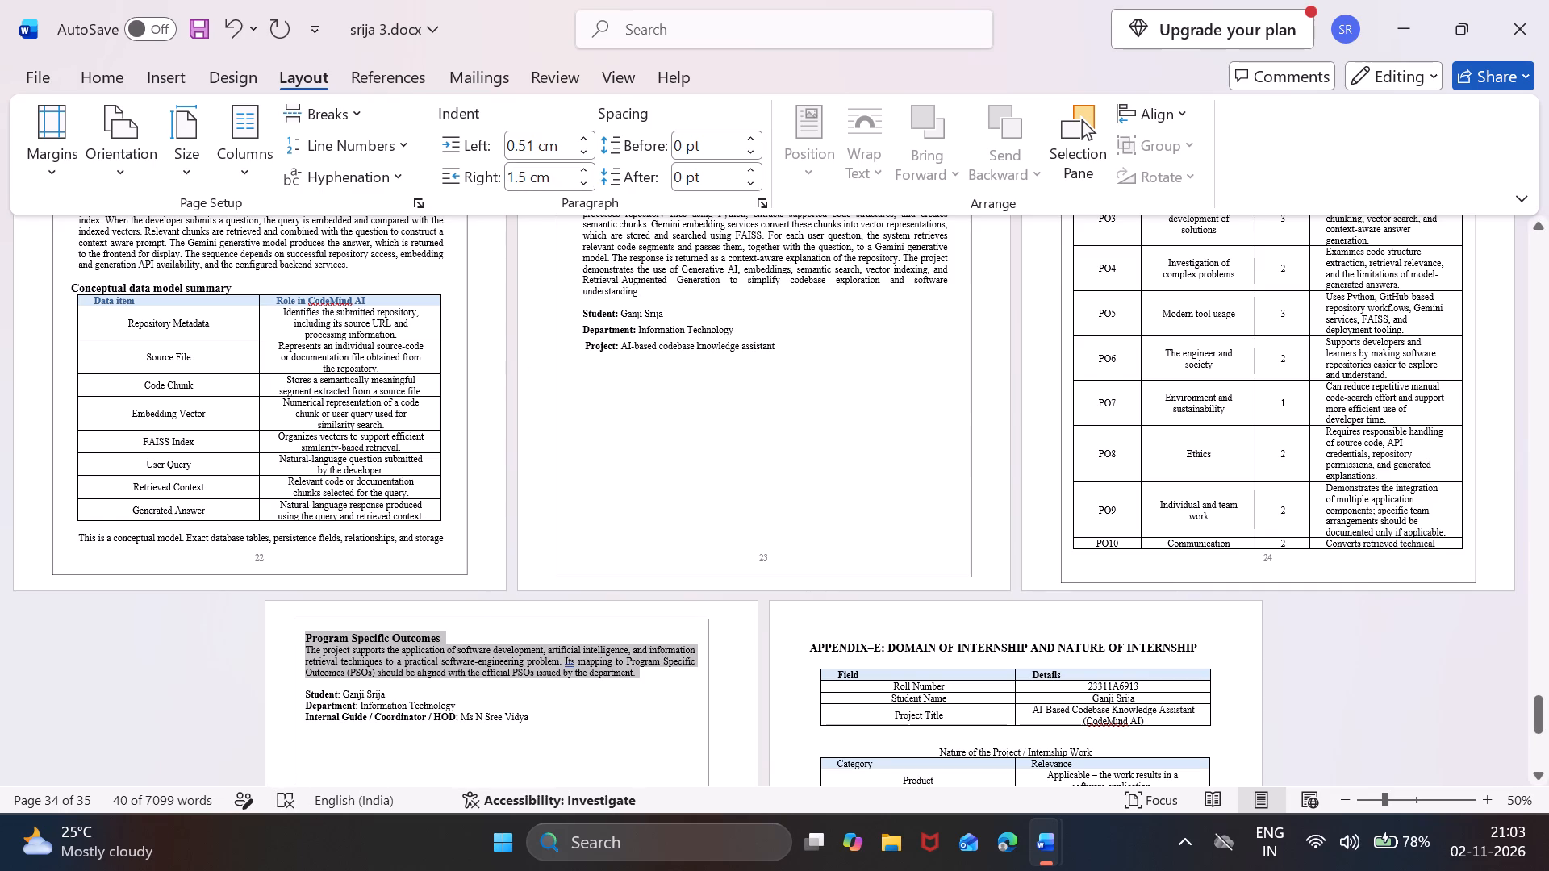
Paste the border frame onto the Appendix-E page.
scroll(537, 481, down, 2)
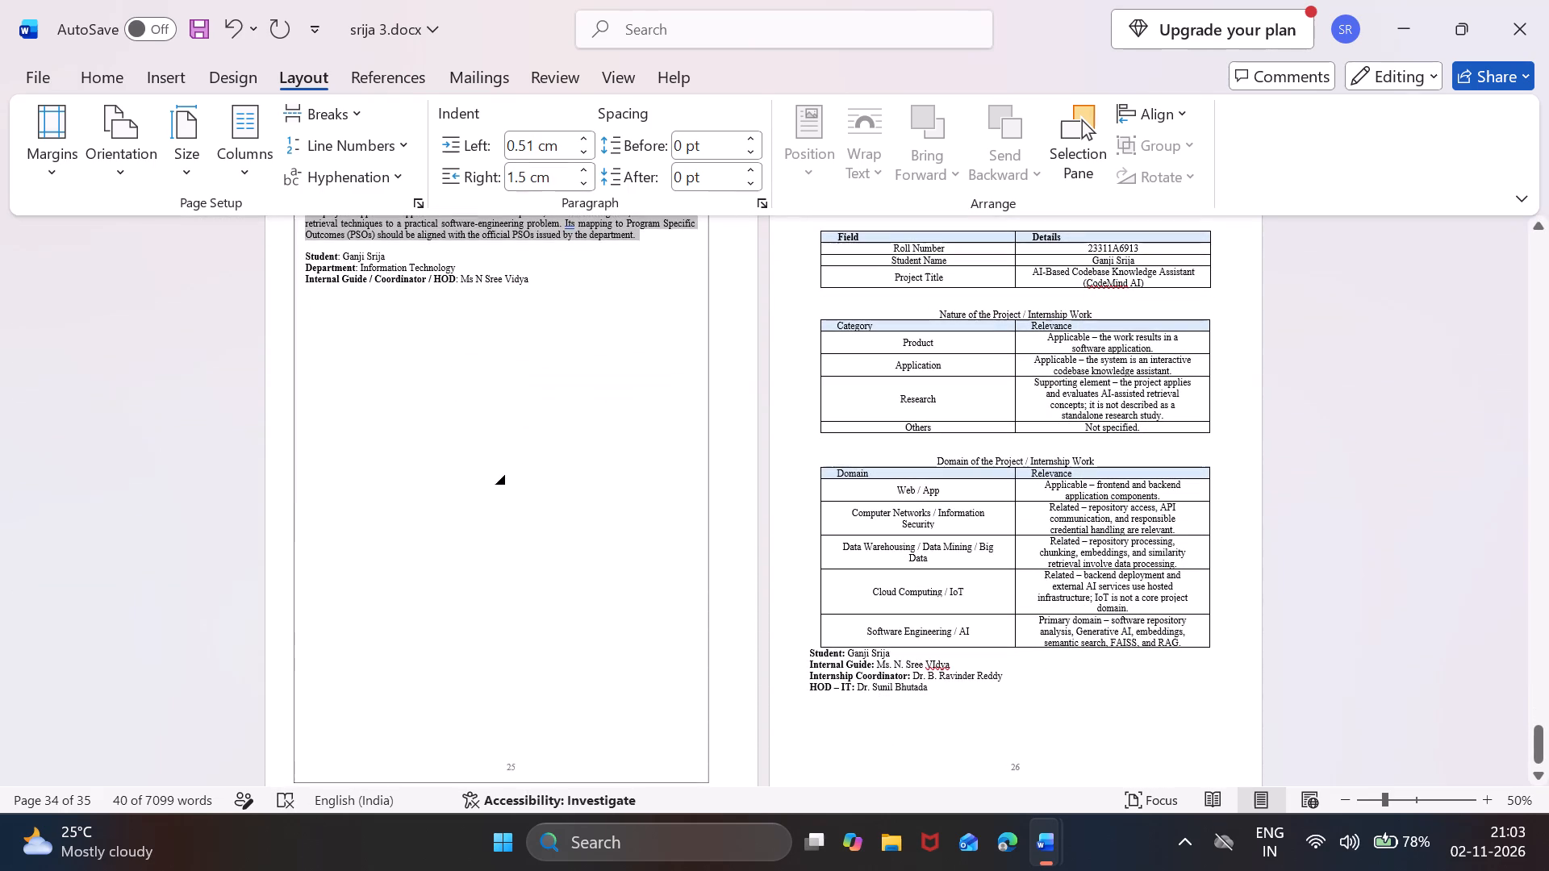
scroll(706, 498, up, 1)
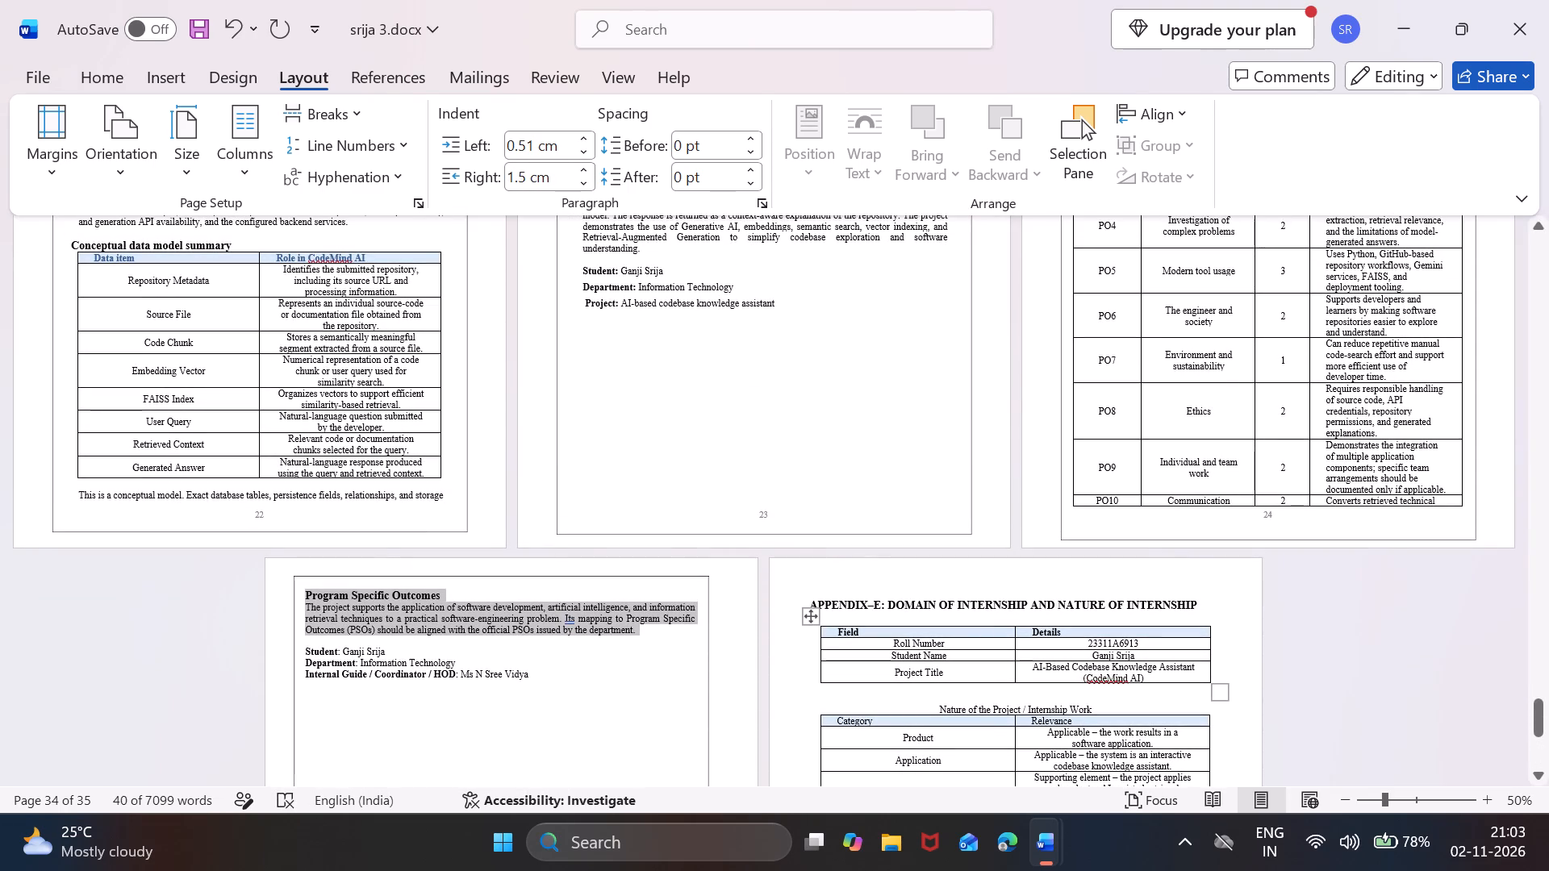
click(802, 577)
key(ctrl+v)
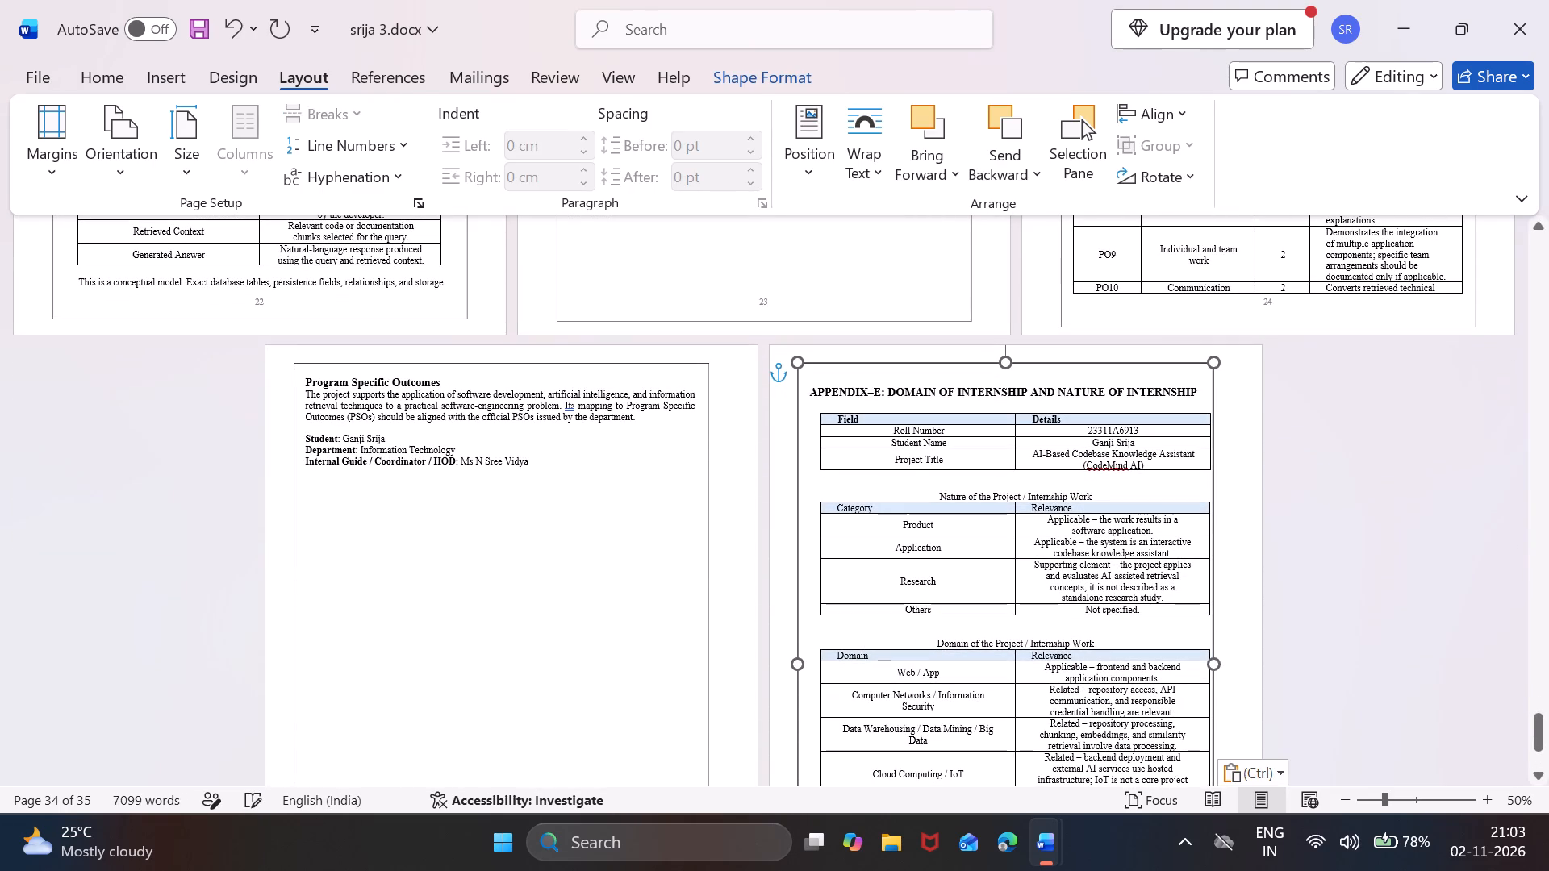
Review the Appendix-E frame and the page borders and layout throughout the report, from the front matter to the appendices.
scroll(1039, 600, down, 1)
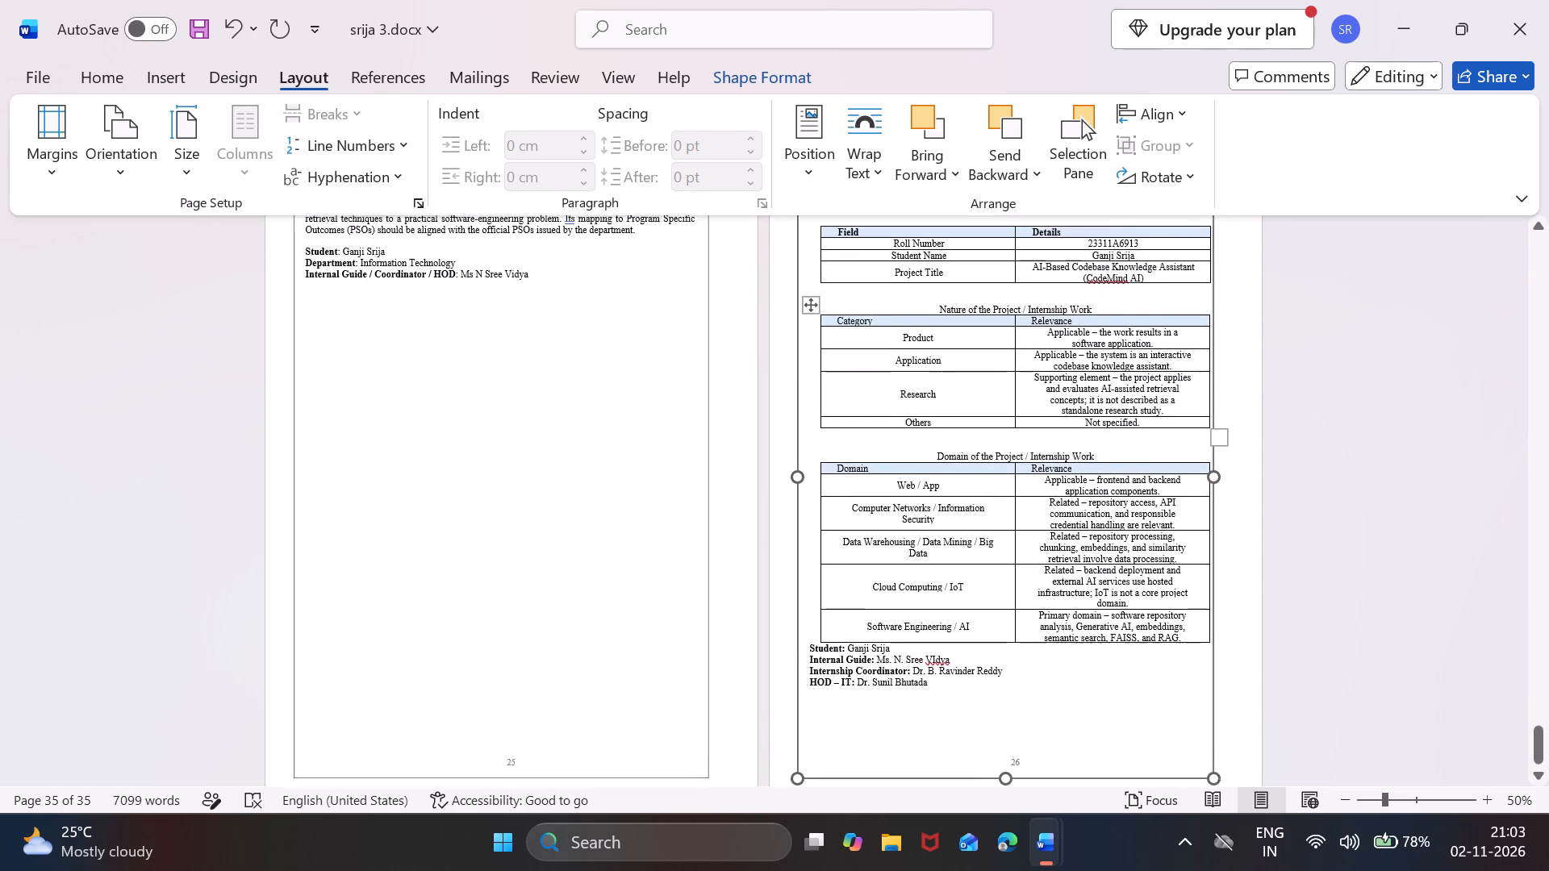
scroll(1039, 600, down, 1)
scroll(1039, 600, up, 1)
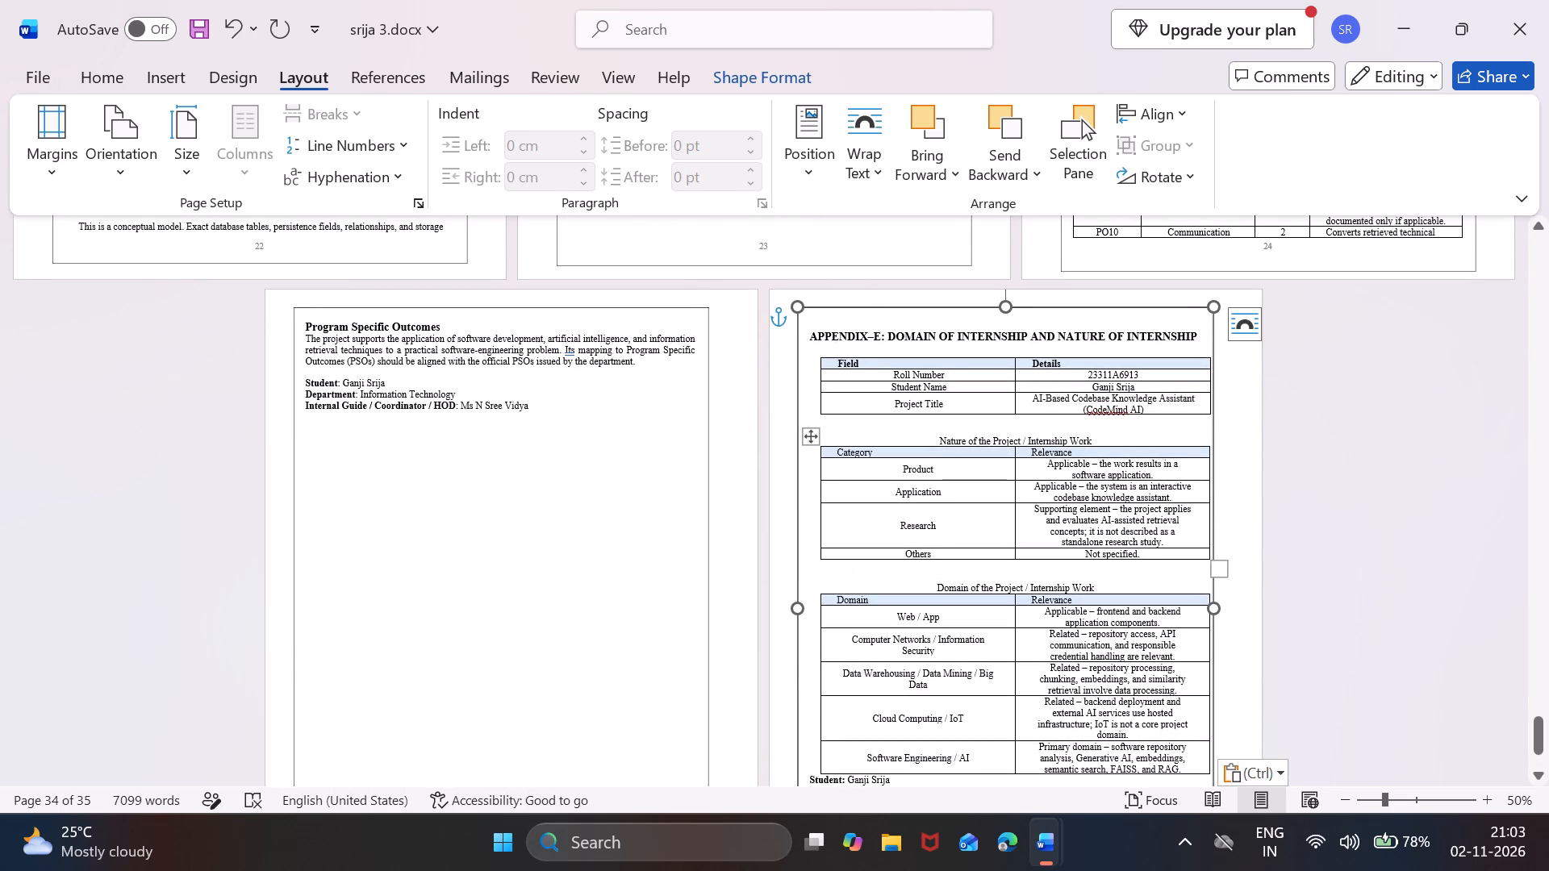
scroll(1163, 422, up, 7)
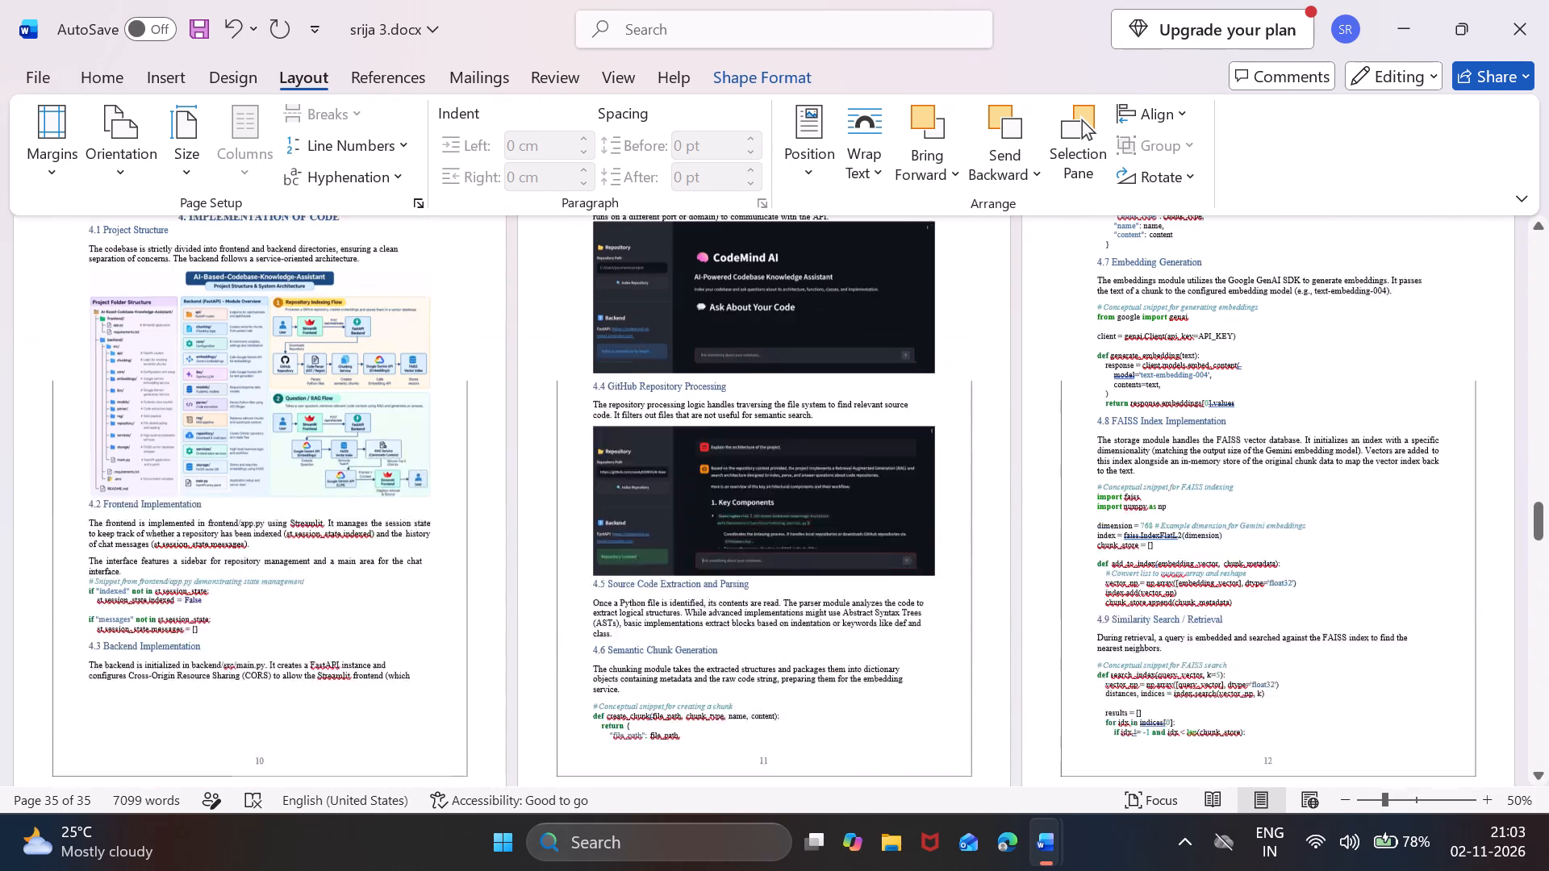
scroll(1163, 422, up, 20)
scroll(1163, 422, up, 18)
scroll(1163, 422, down, 1)
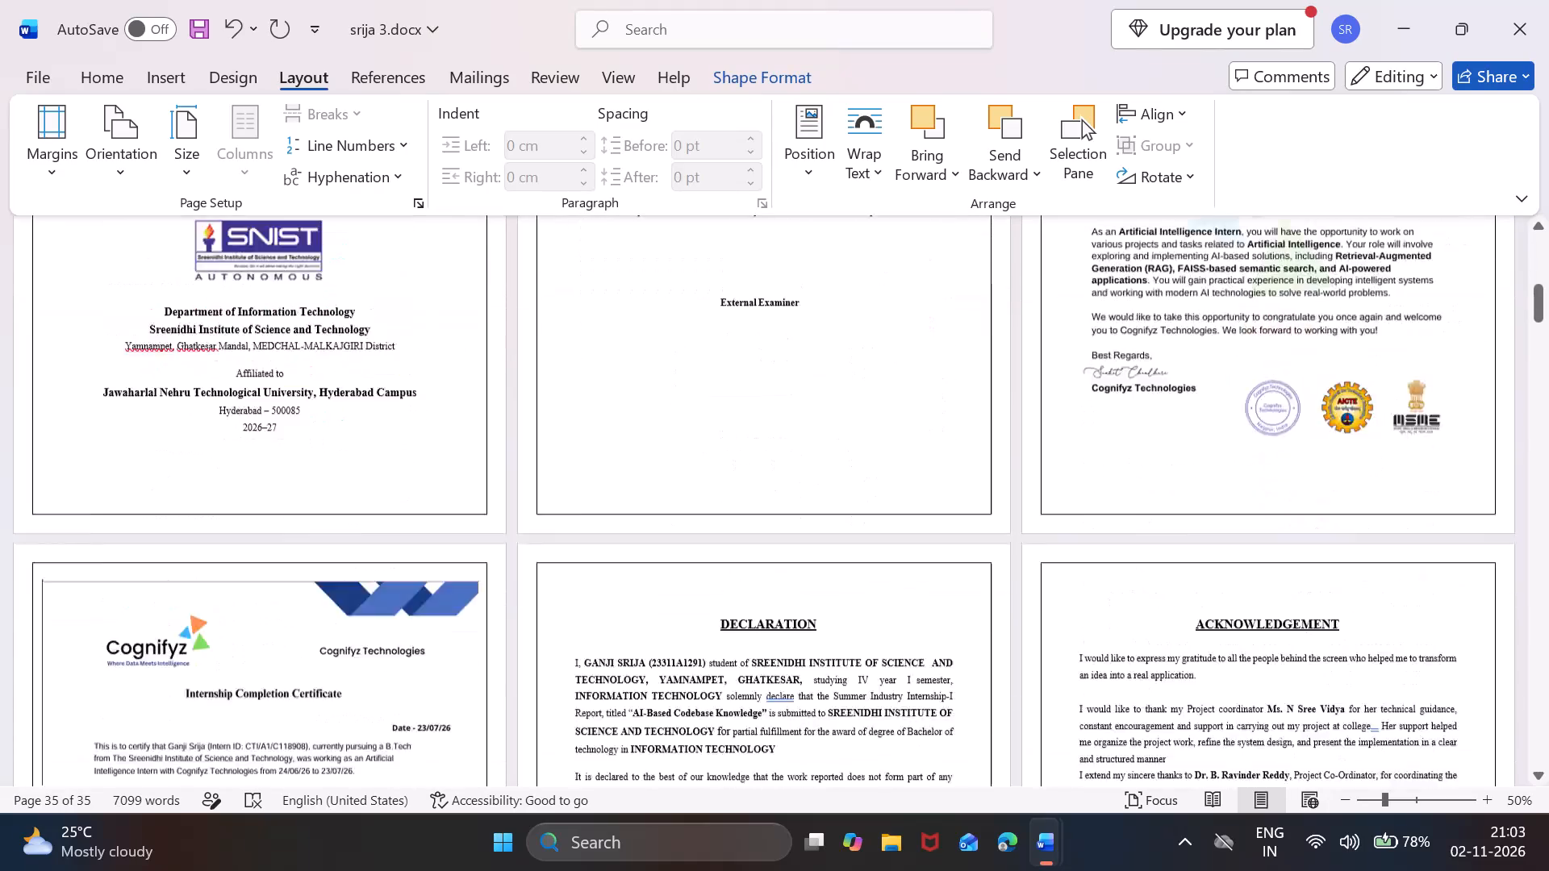
scroll(1163, 422, down, 3)
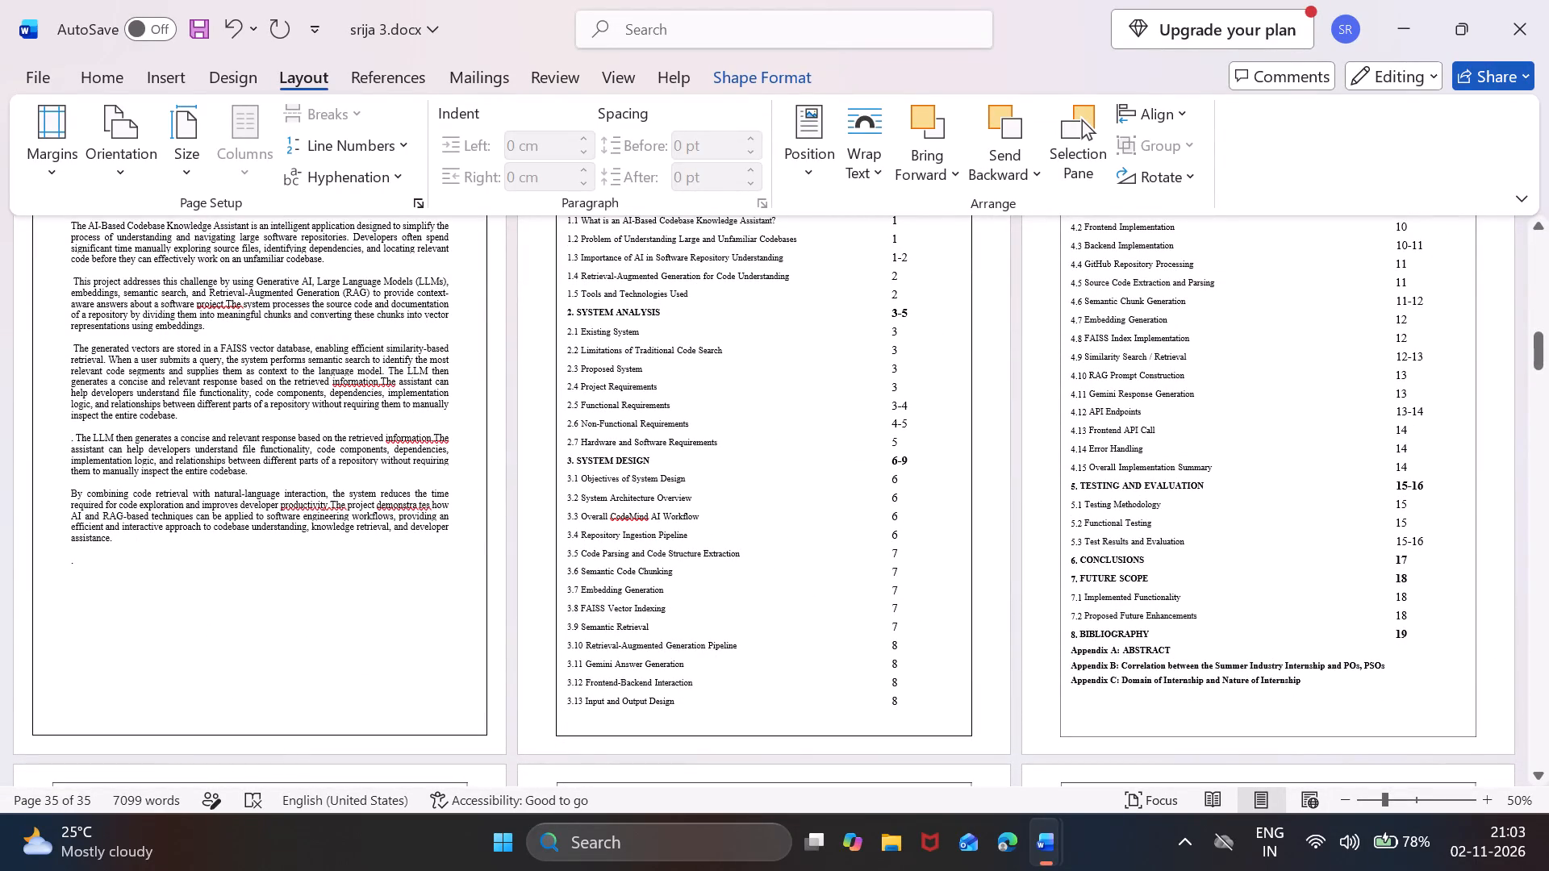
scroll(1296, 674, down, 6)
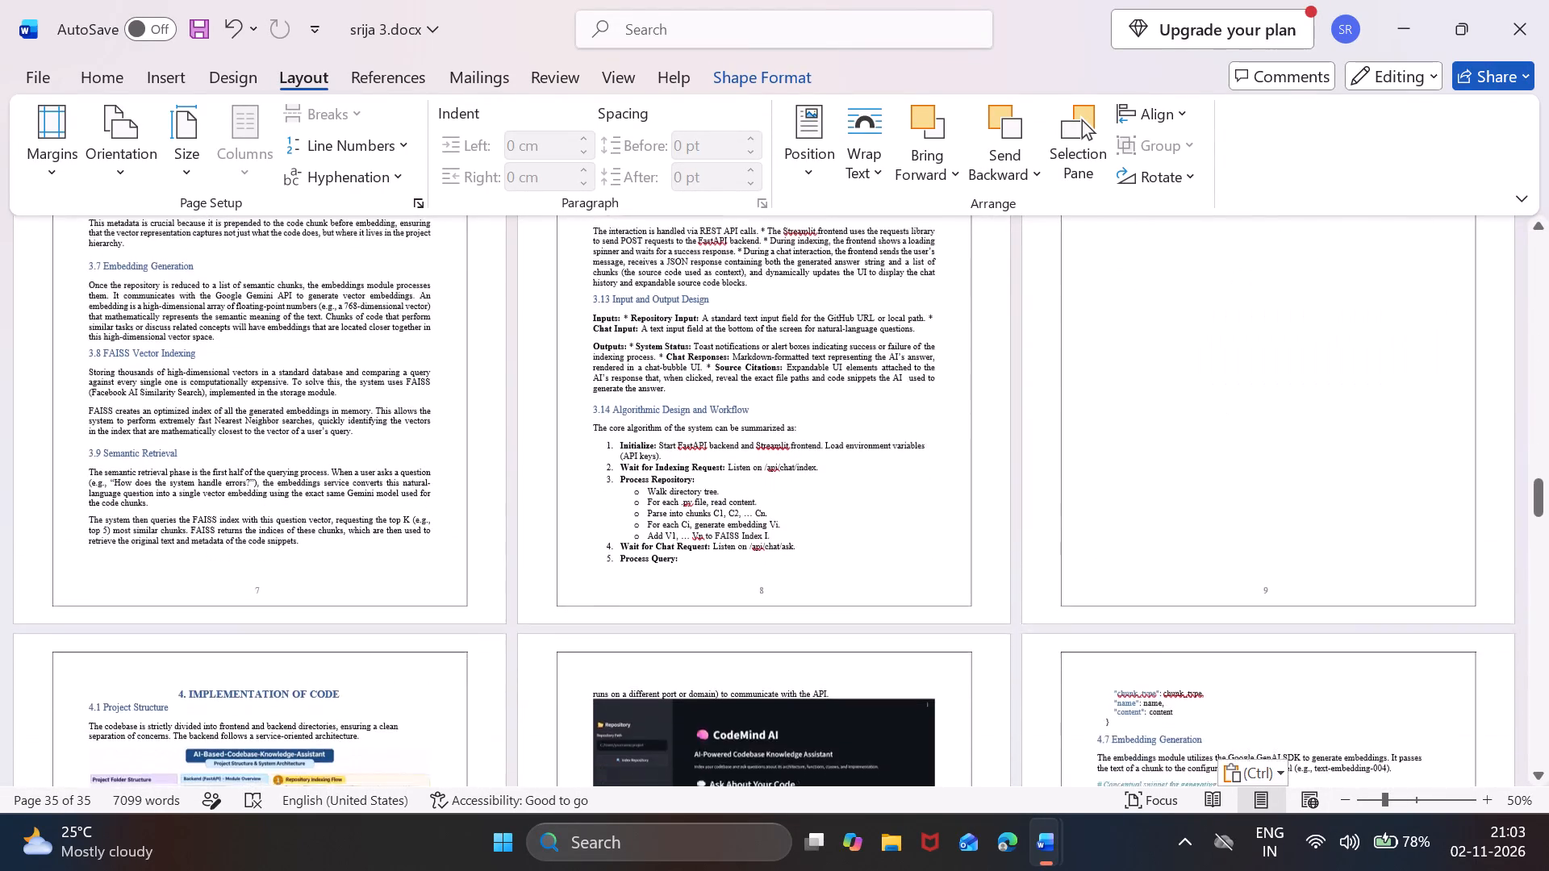
scroll(1296, 674, down, 7)
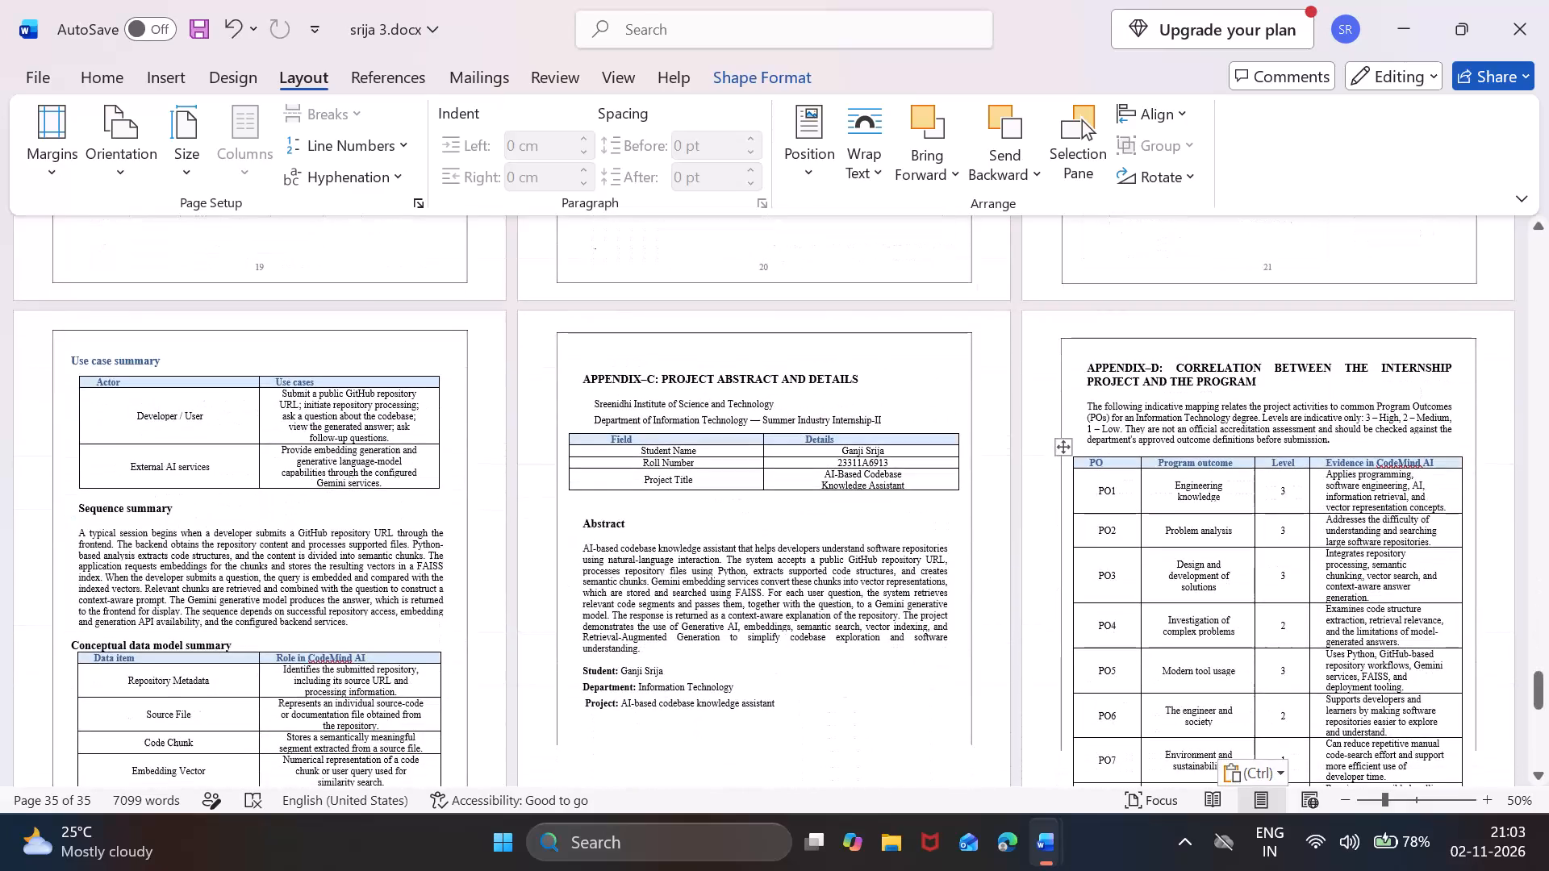
Open the print preview and check the frames and layout of the bibliography and appendix pages.
click(58, 83)
click(75, 502)
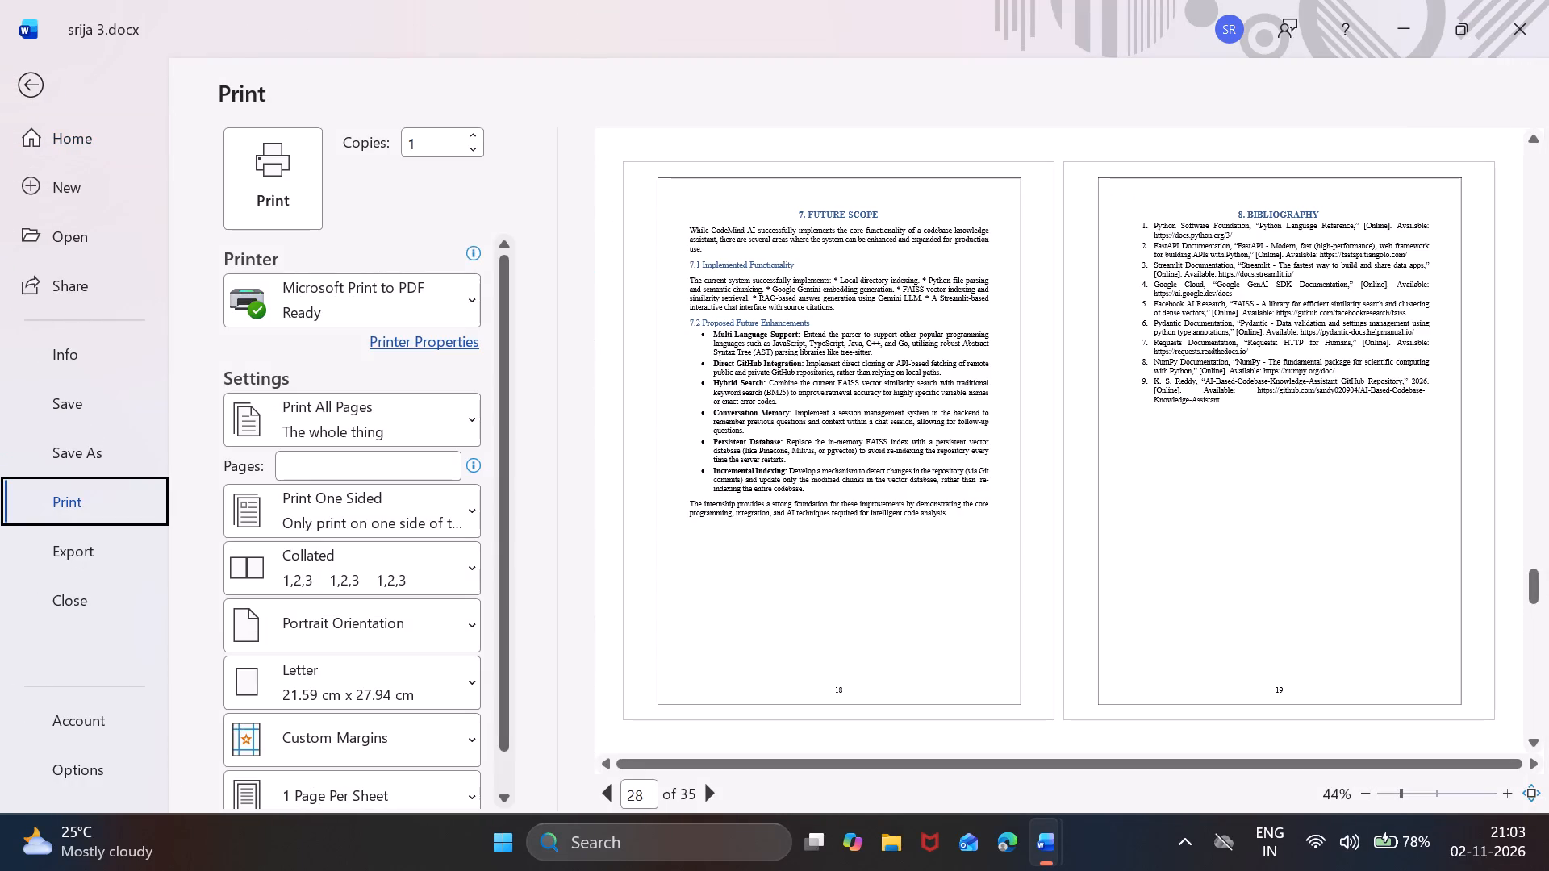
scroll(614, 477, down, 7)
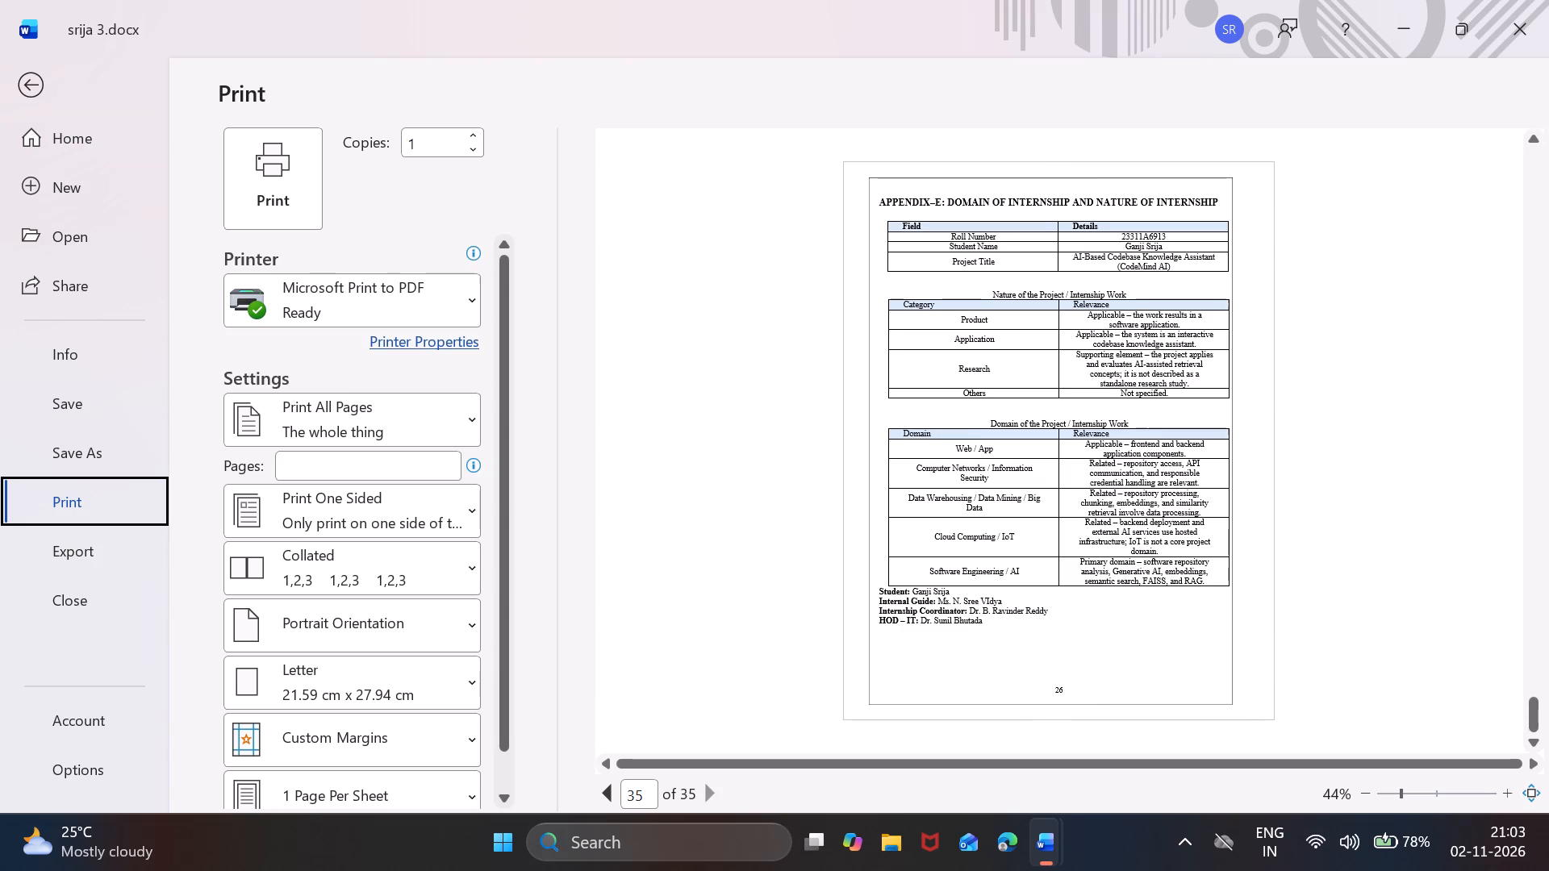
scroll(614, 477, up, 1)
scroll(614, 477, down, 1)
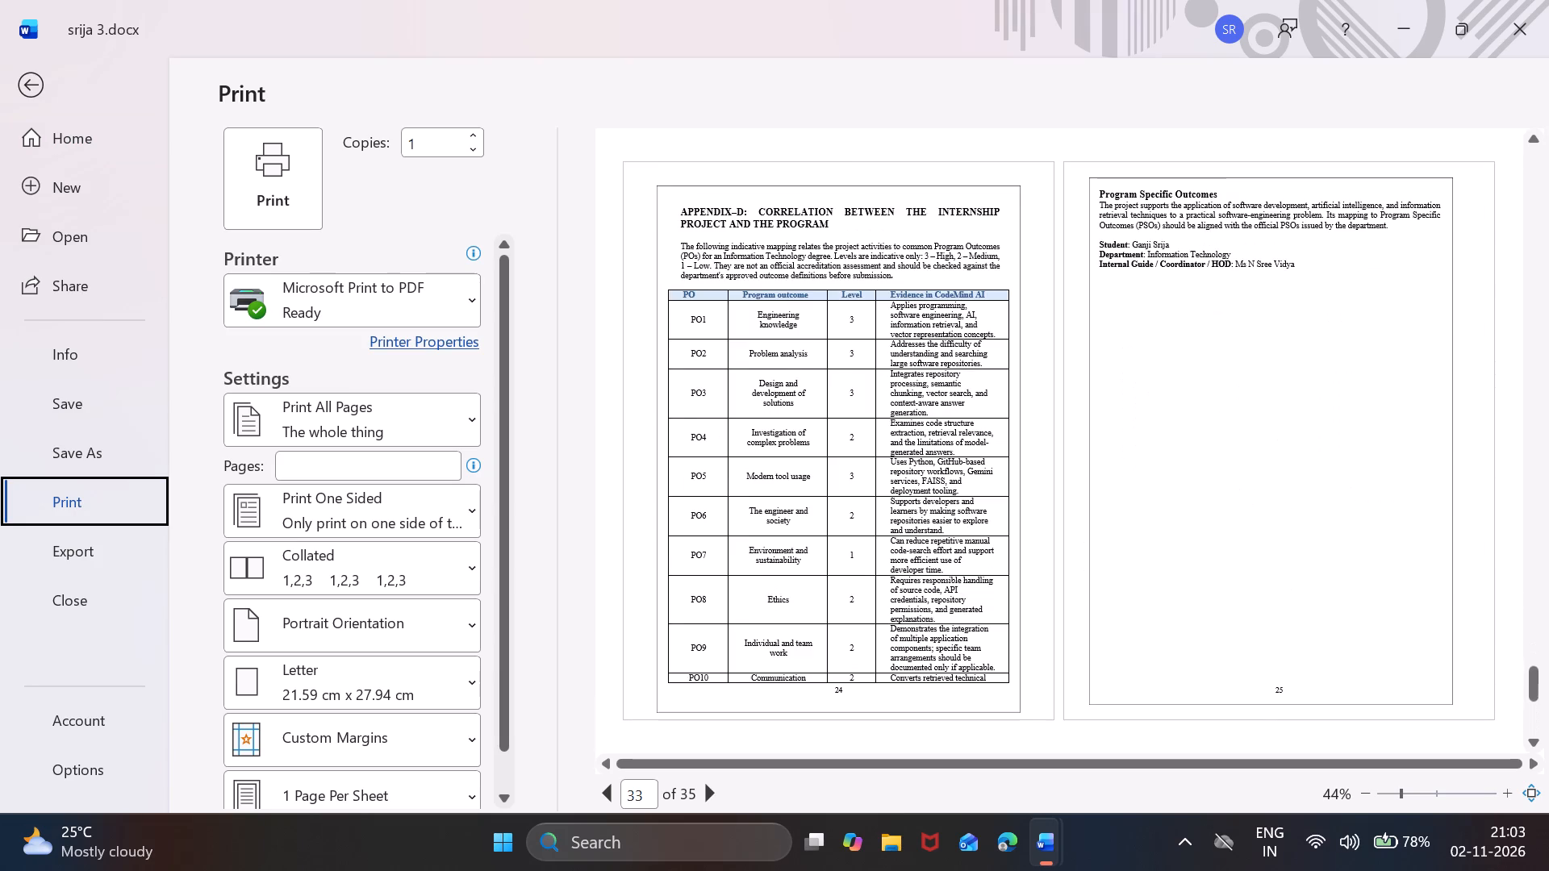
Check the frames and layout of the code and appendix pages in the print preview, and return to the document.
scroll(614, 477, up, 1)
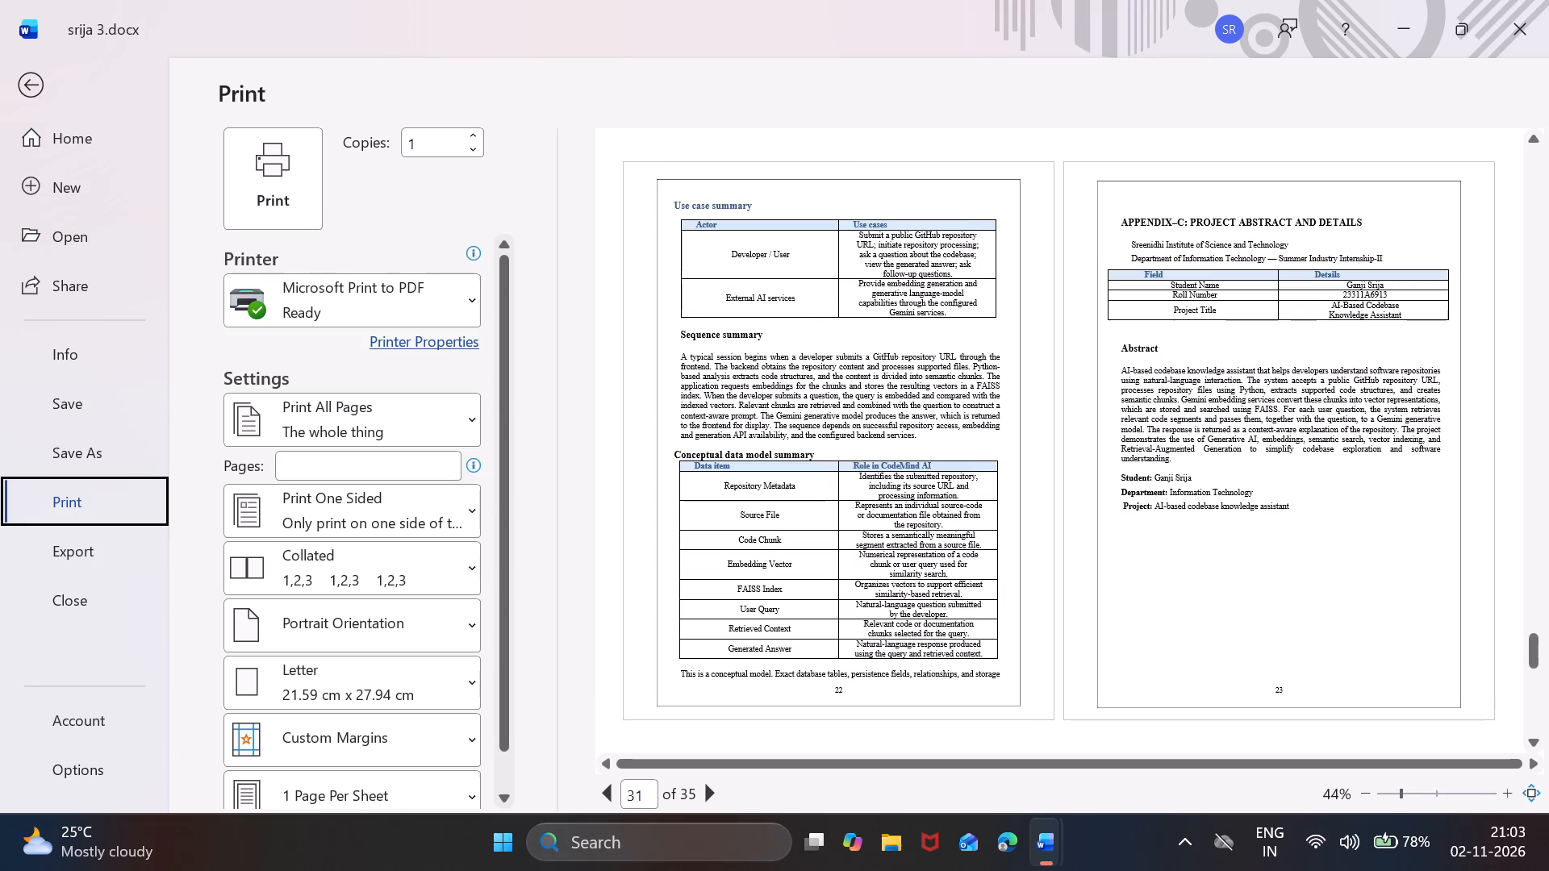
scroll(614, 477, up, 8)
scroll(614, 477, down, 14)
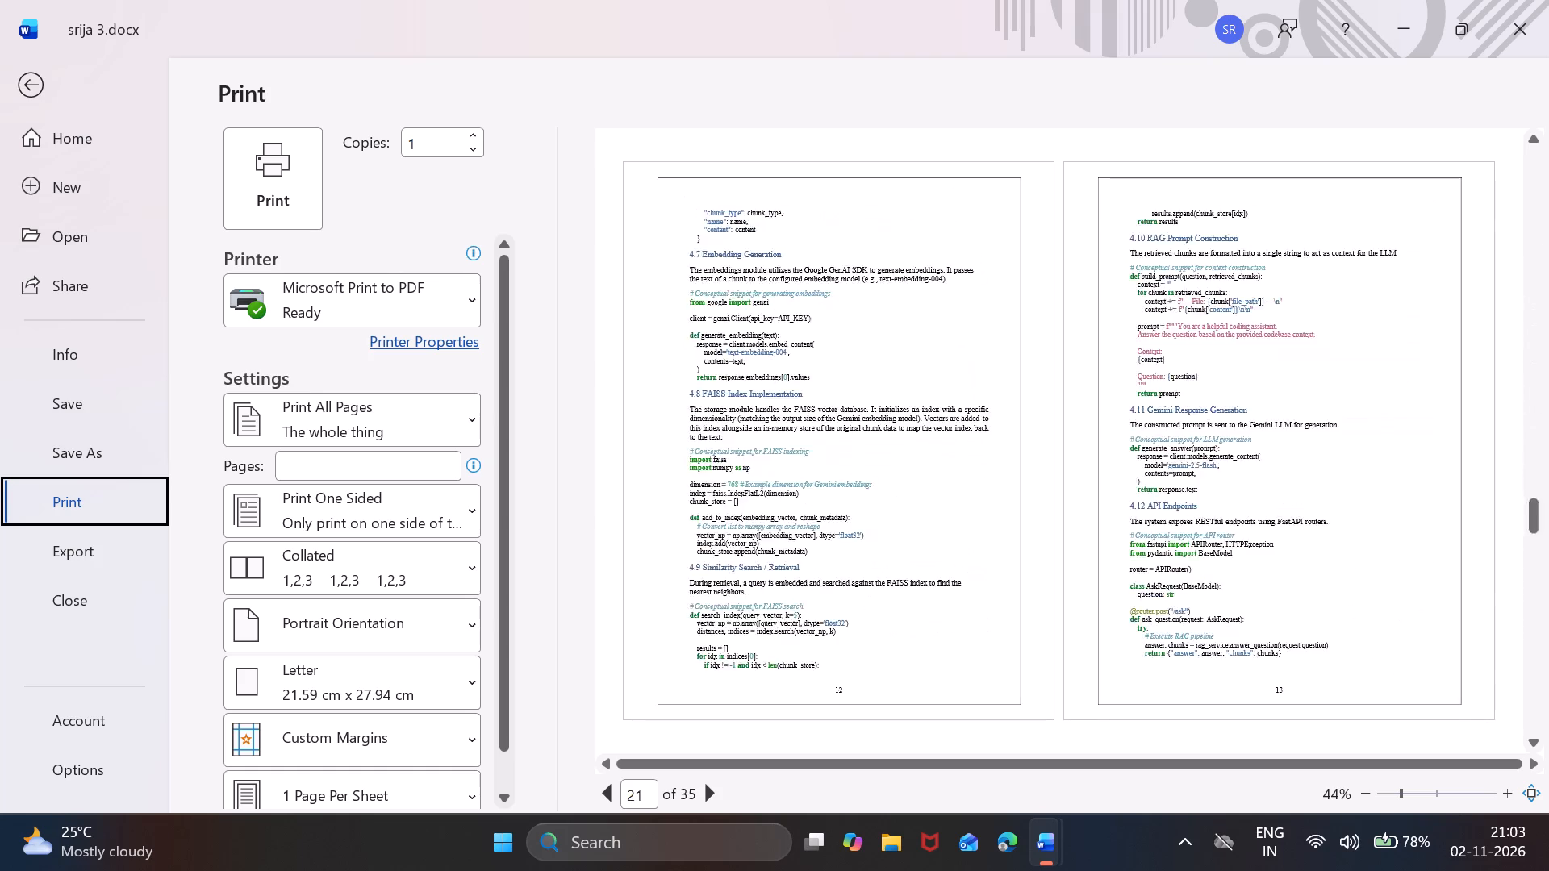
scroll(614, 477, down, 2)
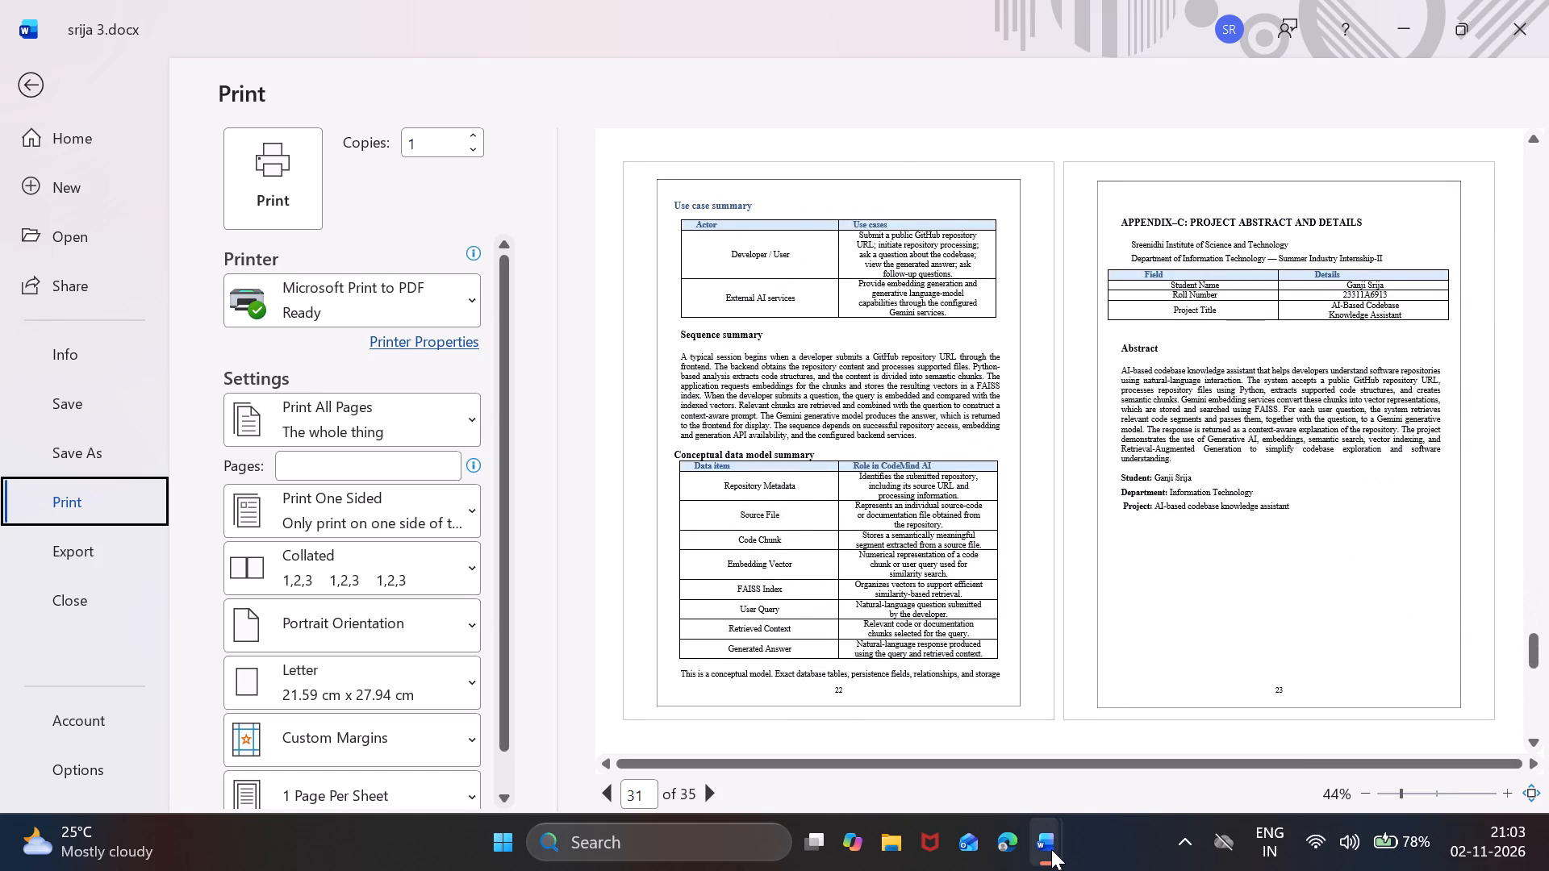
click(39, 77)
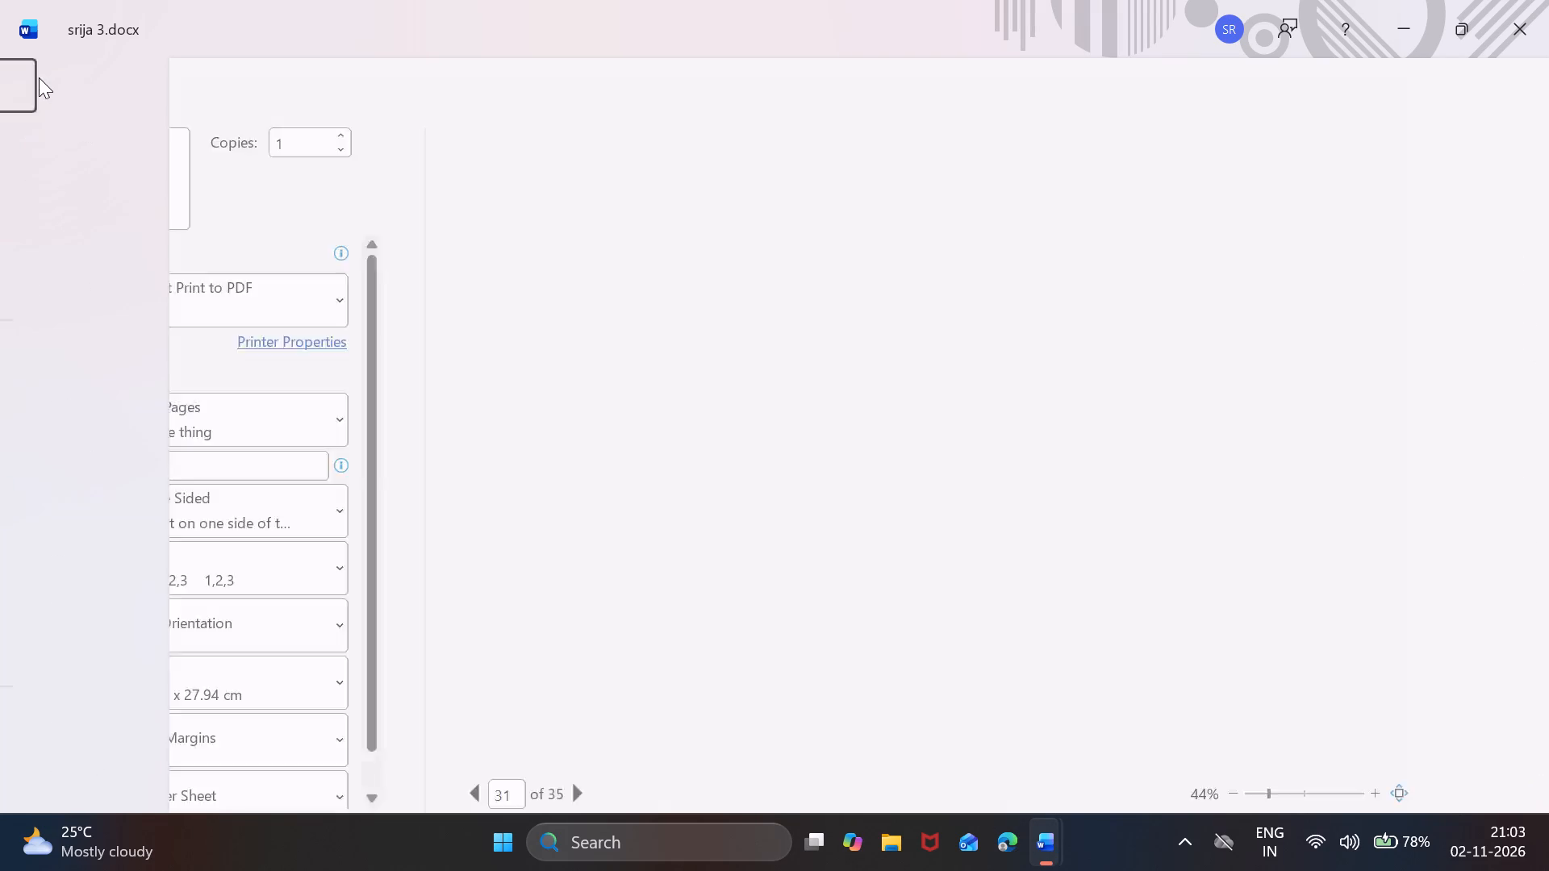
Copy the Appendix-A and Appendix-B headings one after the other from their pages to the clipboard history.
scroll(766, 298, up, 5)
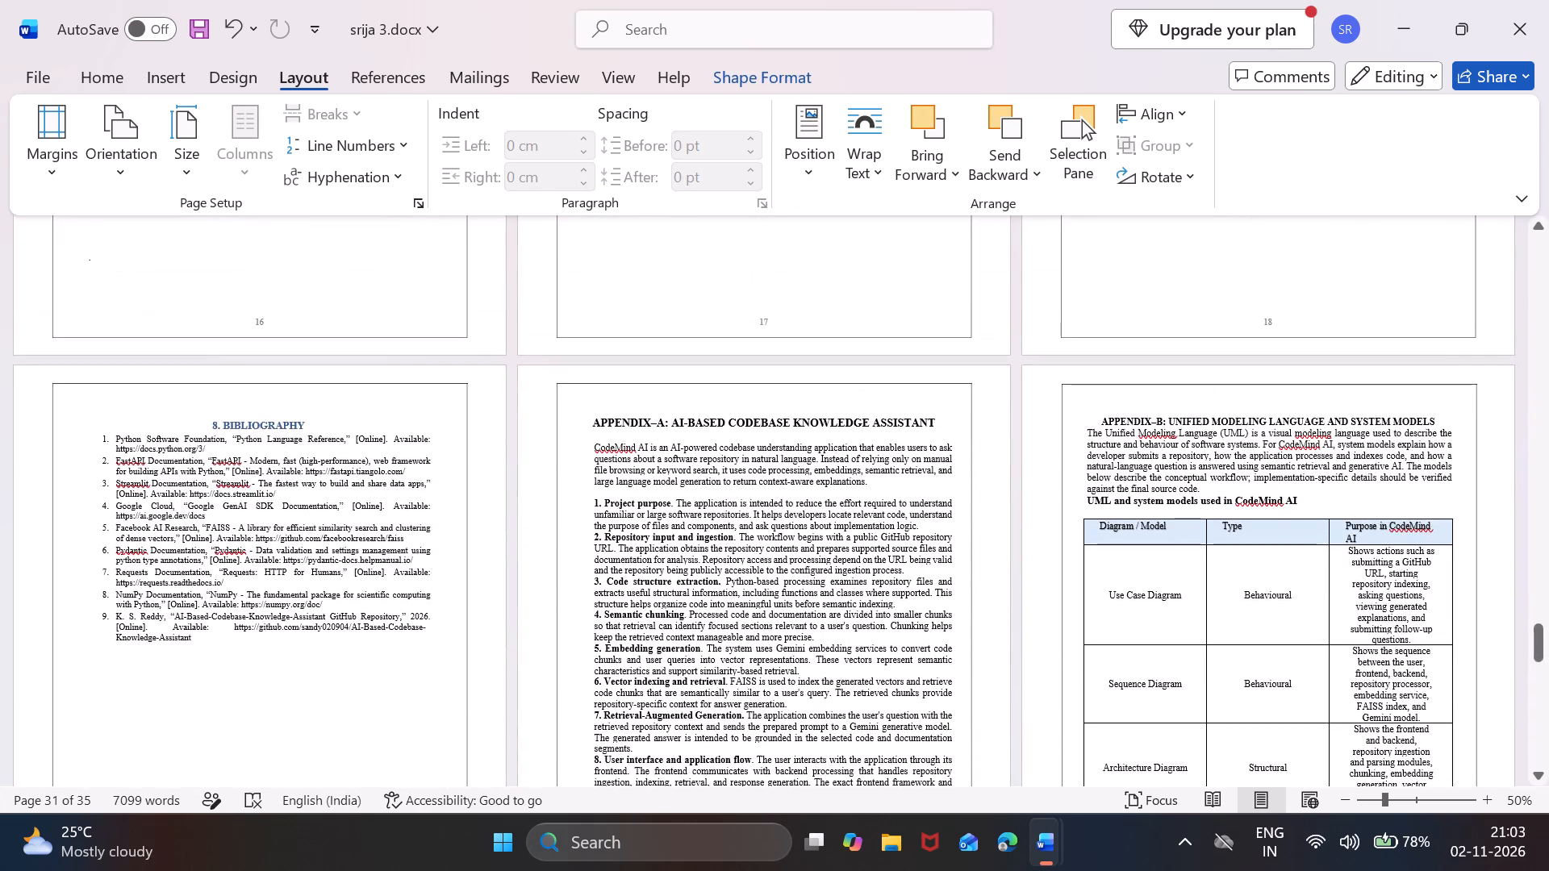
scroll(766, 298, down, 1)
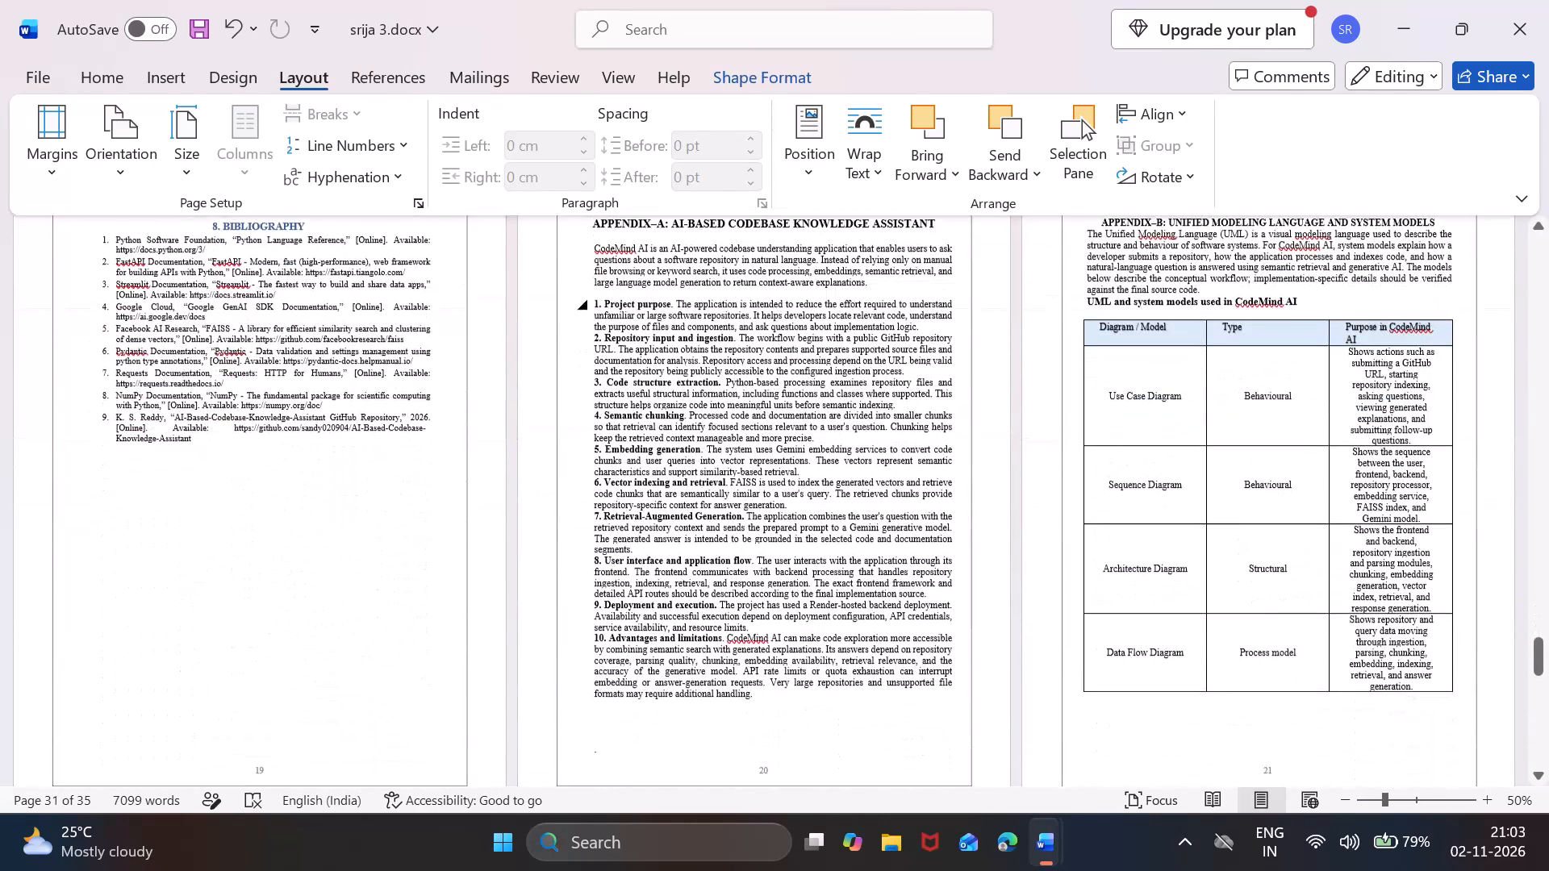
scroll(766, 298, up, 1)
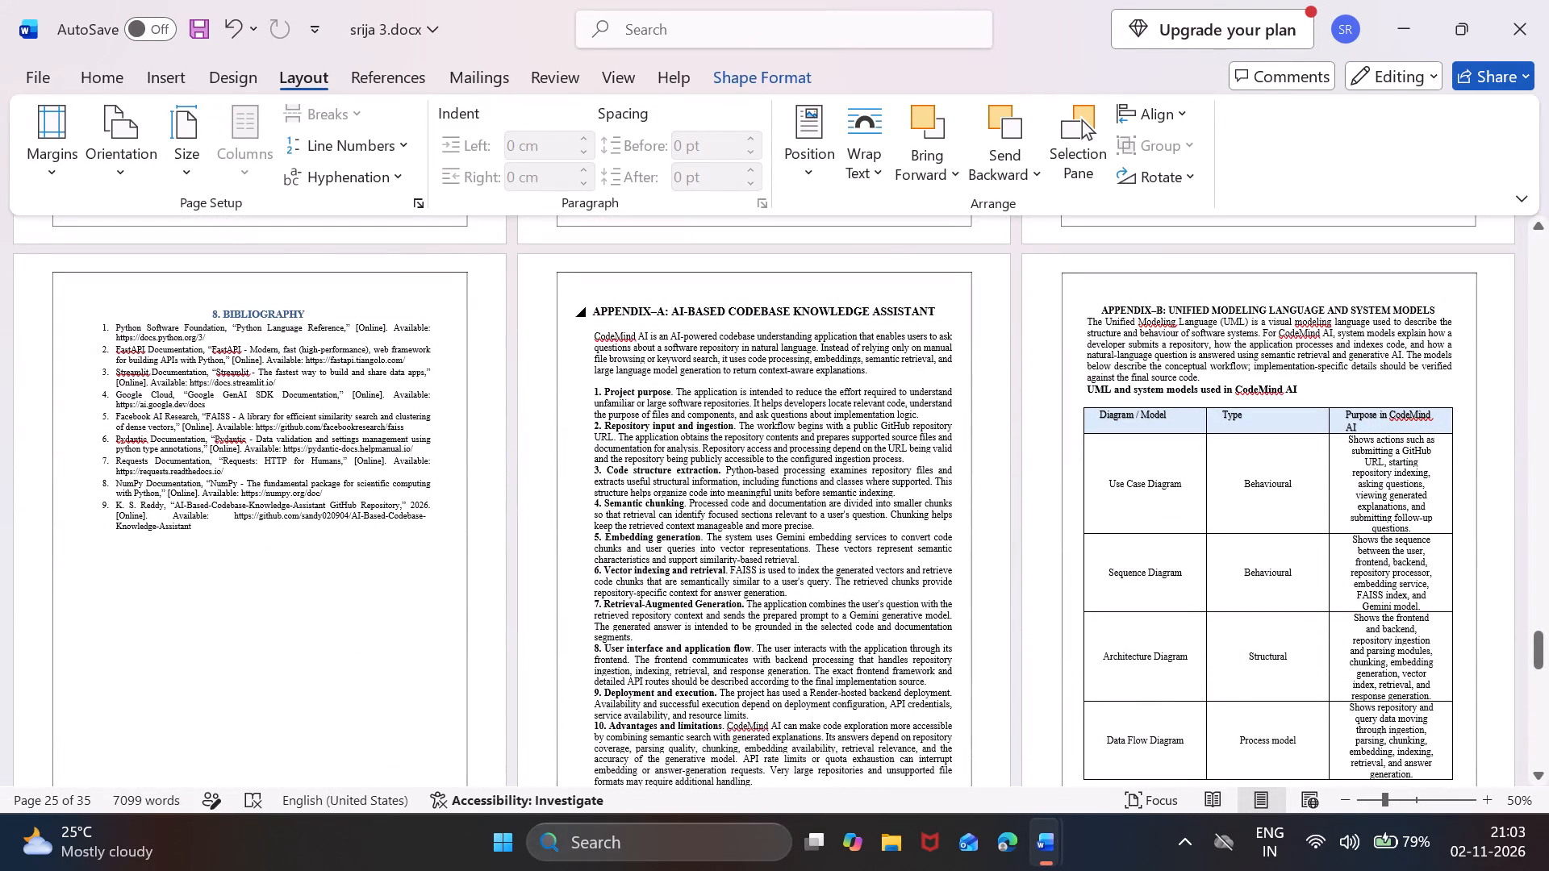
click(597, 309)
drag(591, 310, 960, 308)
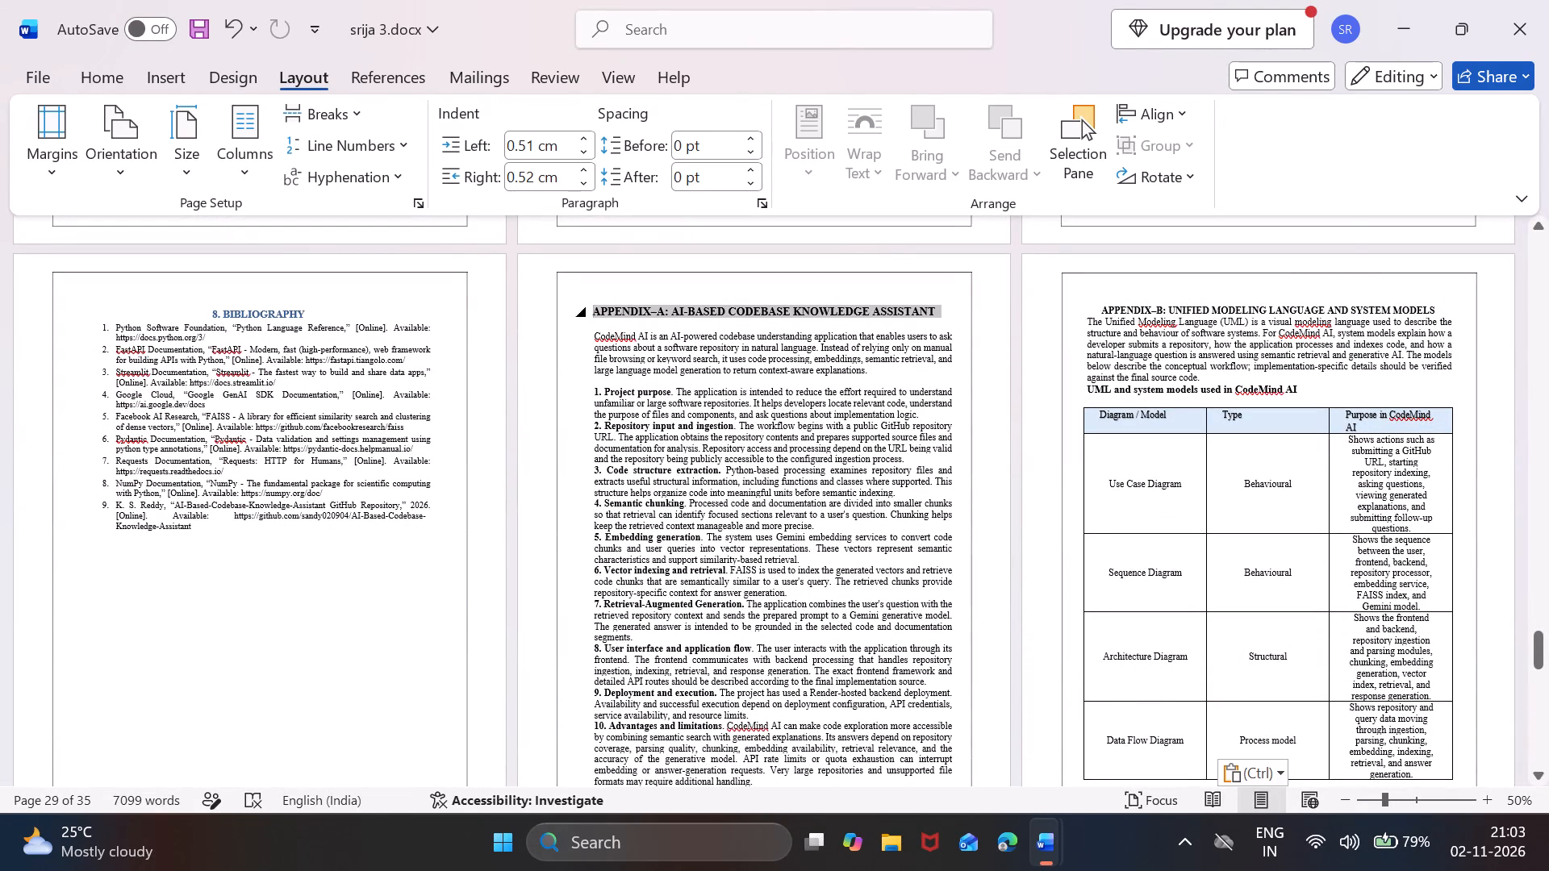
drag(960, 308, 957, 308)
key(ctrl+c)
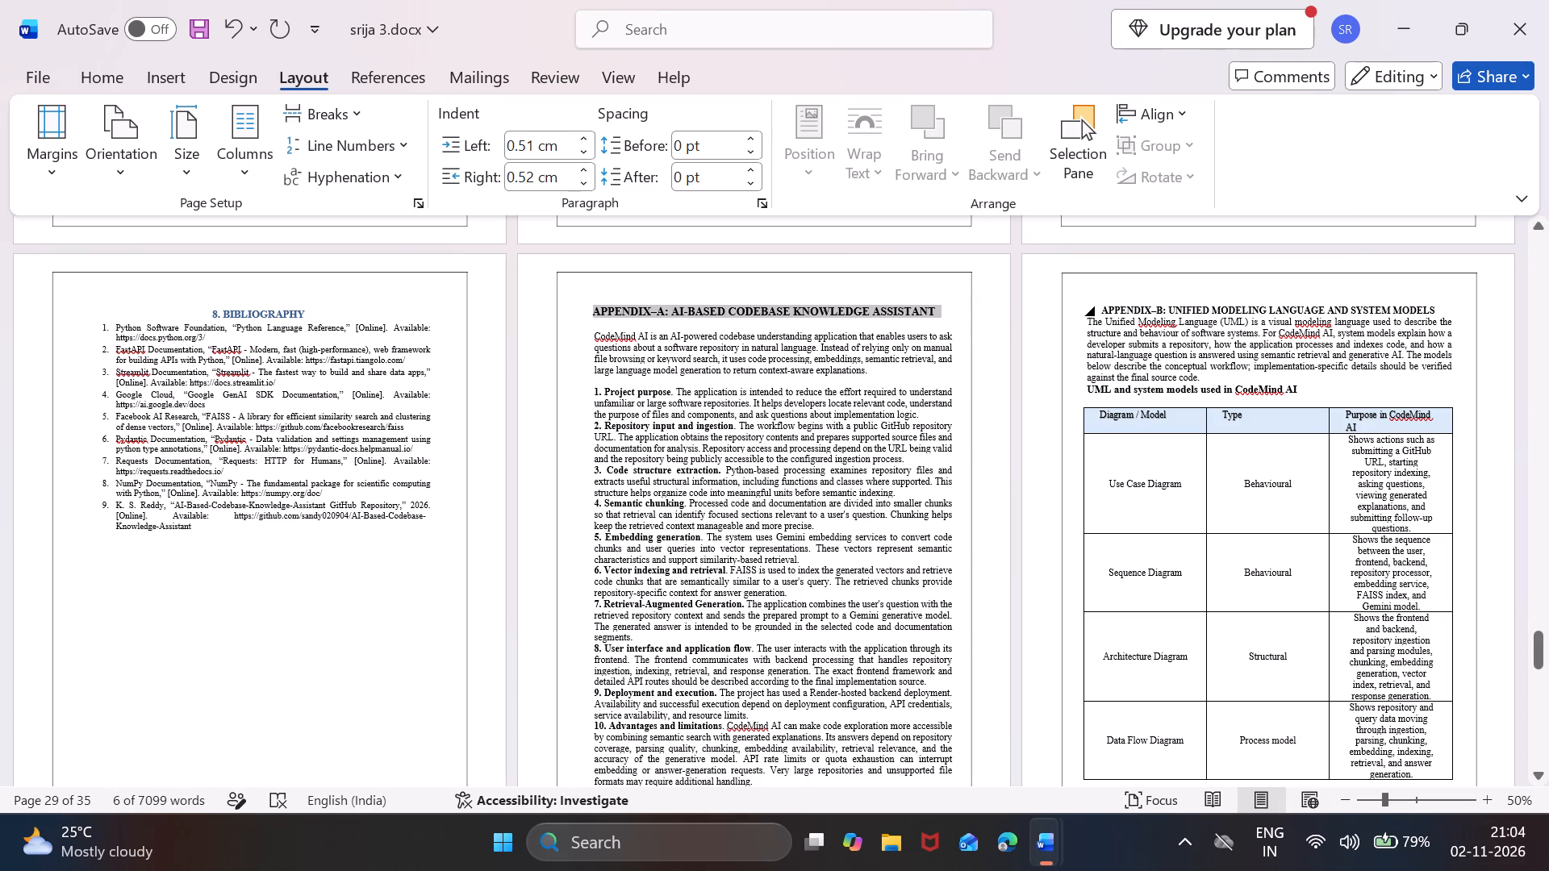
drag(1105, 310, 1435, 305)
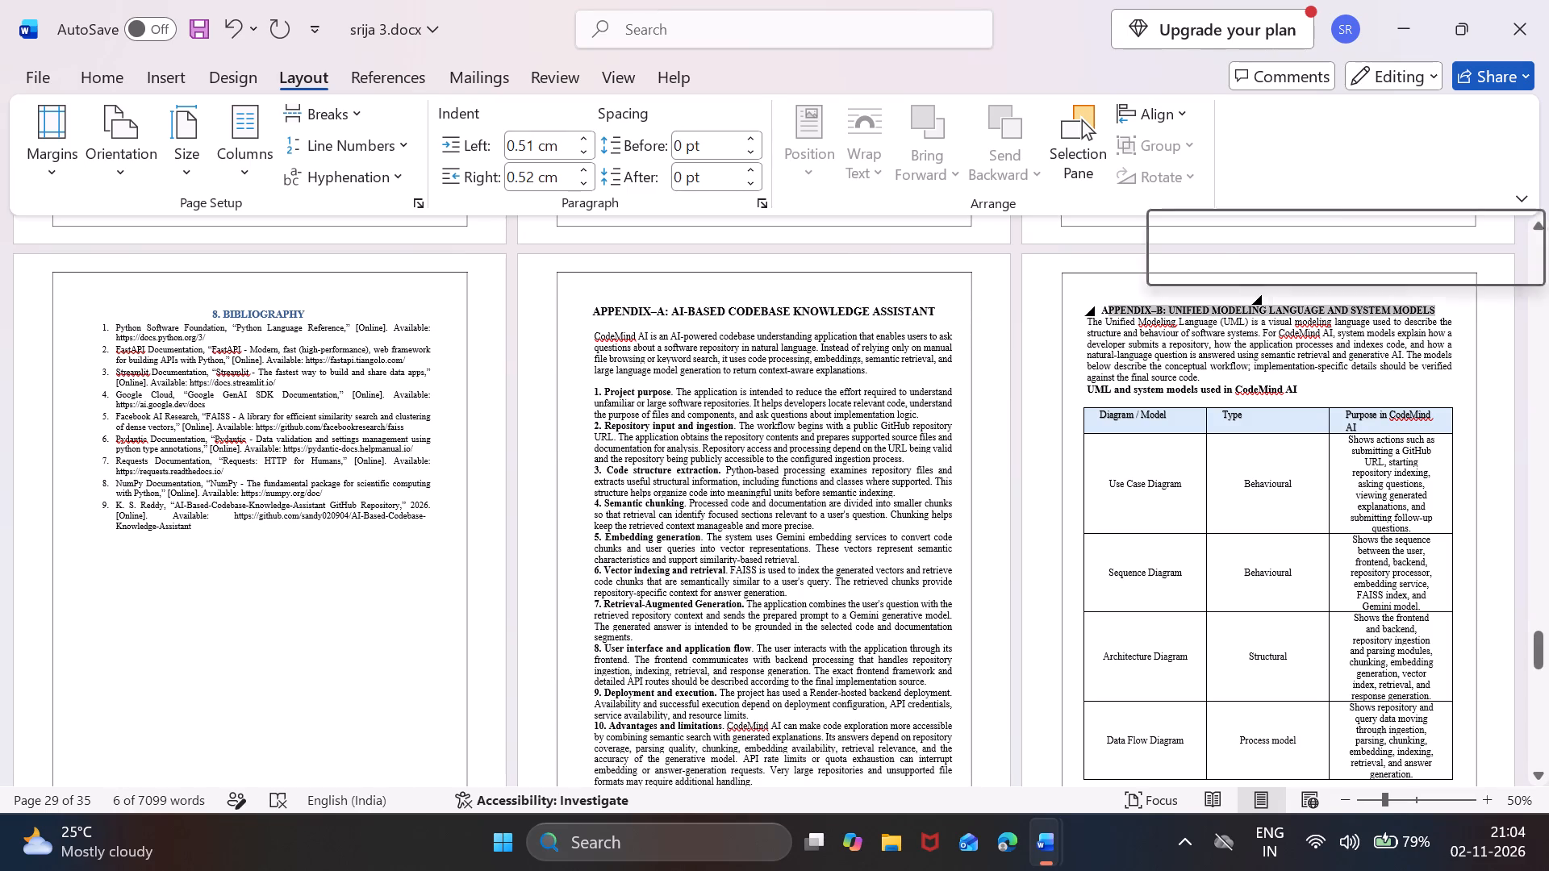
key(ctrl+c)
Copy the Appendix-C, Appendix-D and Appendix-E headings one after the other to the clipboard history.
scroll(1151, 403, down, 2)
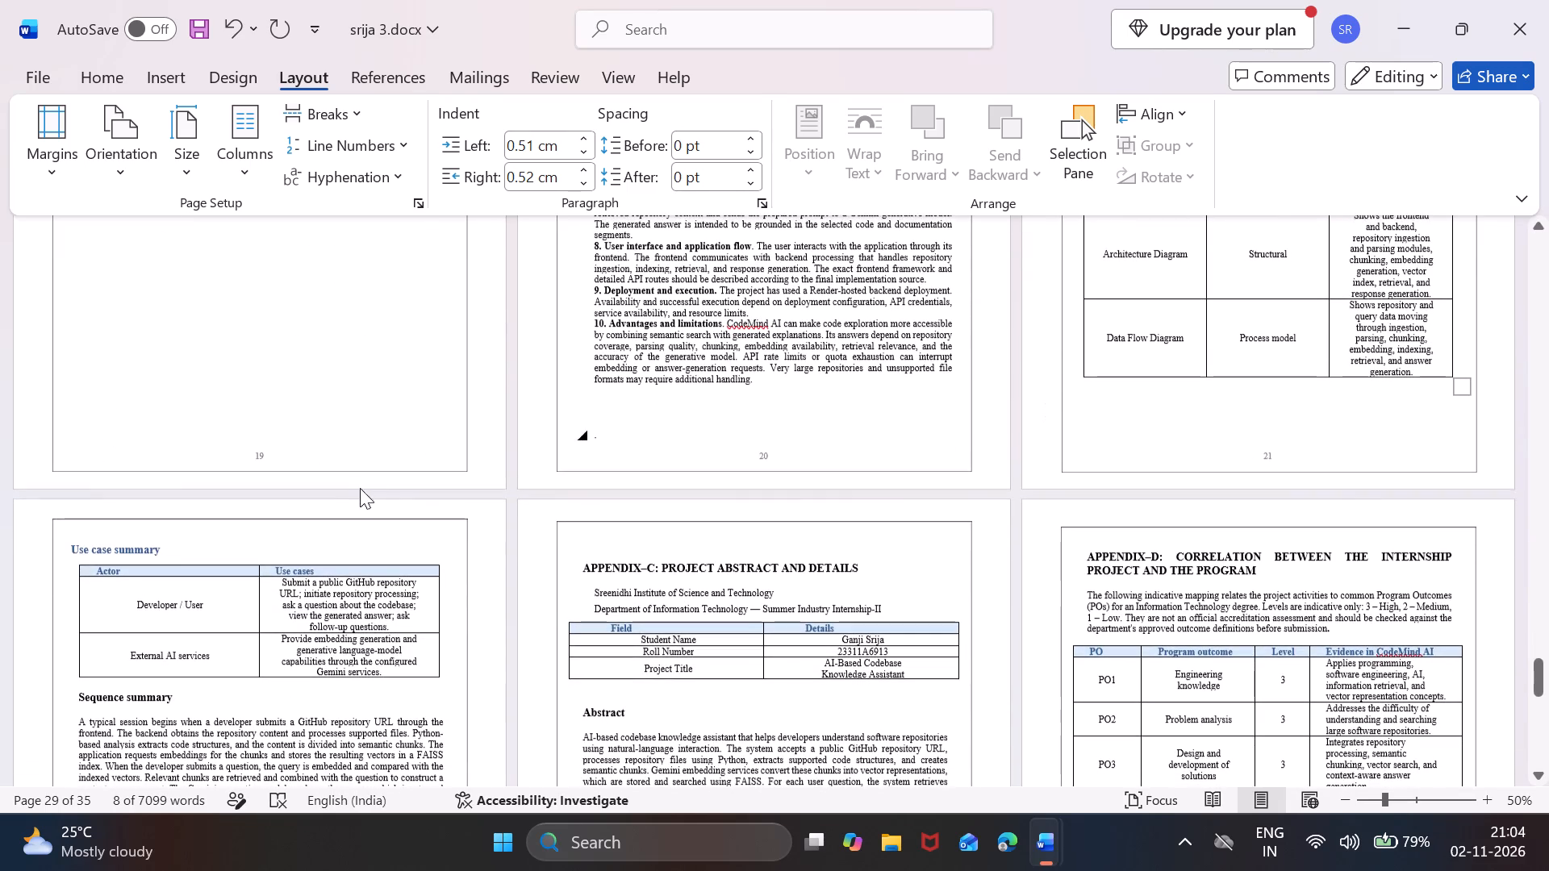
drag(586, 560, 859, 568)
key(ctrl+c)
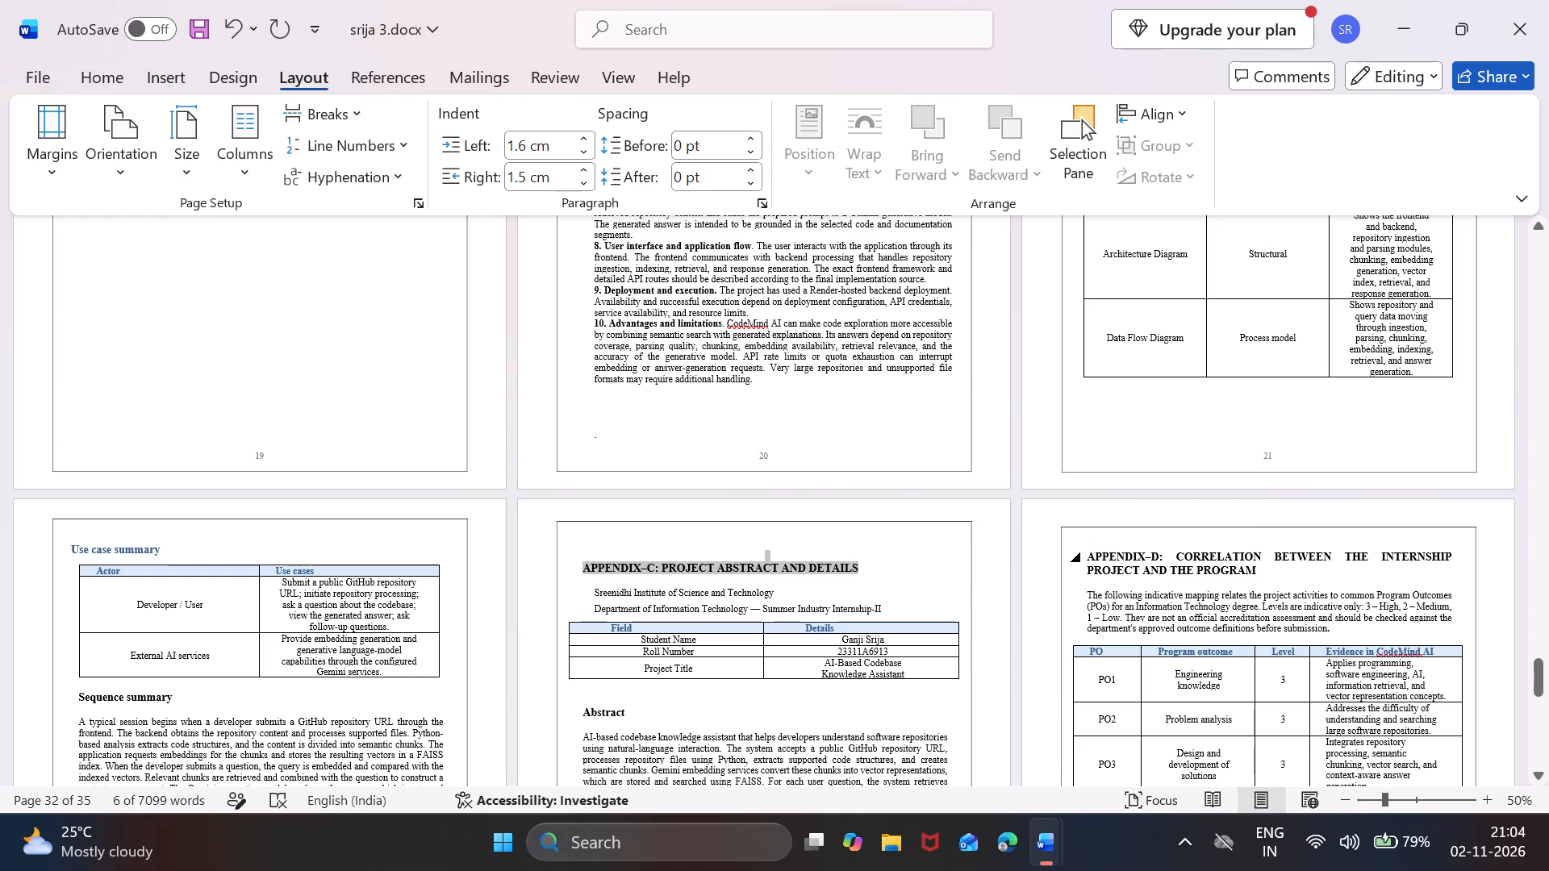
drag(1089, 554, 1256, 574)
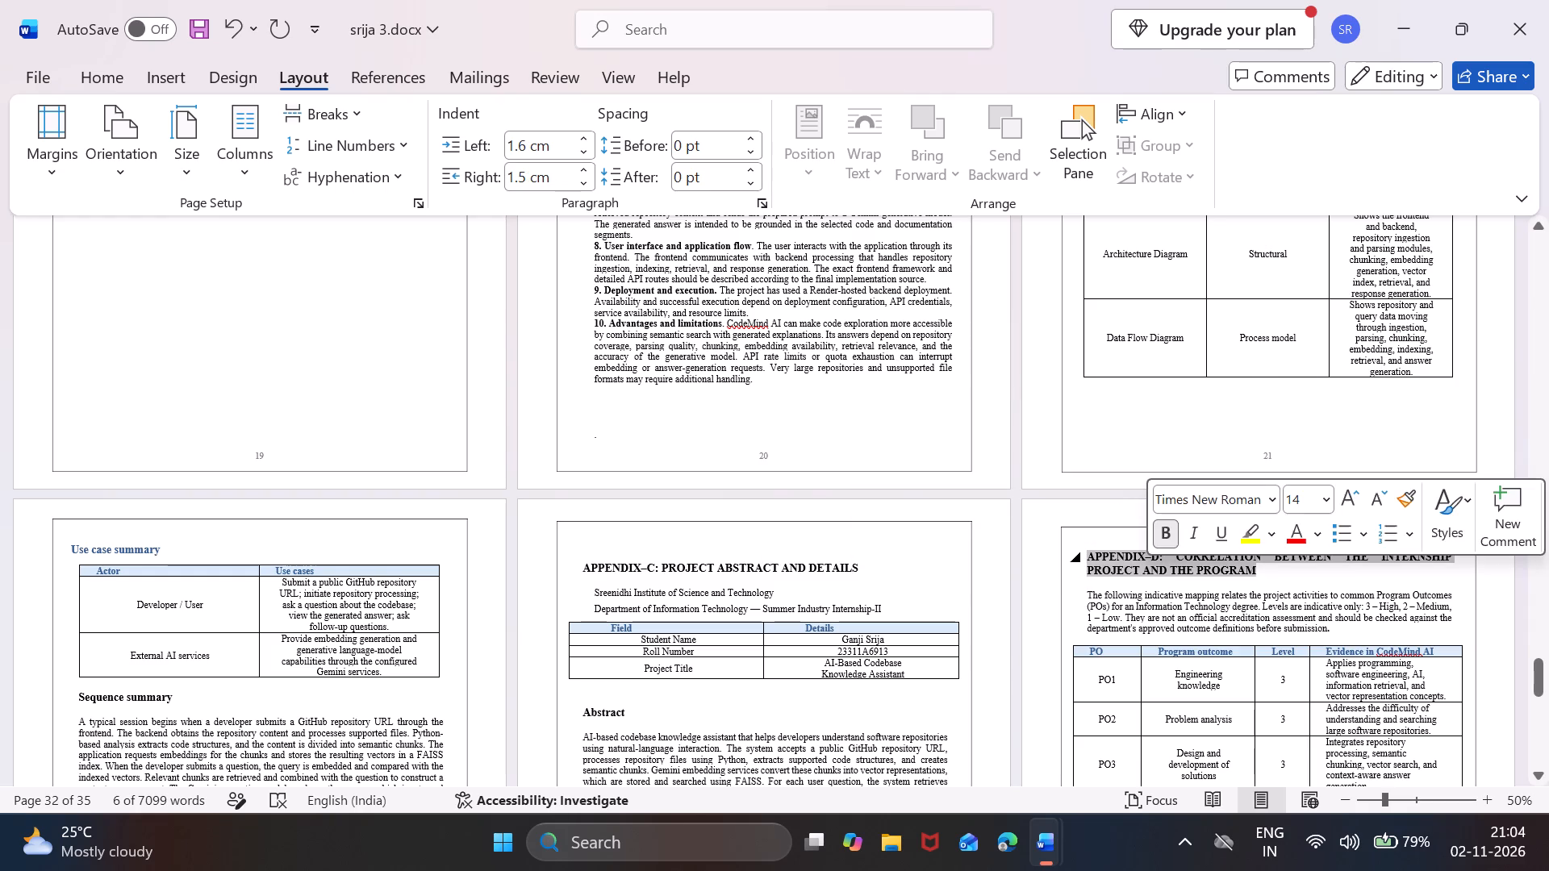
key(ctrl+c)
scroll(1256, 574, down, 1)
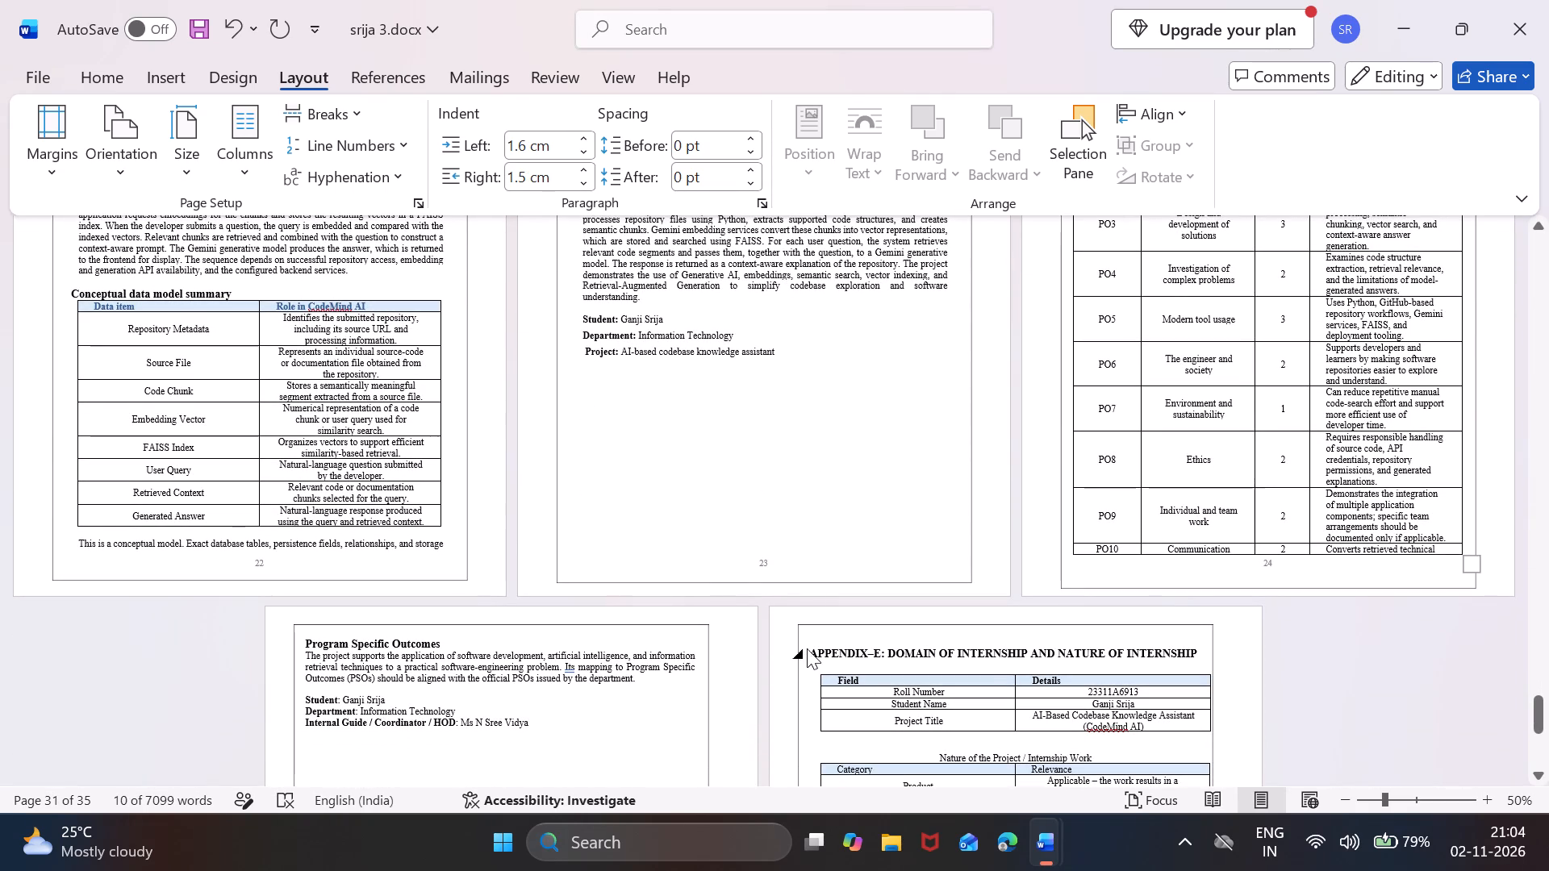
click(806, 655)
drag(813, 651, 1142, 648)
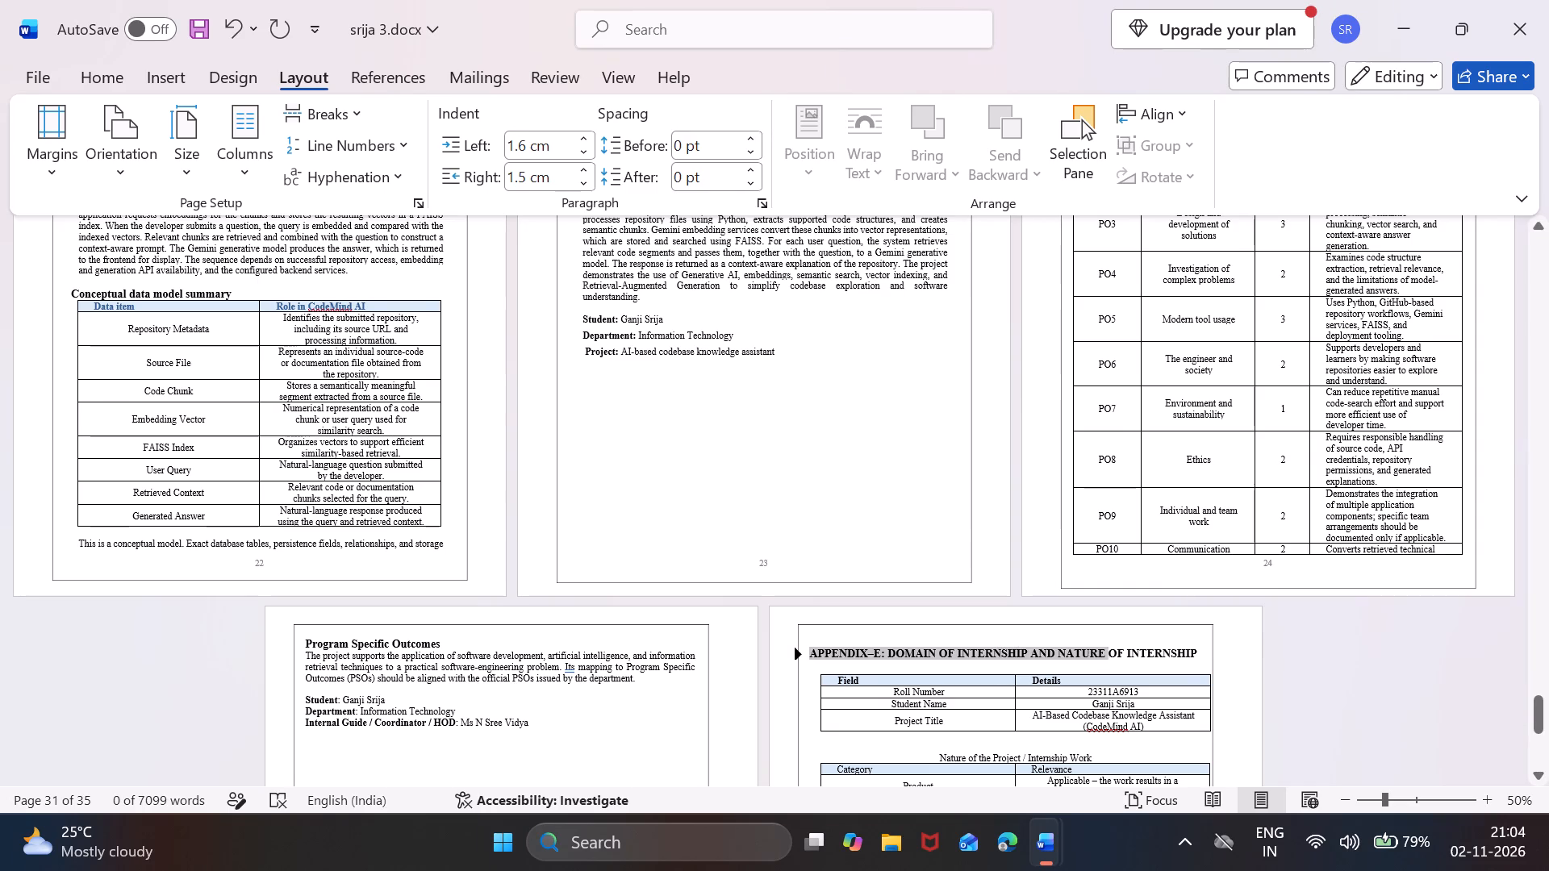
drag(1142, 648, 1179, 654)
key(ctrl+c)
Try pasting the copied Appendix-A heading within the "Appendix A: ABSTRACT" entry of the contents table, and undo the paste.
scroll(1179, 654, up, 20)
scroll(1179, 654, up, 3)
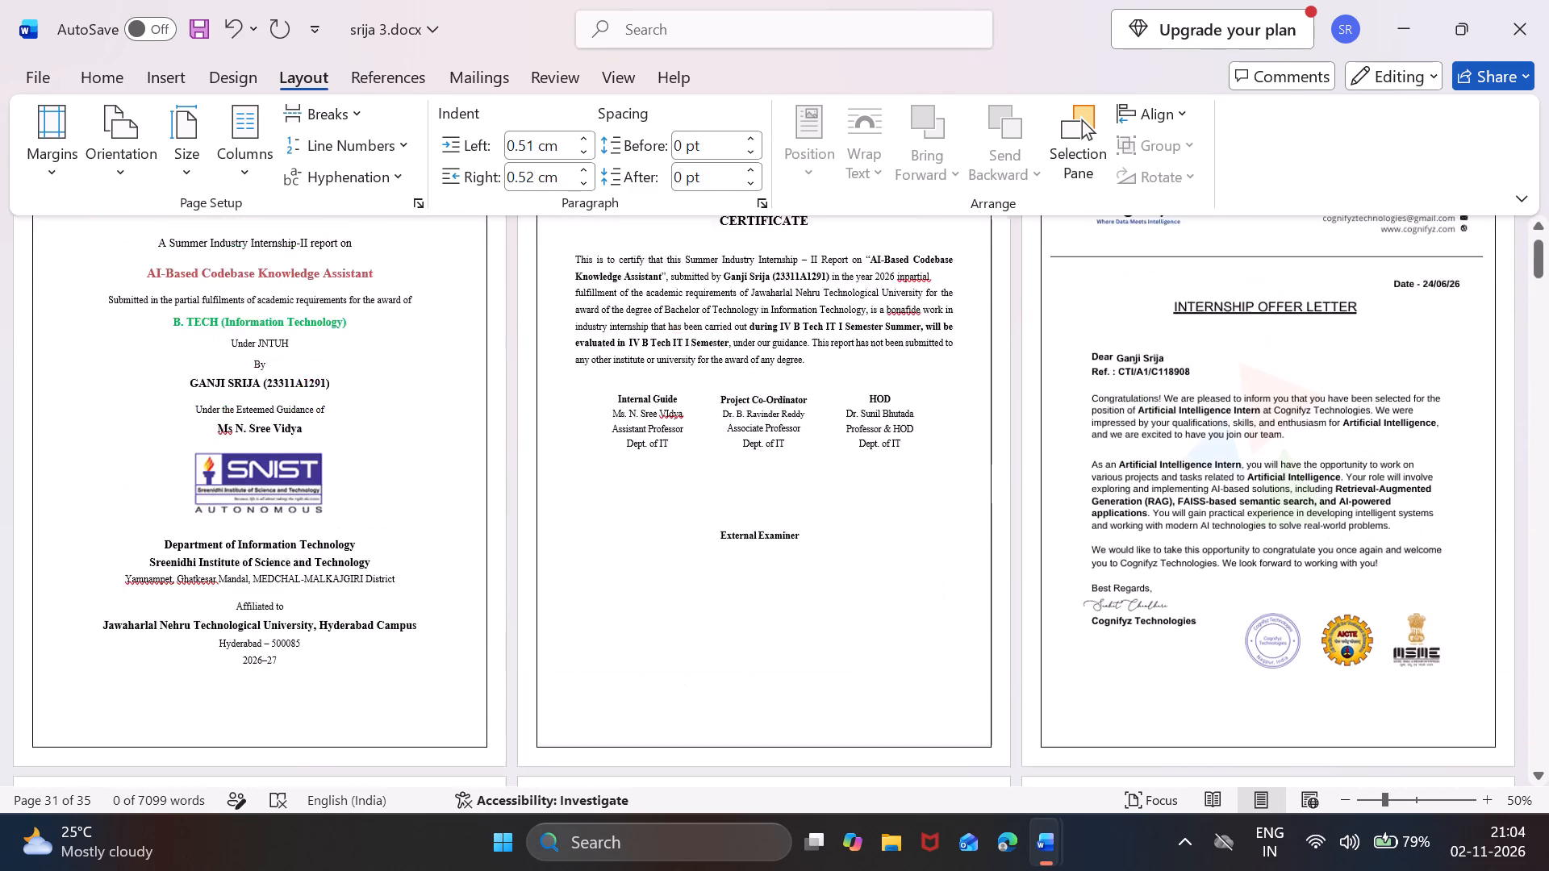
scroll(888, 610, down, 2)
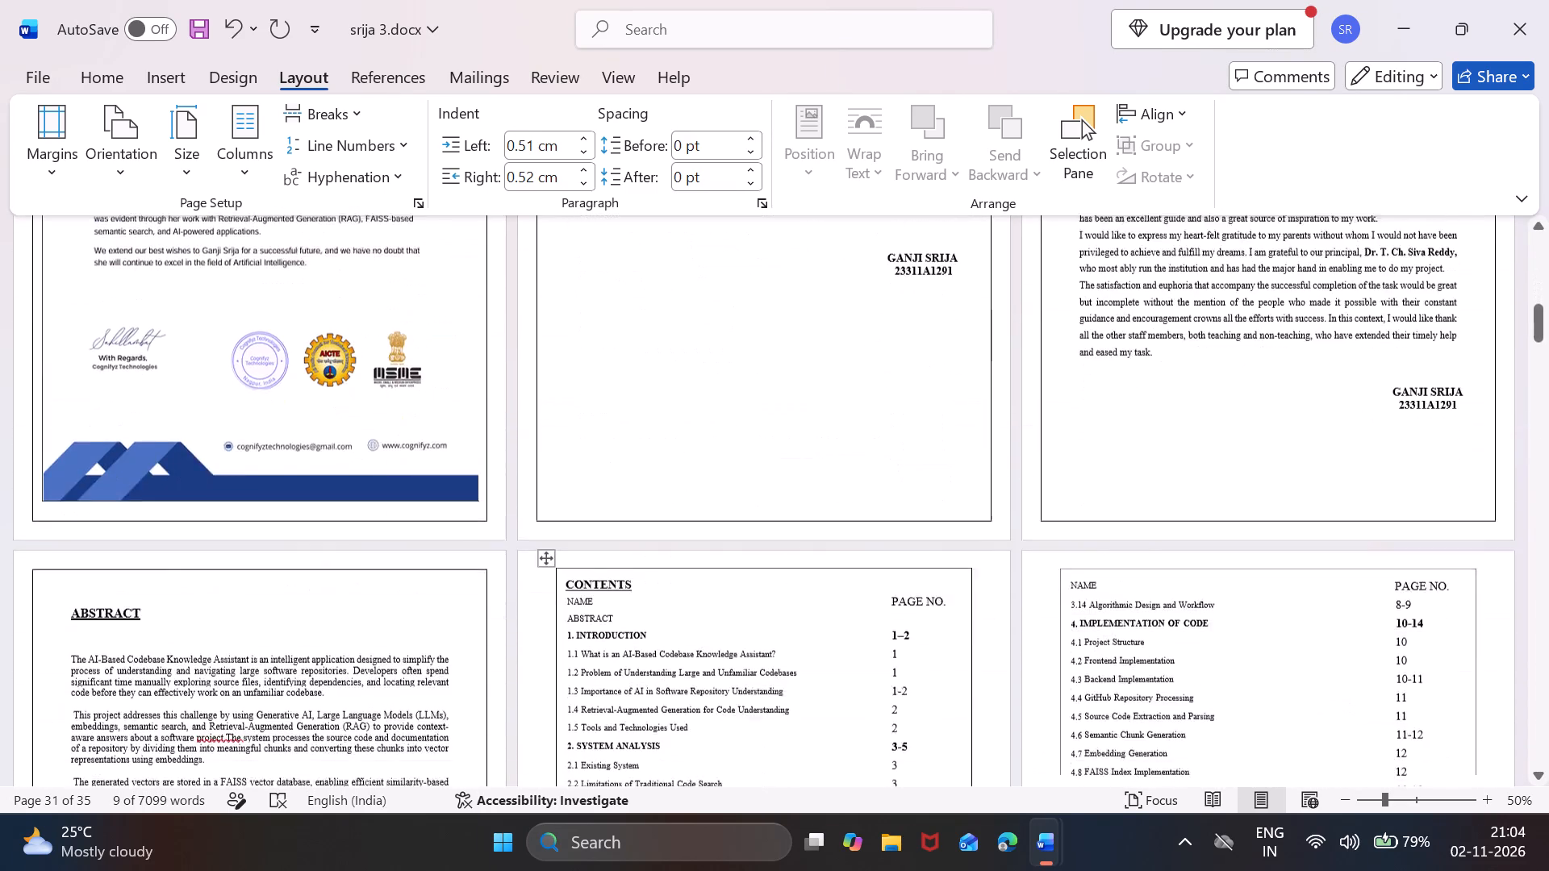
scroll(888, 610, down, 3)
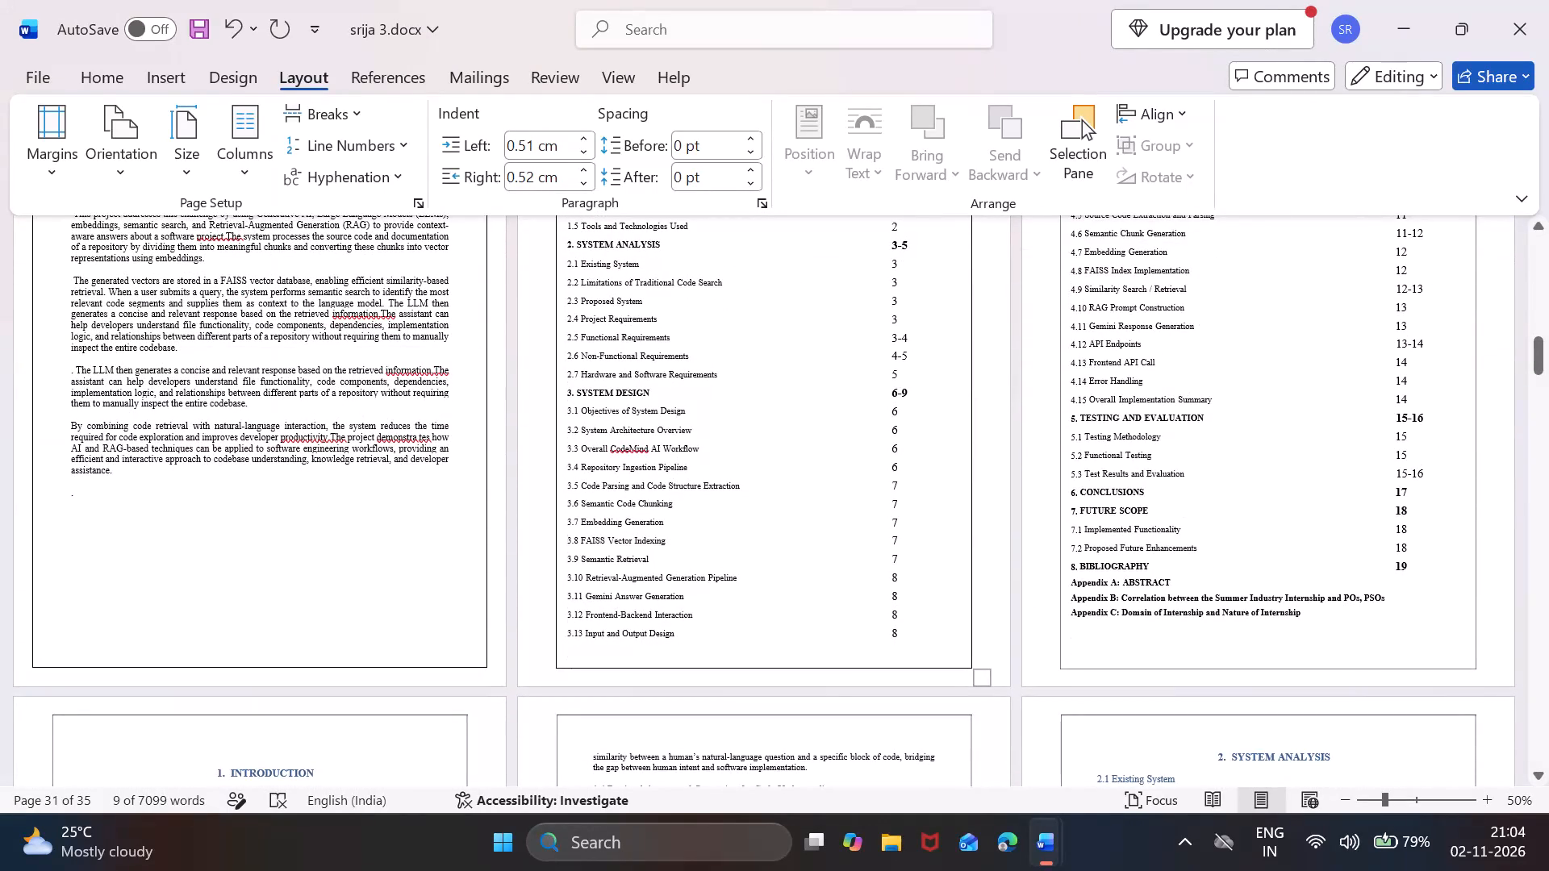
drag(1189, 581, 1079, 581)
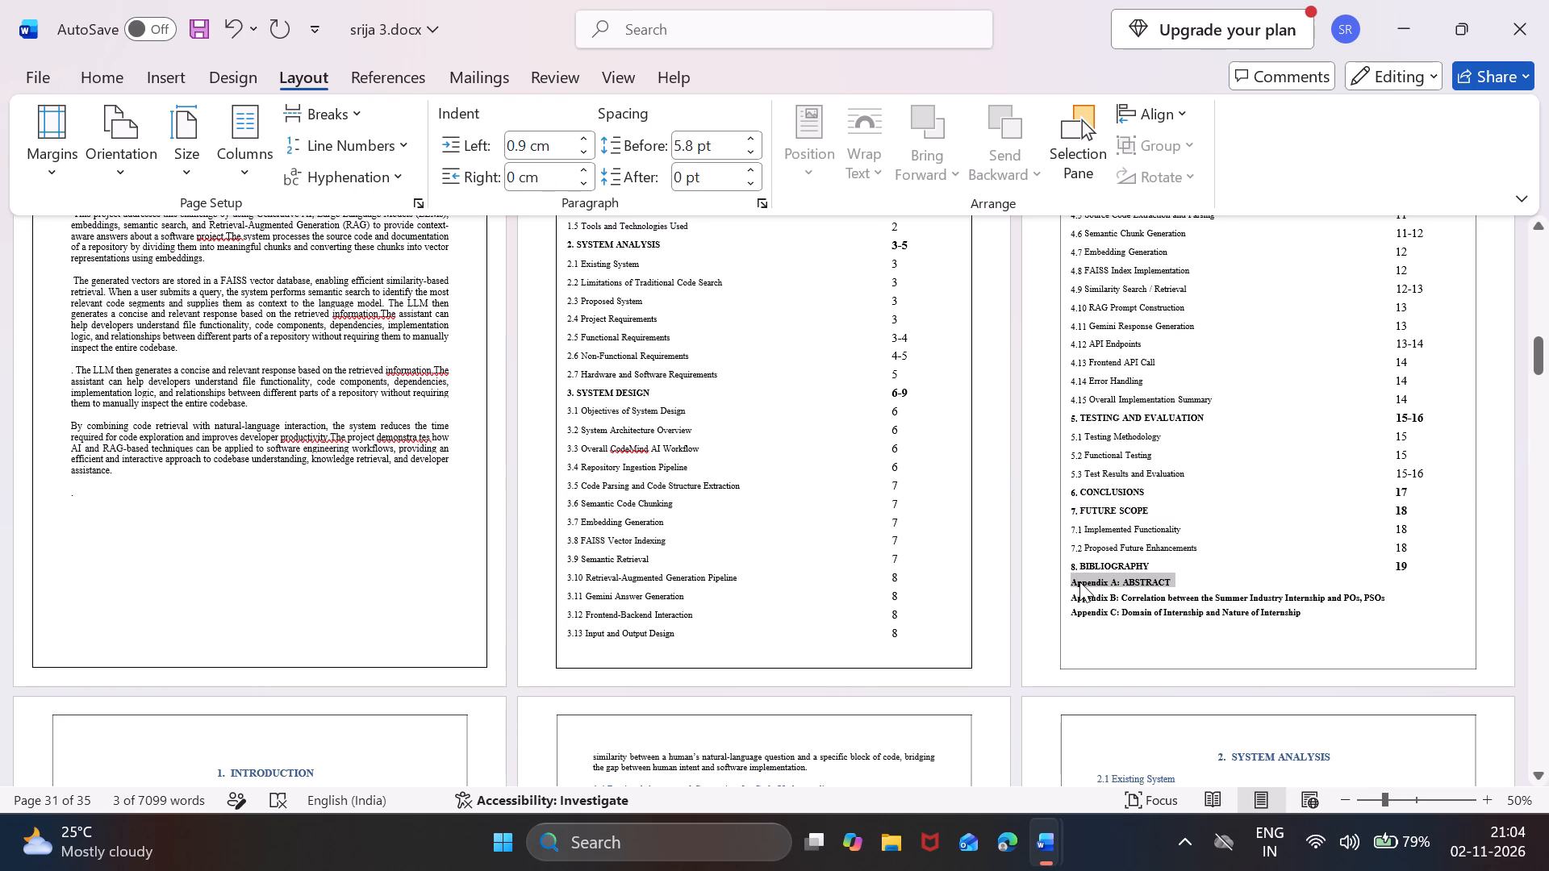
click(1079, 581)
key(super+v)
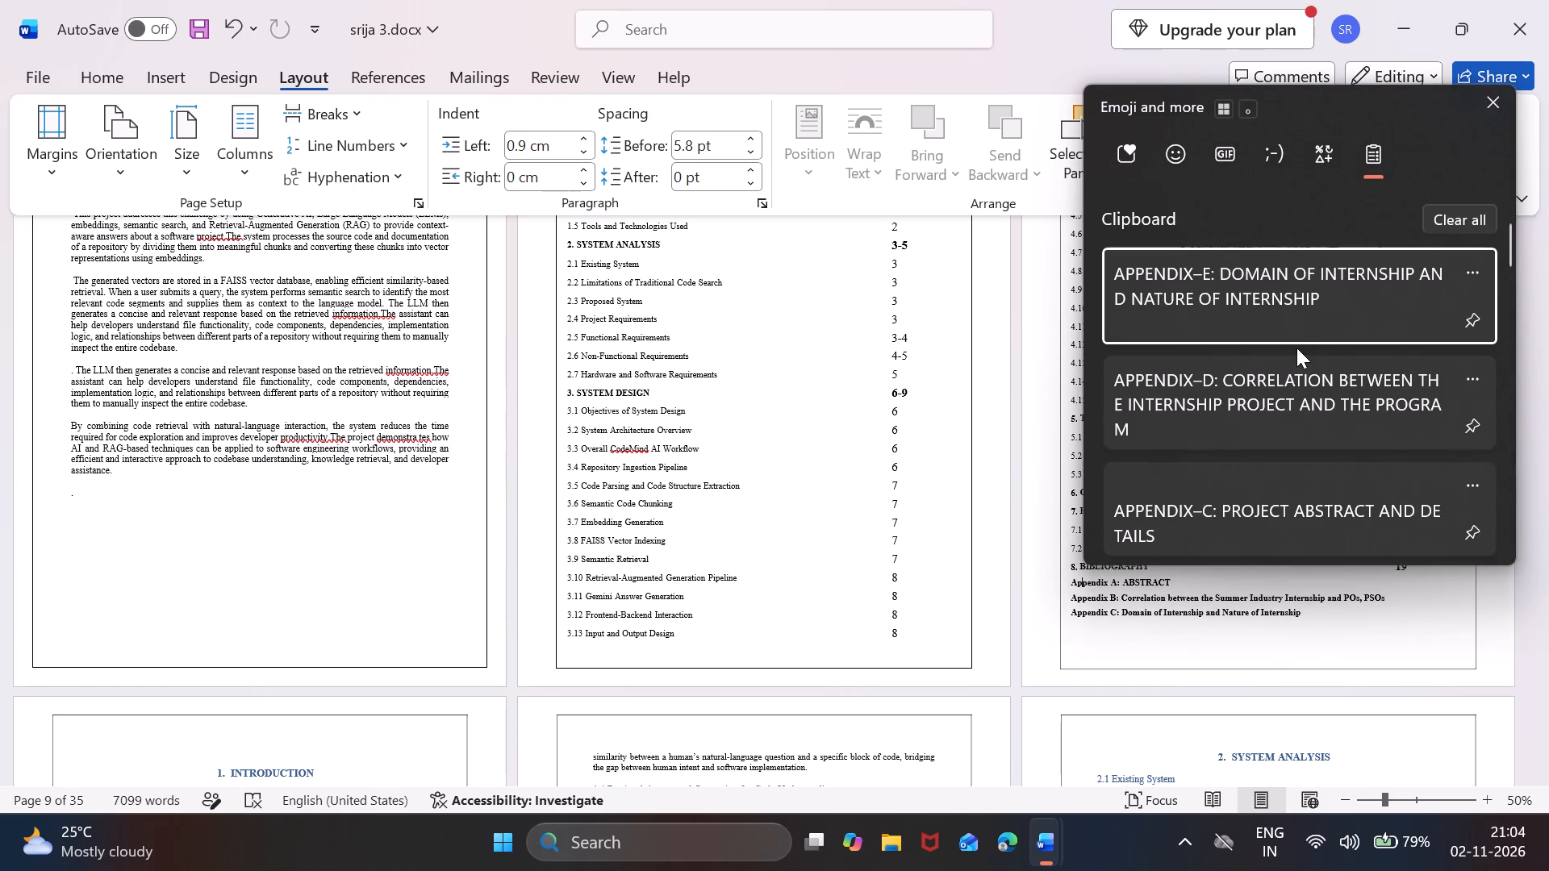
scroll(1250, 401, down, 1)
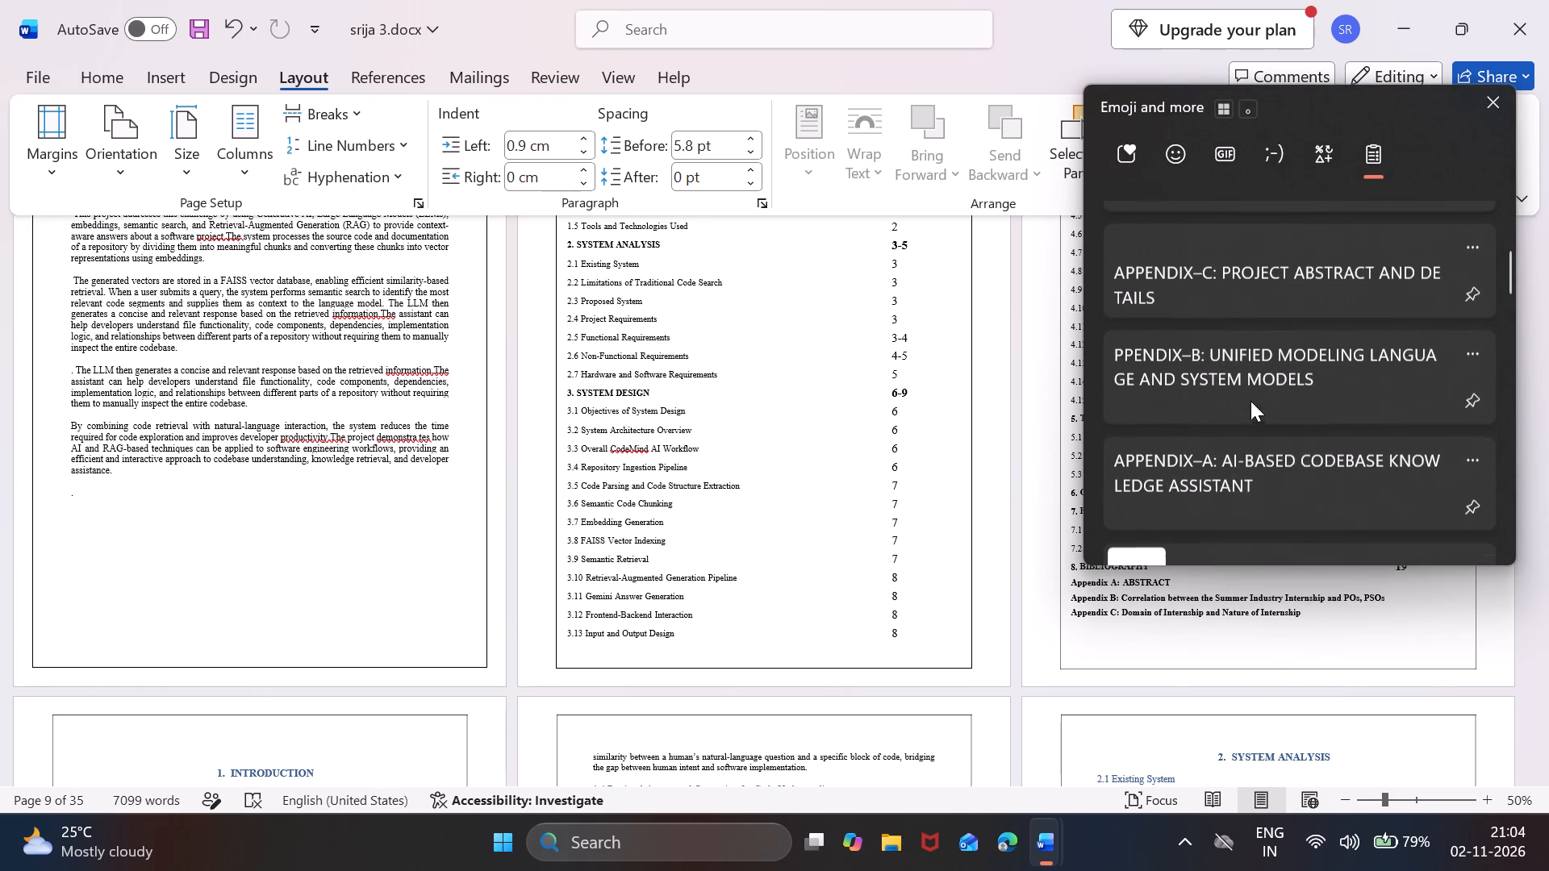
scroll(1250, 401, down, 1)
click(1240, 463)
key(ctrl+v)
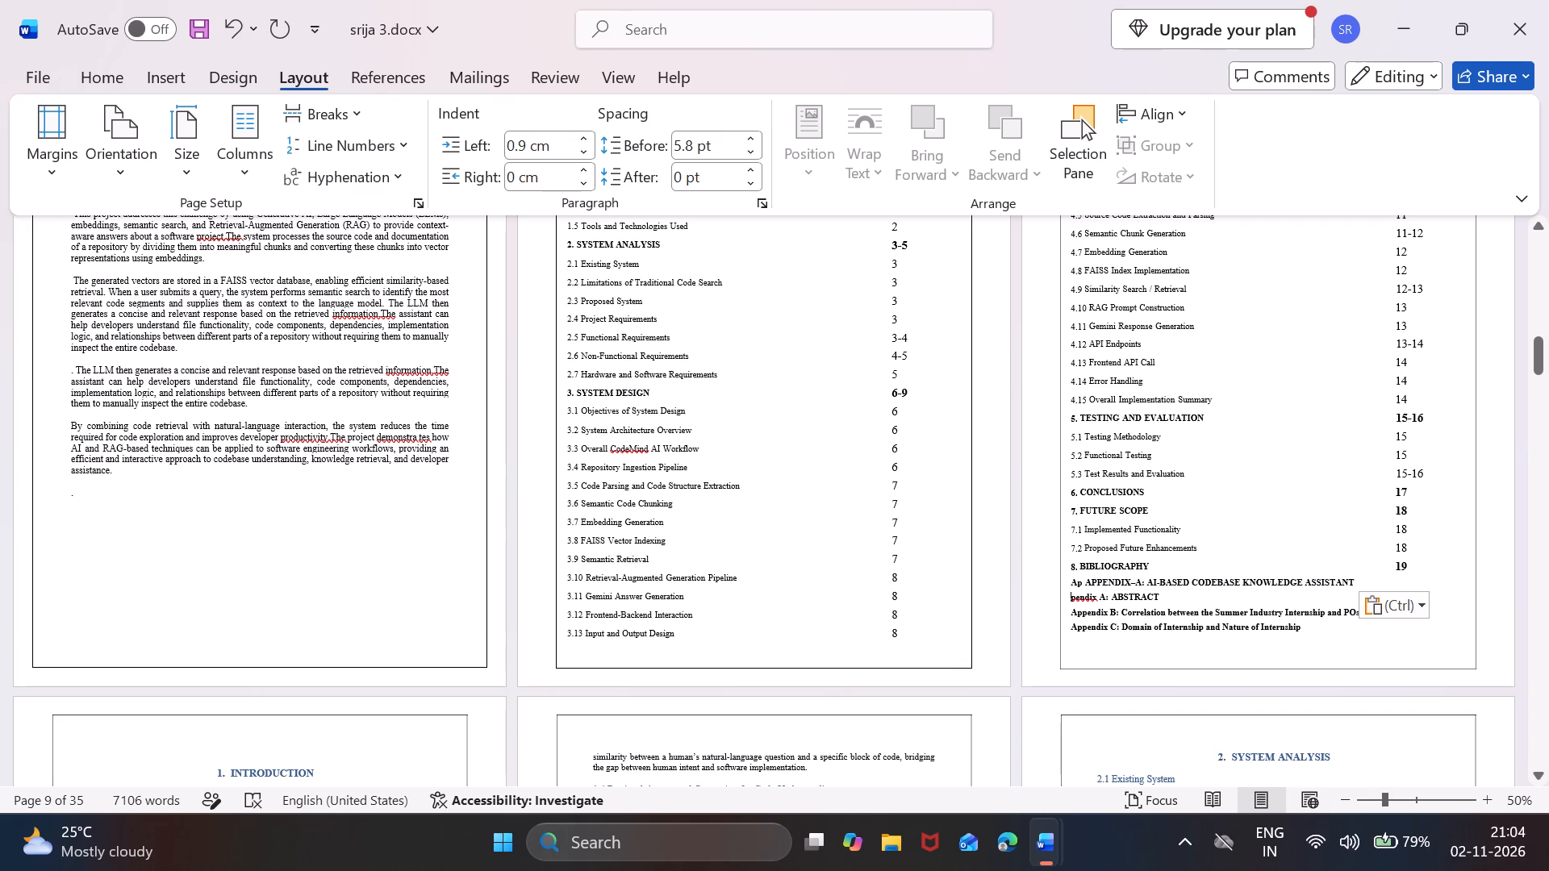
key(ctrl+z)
Replace the whole "Appendix A: ABSTRACT" contents entry with the copied heading "APPENDIX–A: AI-BASED CODEBASE KNOWLEDGE ASSISTANT".
click(1175, 574)
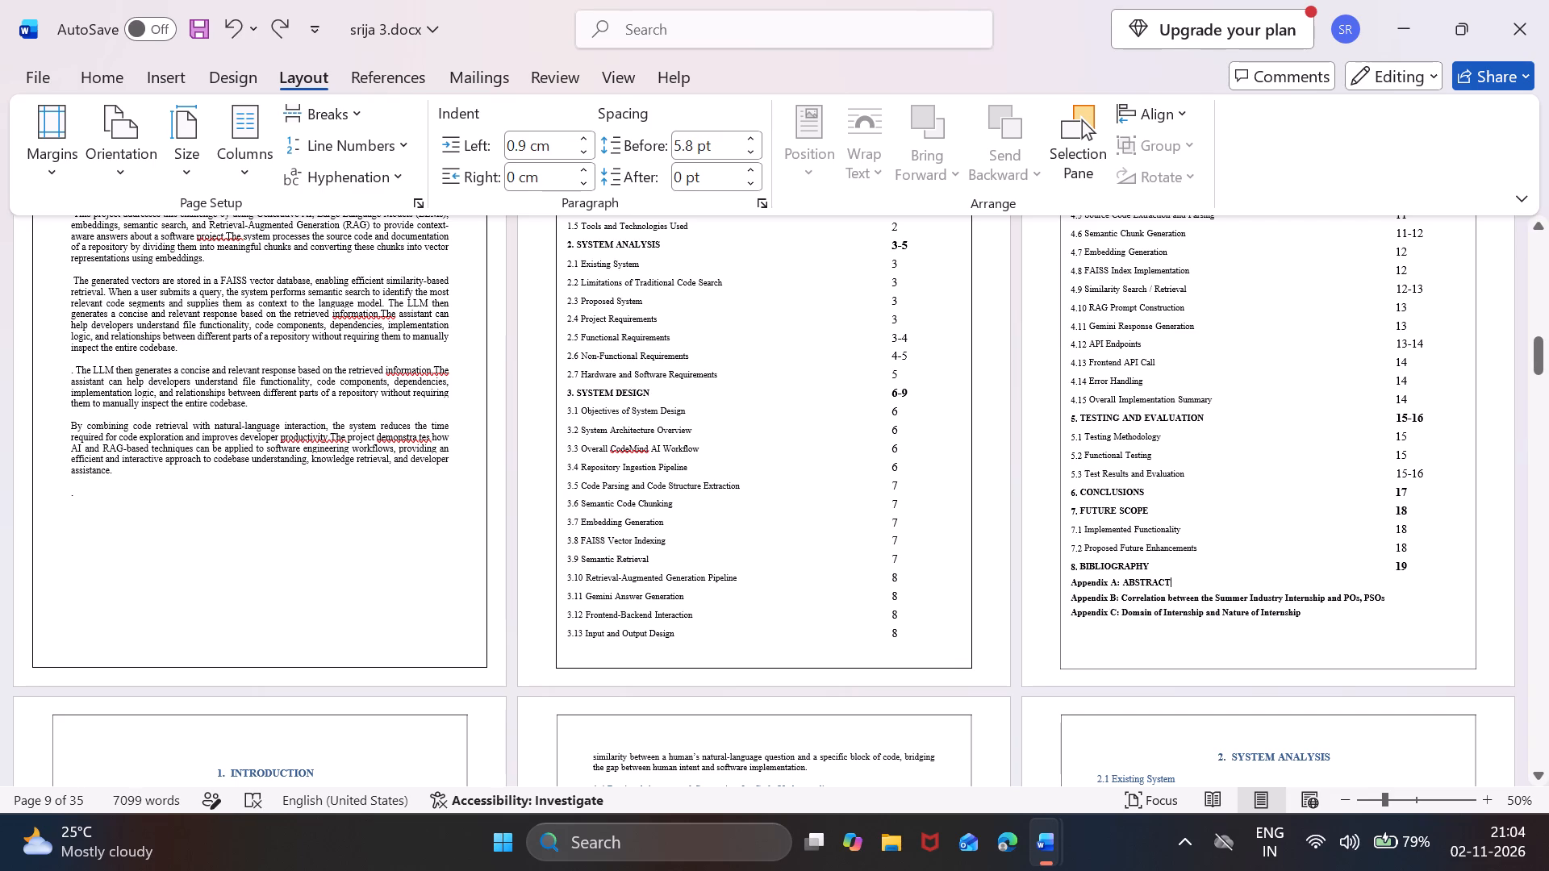
drag(1174, 583, 1078, 586)
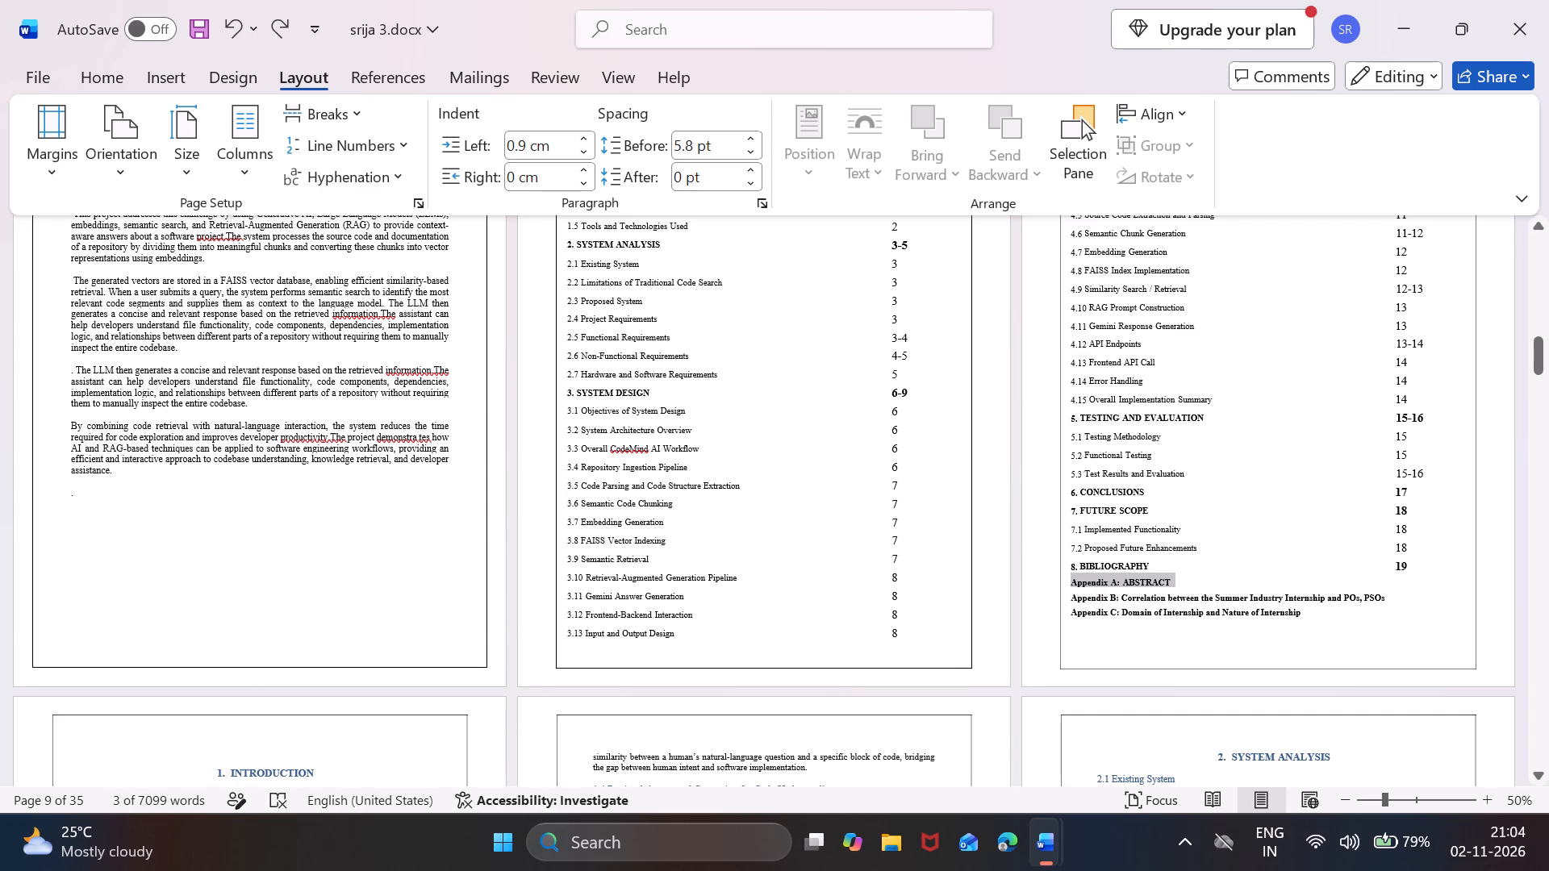
key(super+v)
scroll(1181, 408, down, 3)
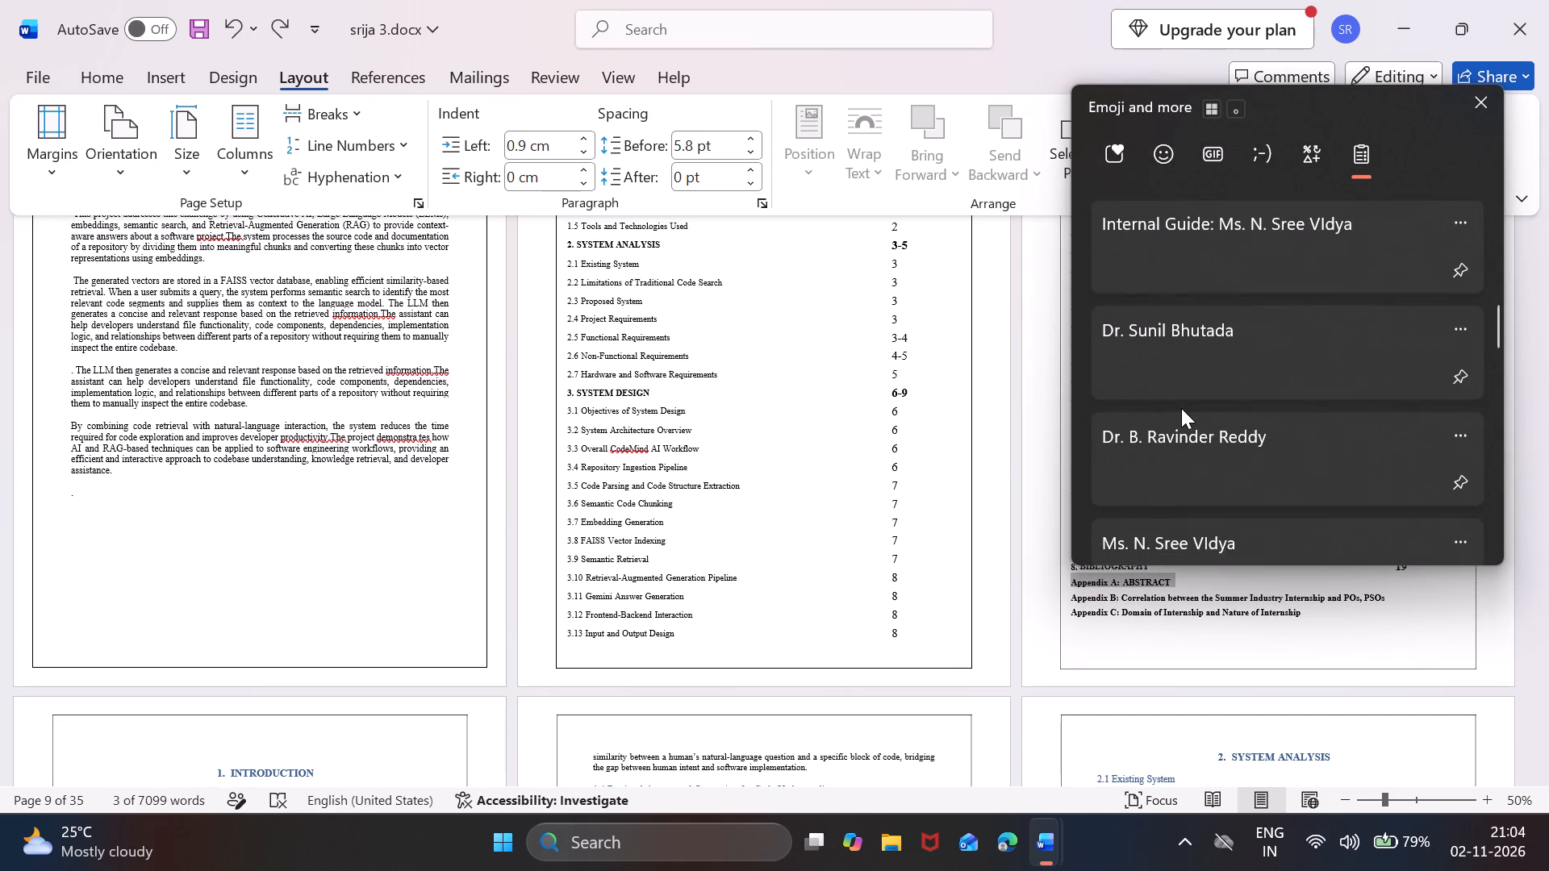
scroll(1206, 427, up, 3)
click(1233, 310)
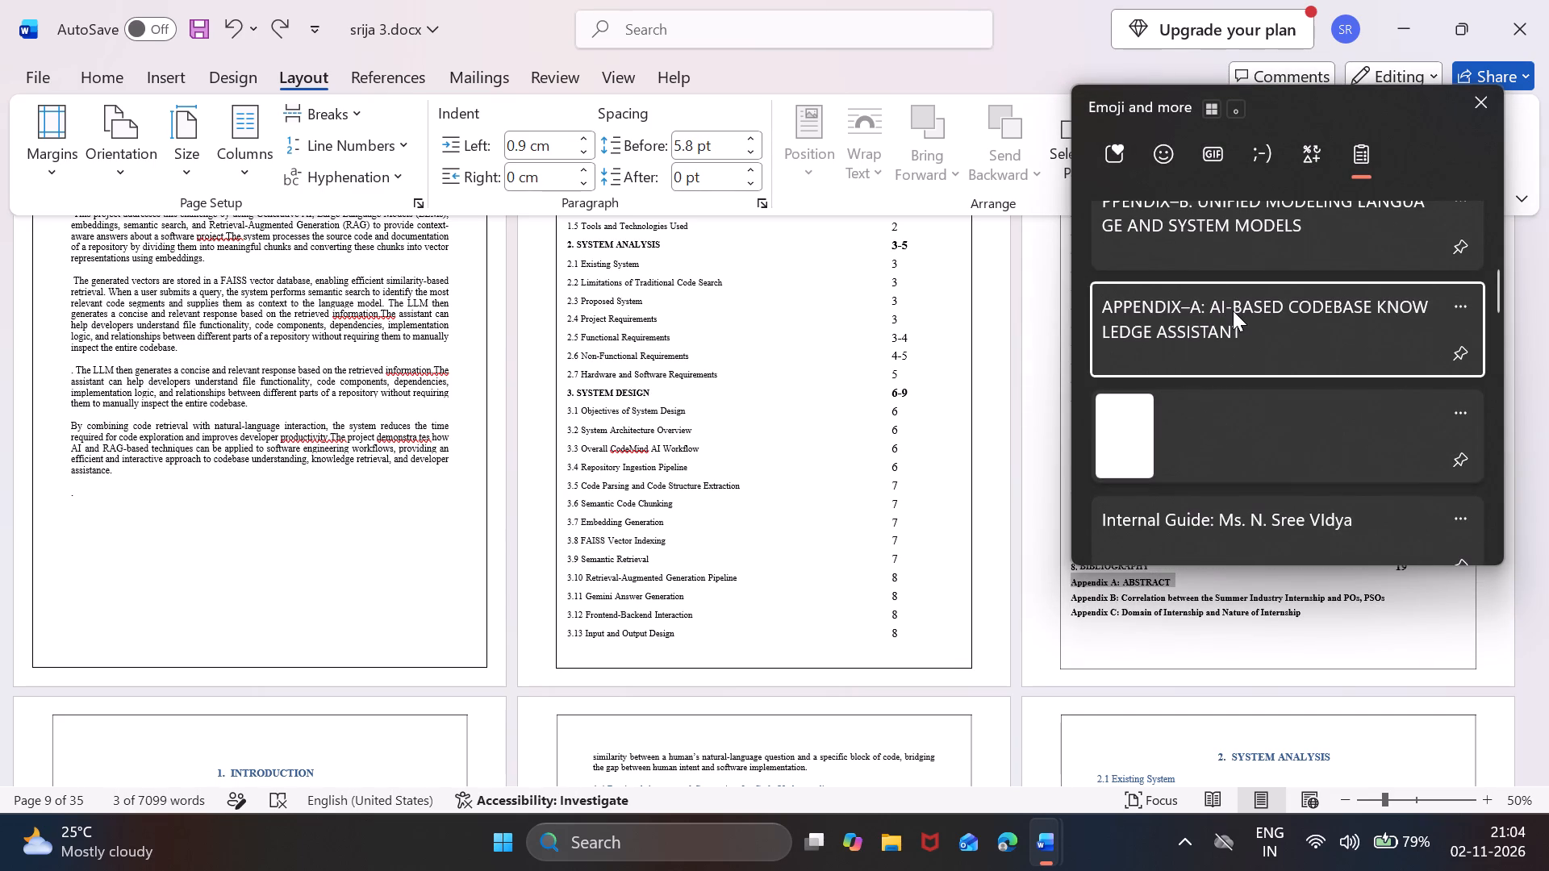
key(ctrl+v)
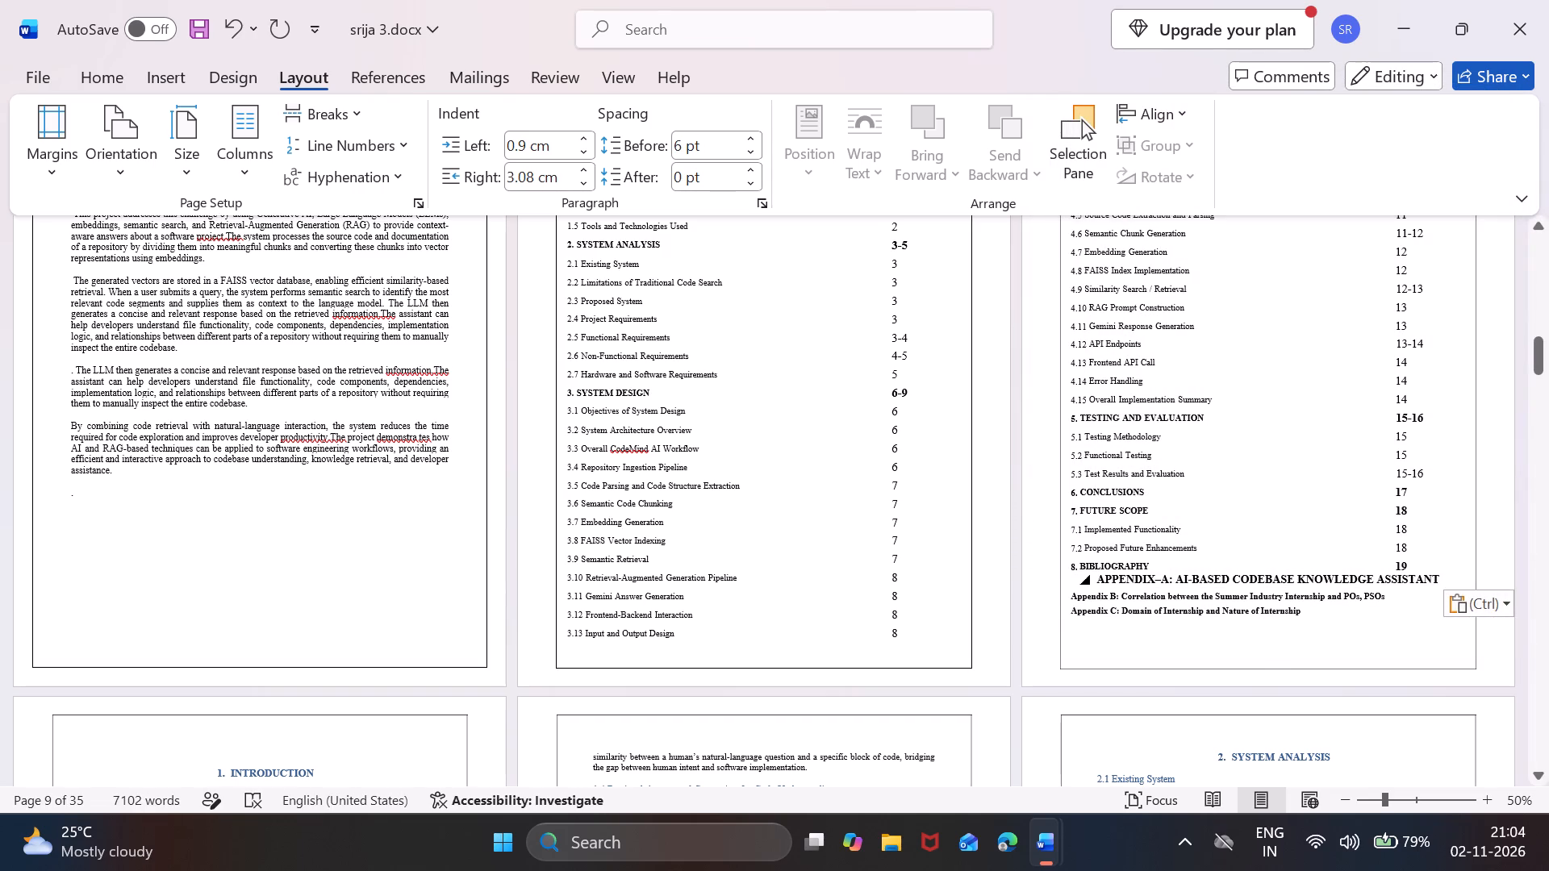
Set the font size of the pasted Appendix-A entry in the contents to 11.
drag(1102, 576, 1417, 569)
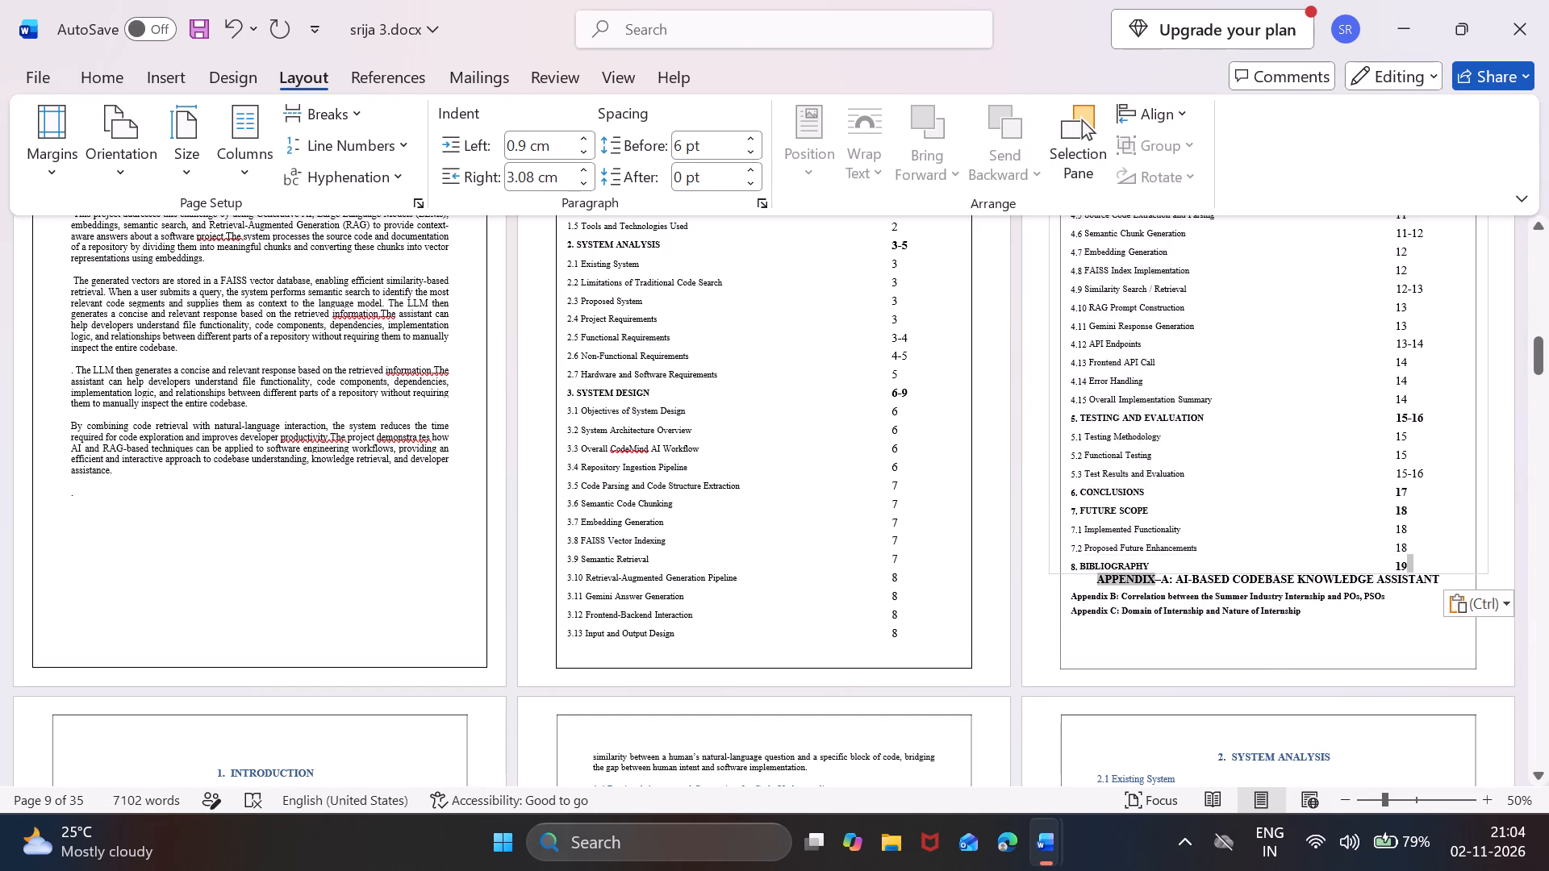
drag(1417, 569, 1436, 575)
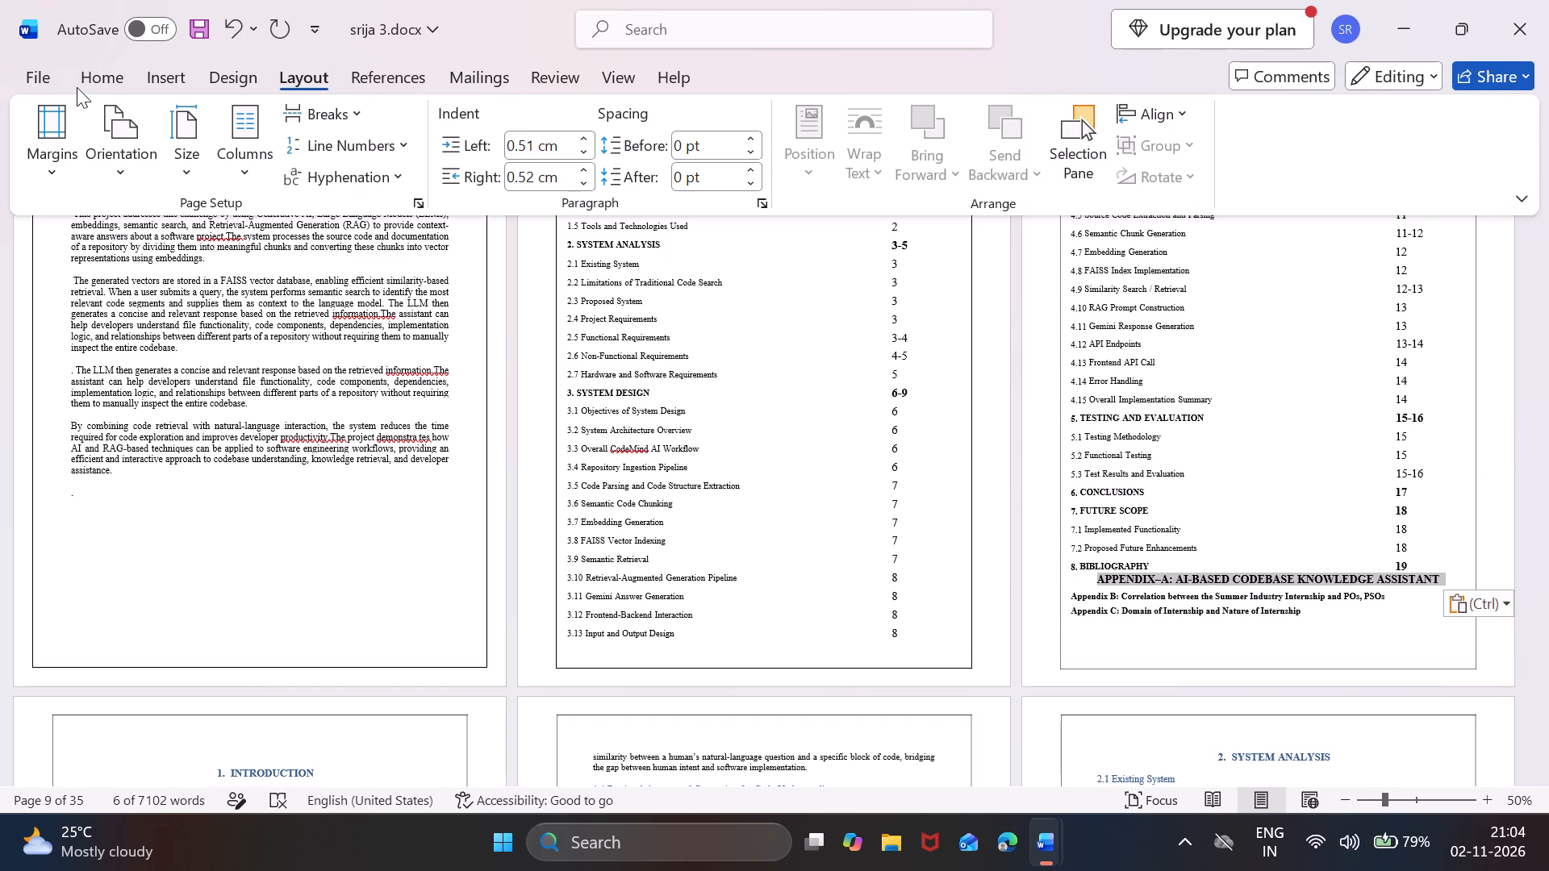
click(82, 82)
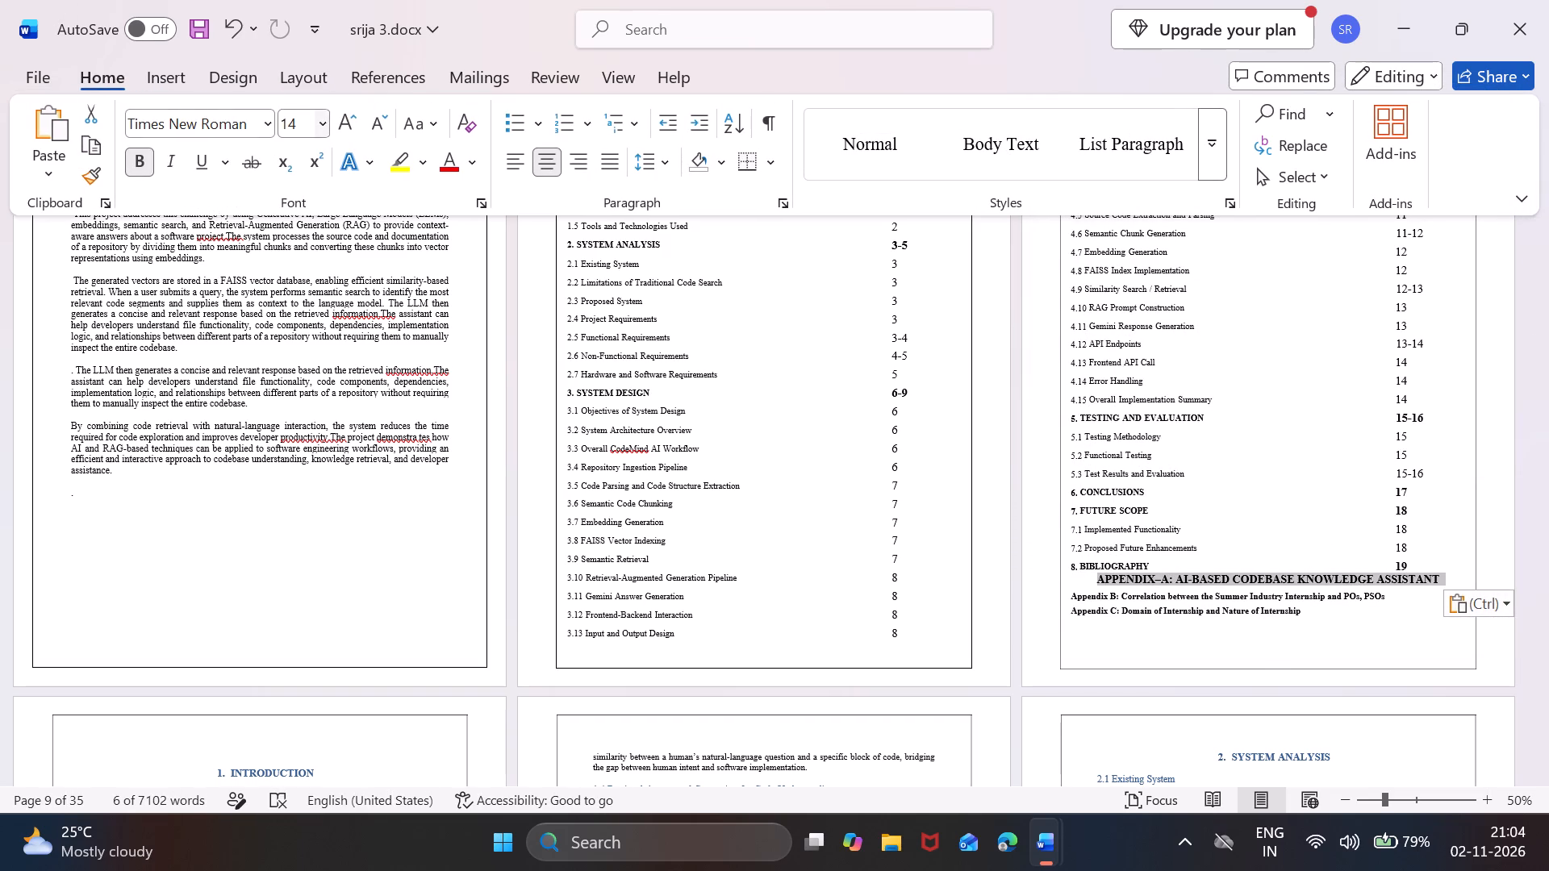
click(298, 123)
key(1)
key(1)
key(Return)
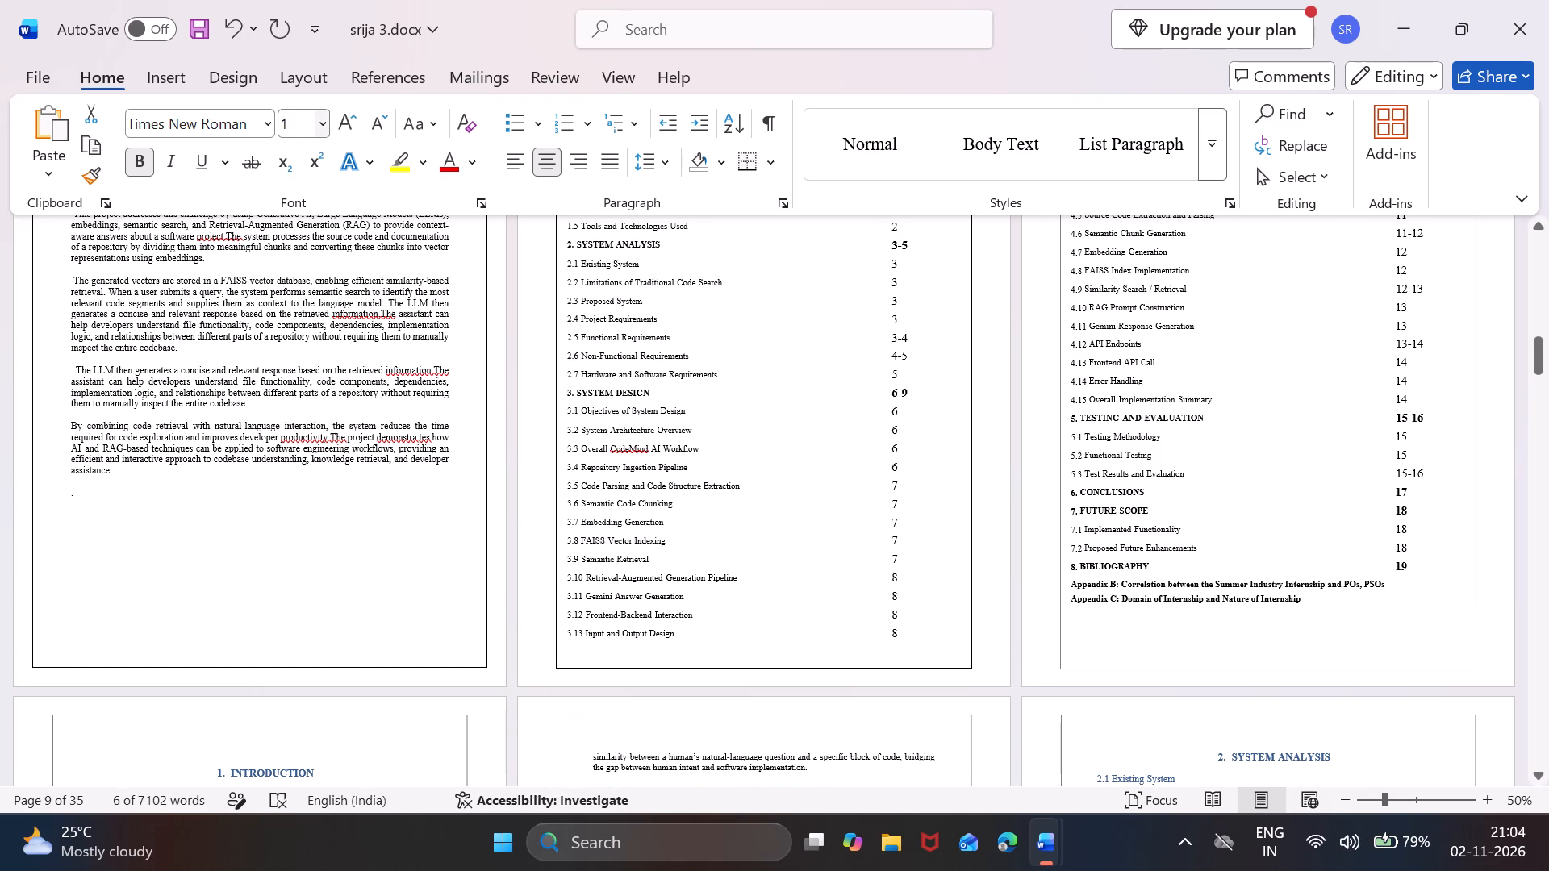
click(298, 123)
key(1)
text(11)
key(Return)
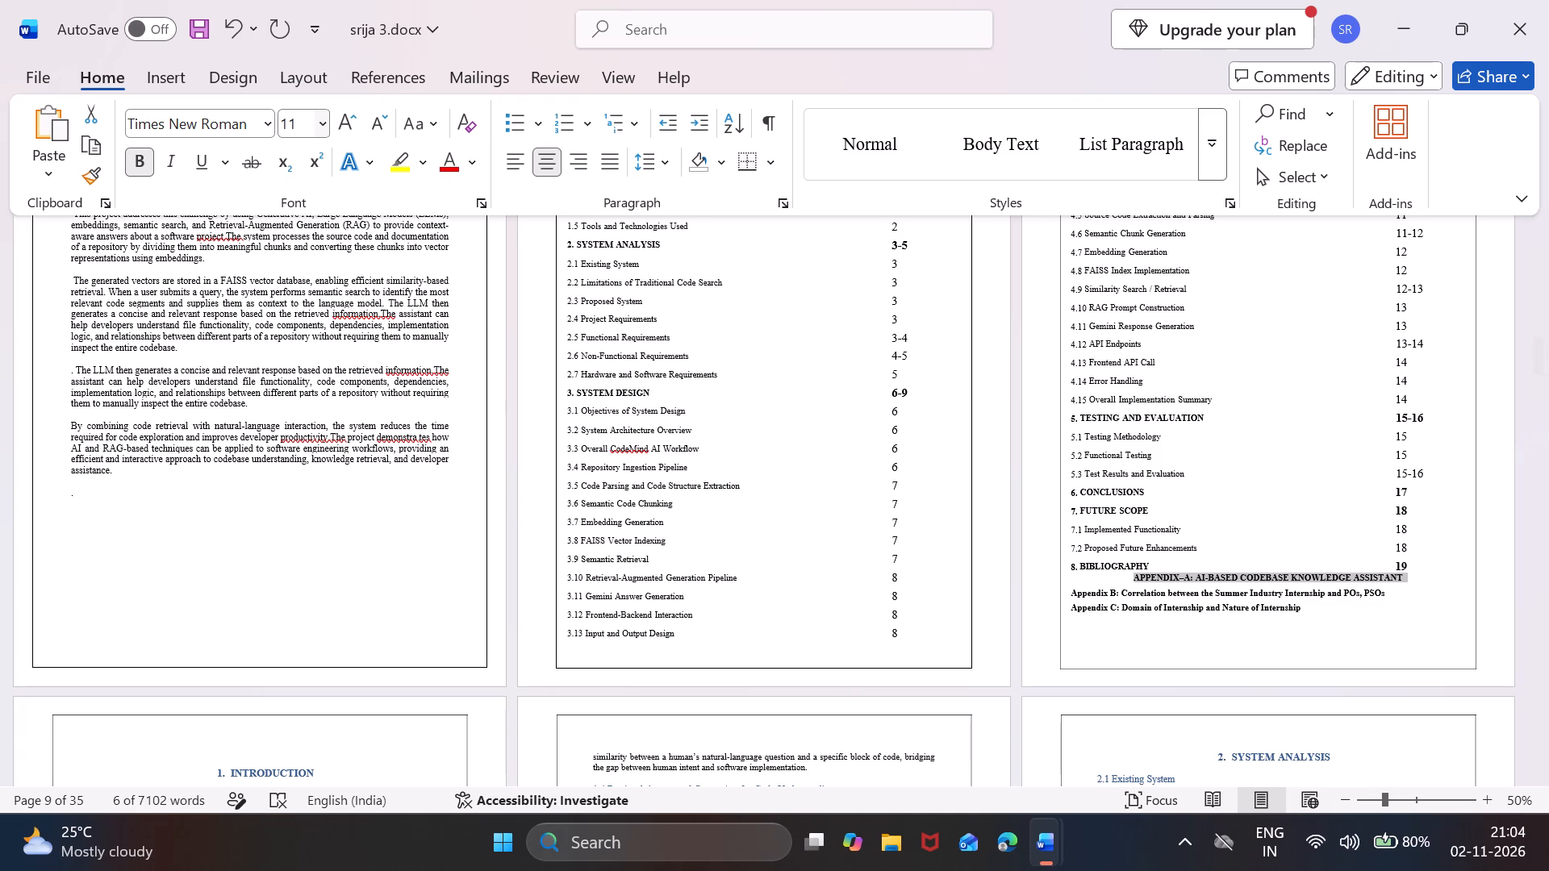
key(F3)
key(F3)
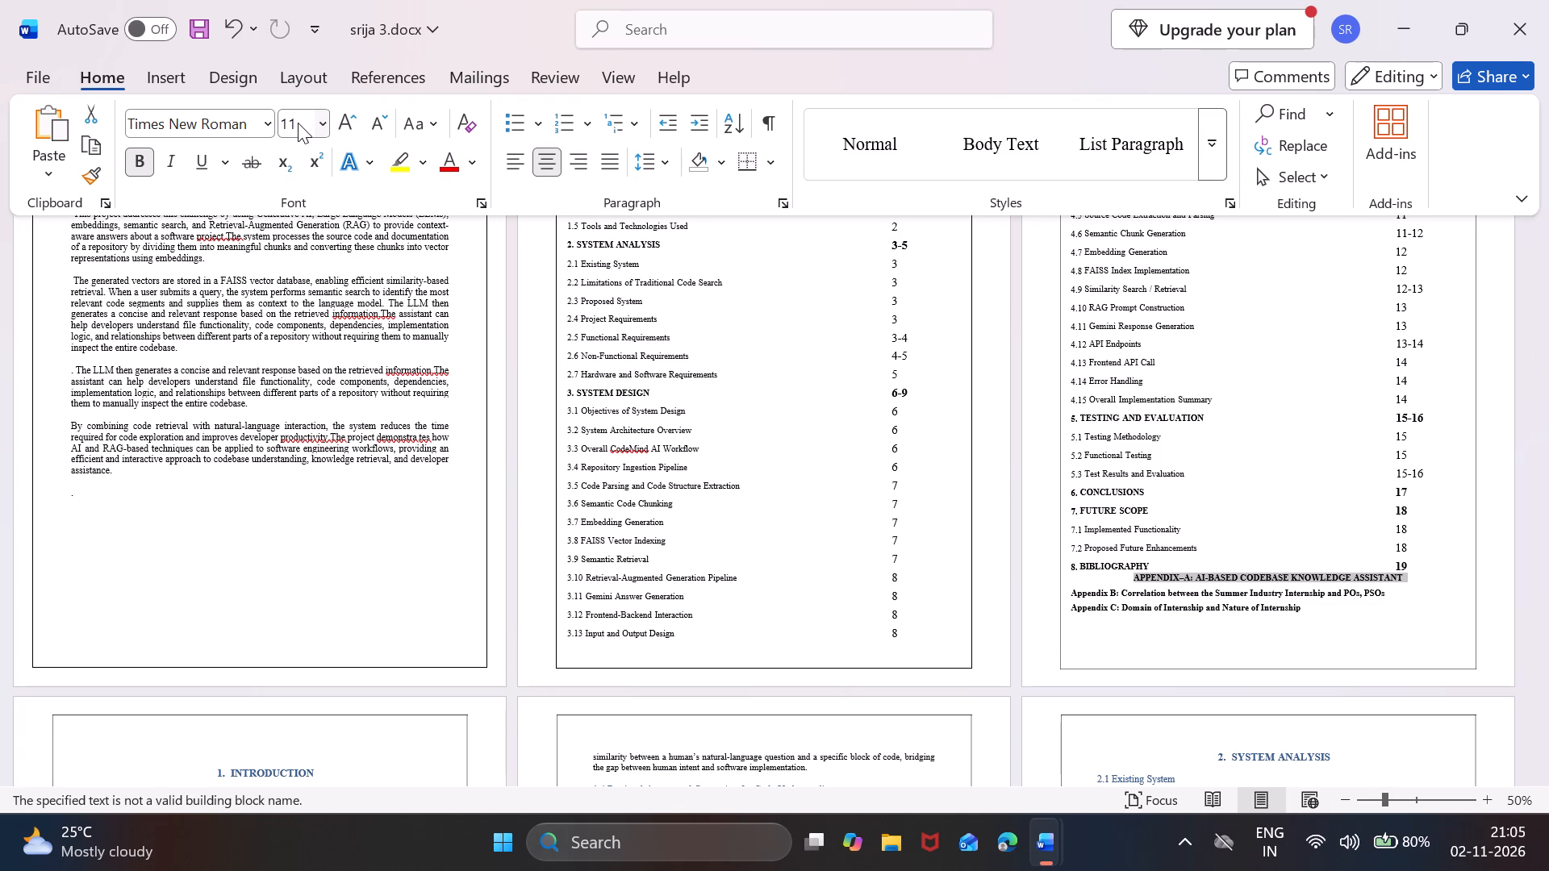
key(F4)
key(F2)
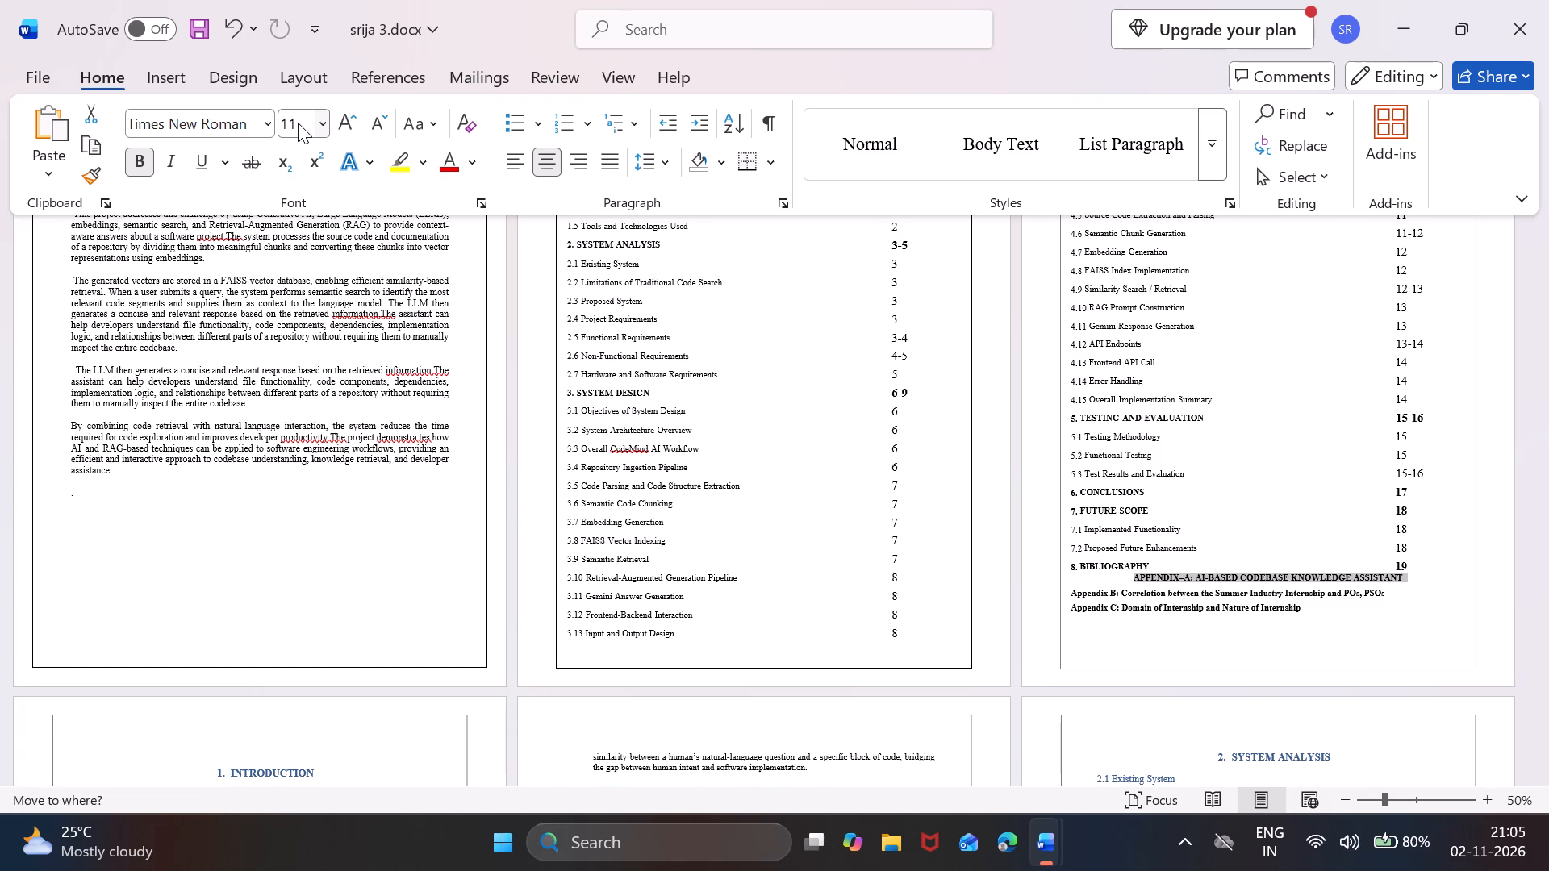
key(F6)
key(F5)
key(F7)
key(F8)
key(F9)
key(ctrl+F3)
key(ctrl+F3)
Switch to Edge, search the web for "every character to lower" and read the expanded answer on converting text to lowercase.
click(1016, 844)
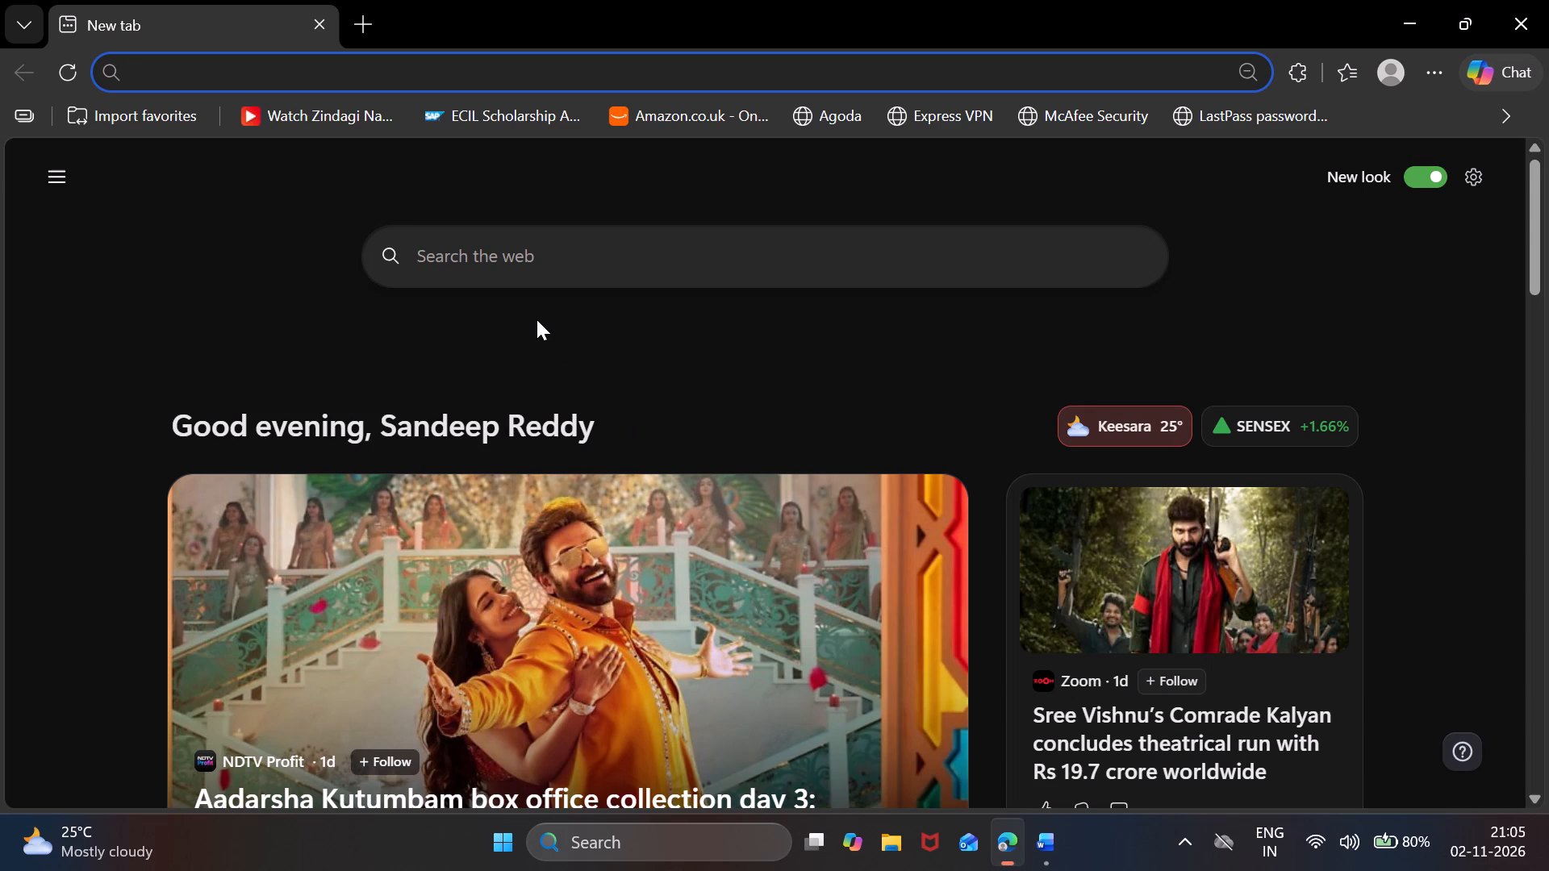
text(every character to lower)
key(Return)
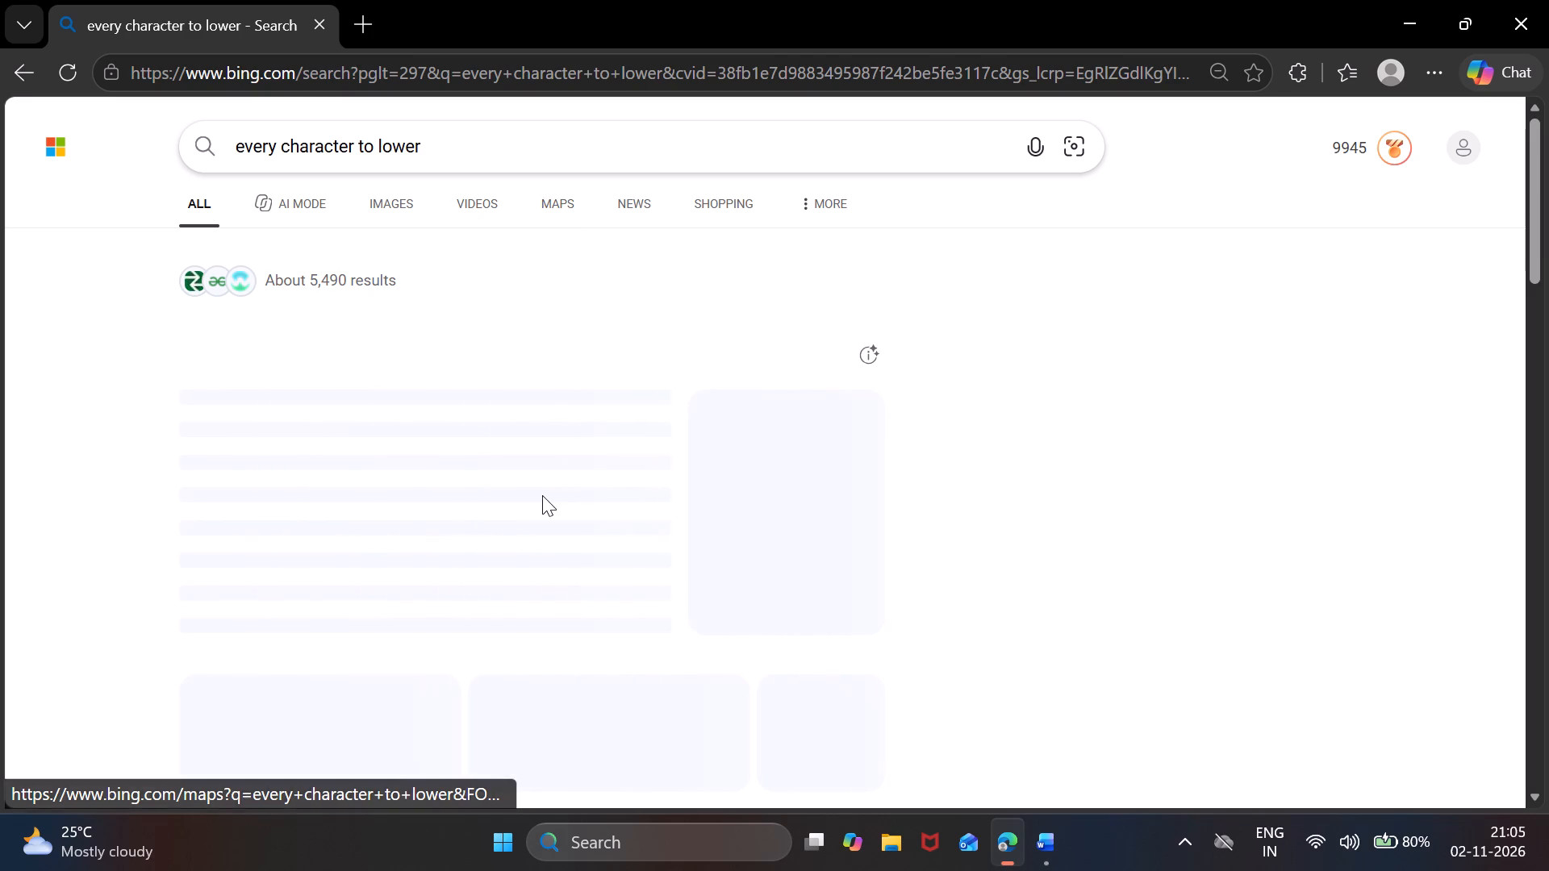
scroll(542, 495, down, 1)
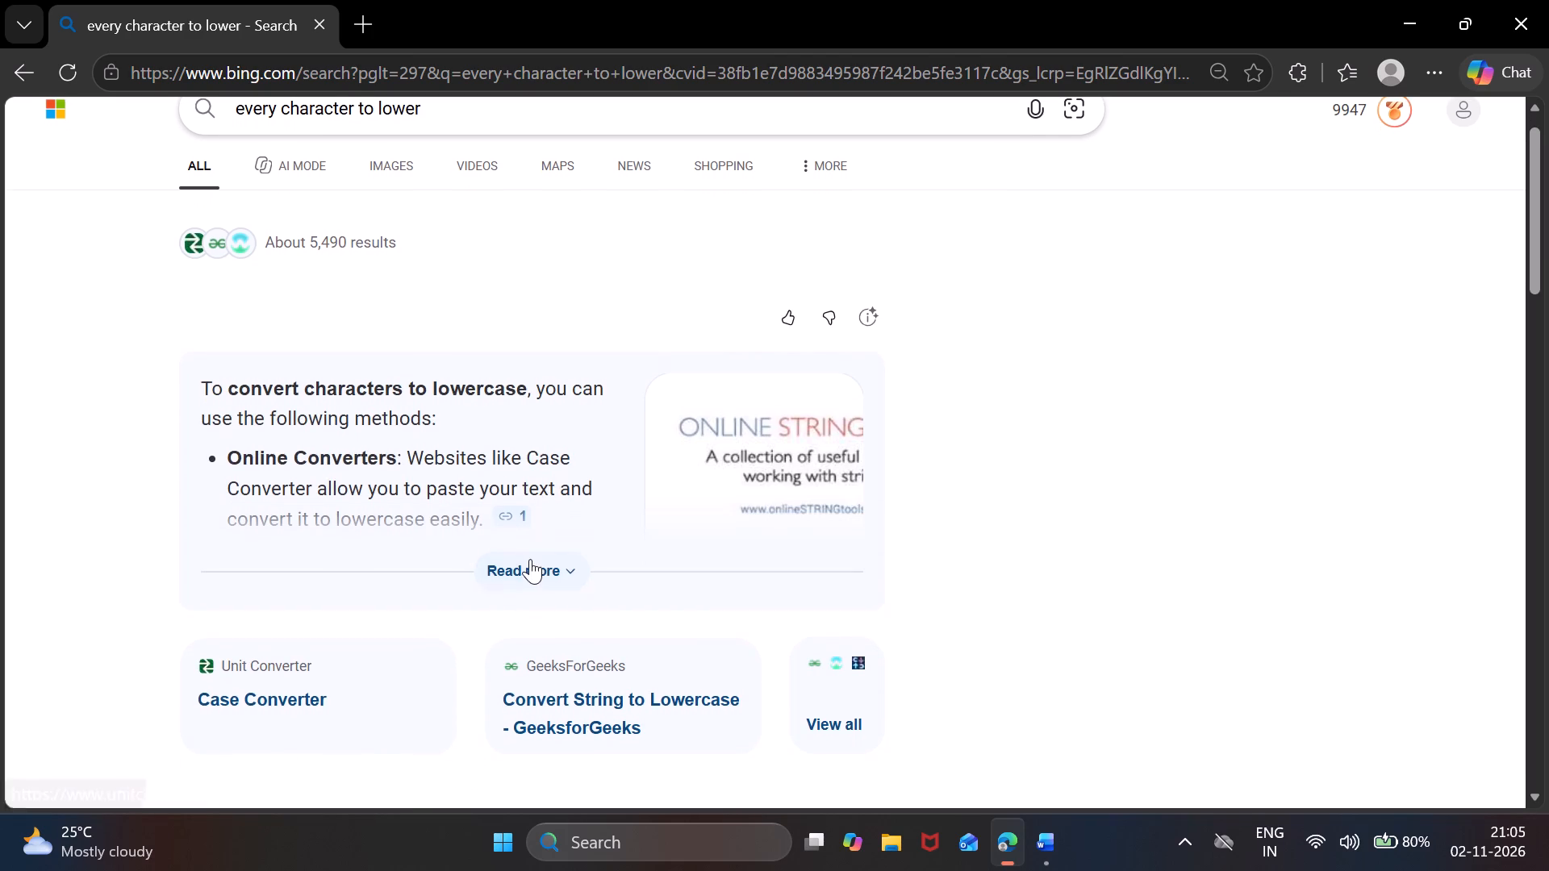
scroll(530, 561, down, 4)
scroll(530, 561, up, 3)
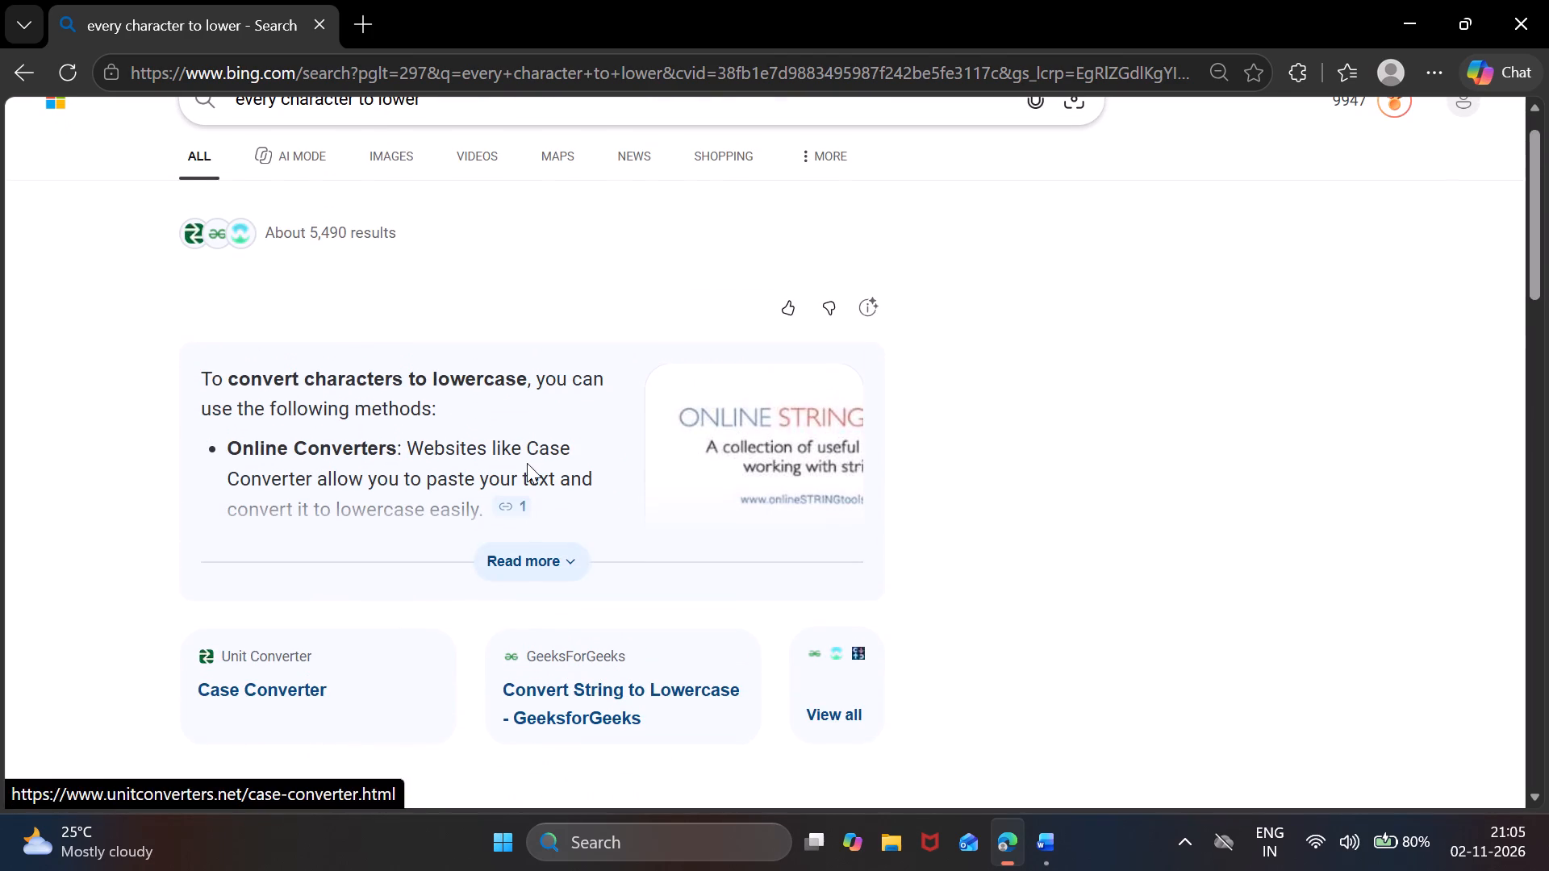
click(512, 566)
scroll(512, 566, down, 1)
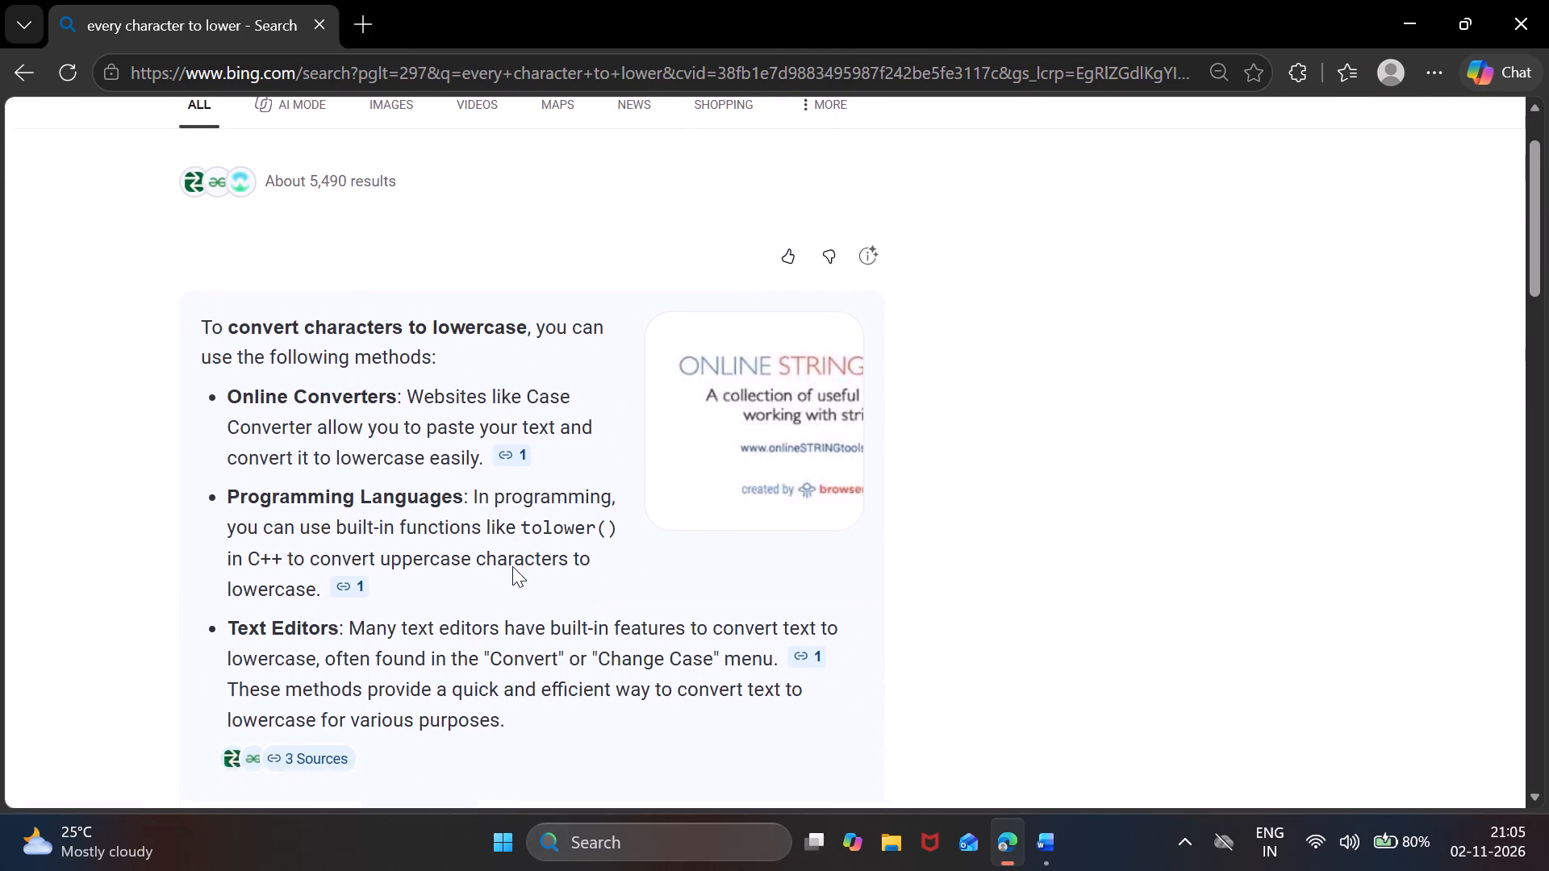
scroll(512, 566, down, 1)
scroll(512, 566, up, 4)
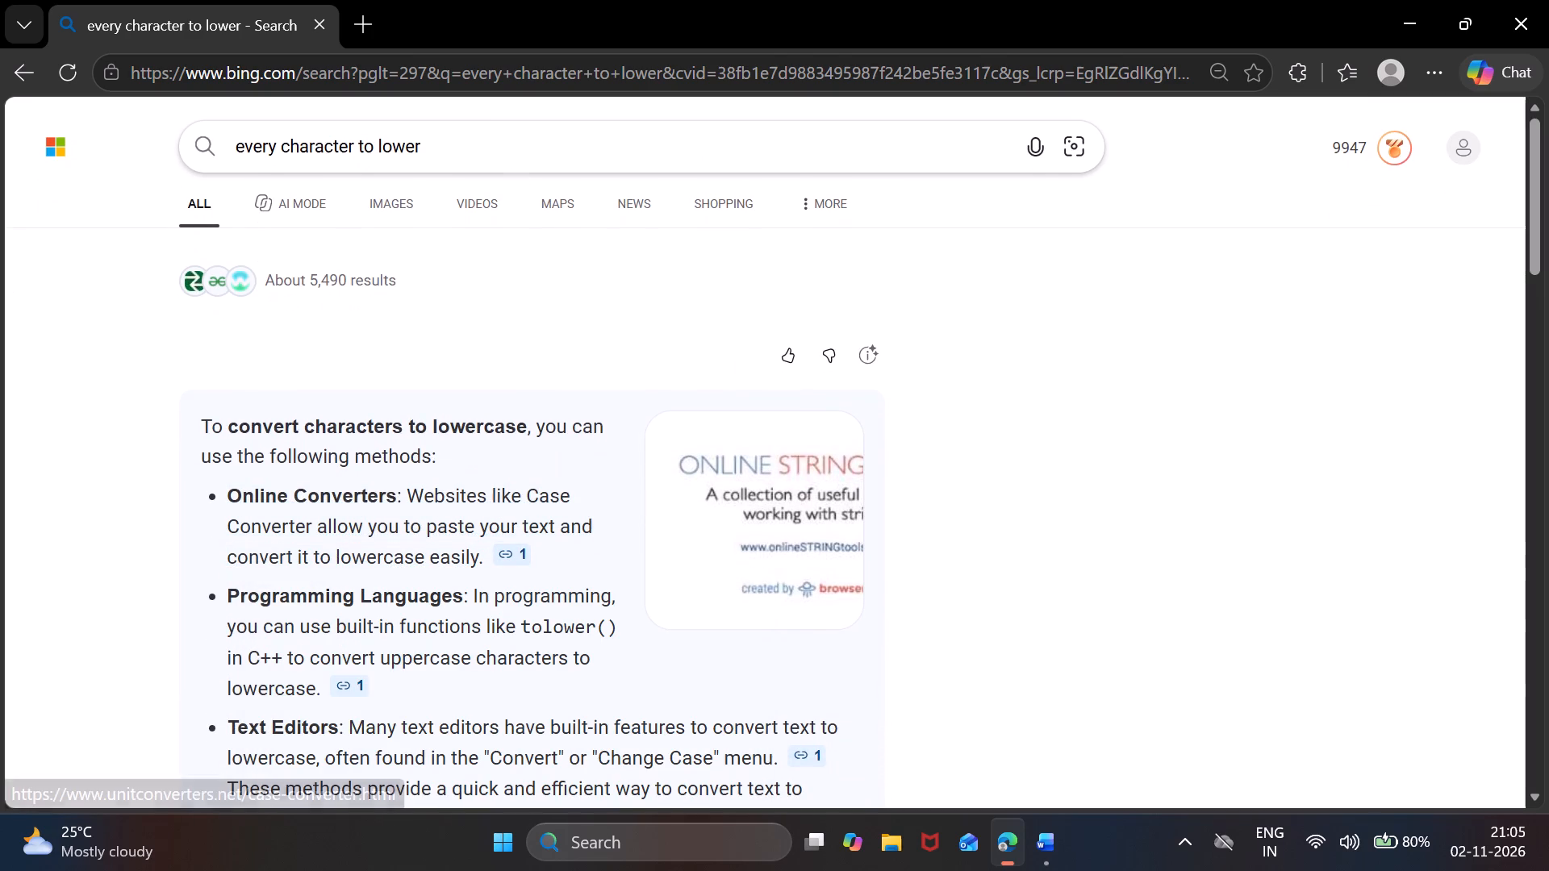
Refine the web search to "every character to lower word" and further to "every character to lower word docx".
click(486, 155)
key(space)
text(word)
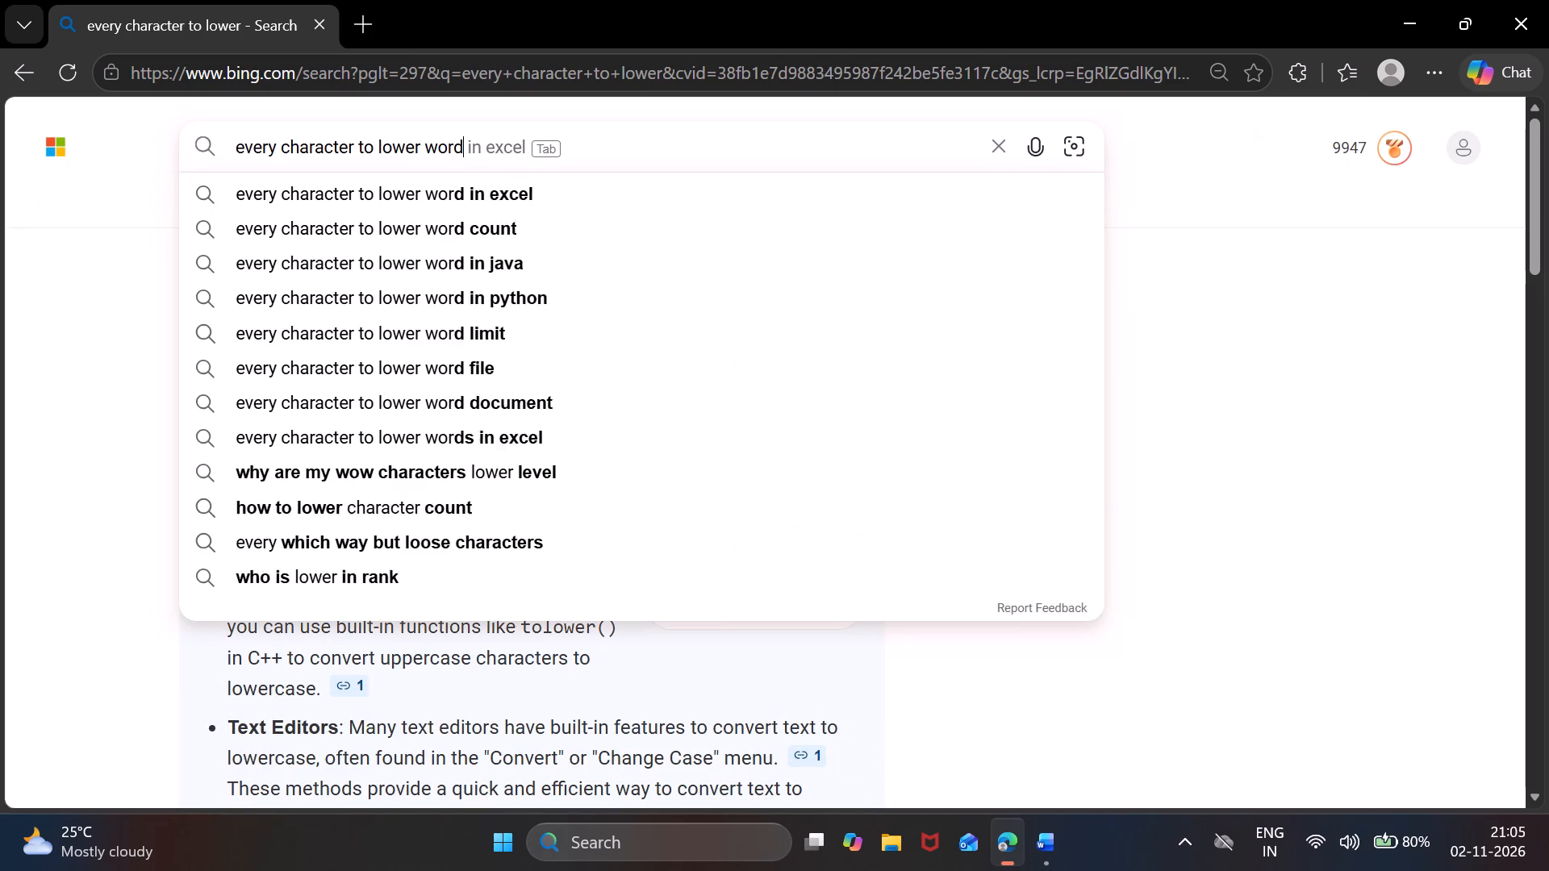
key(Return)
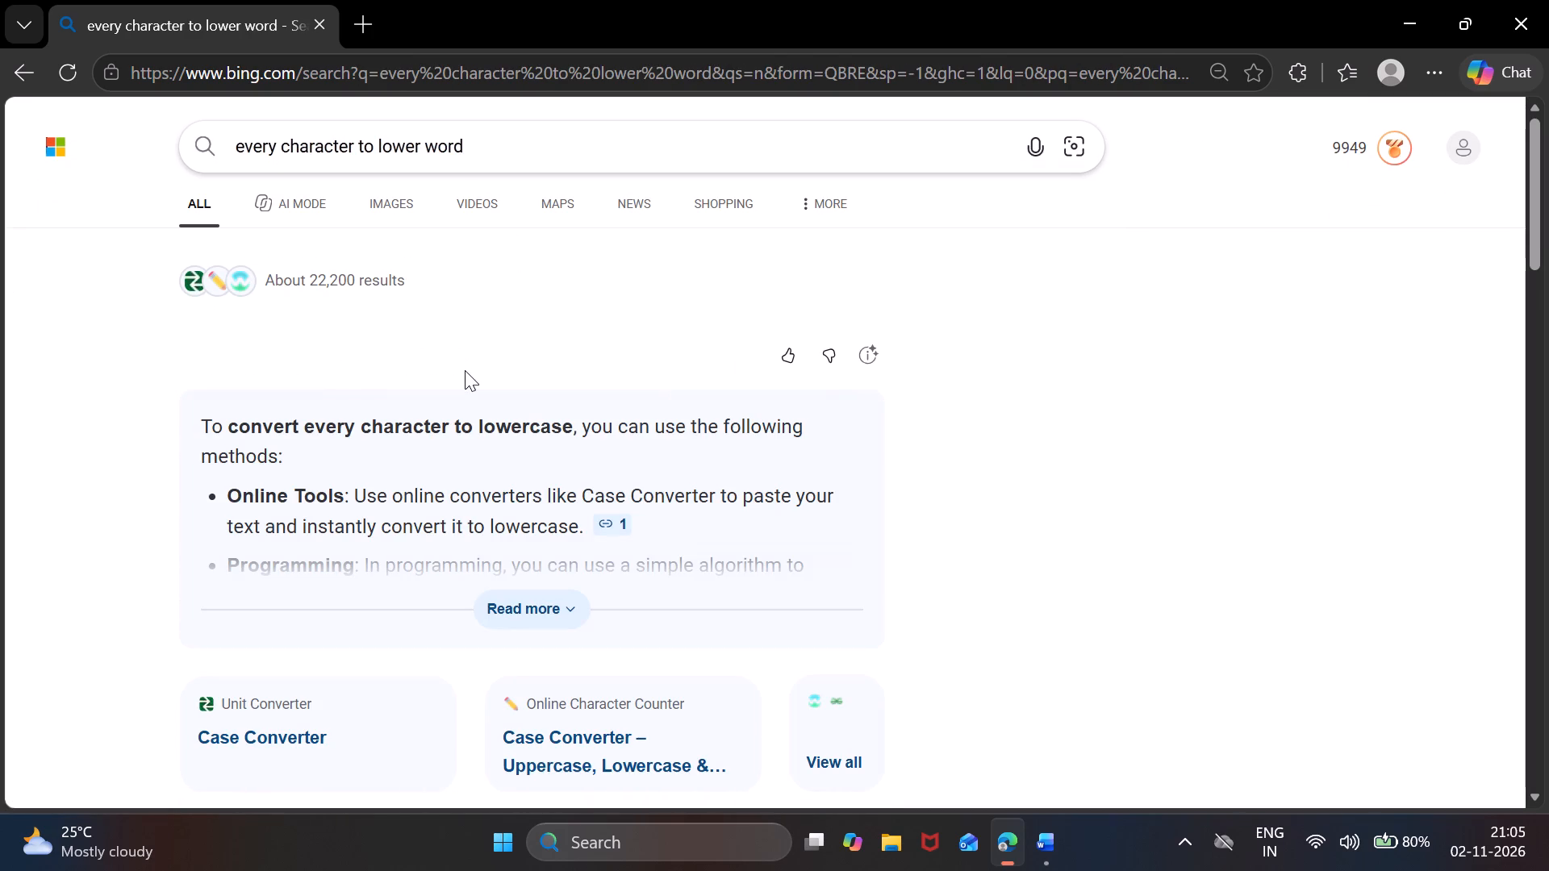
click(513, 578)
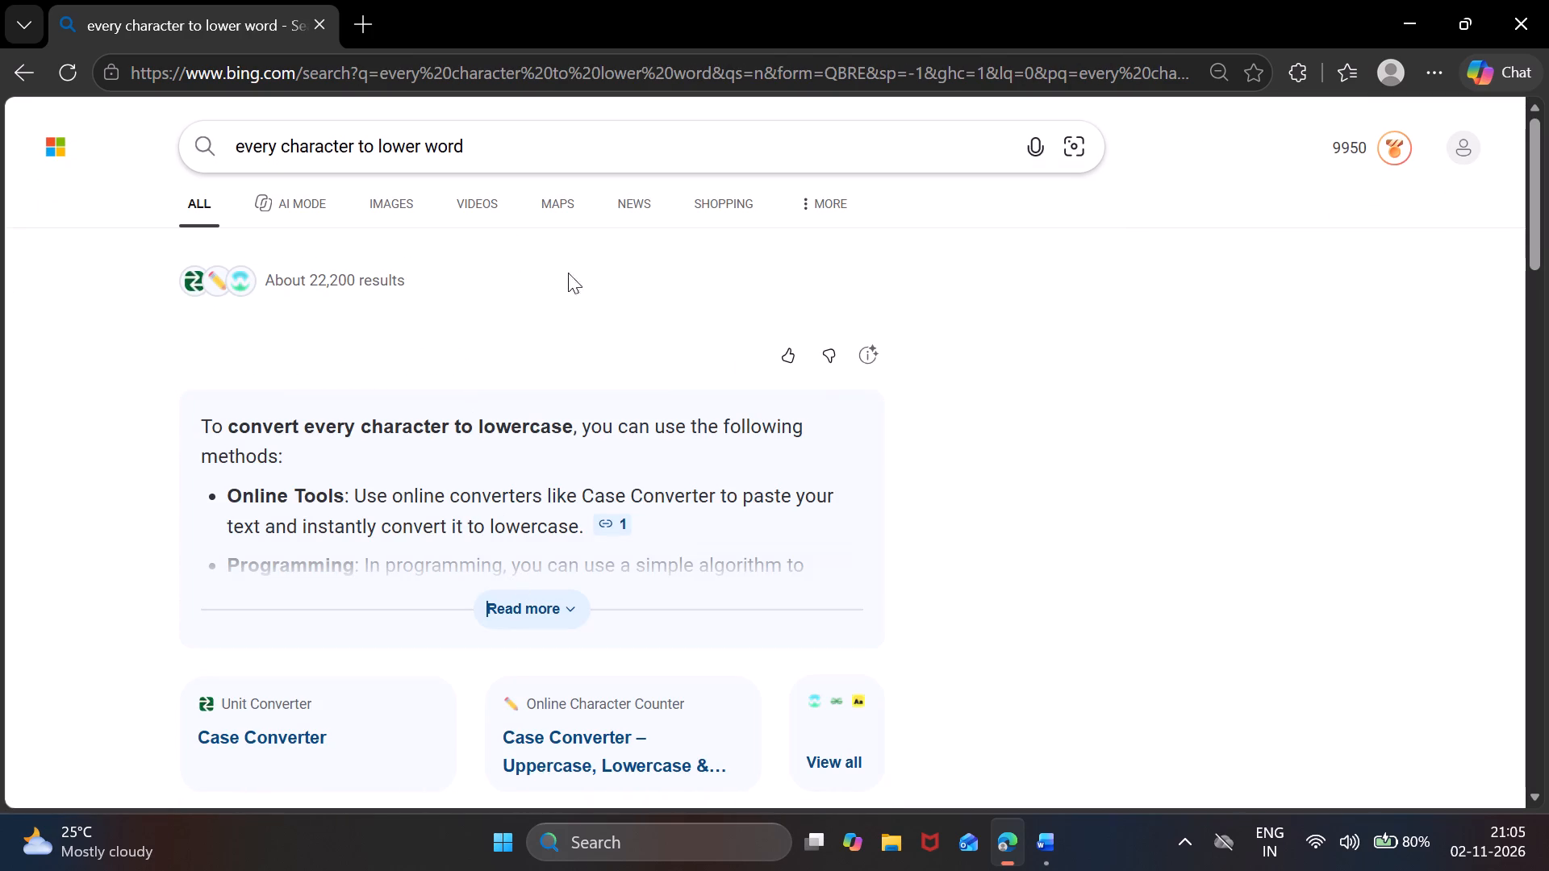
click(532, 167)
key(space)
text(docs)
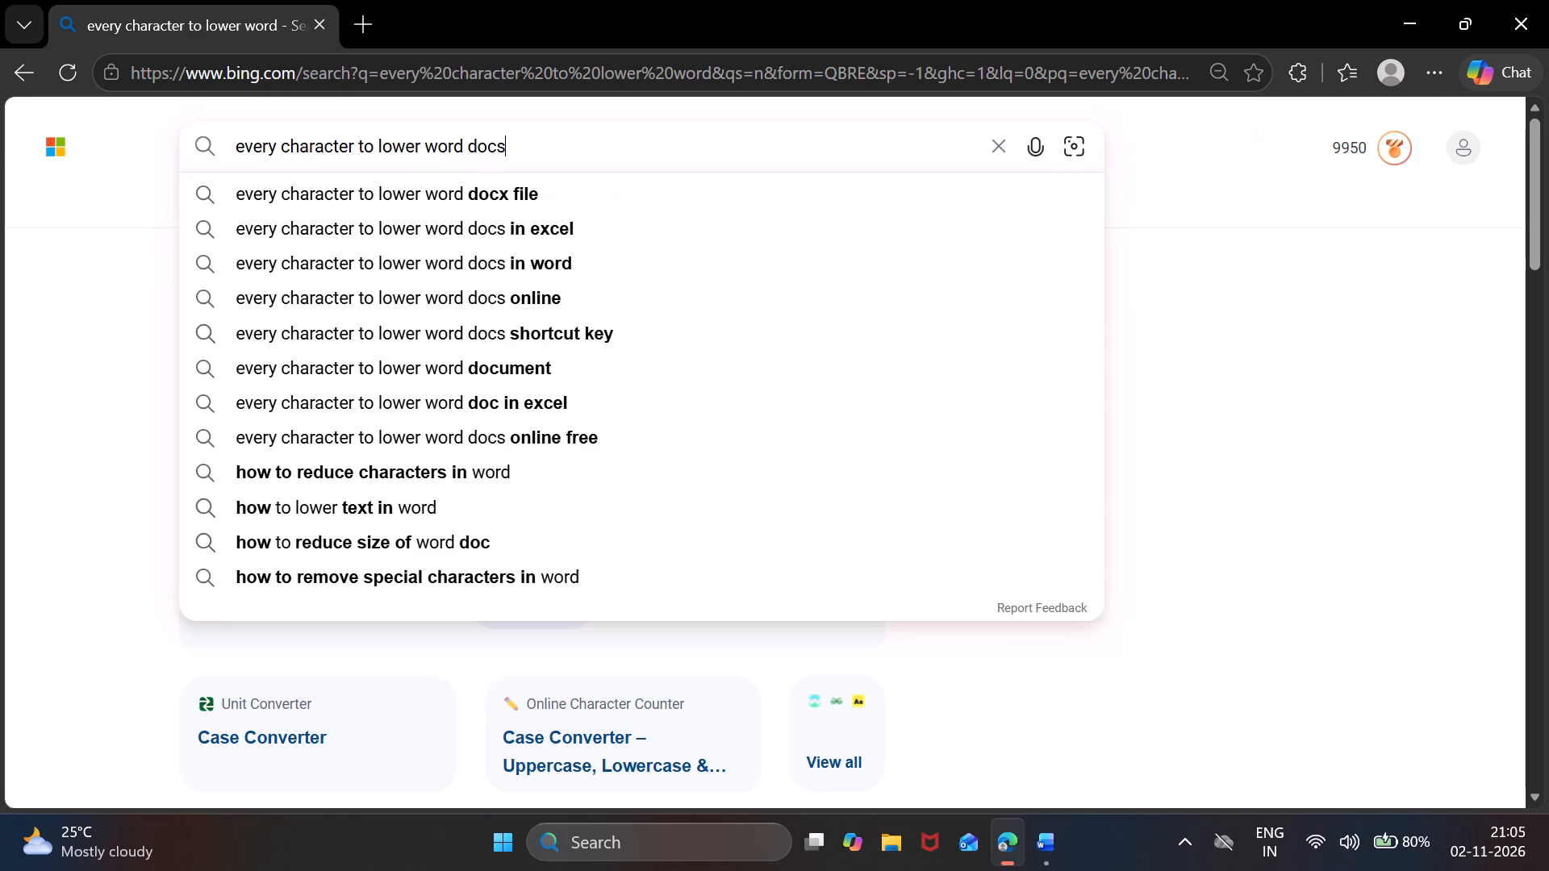
key(BackSpace)
key(x)
key(Return)
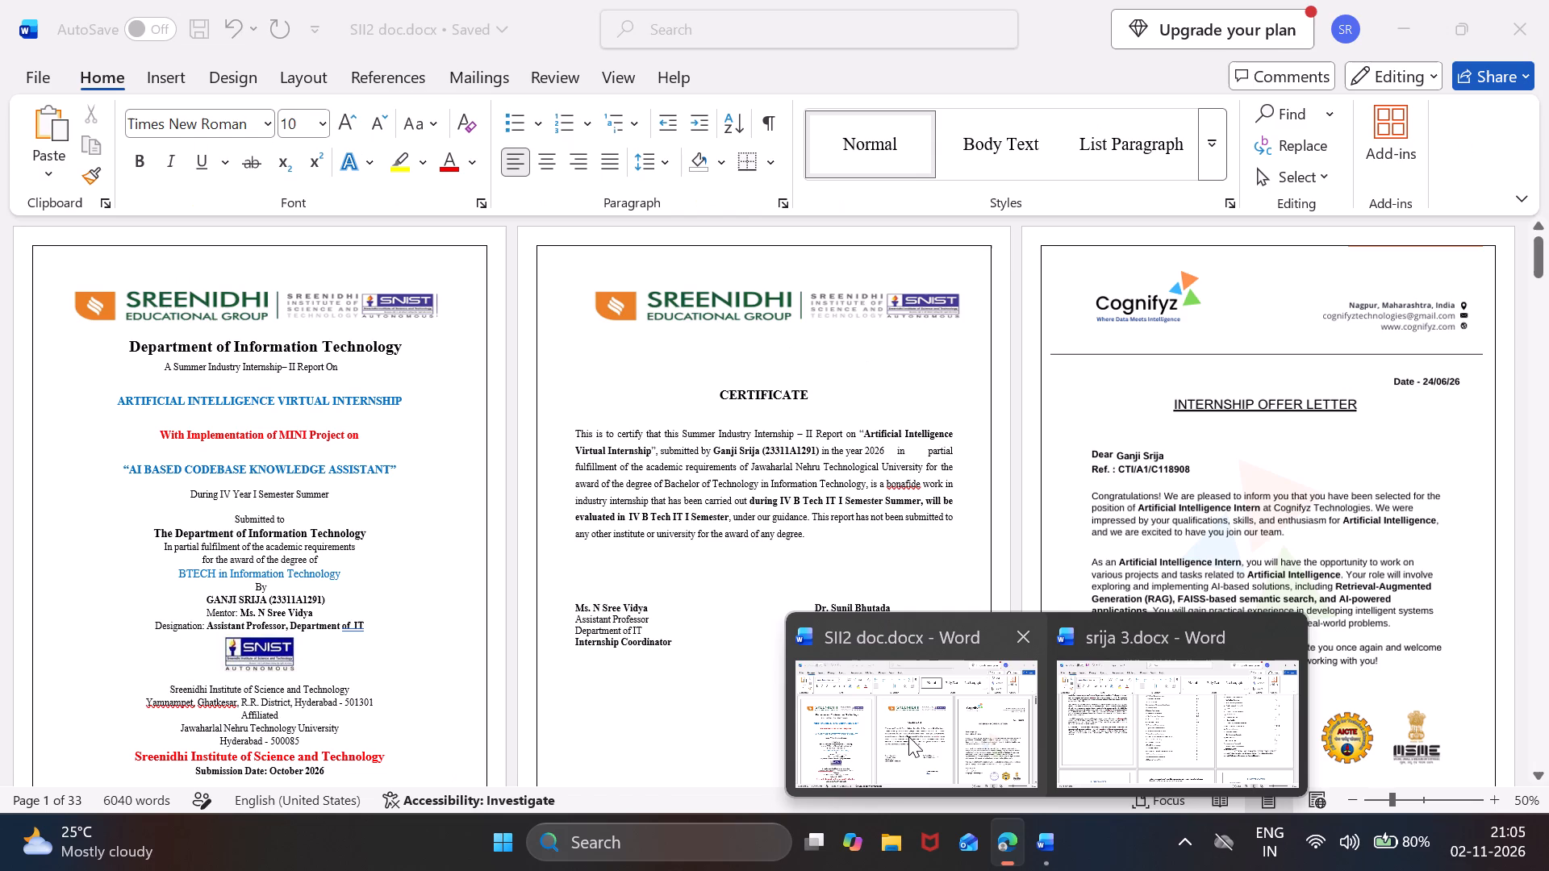
Switch back to srija 3.docx in Word and change the selected Appendix-A contents entry to all lowercase.
click(1131, 689)
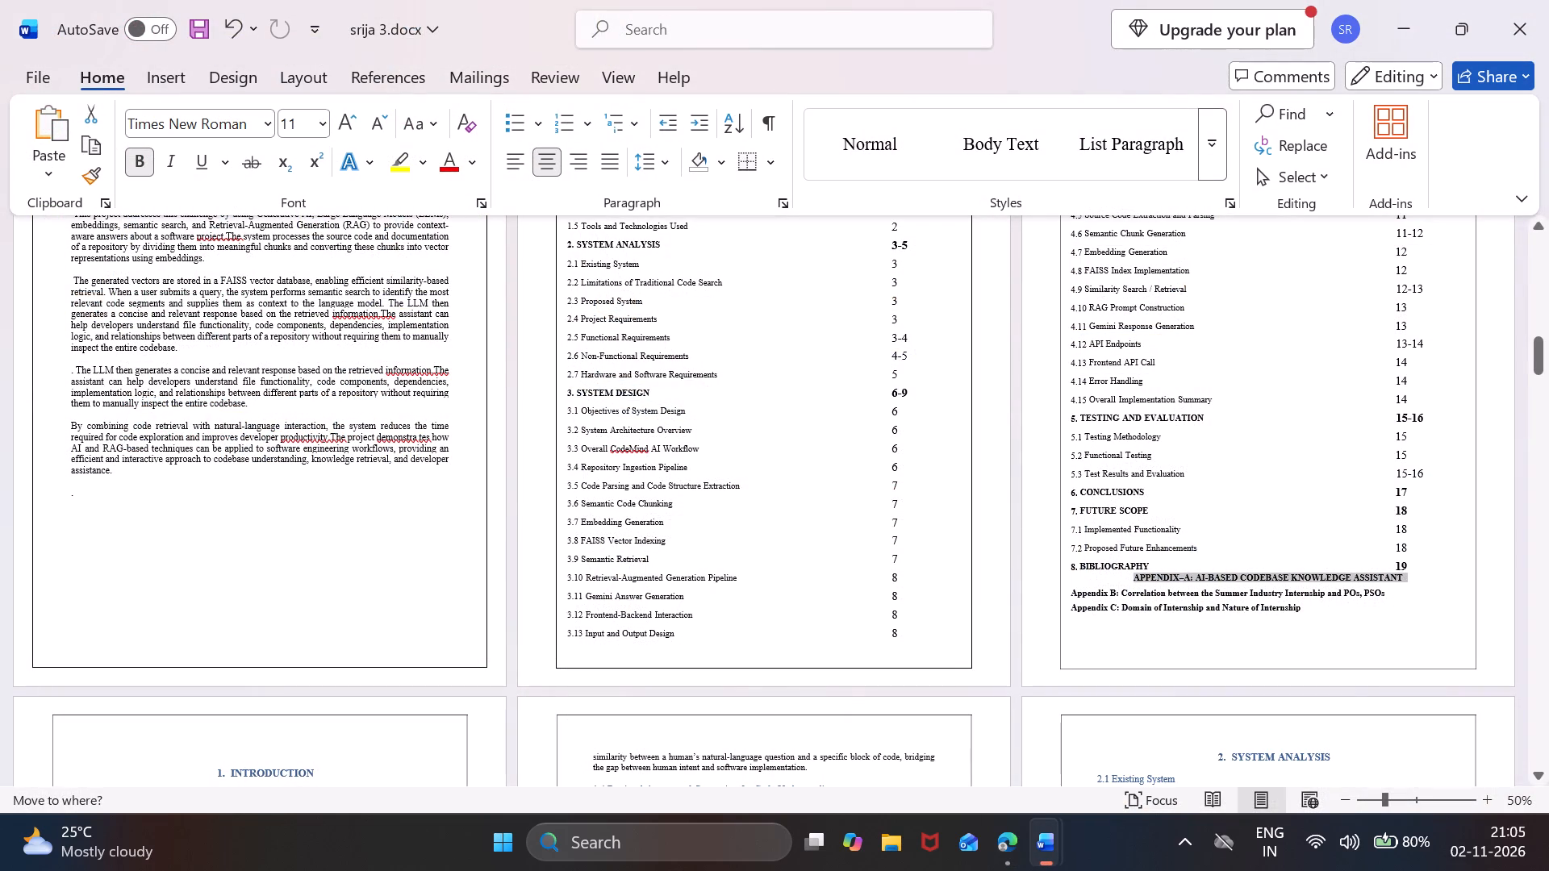
key(shift+F3)
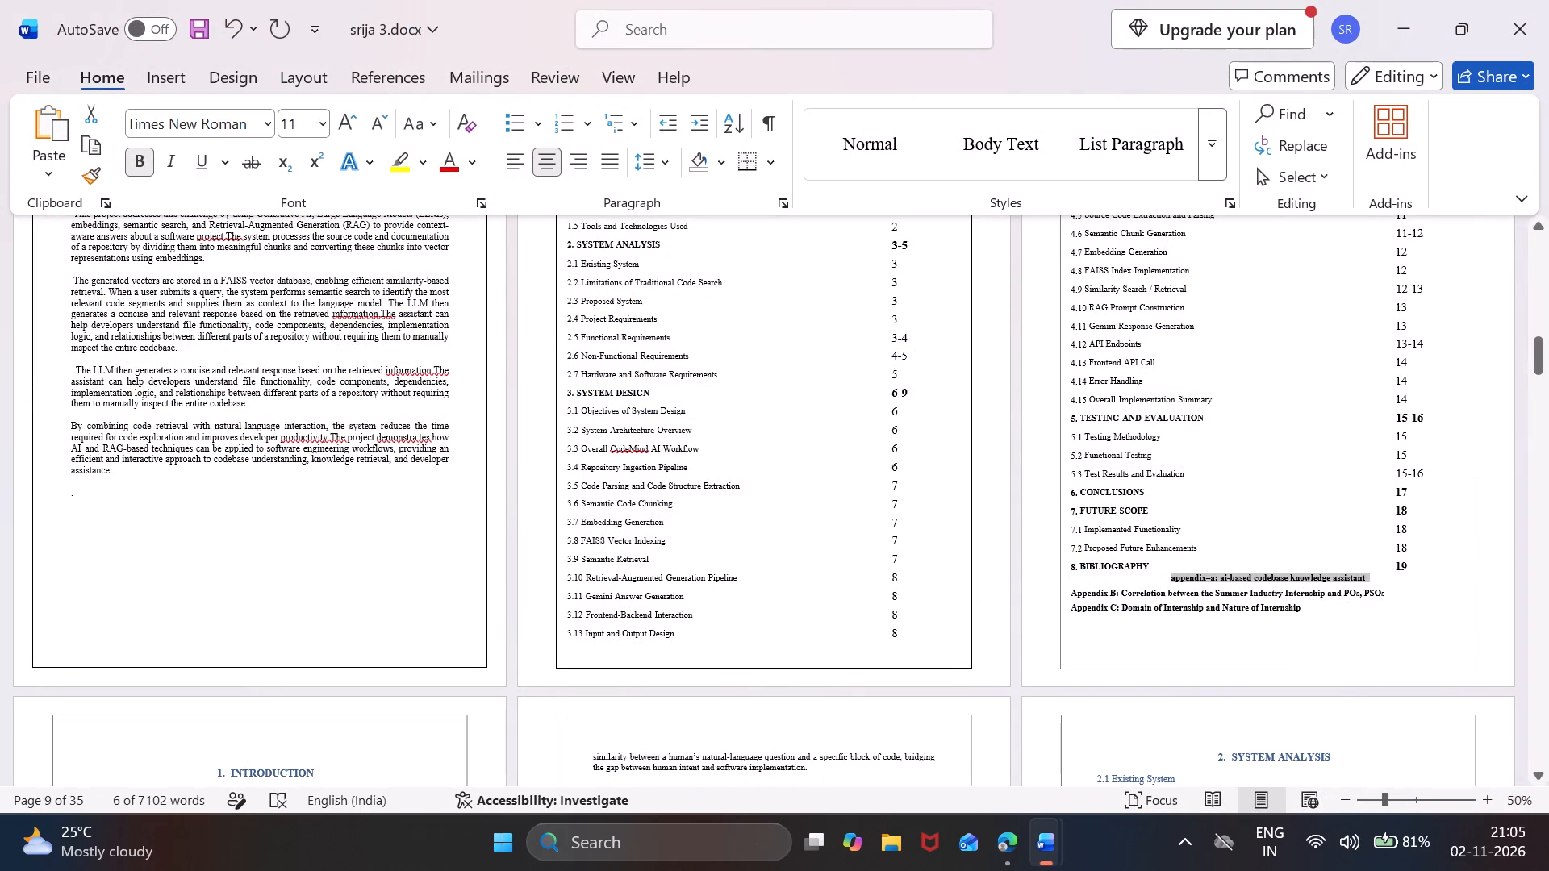
Replace the "Appendix B: Correlation…" contents entry with the copied heading "PPENDIX–B: UNIFIED MODELING LANGUAGE AND SYSTEM MODELS" from the clipboard history.
drag(1071, 593, 1381, 590)
key(super+v)
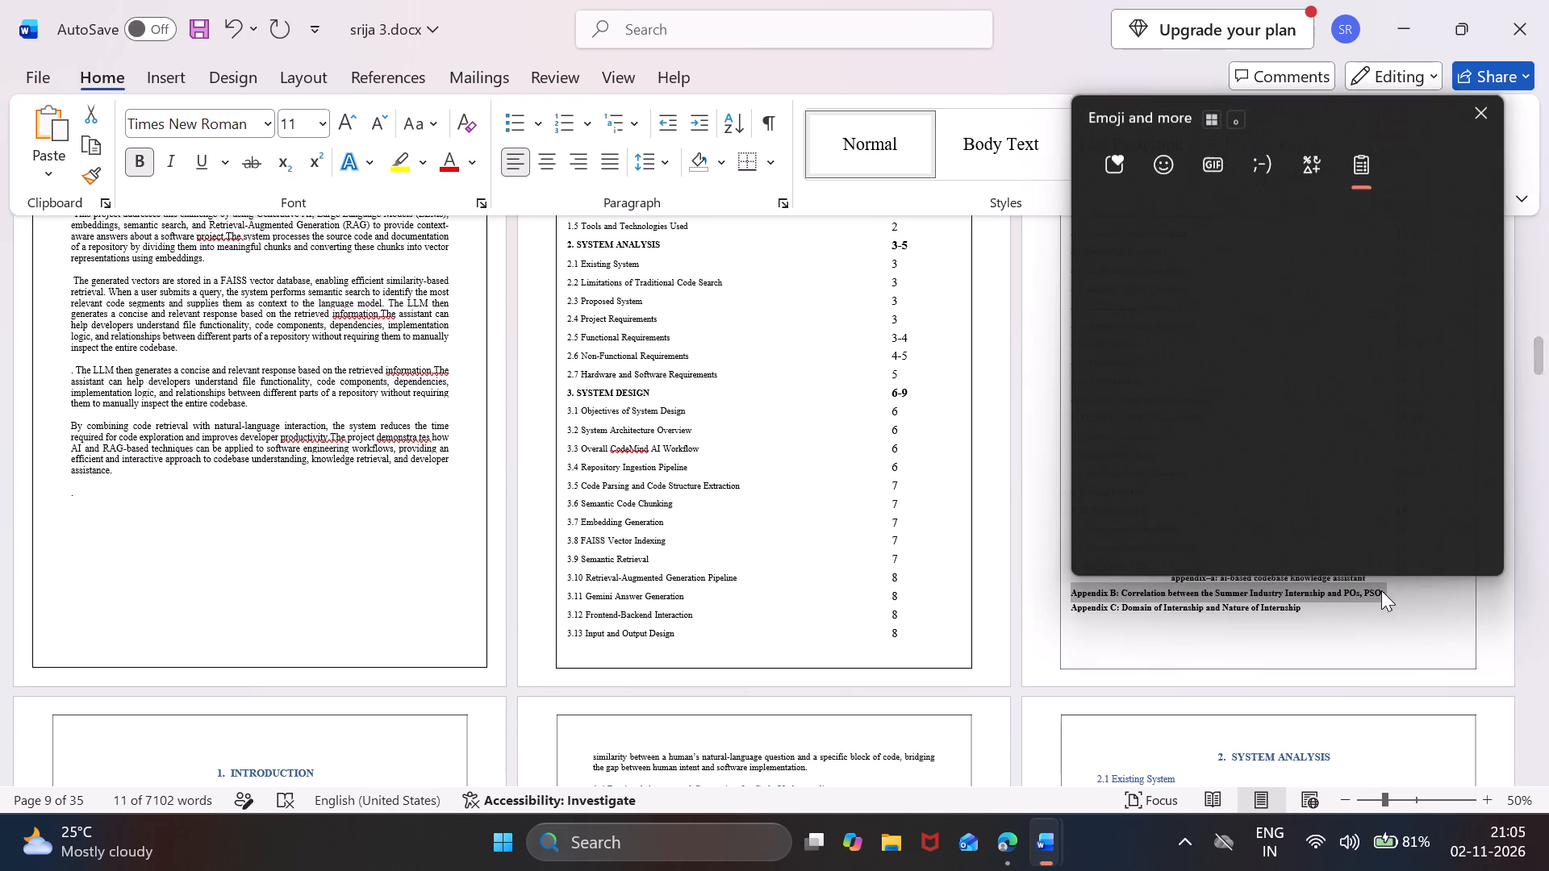
scroll(1221, 487, down, 1)
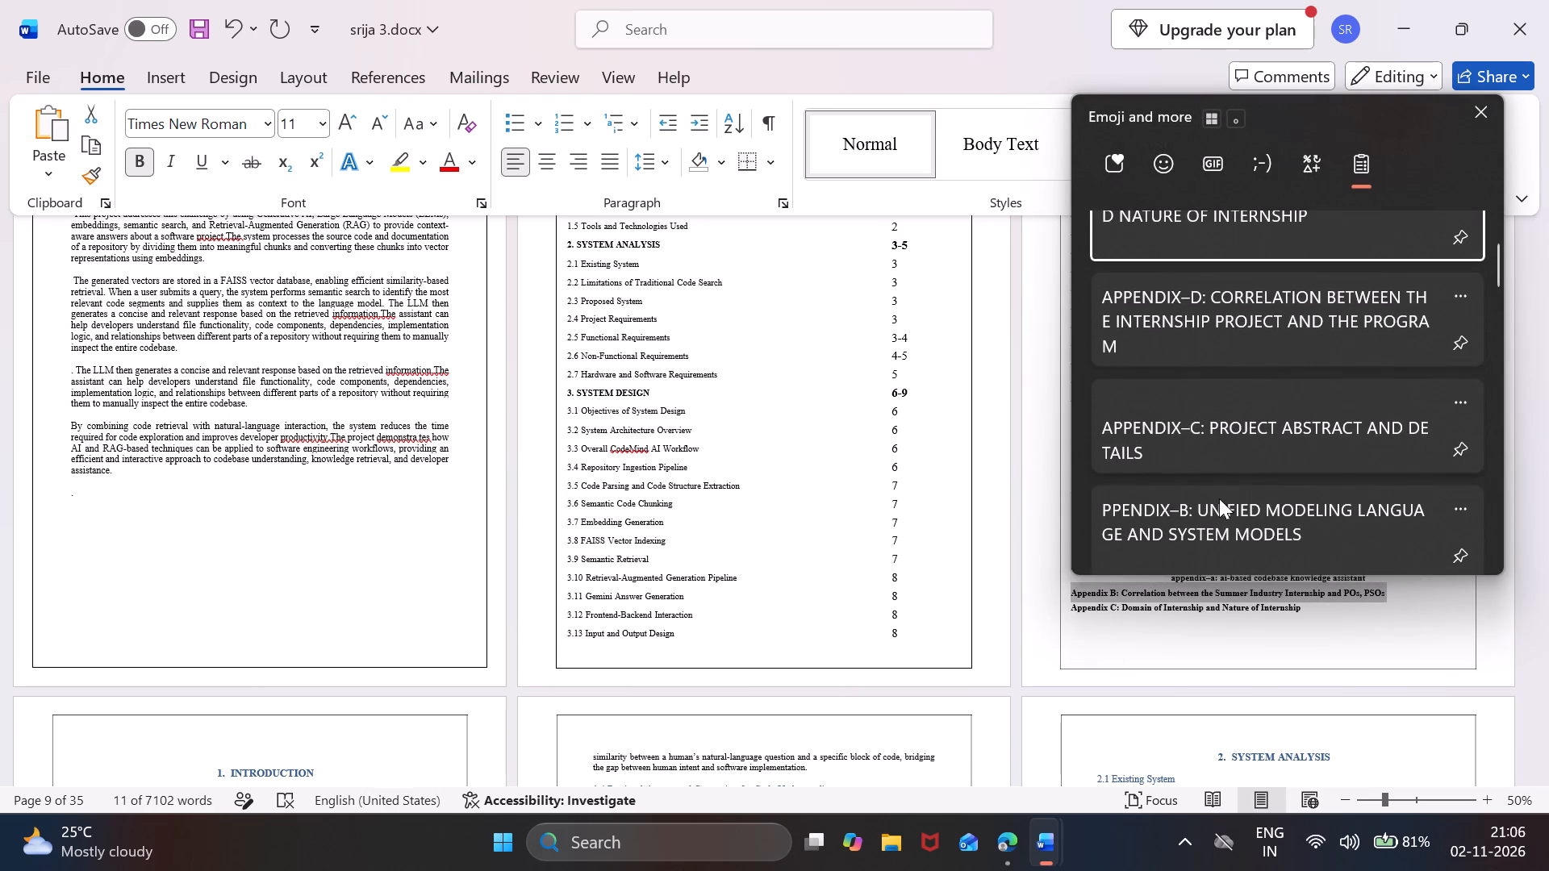
click(1216, 507)
key(ctrl+v)
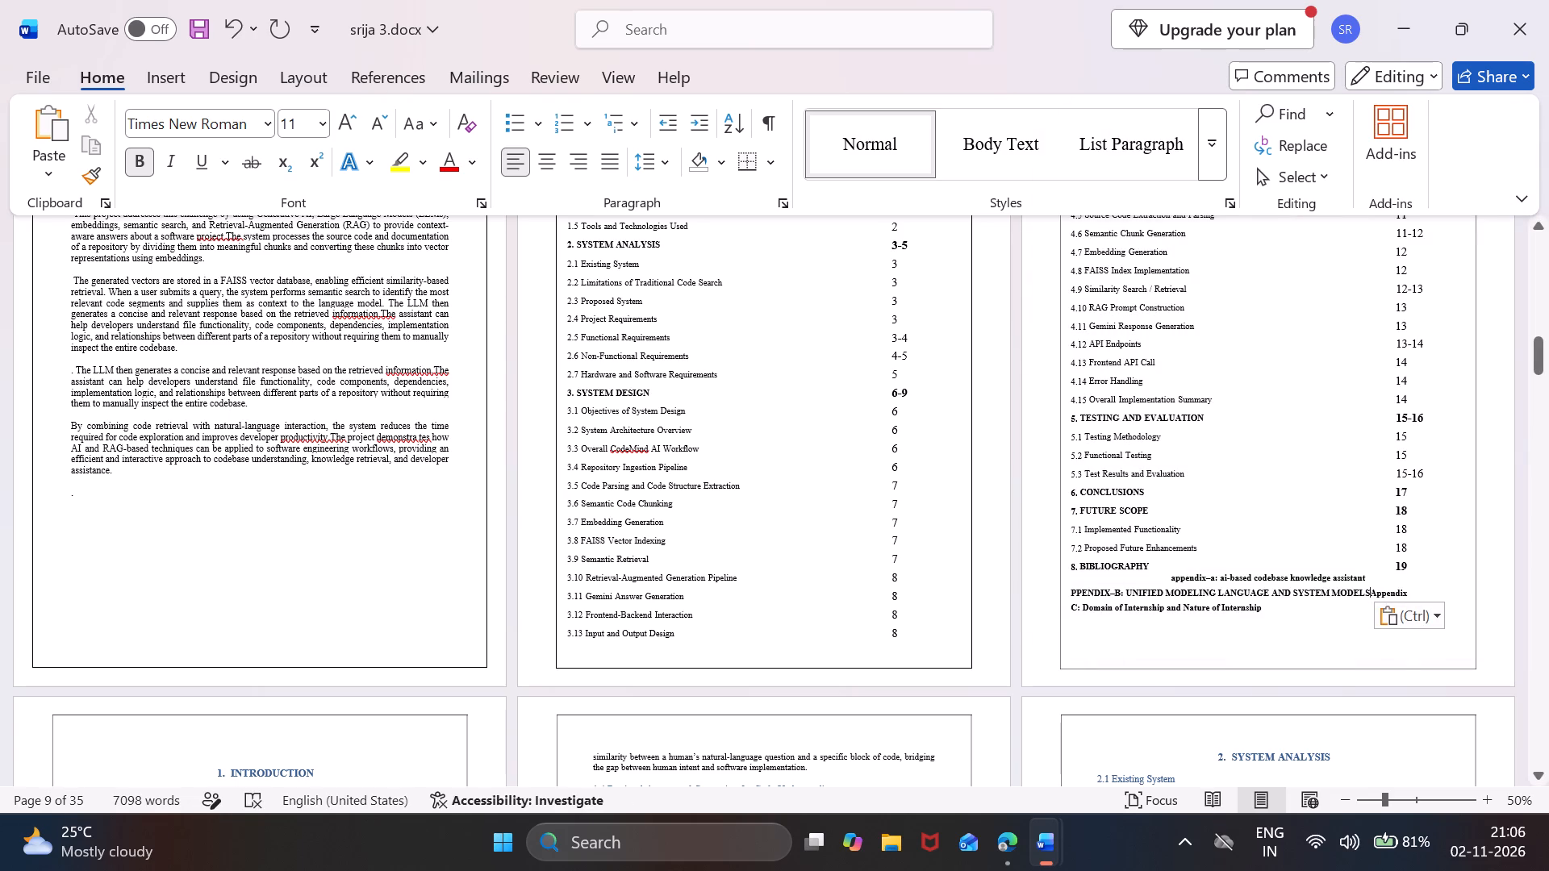
Replace the "Appendix C: Domain of Internship…" contents entry with the copied heading "APPENDIX–C: PROJECT ABSTRACT AND DETAILS".
drag(1264, 609, 1365, 601)
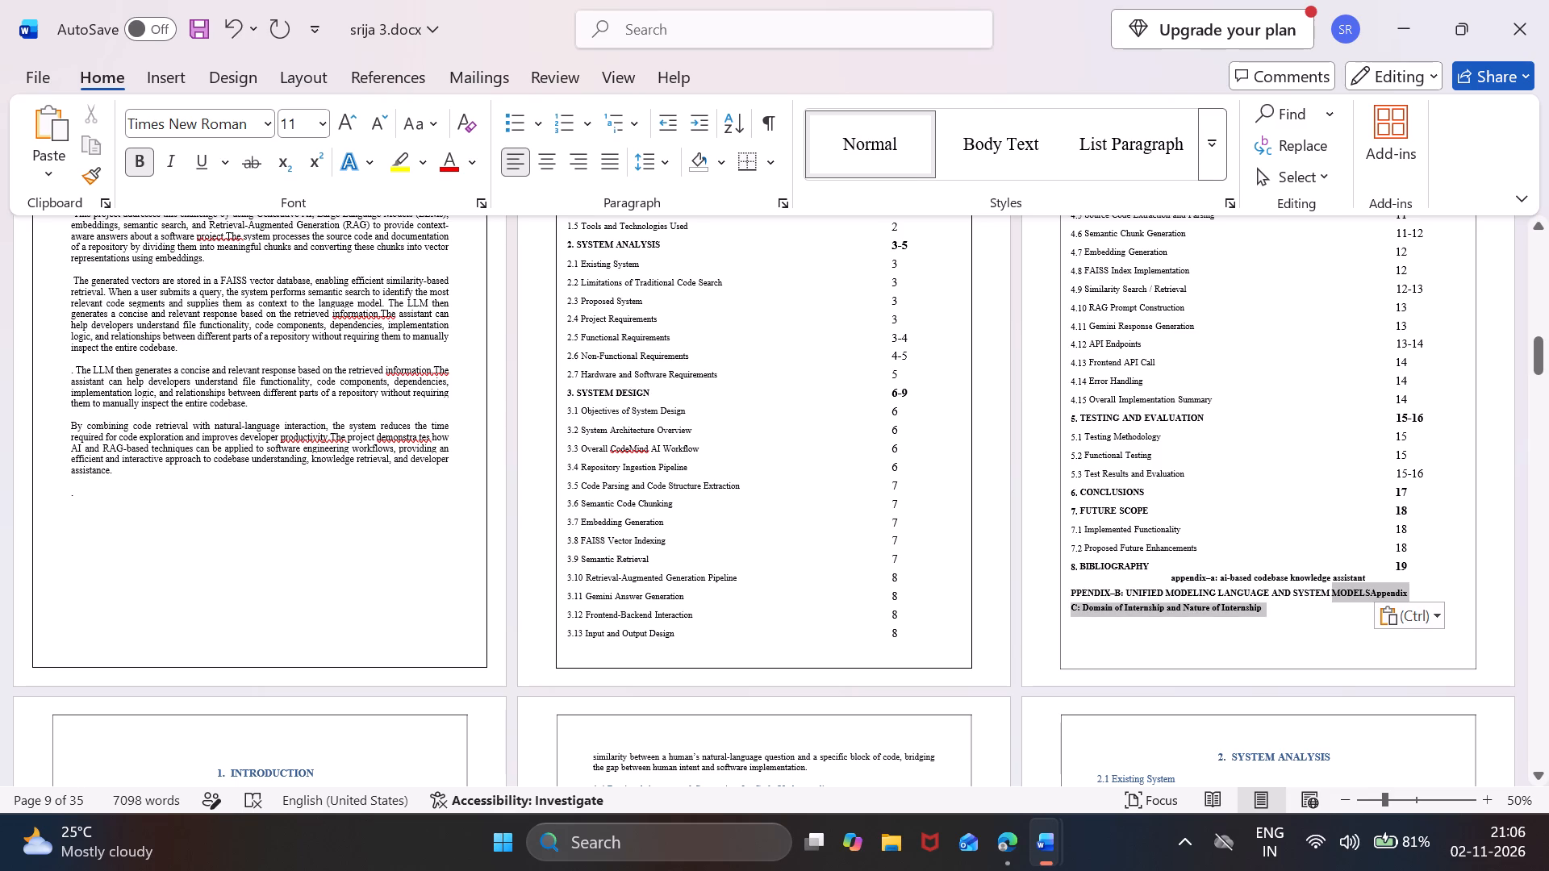
drag(1365, 601, 1385, 597)
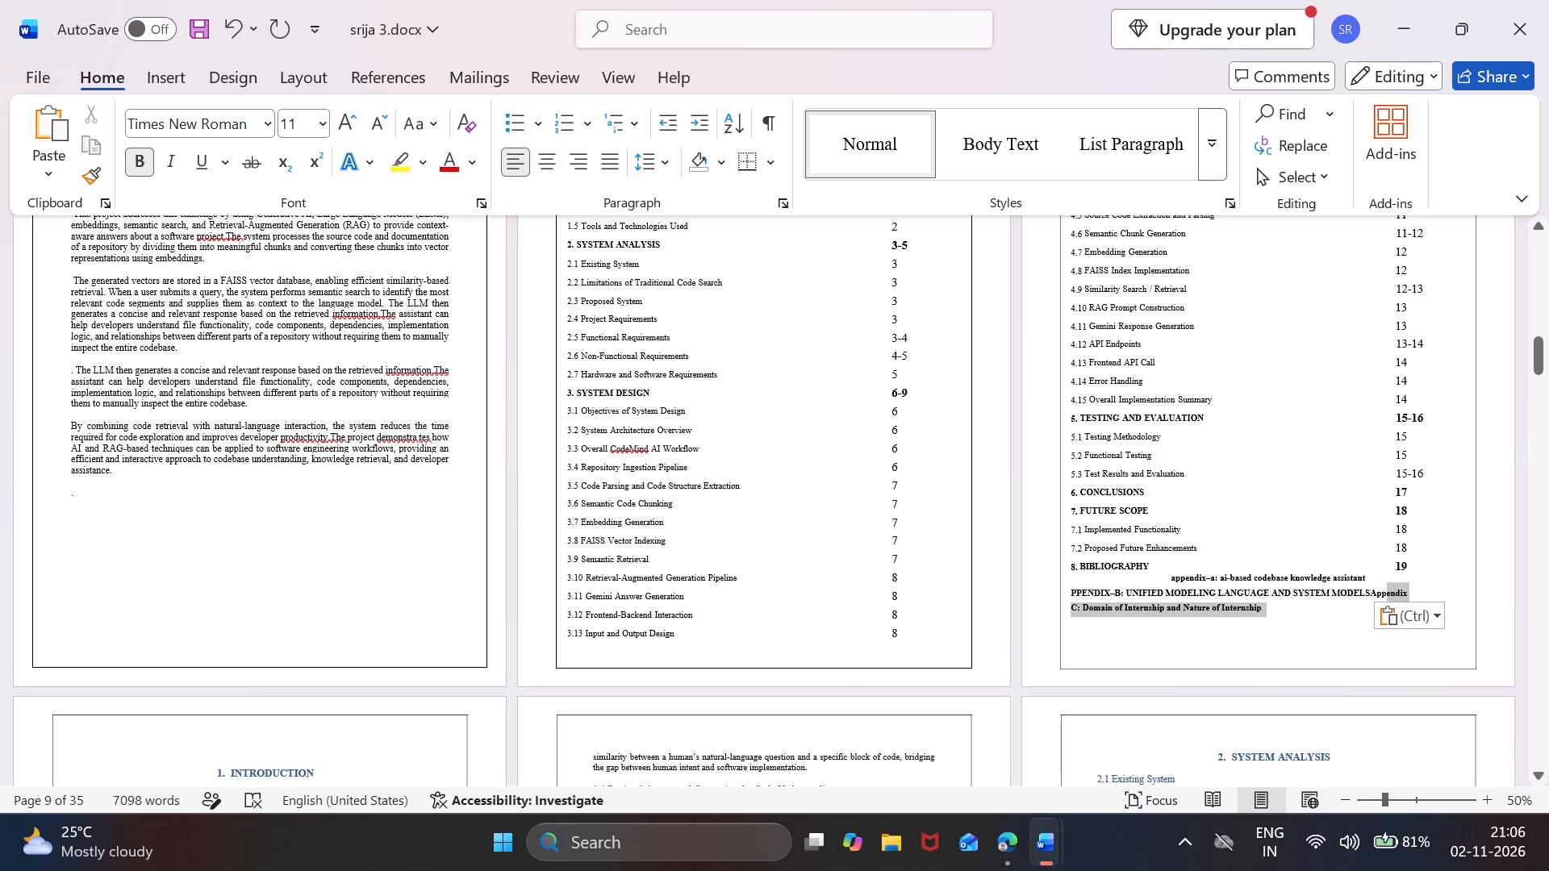
drag(1385, 597, 1368, 597)
key(super+v)
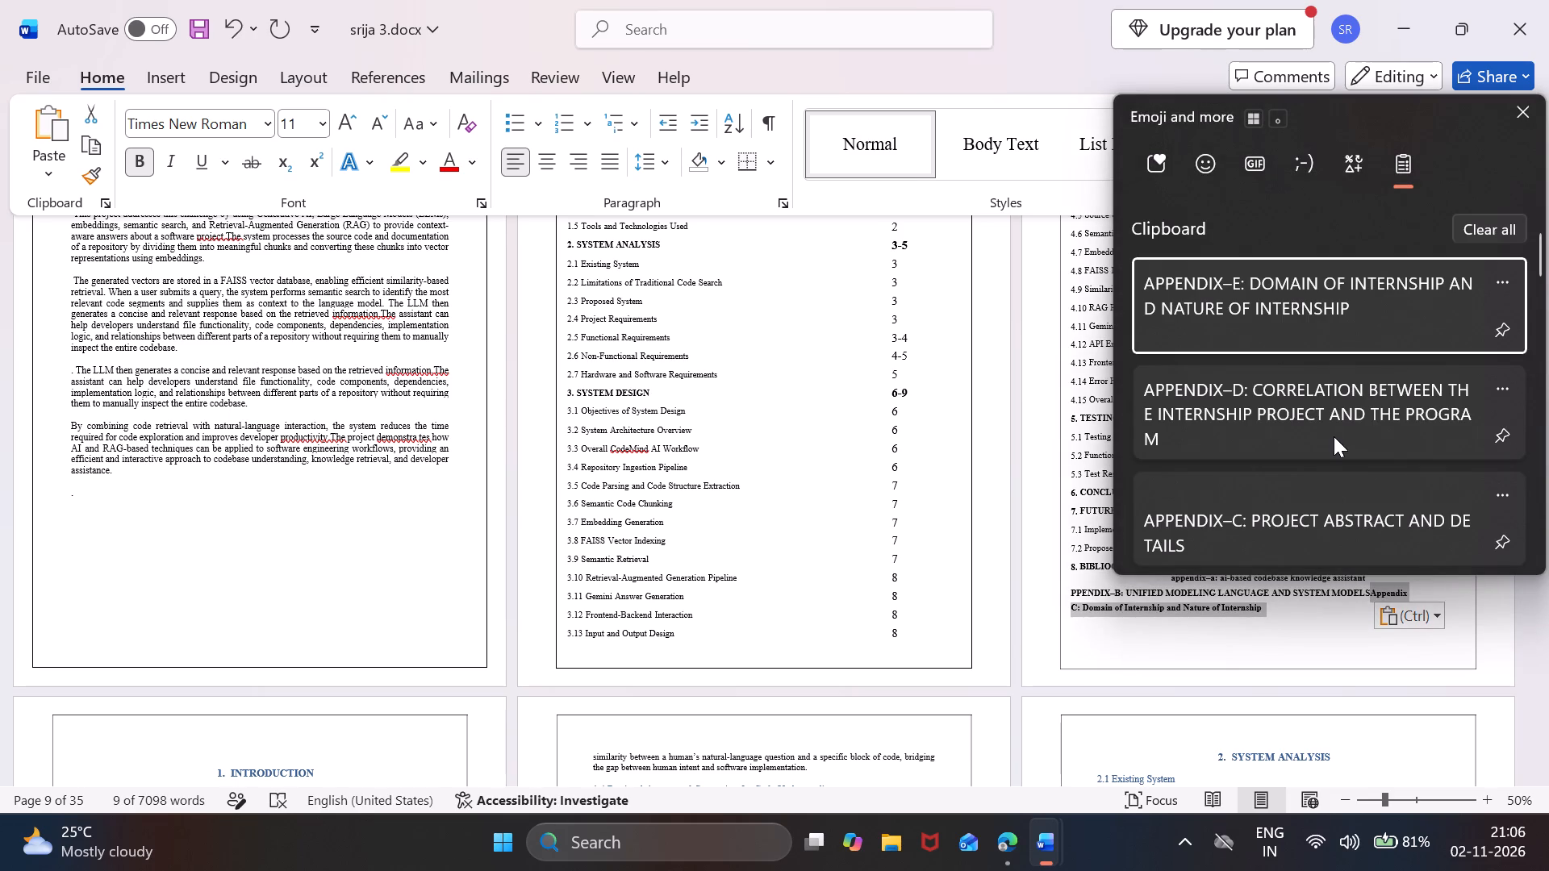
click(1262, 511)
key(ctrl+v)
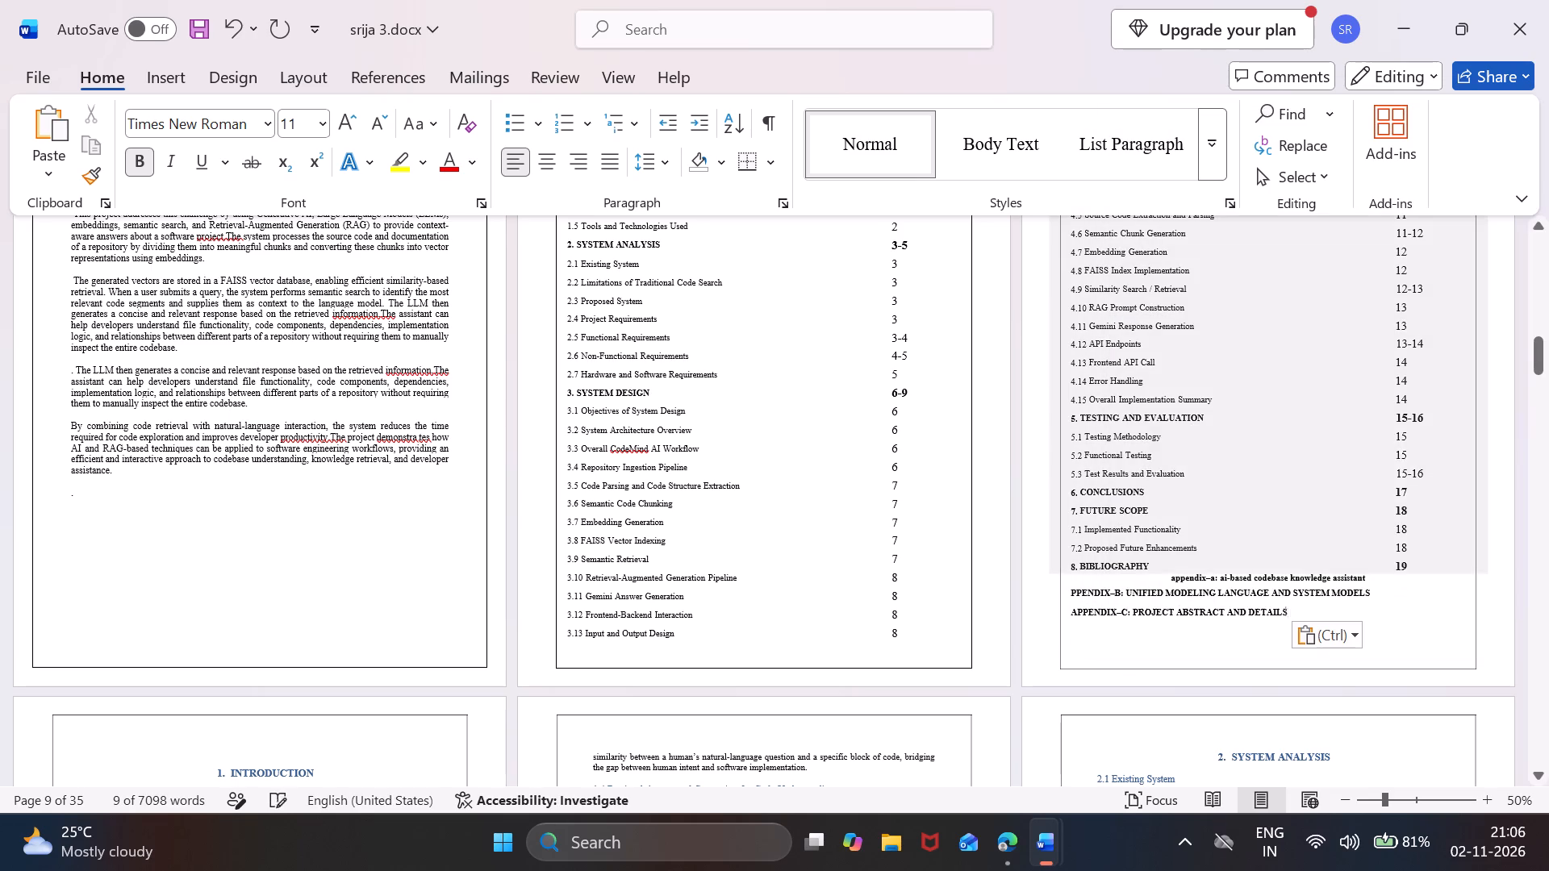
Add the copied heading "APPENDIX–D: CORRELATION BETWEEN THE INTERNSHIP PROJECT AND THE PROGRAM" on a new line below the Appendix-C contents entry.
key(Return)
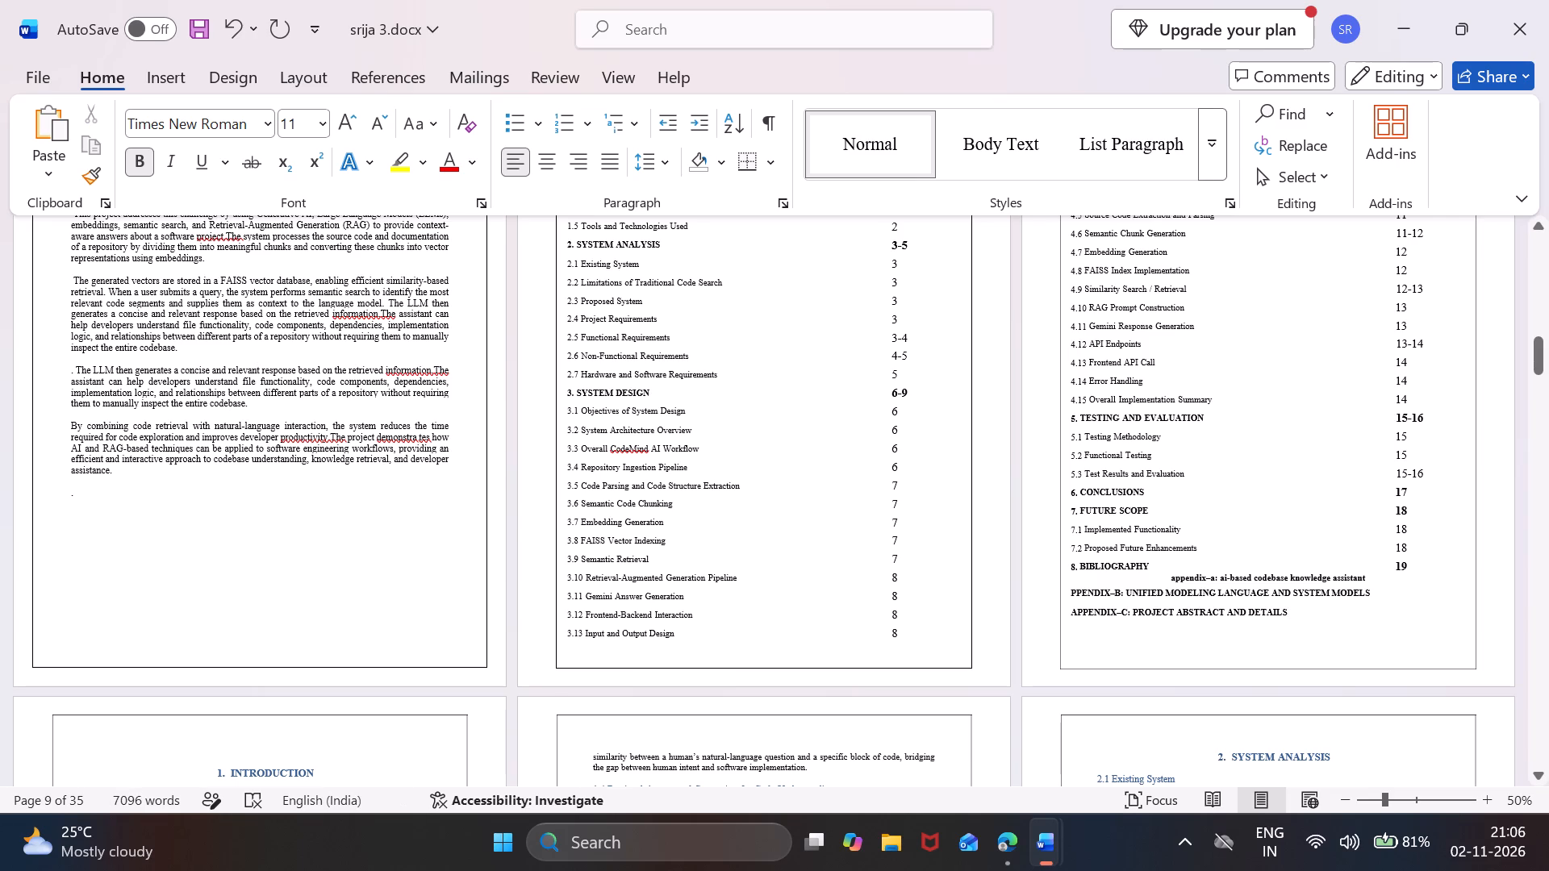
key(Return)
key(super+v)
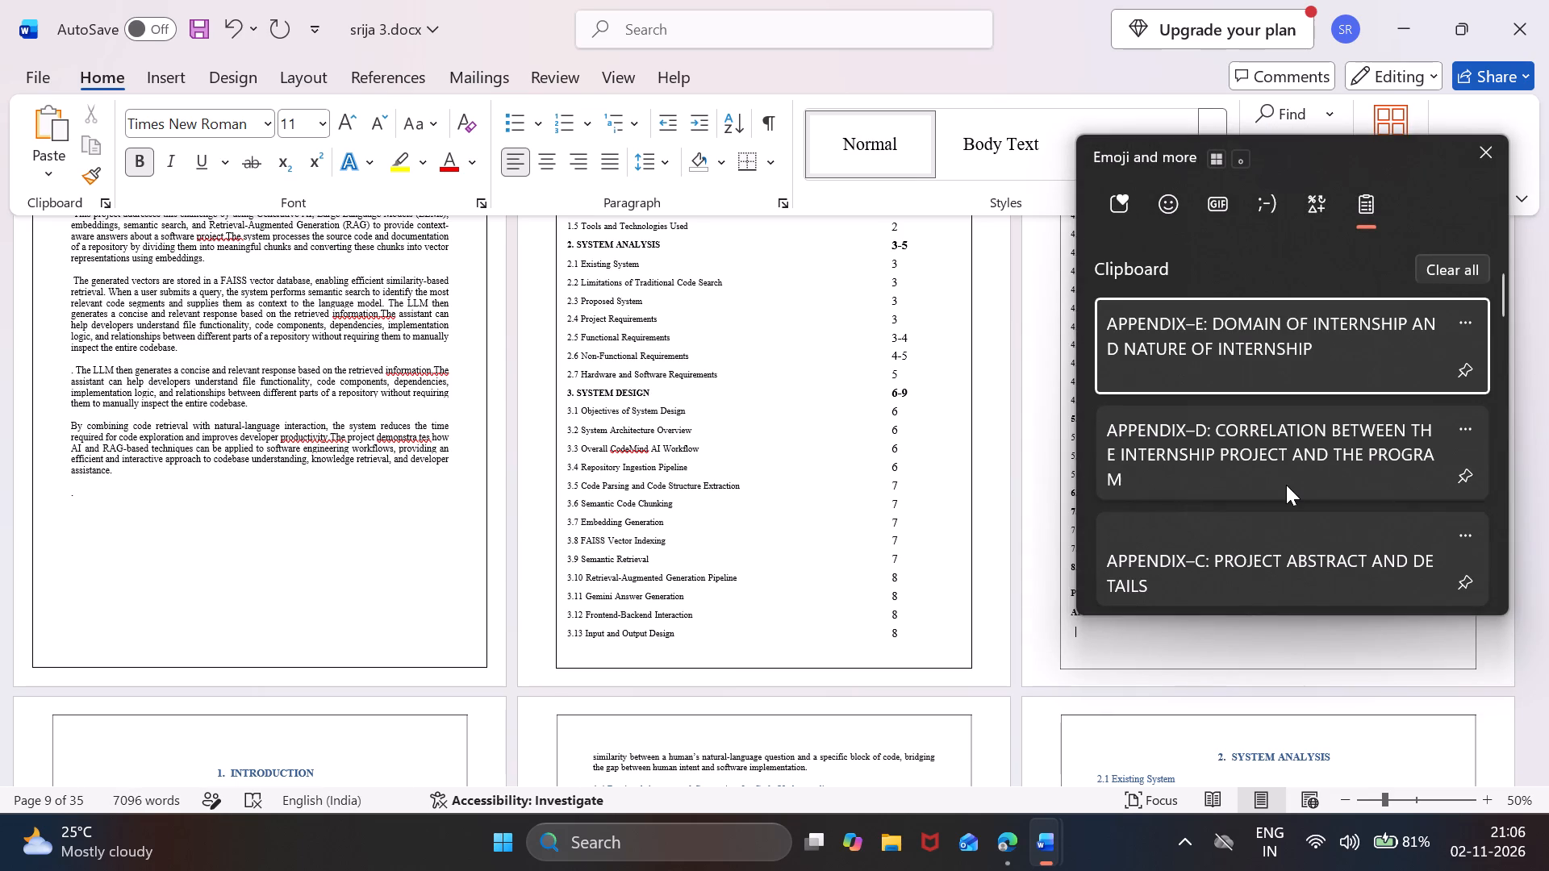
click(1286, 485)
key(ctrl+v)
Add the copied heading "APPENDIX–E: DOMAIN OF INTERNSHIP AND NATURE OF INTERNSHIP" on a new line below the Appendix-D contents entry.
key(Return)
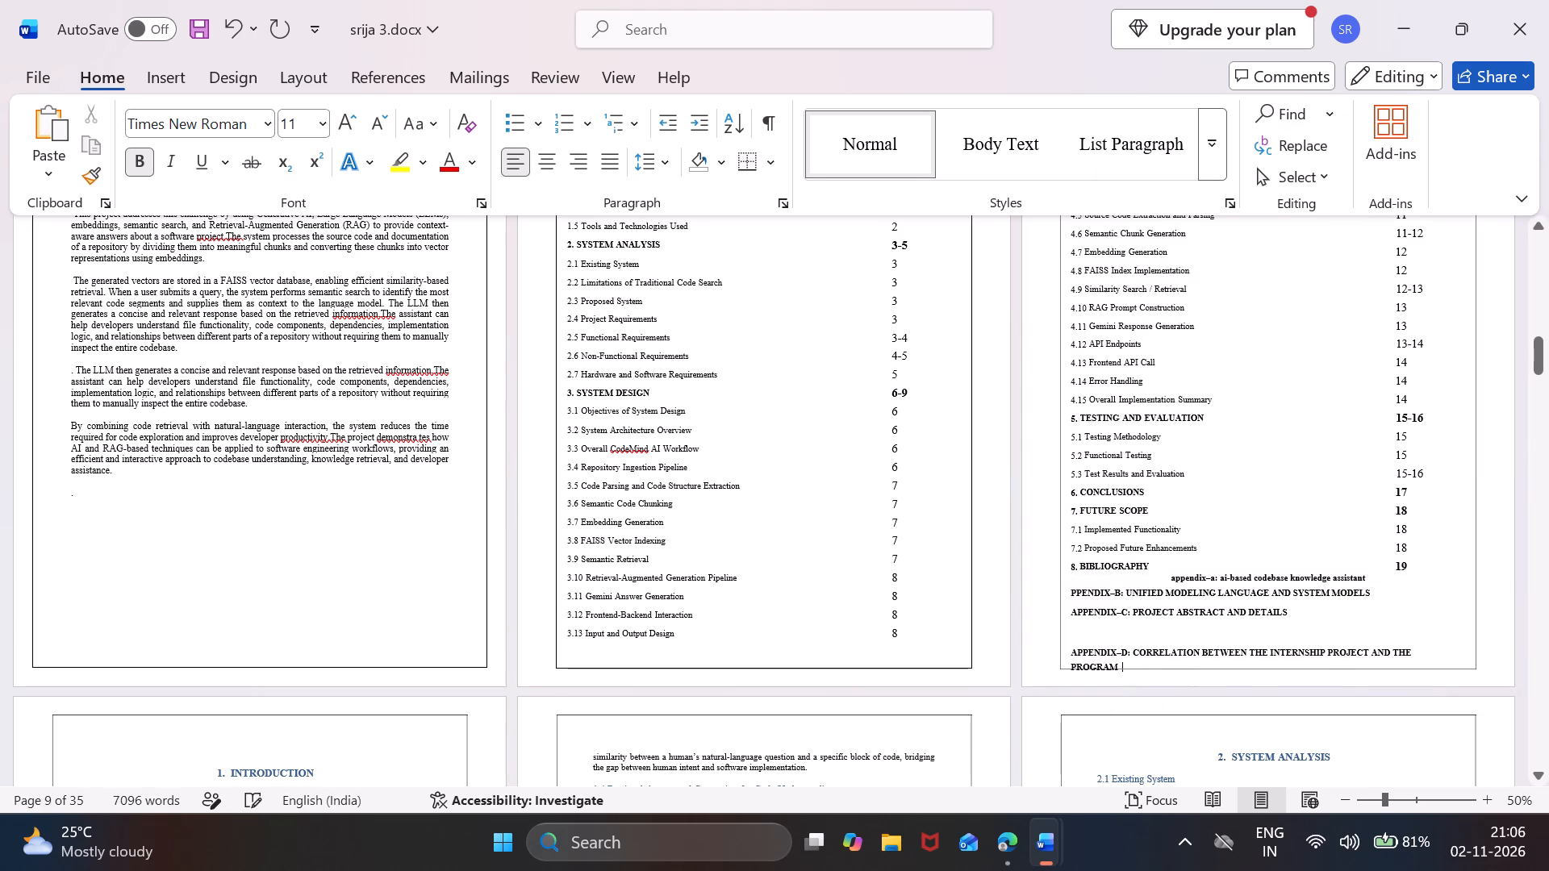
key(Return)
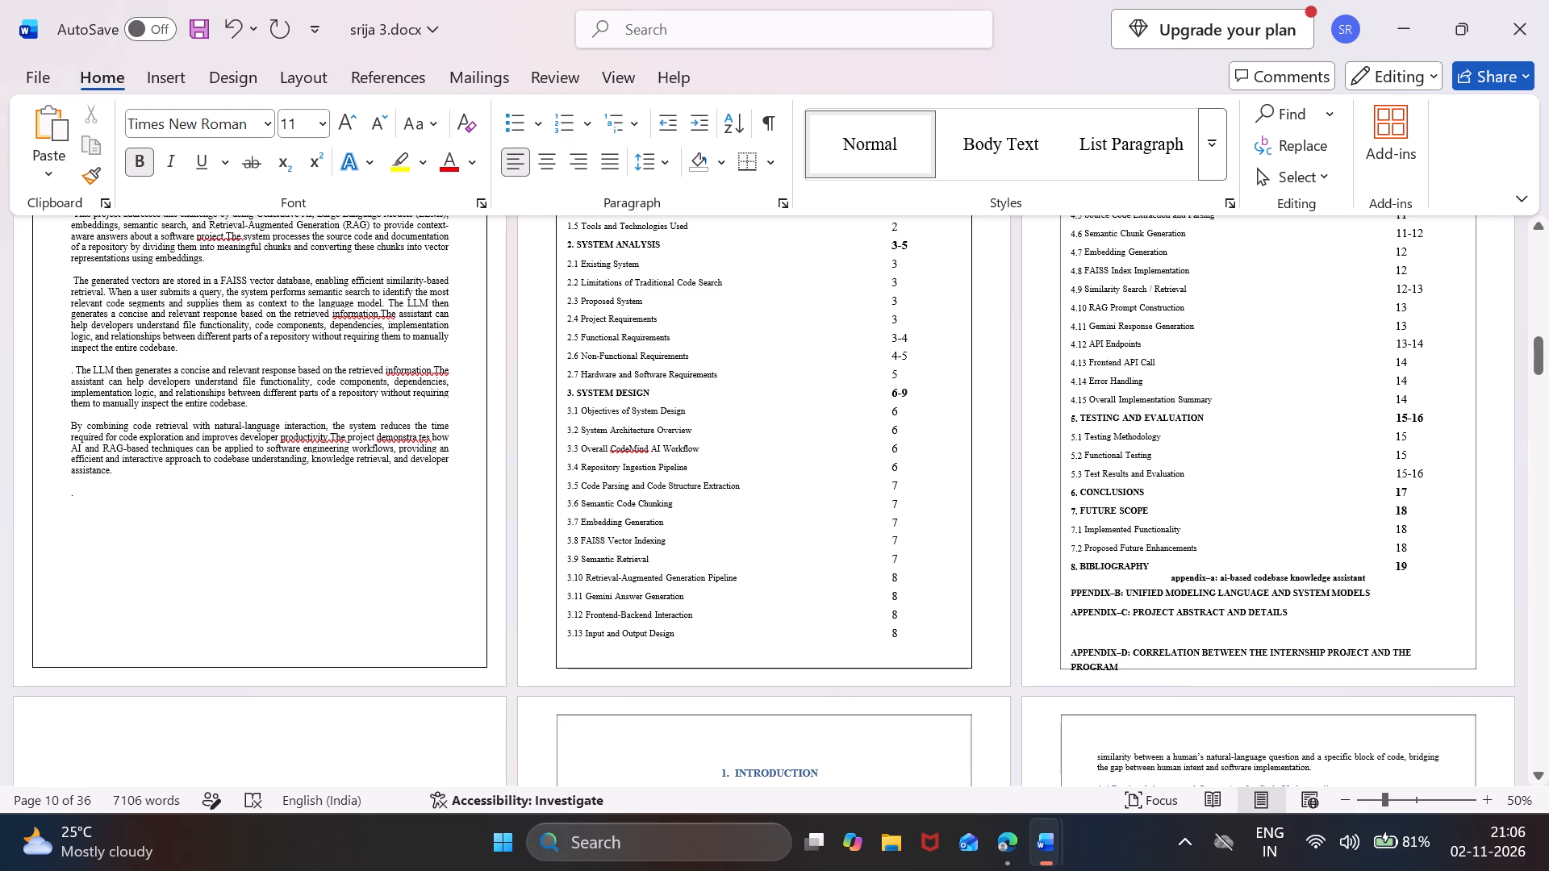
key(super+v)
click(232, 445)
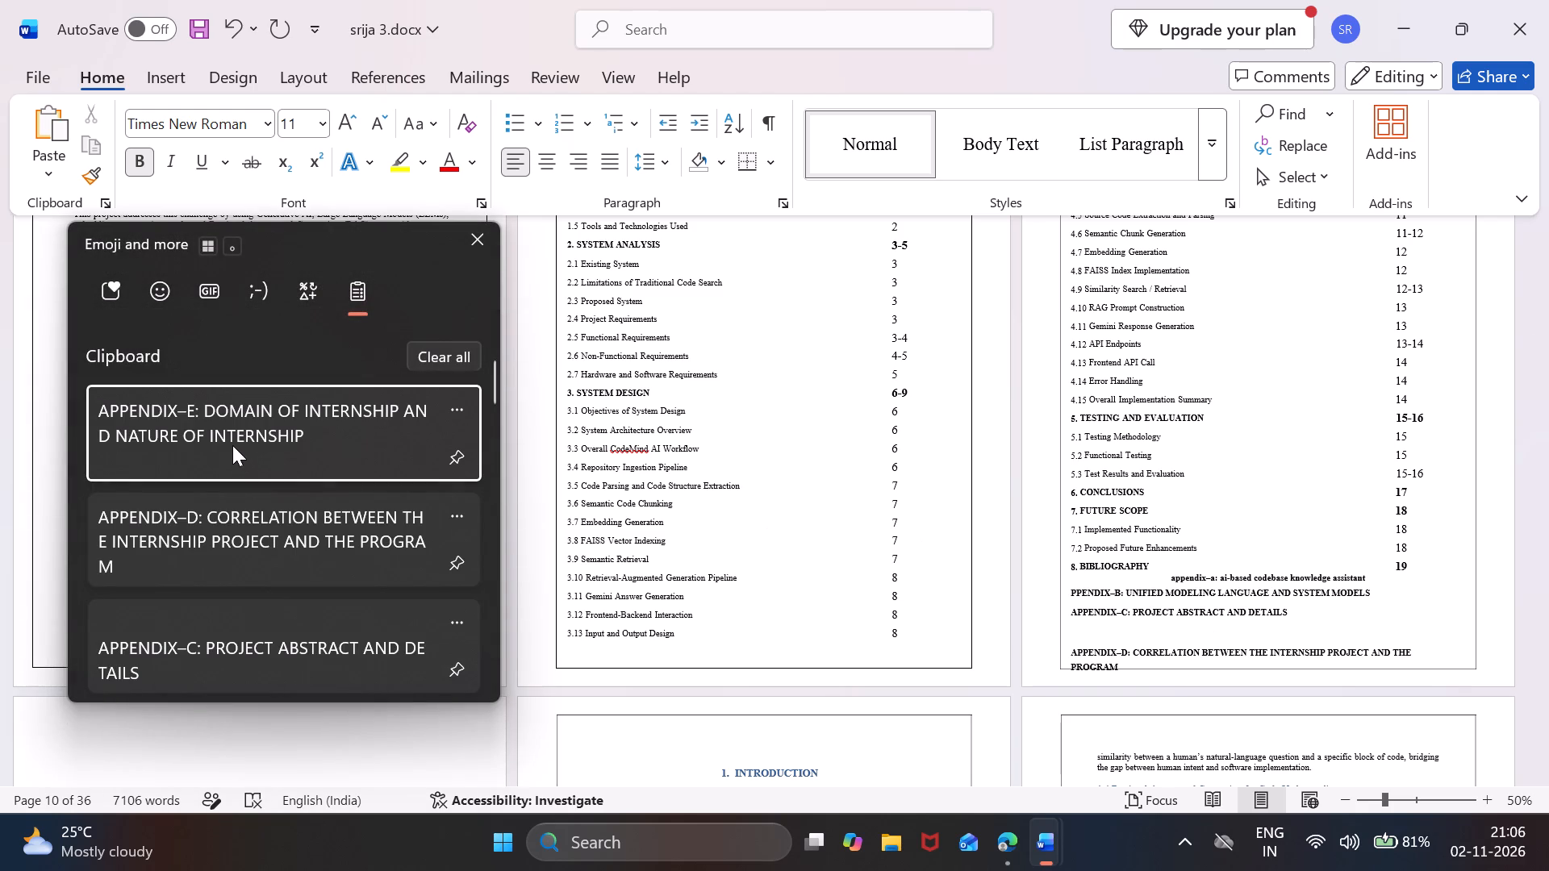
key(ctrl+v)
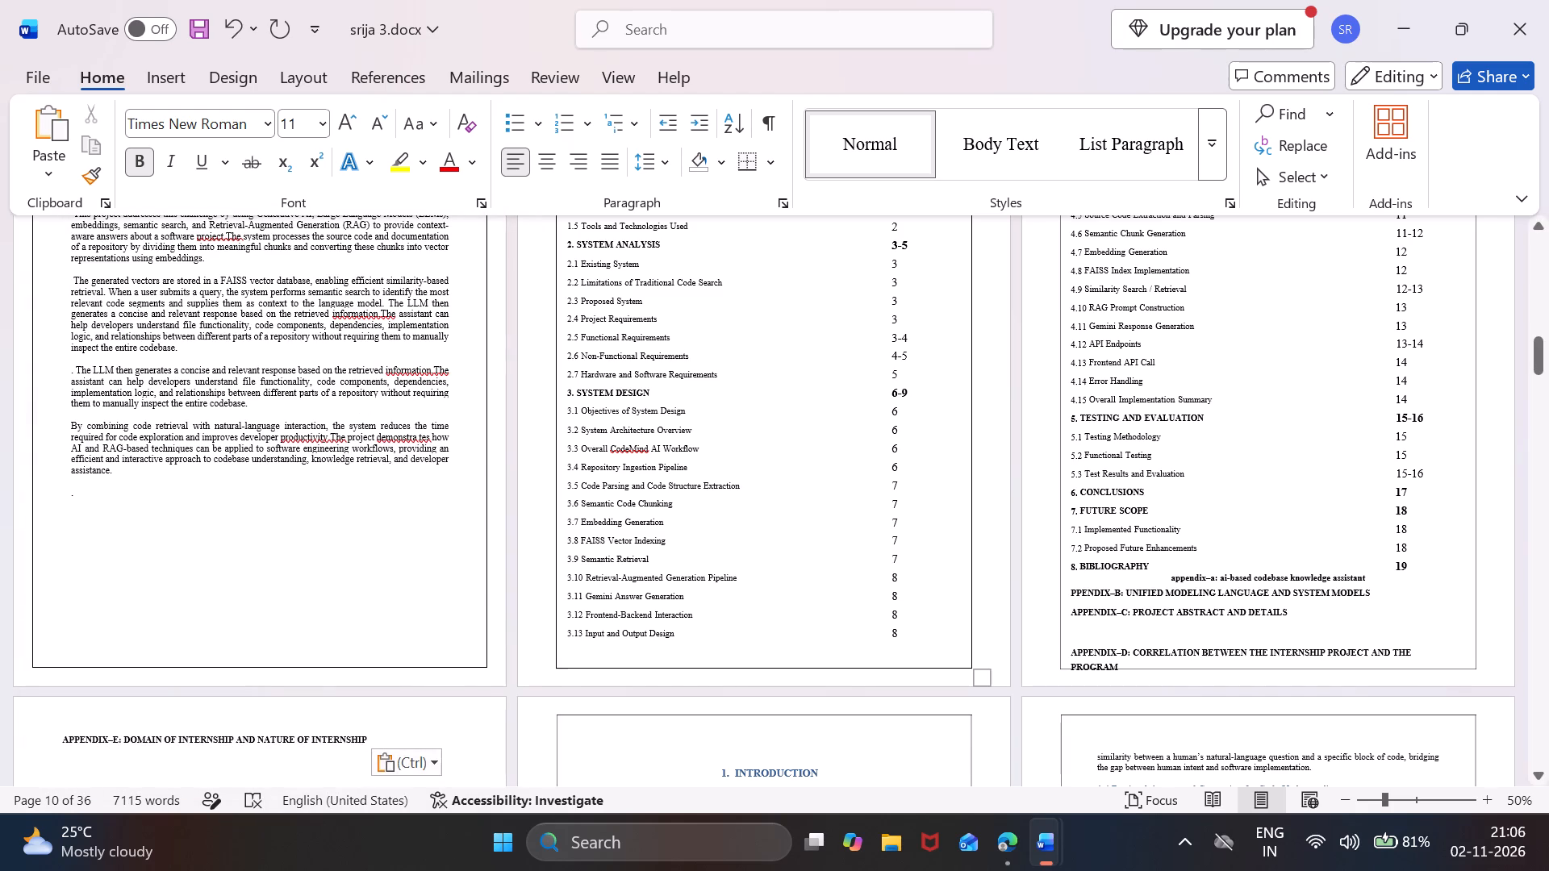
Set the font size of all five appendix entries, A to E, in the contents to 11.
click(1168, 576)
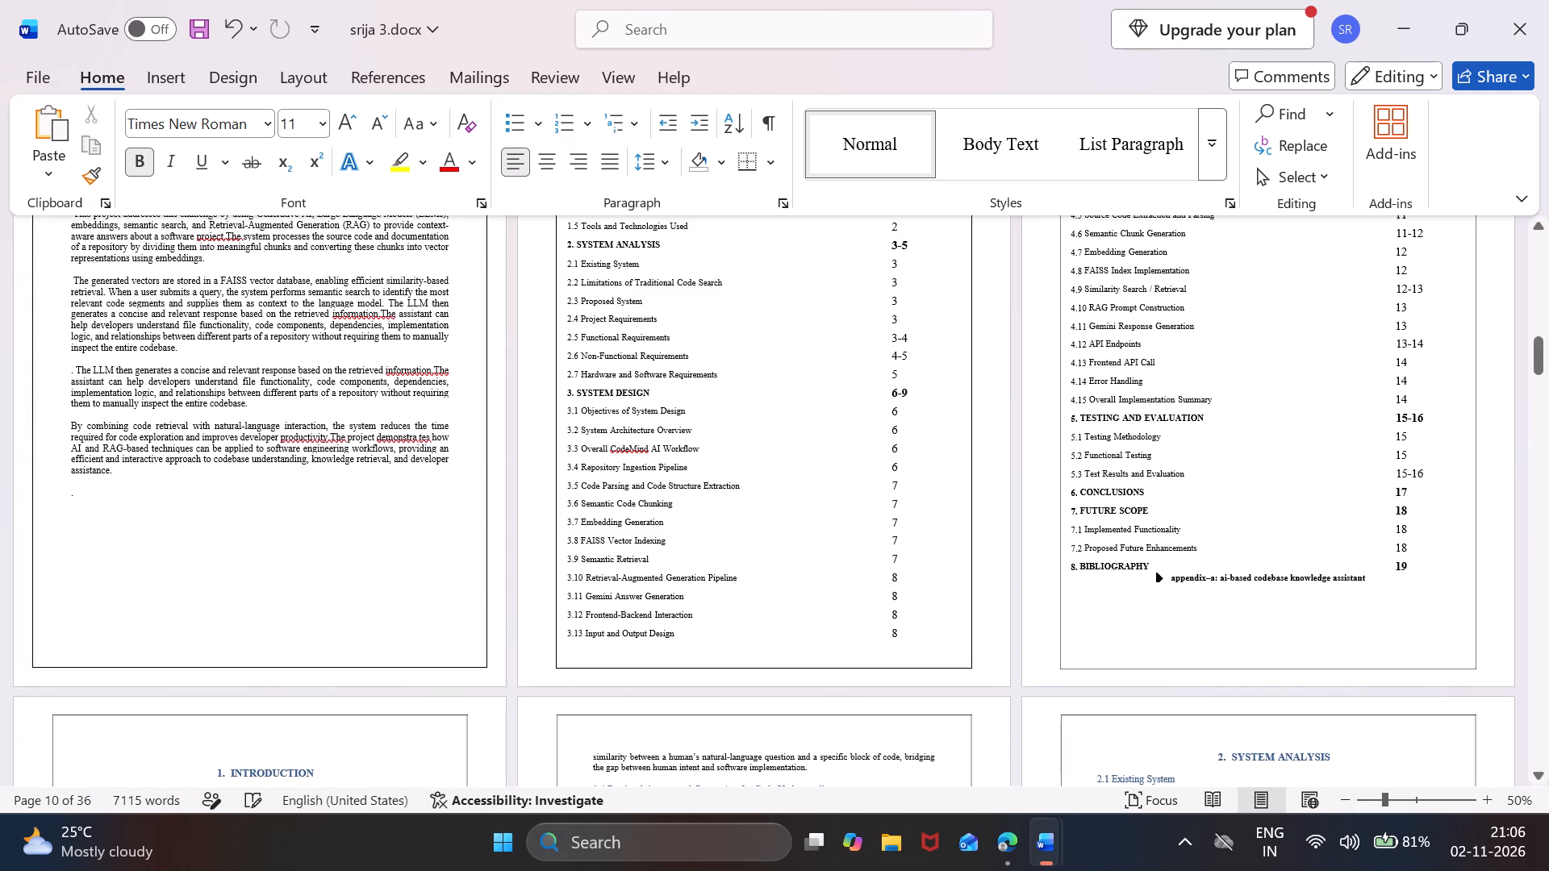
click(1162, 576)
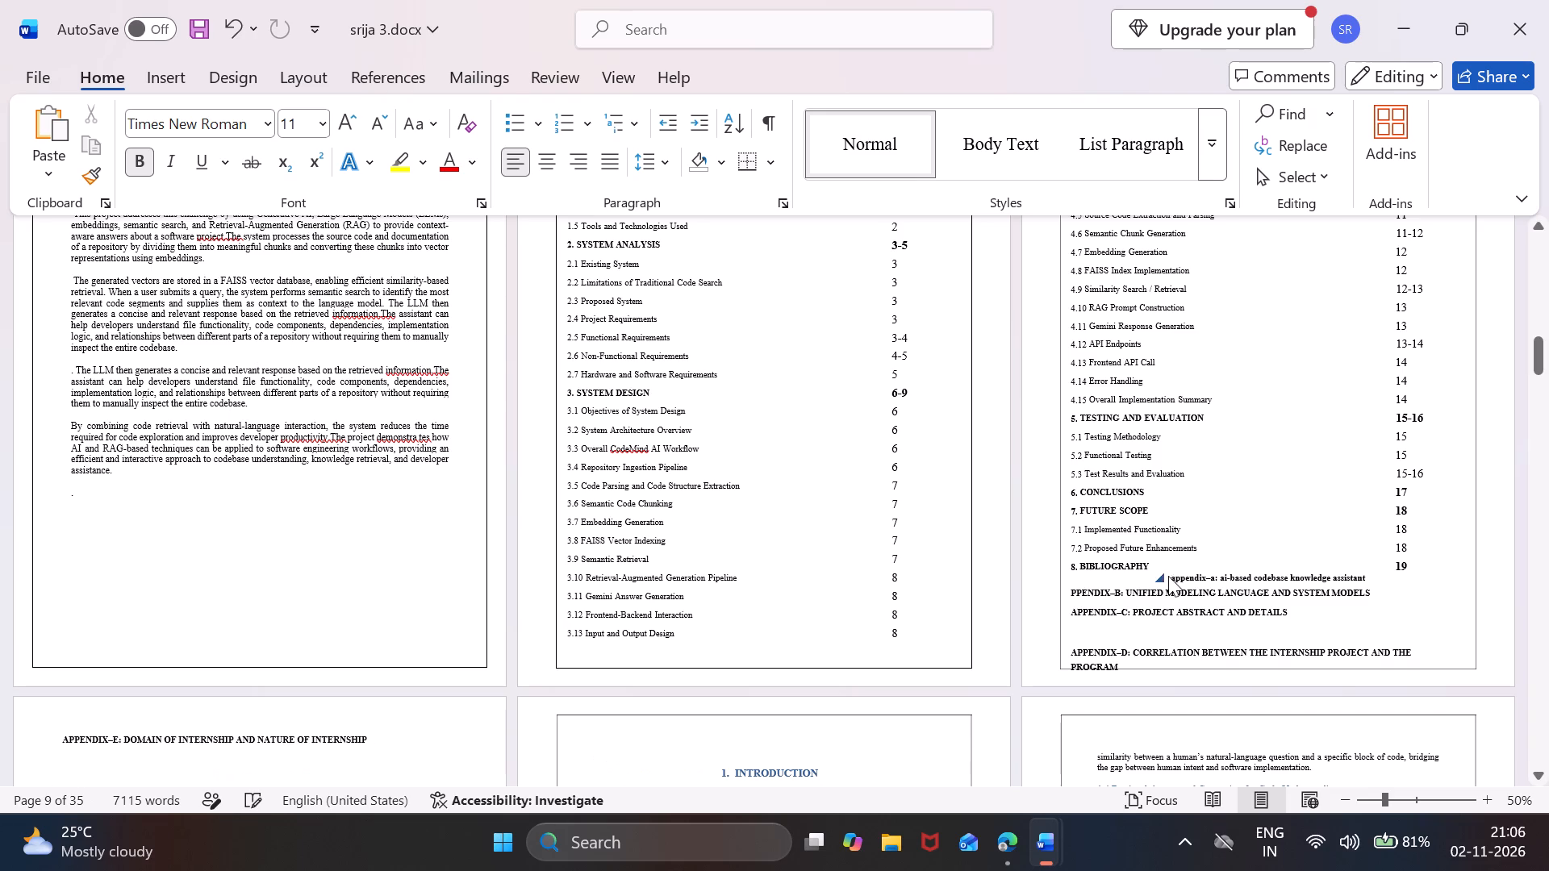
drag(1171, 576, 407, 743)
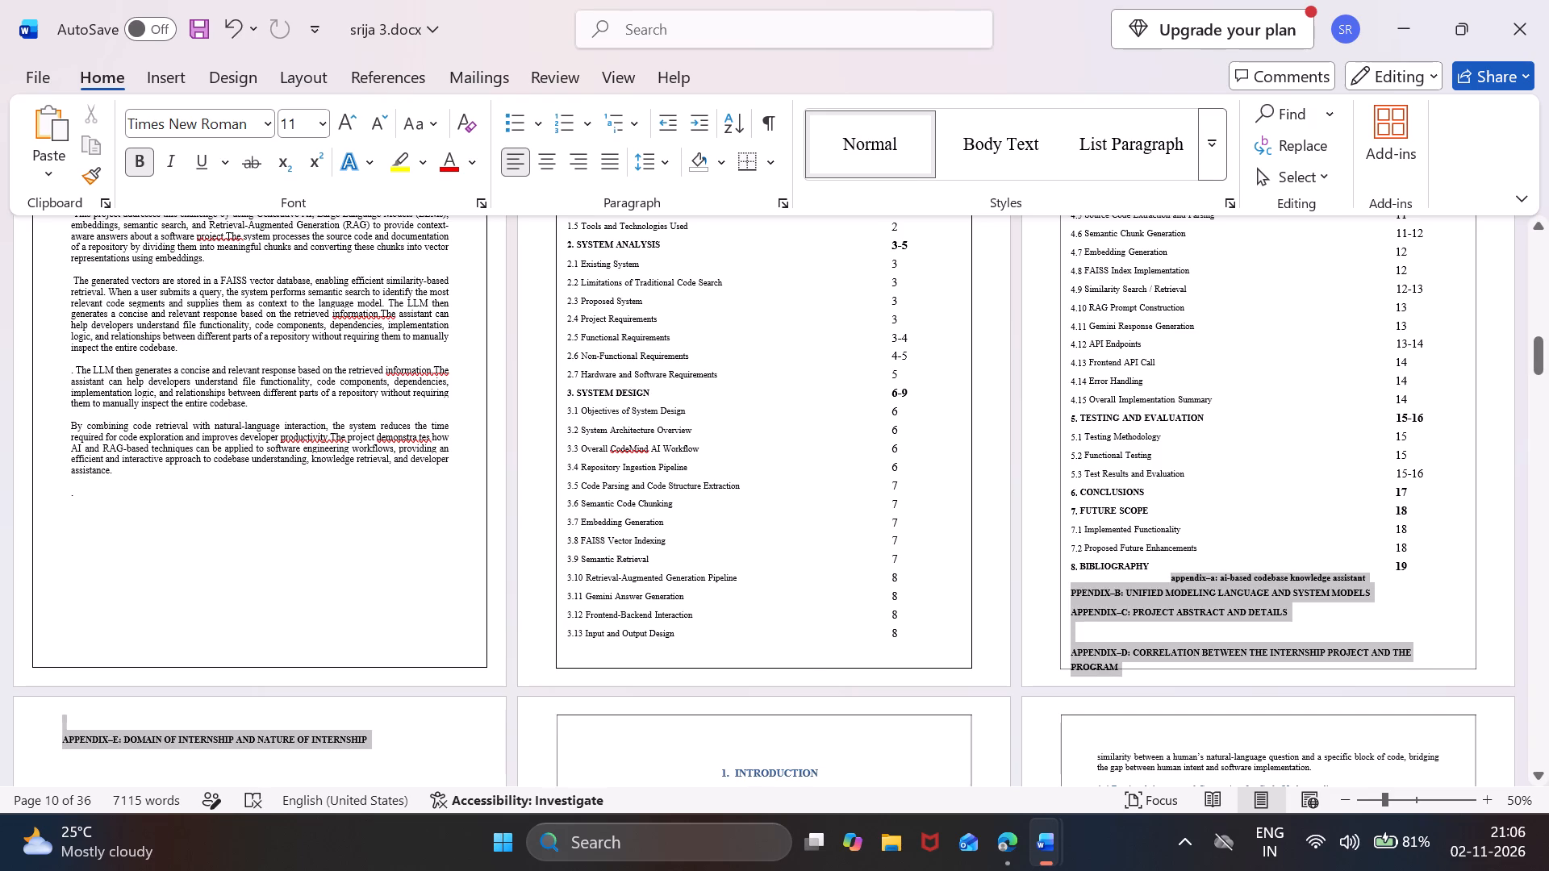
drag(407, 743, 407, 742)
click(307, 131)
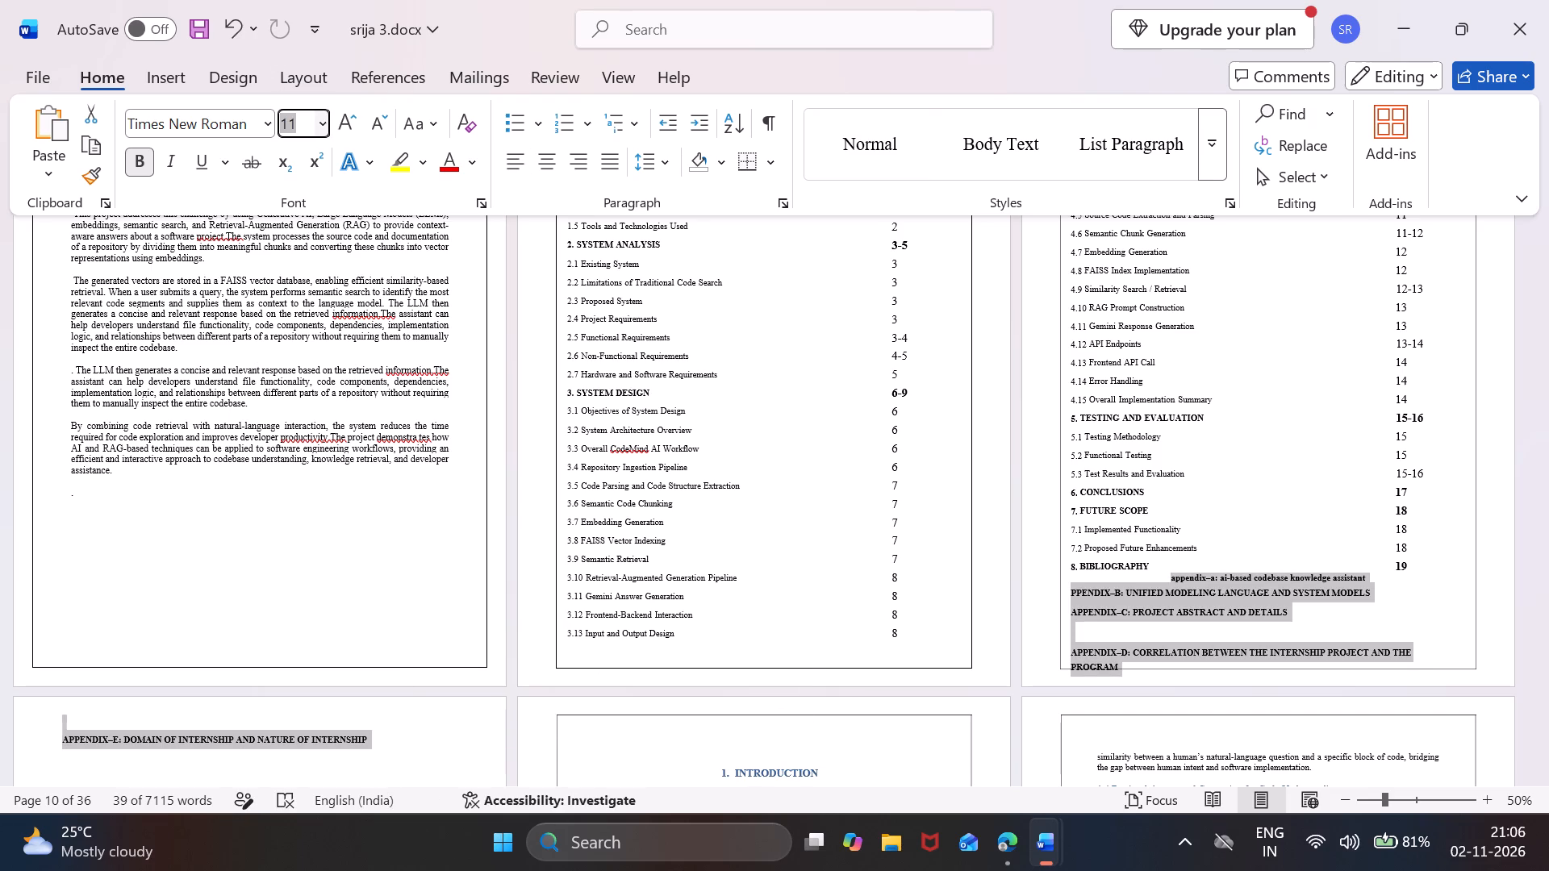
text(11)
key(Return)
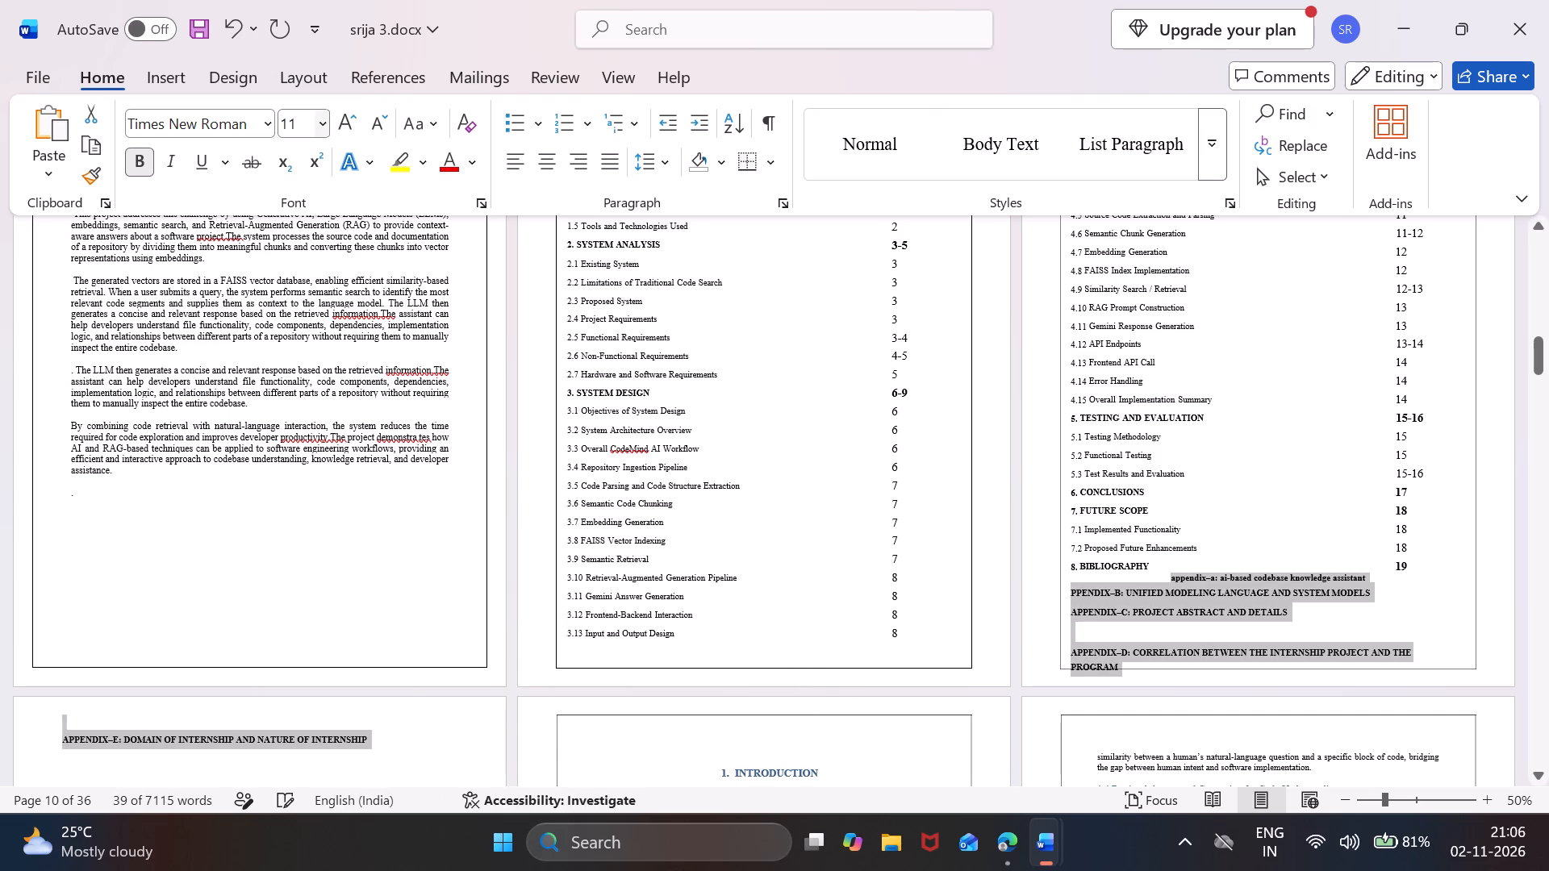
Change the case of the five selected appendix entries, A to E, in the contents to sentence case.
key(shift+F3)
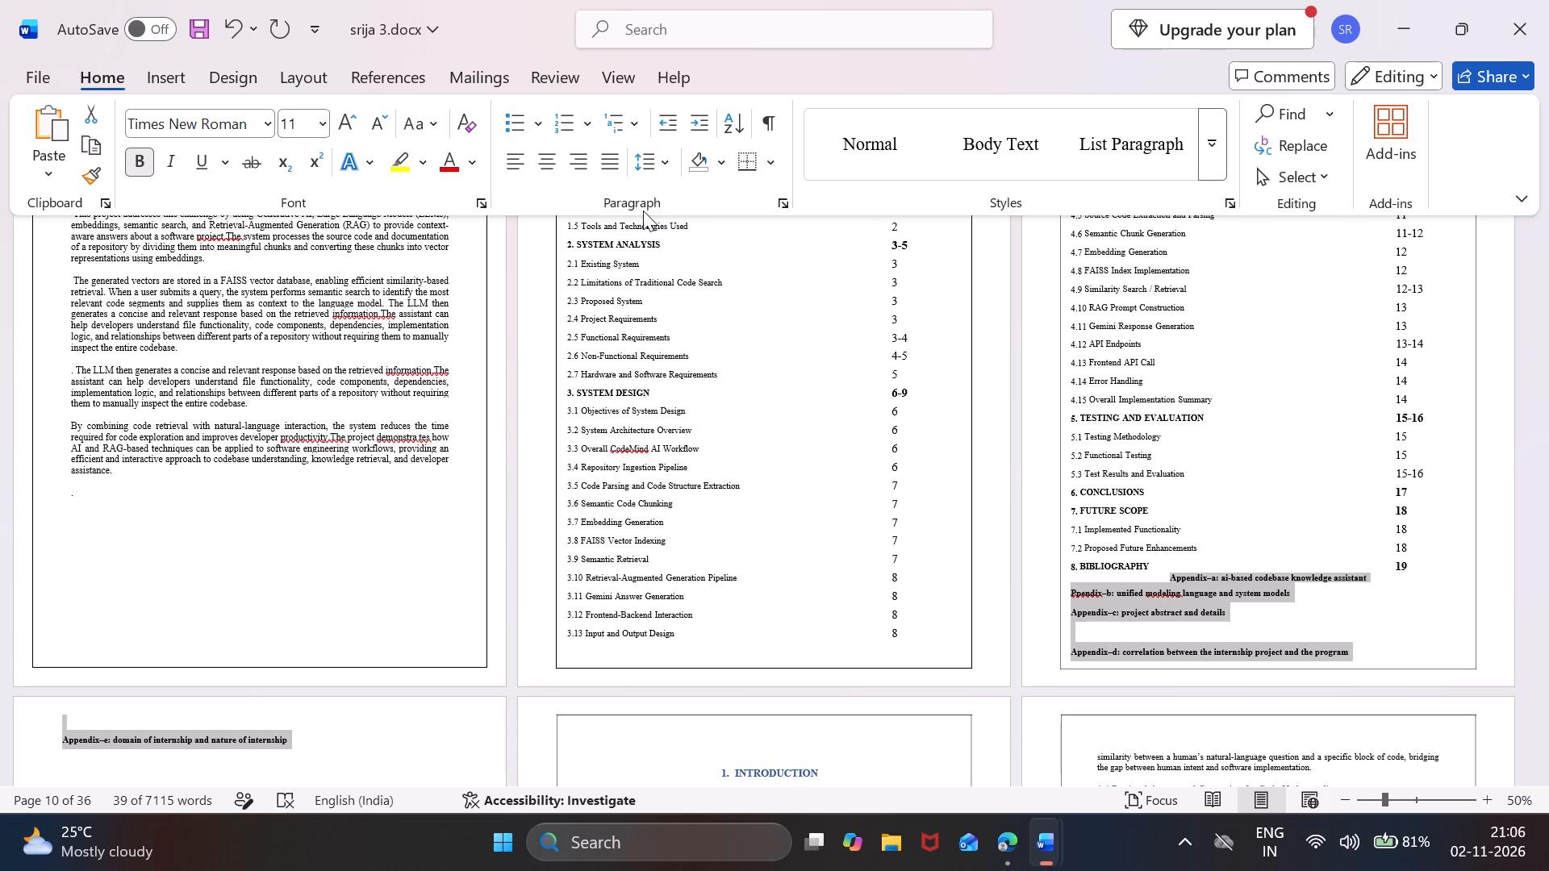
Remove the blank line between the Appendix-c and Appendix-d contents entries.
click(1111, 633)
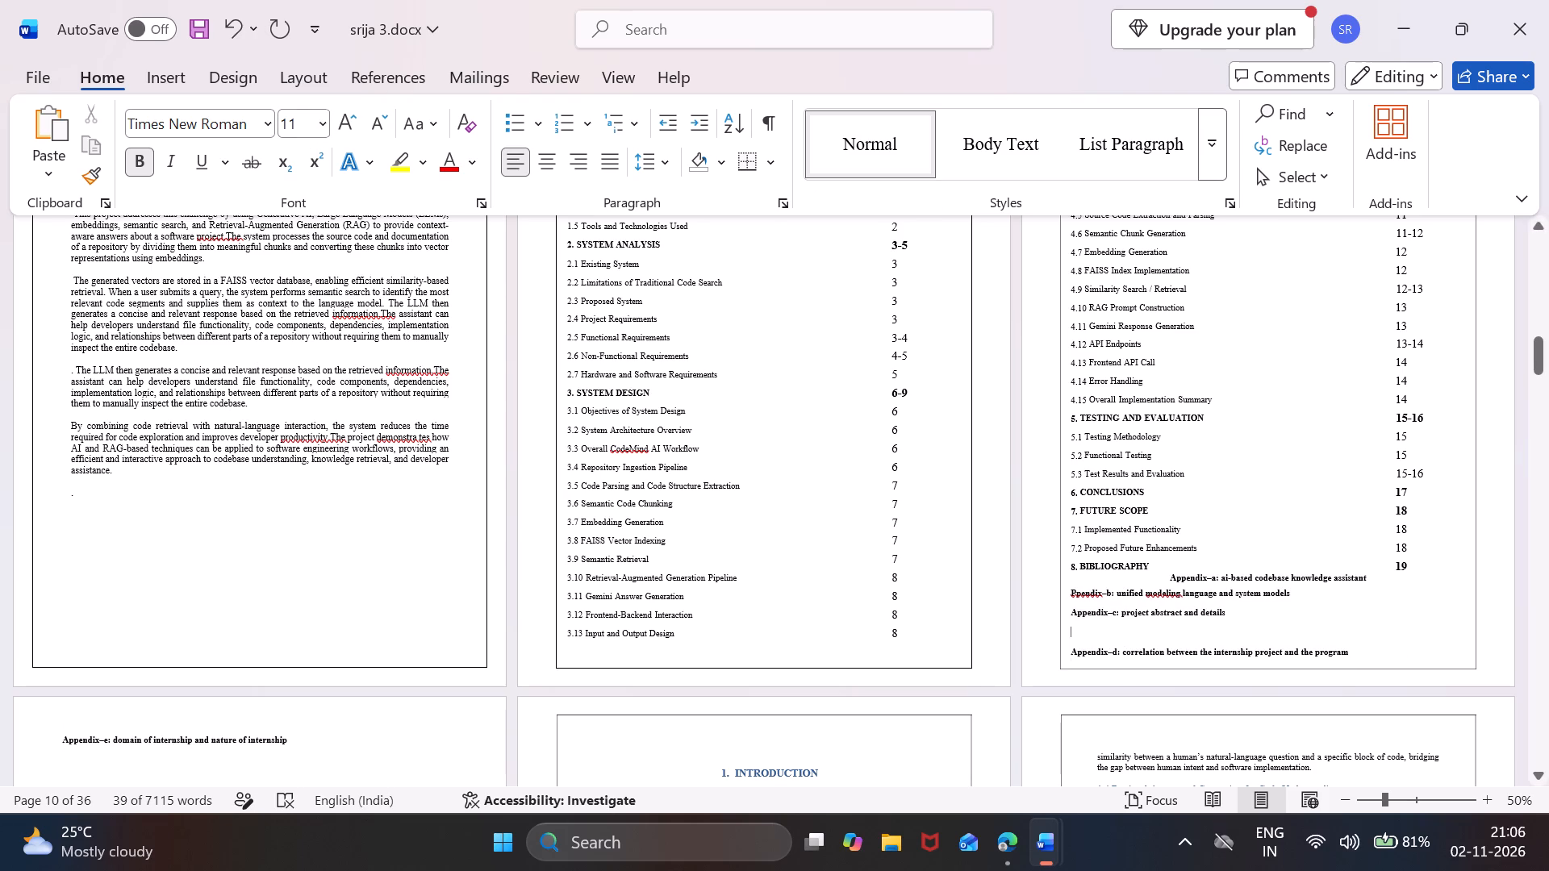
key(BackSpace)
key(BackSpace)
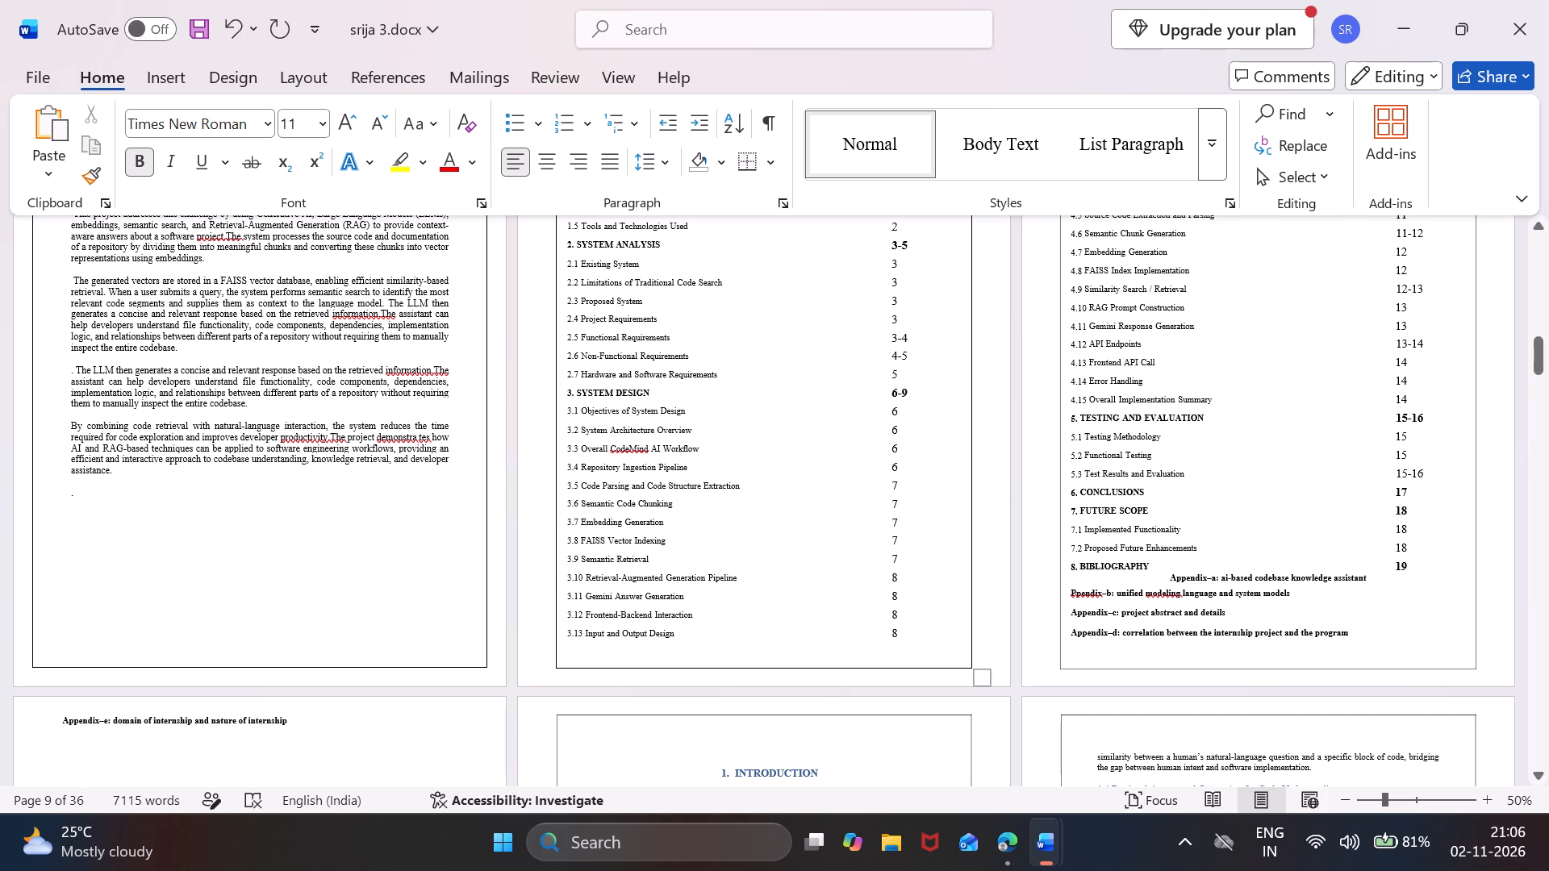
Correct the first word of the "unified modeling language and system models" contents entry to read "Appendix–b".
click(1073, 596)
key(shift+a)
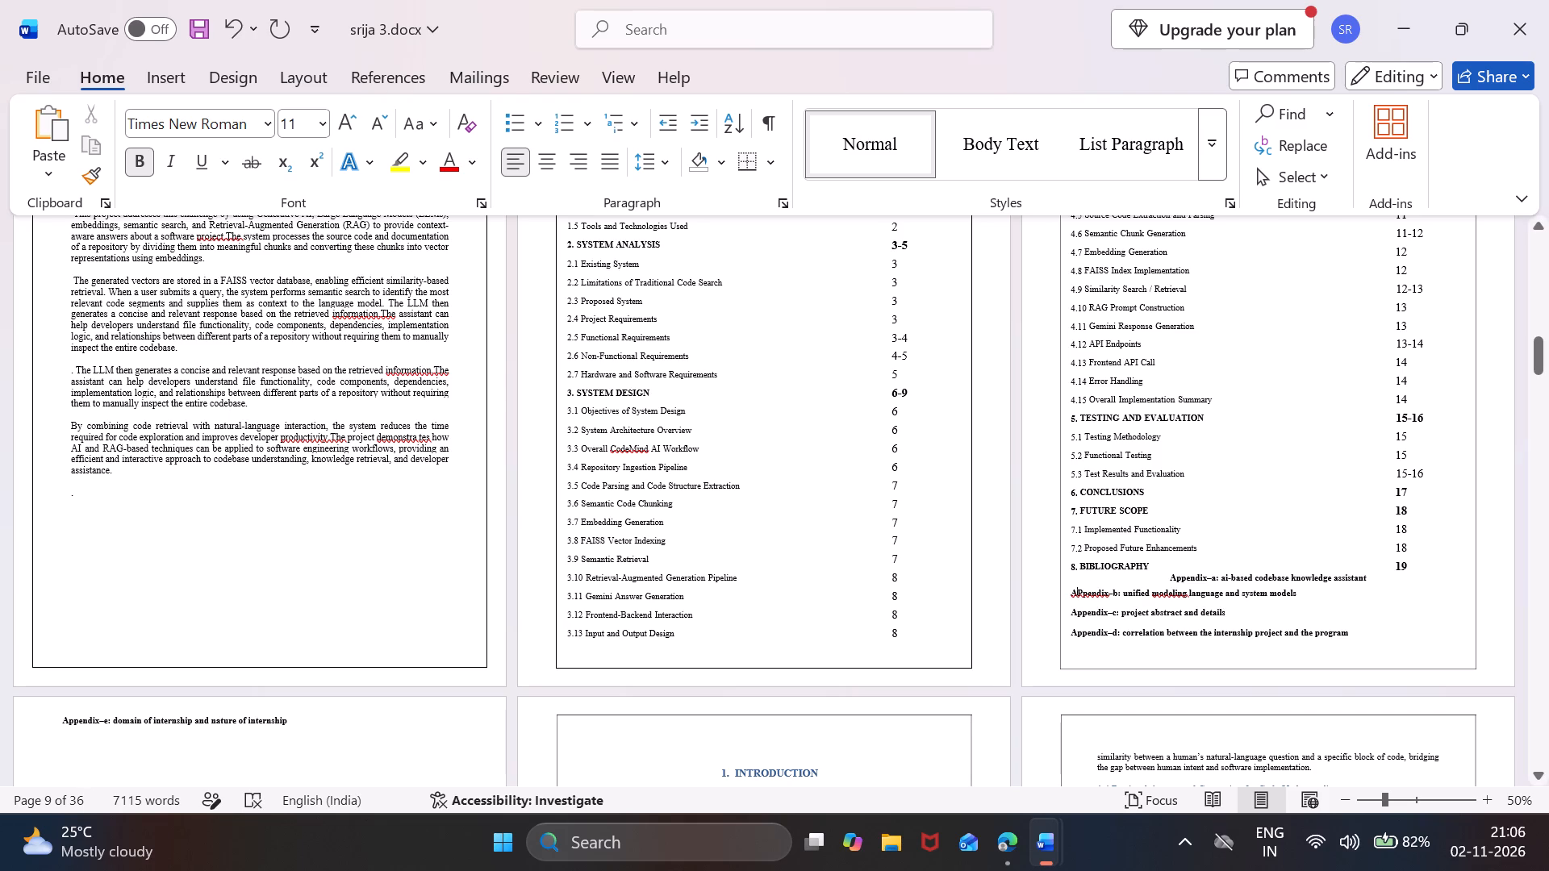
key(Right)
key(BackSpace)
key(p)
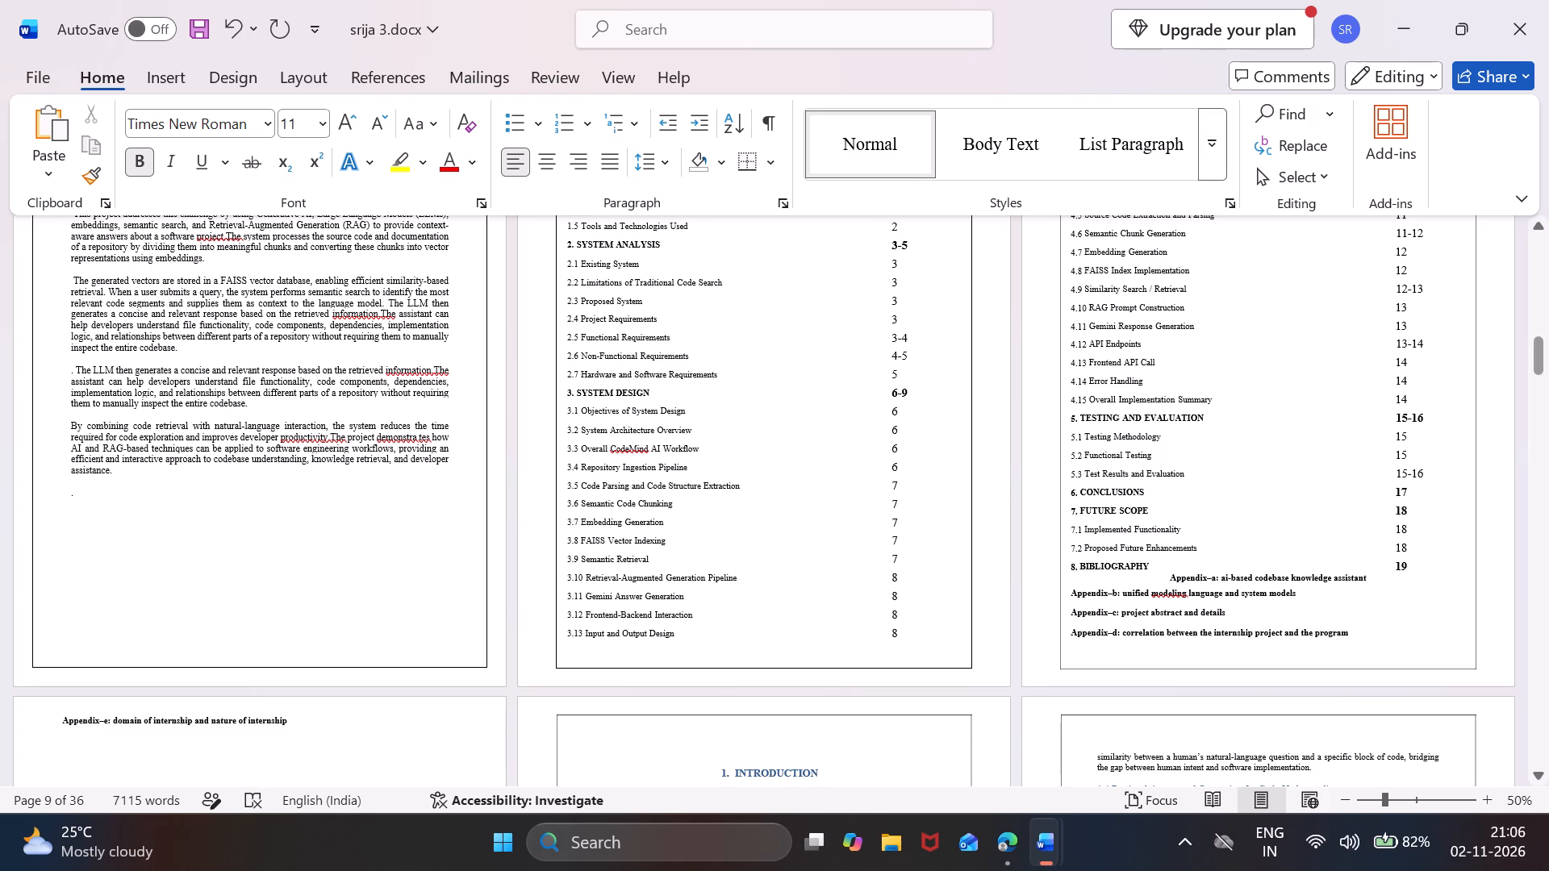
Remove the centring of the Appendix-a contents entry and indent it to line up with the appendix entries below.
click(1171, 579)
text(\\)
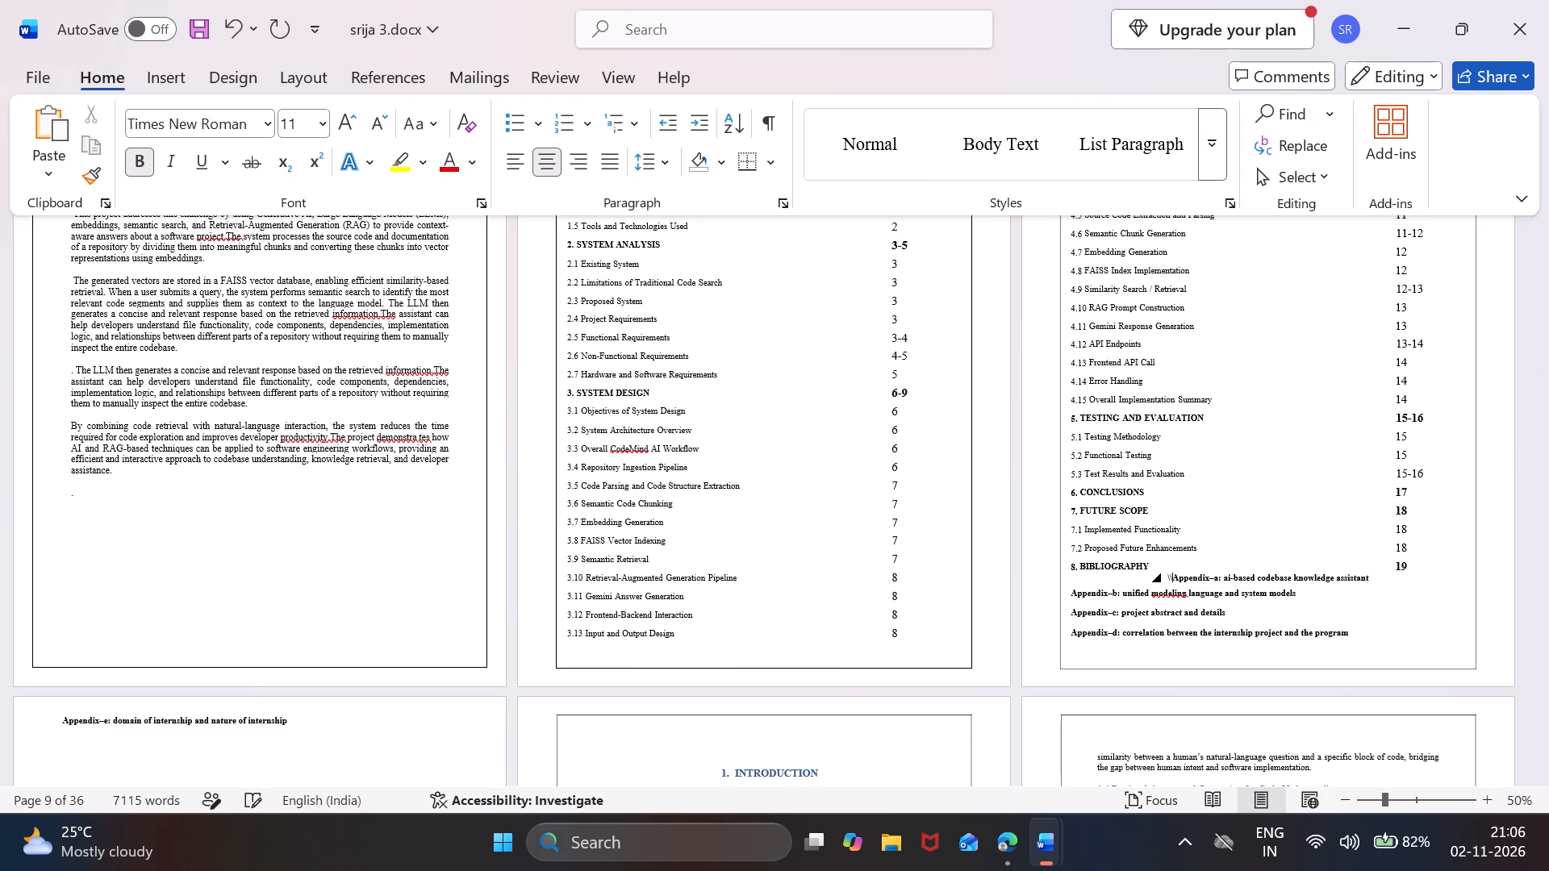
key(BackSpace)
key(BackSpace)
key(BackSpace)
key(BackSpace)
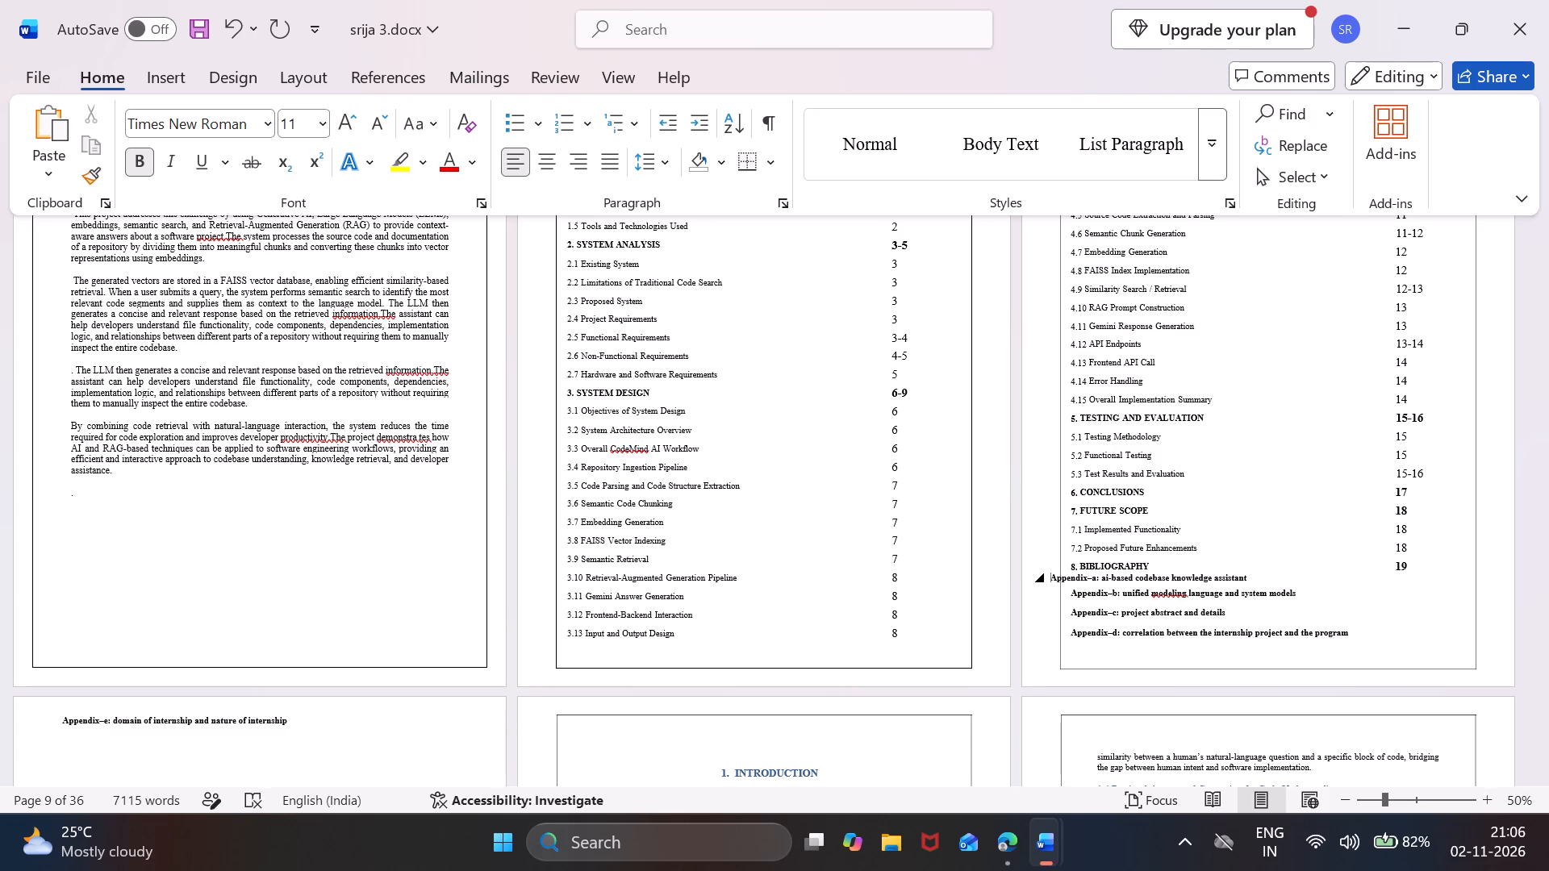
key(Tab)
Set the line spacing of the Appendix-a to Appendix-d contents entries to 1.0.
click(1435, 636)
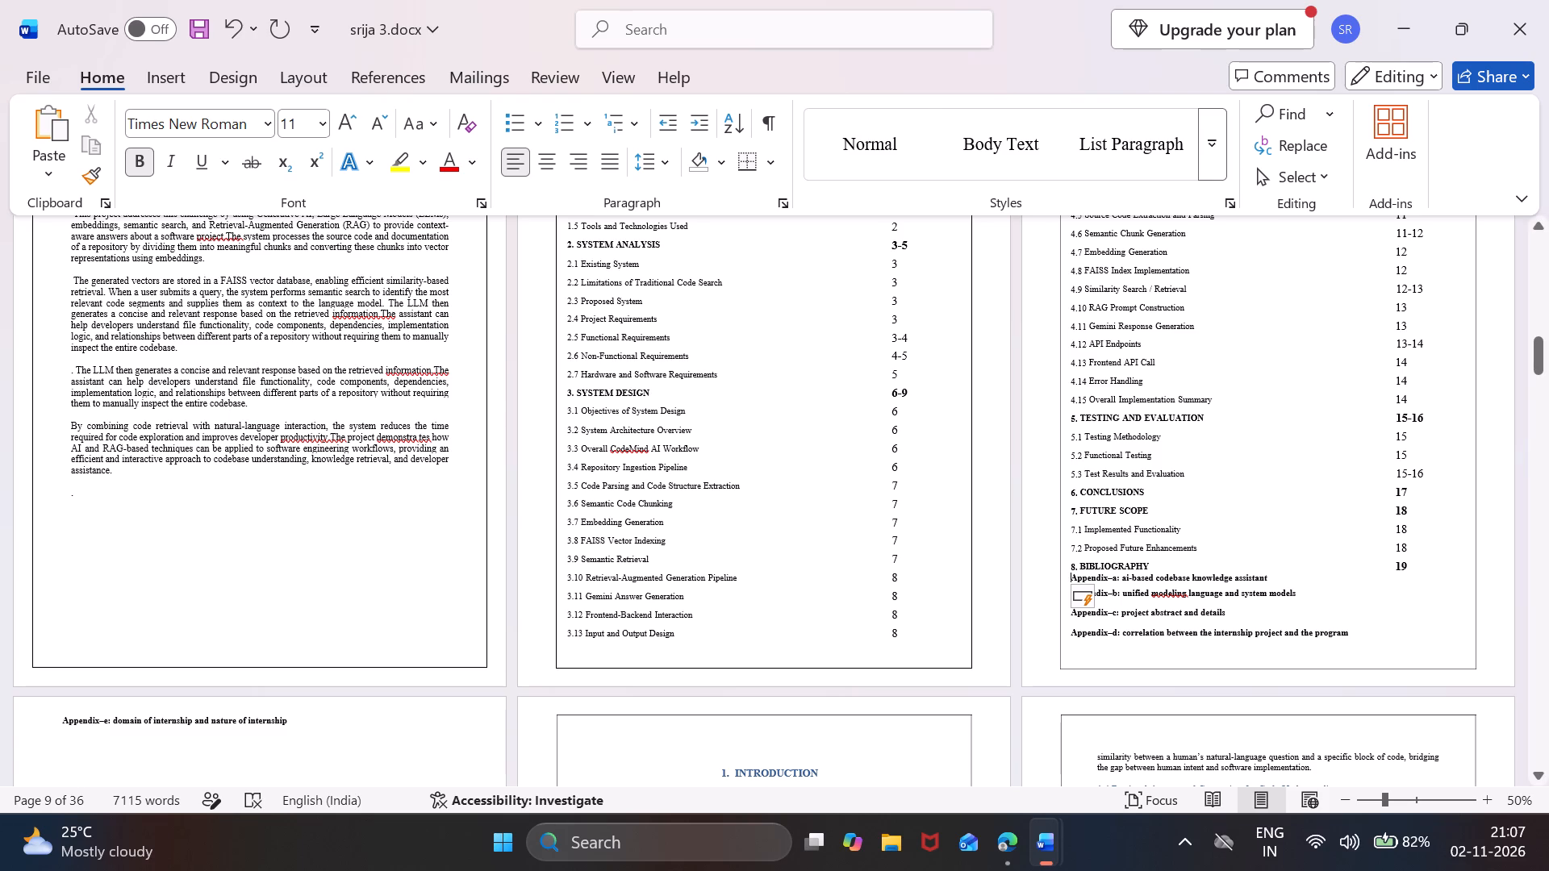
click(1267, 628)
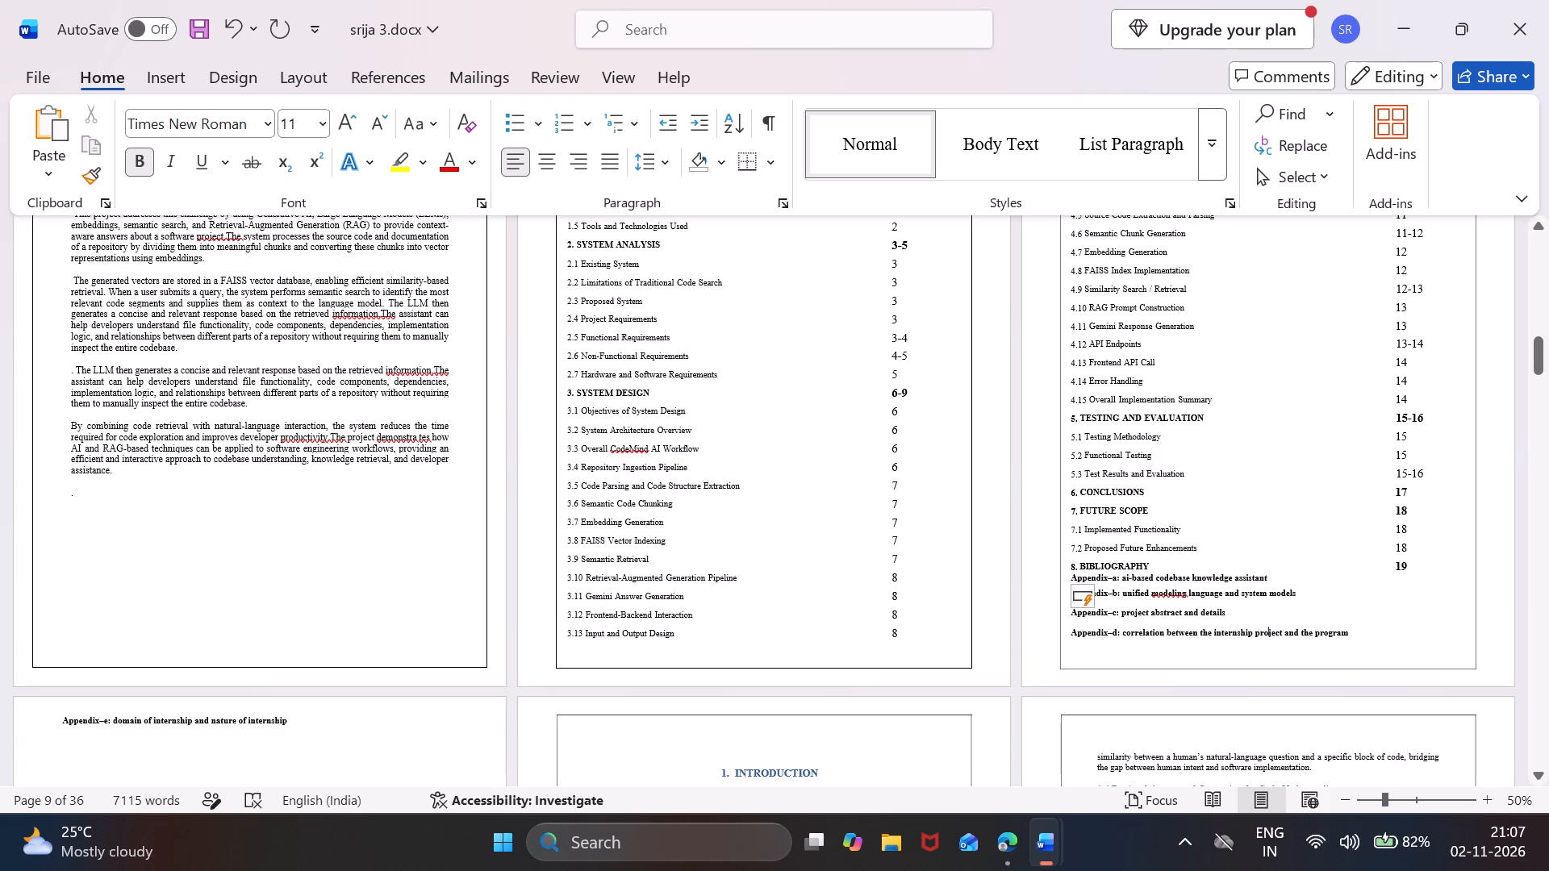
click(1250, 611)
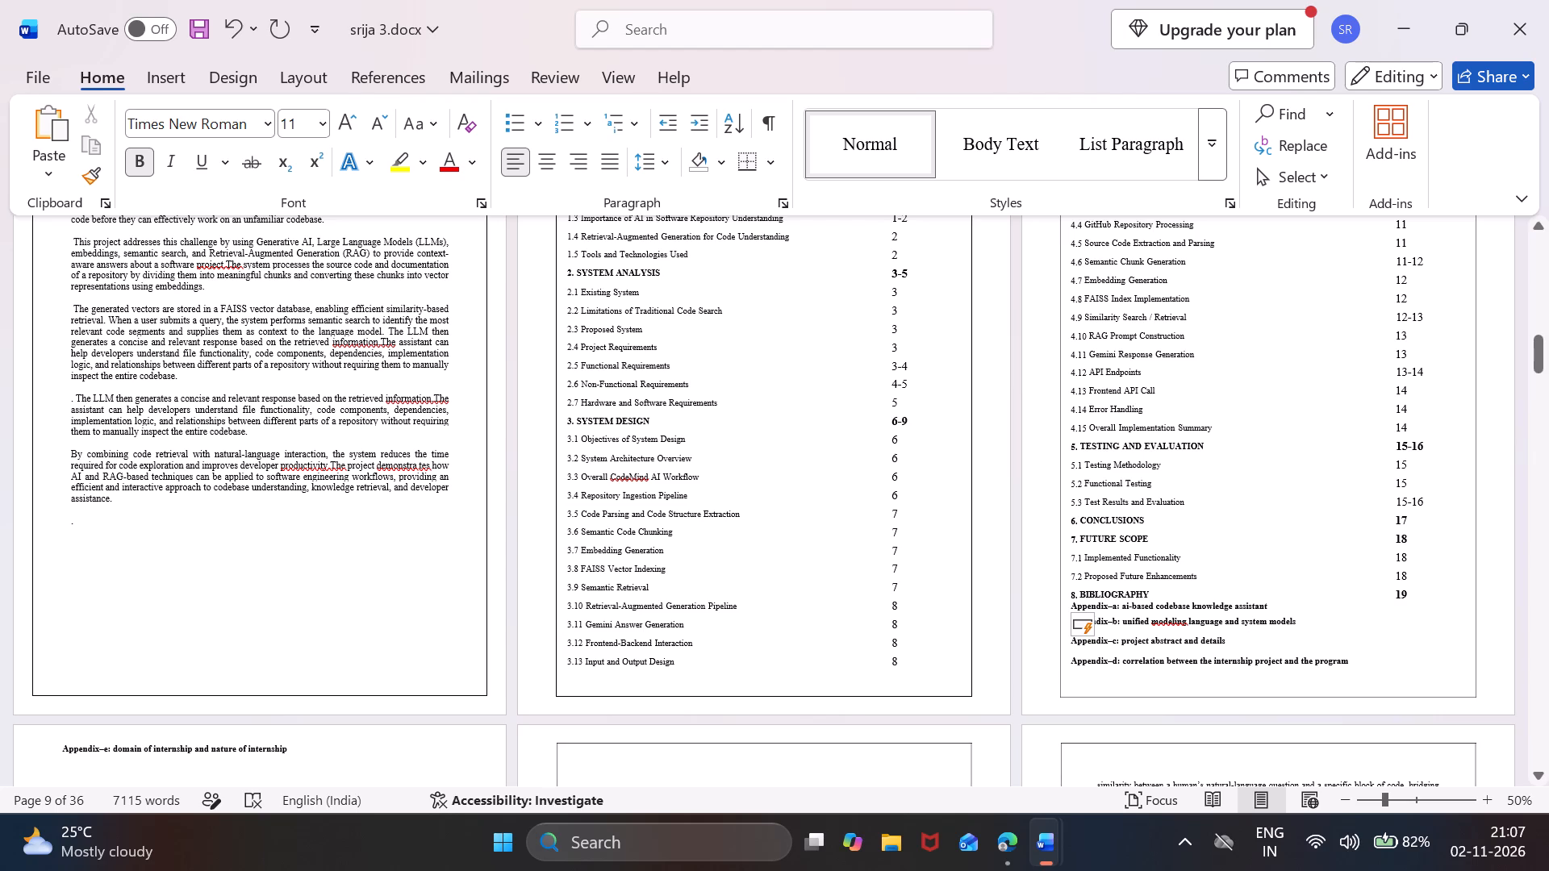
drag(1380, 673, 1107, 608)
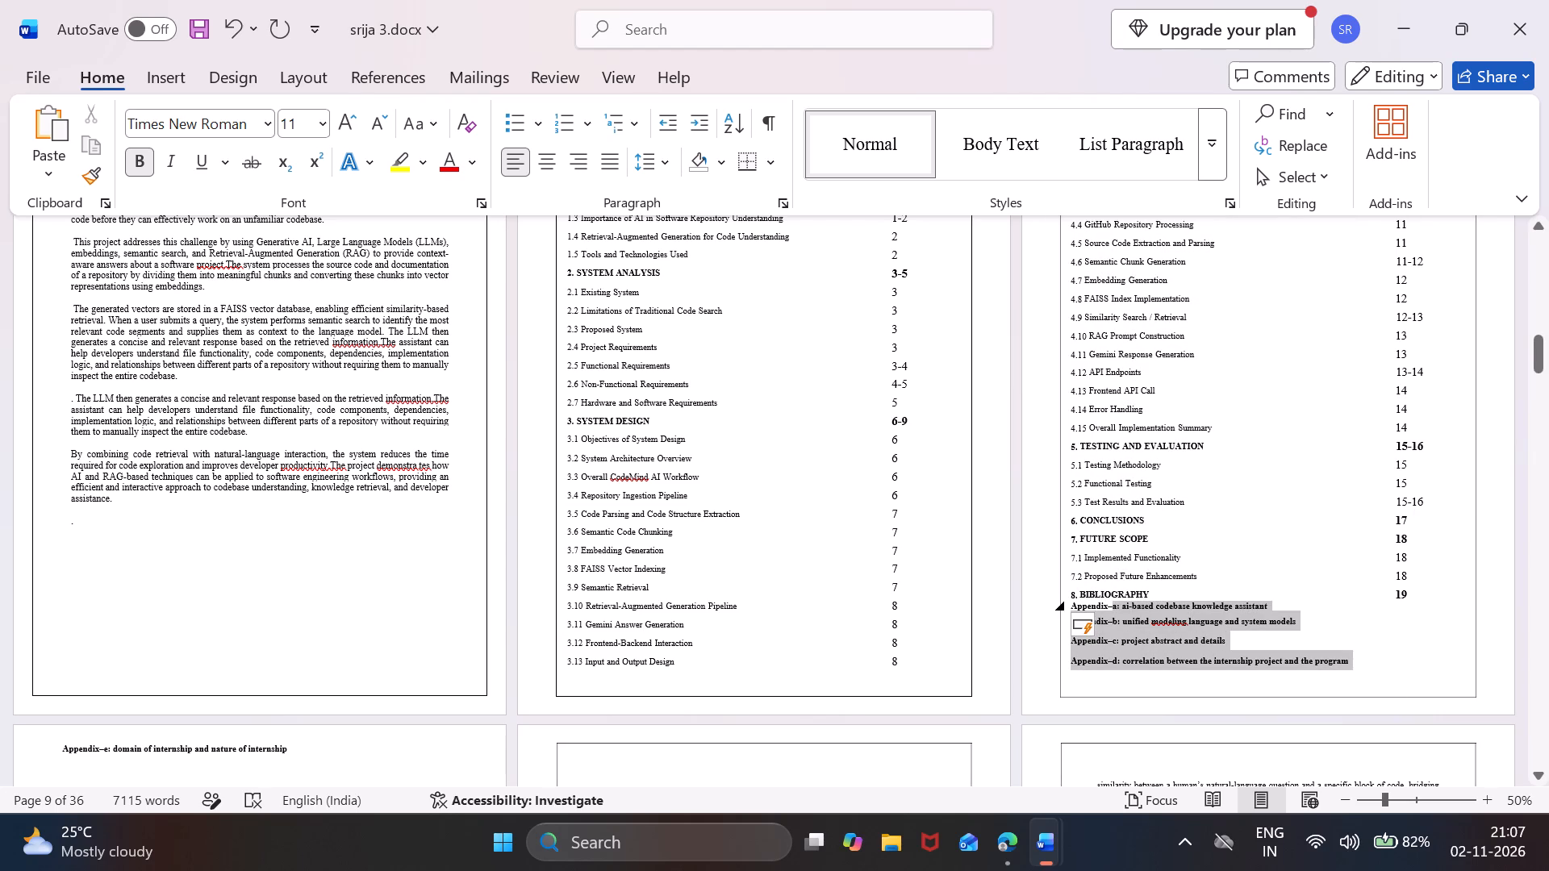
drag(1107, 608, 1077, 605)
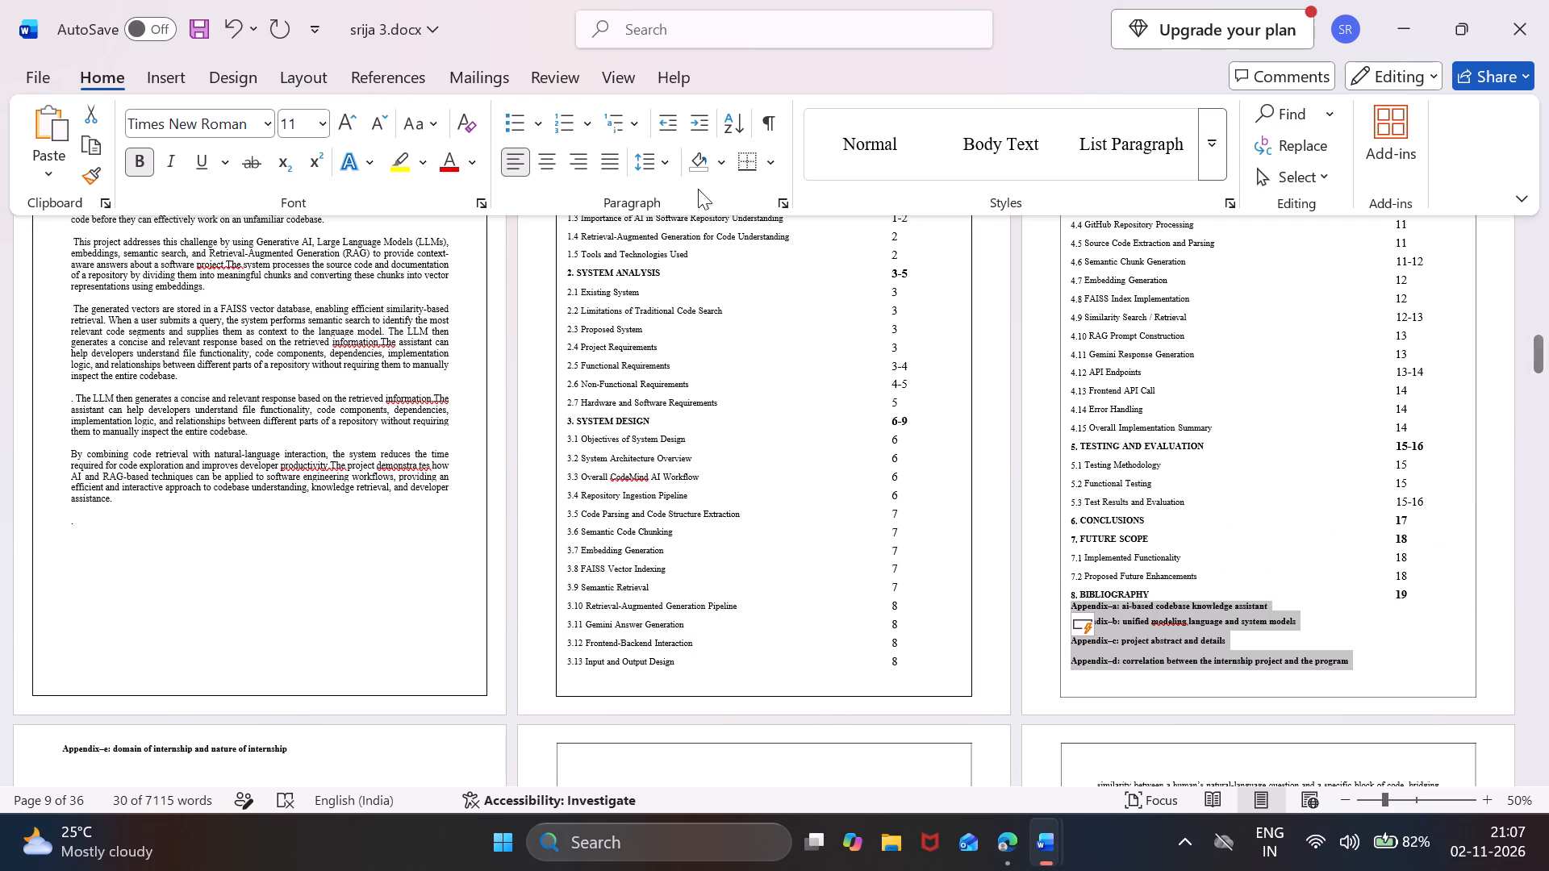
click(649, 160)
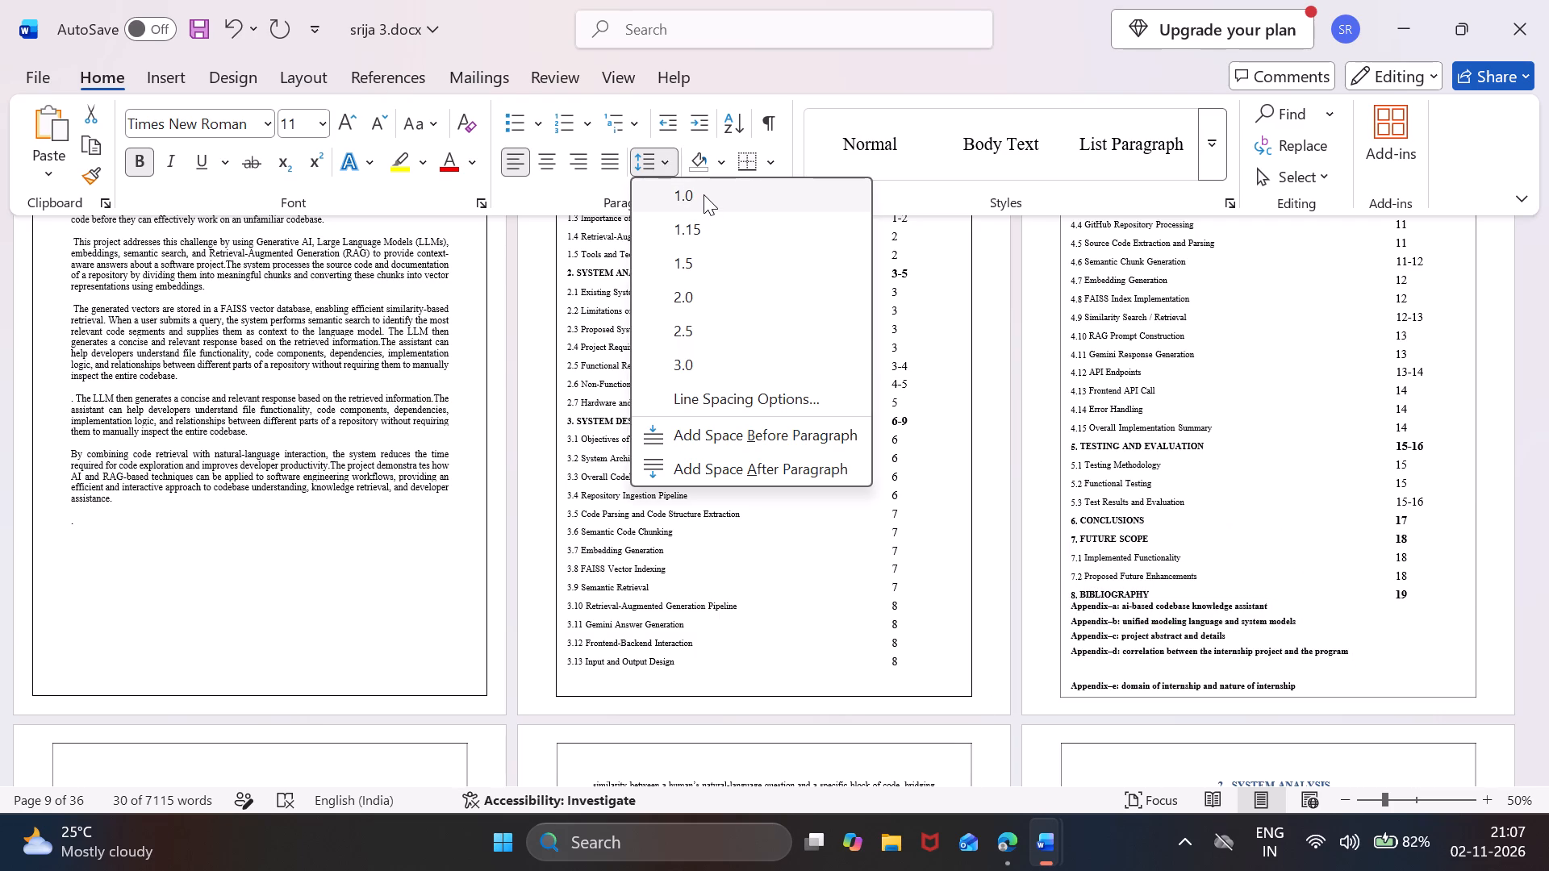
click(704, 194)
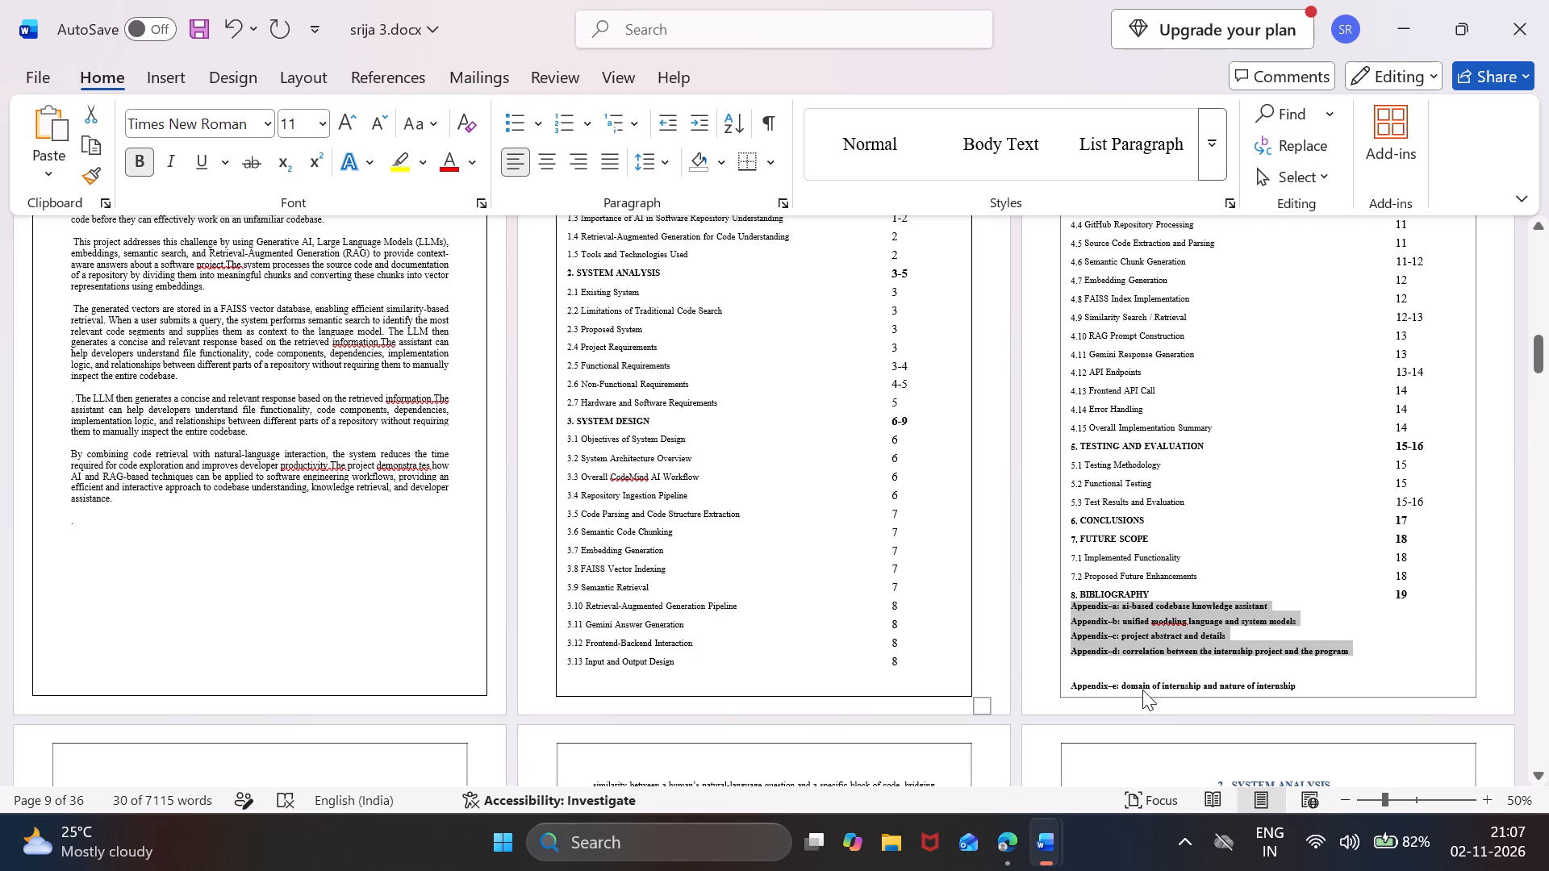
Remove the blank line between the Appendix-d and Appendix-e contents entries.
click(1131, 675)
key(BackSpace)
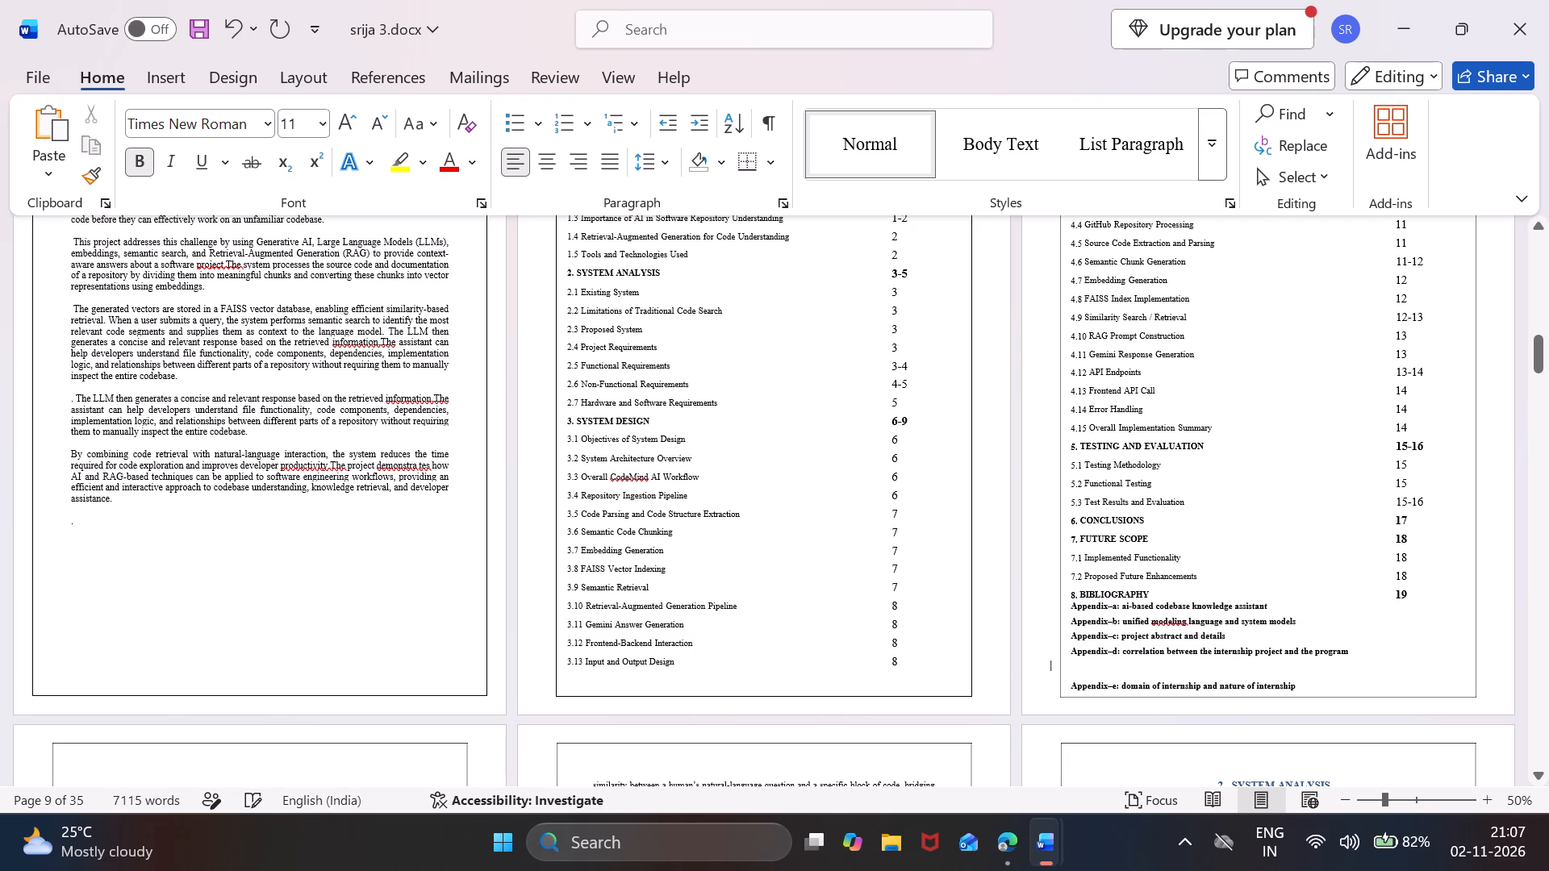
key(BackSpace)
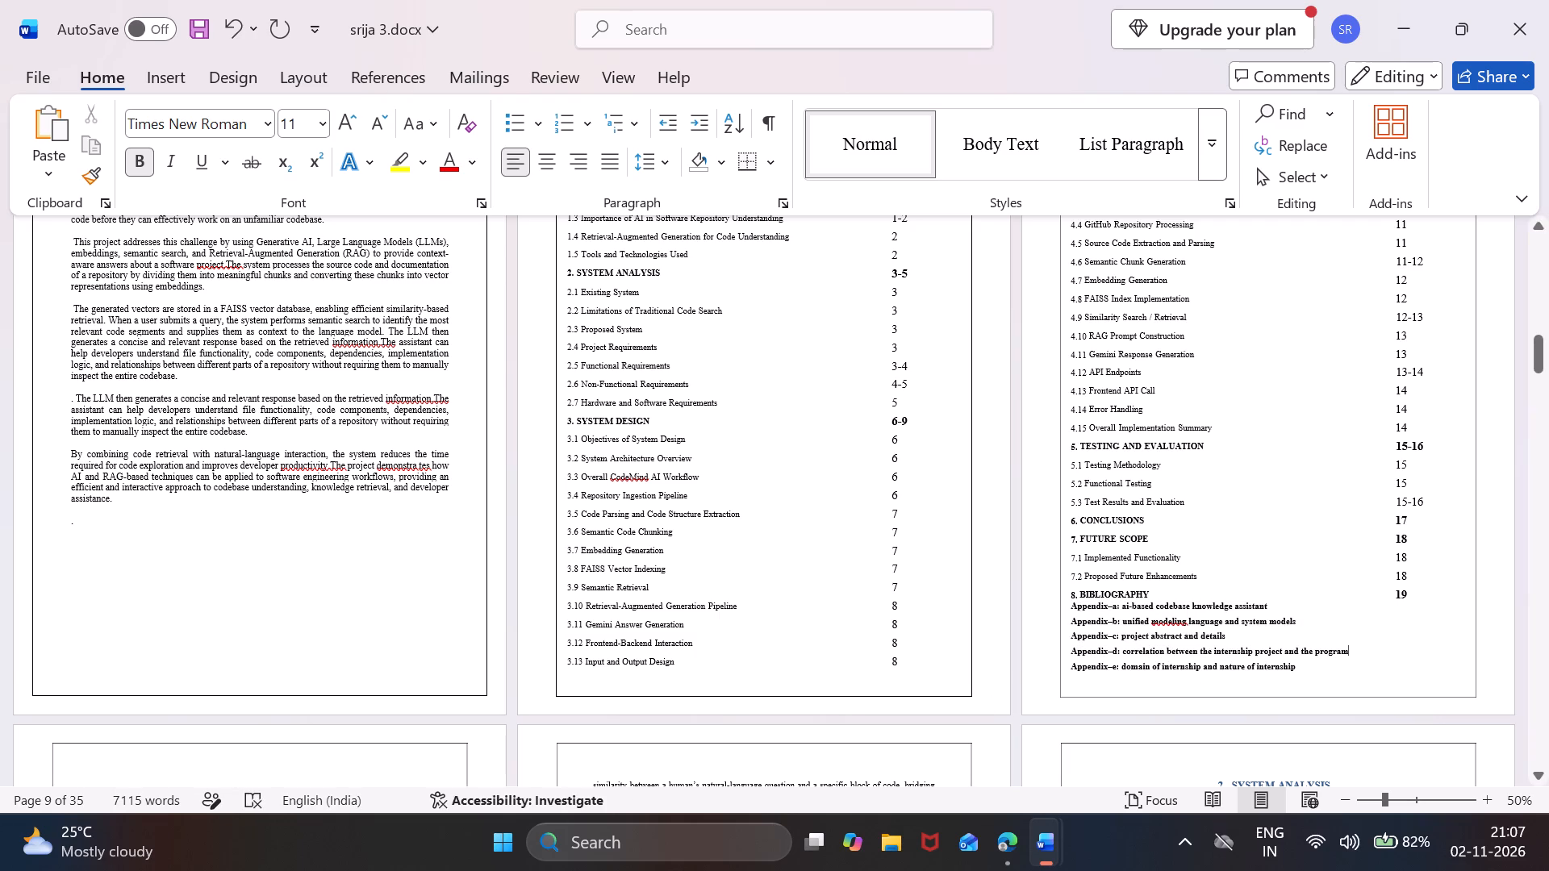
Place the text cursor at the end of the Appendix-a contents entry, below the Bibliography row.
click(1419, 594)
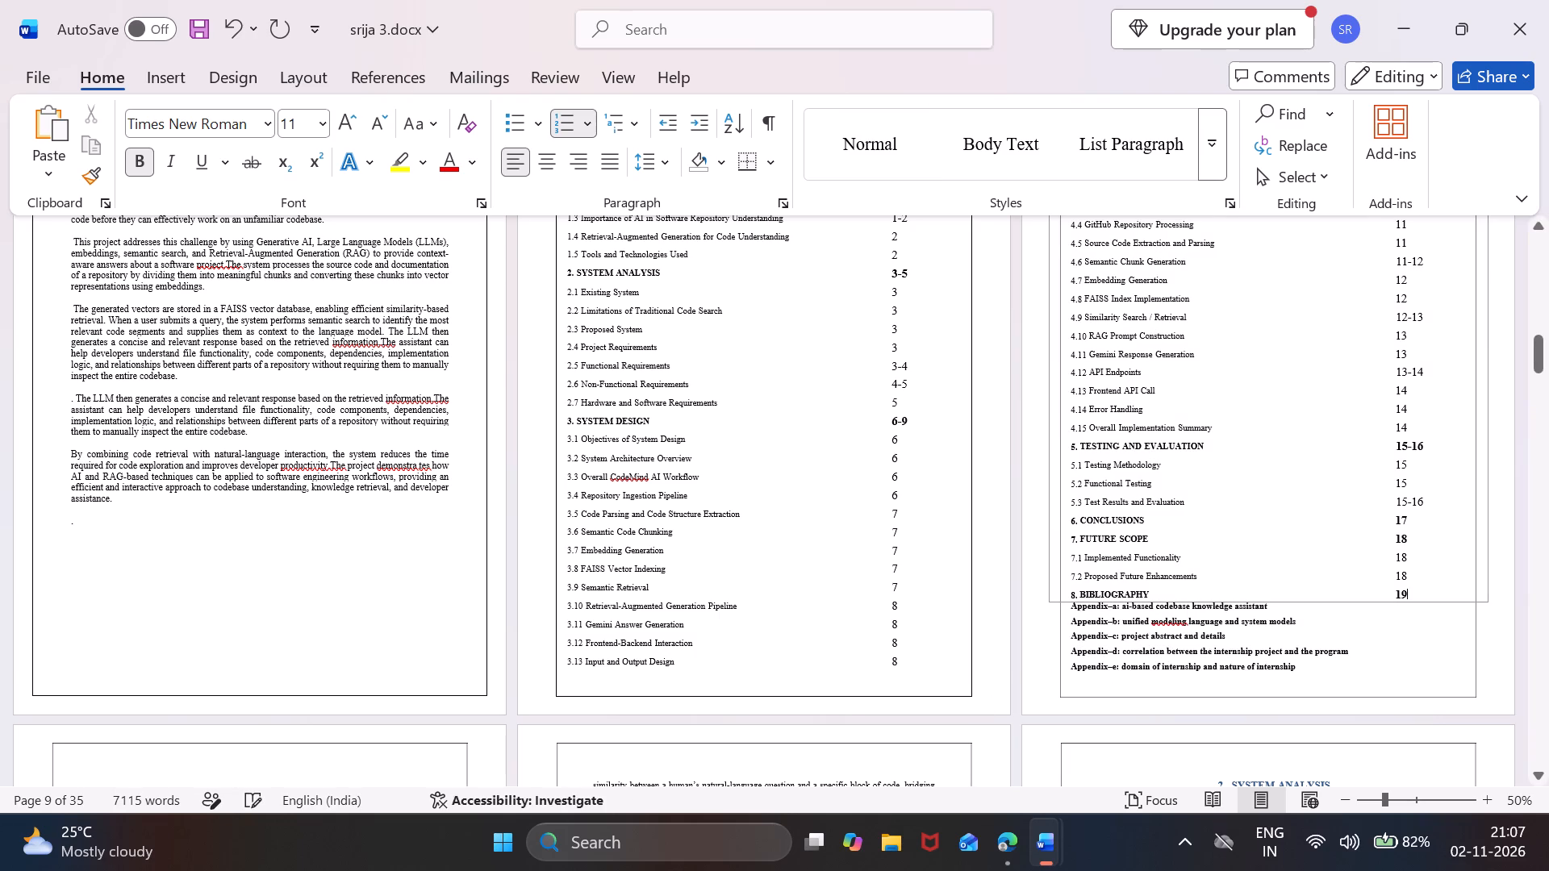
click(1417, 602)
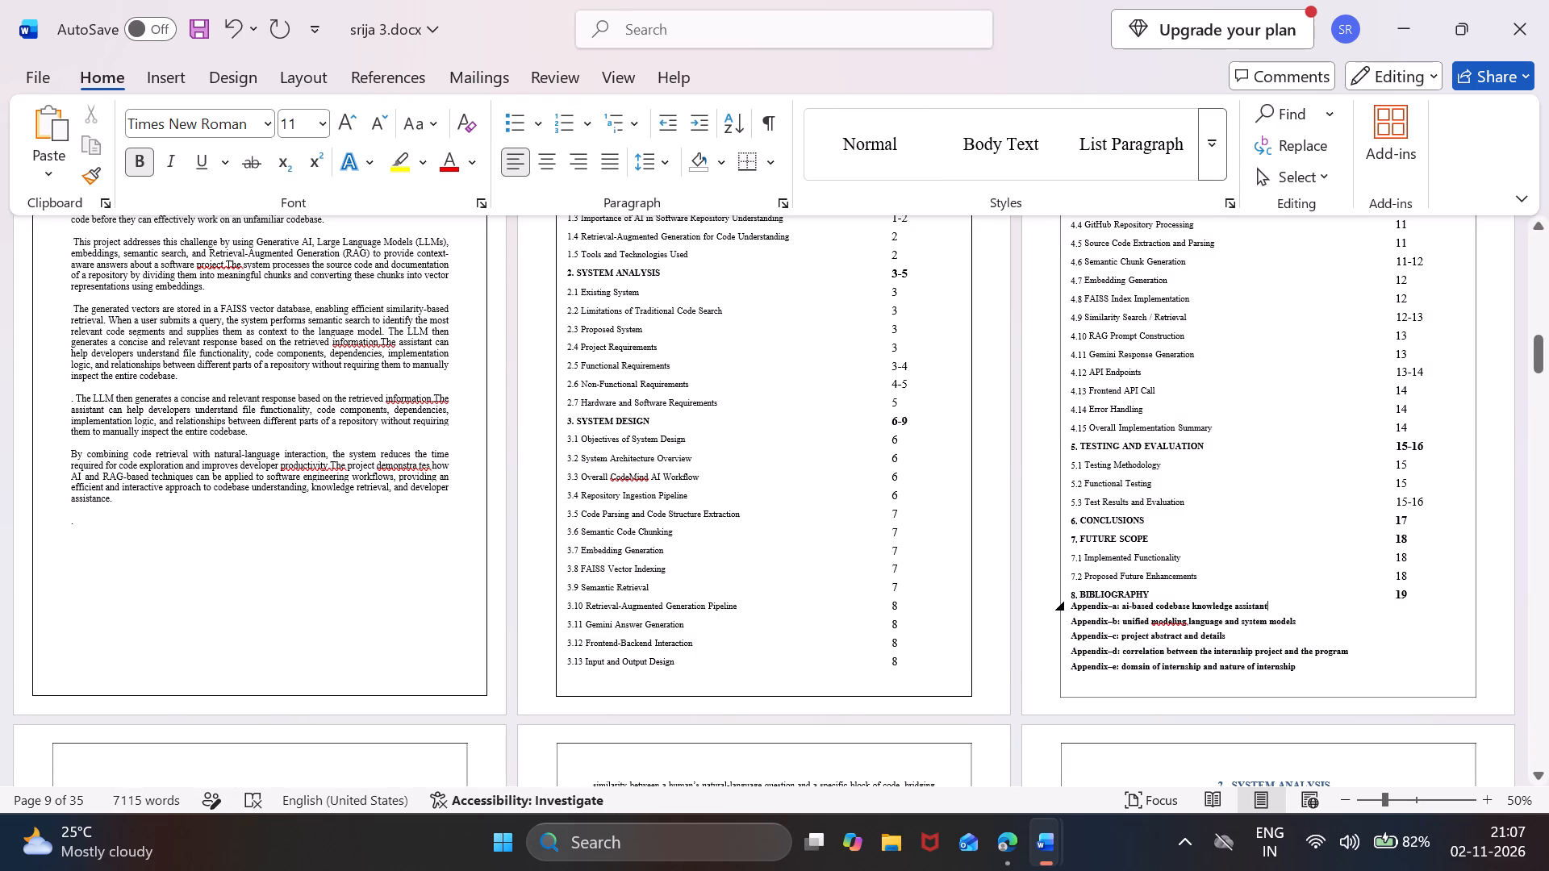
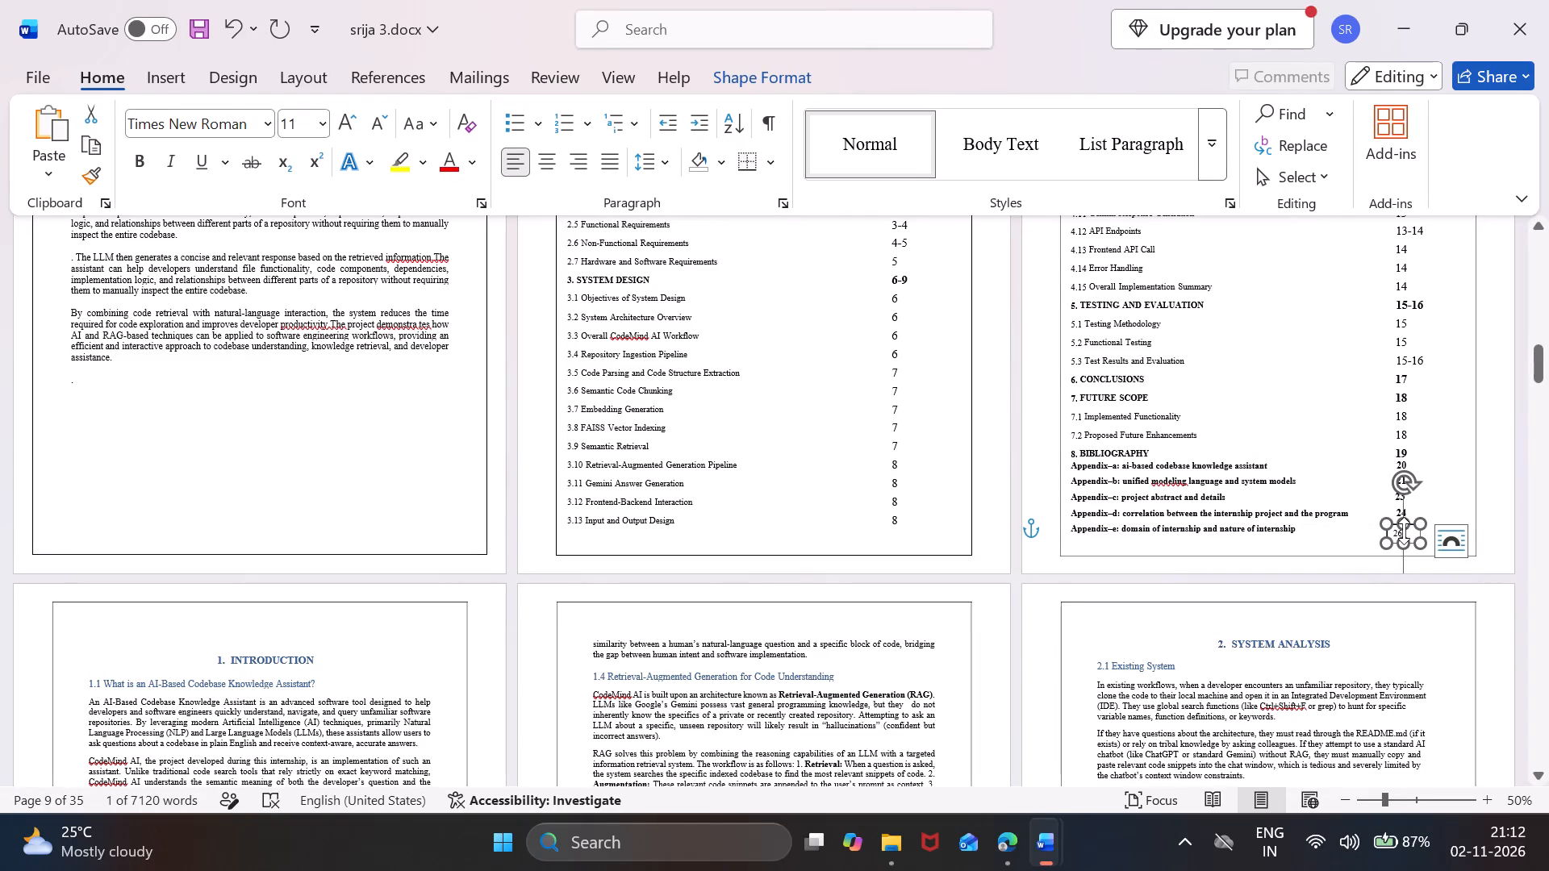
Make the page number 26 in the text box beside the Appendix-e contents entry bold at size 12.
click(1404, 531)
key(ctrl+a)
key(ctrl+b)
click(307, 127)
text(12)
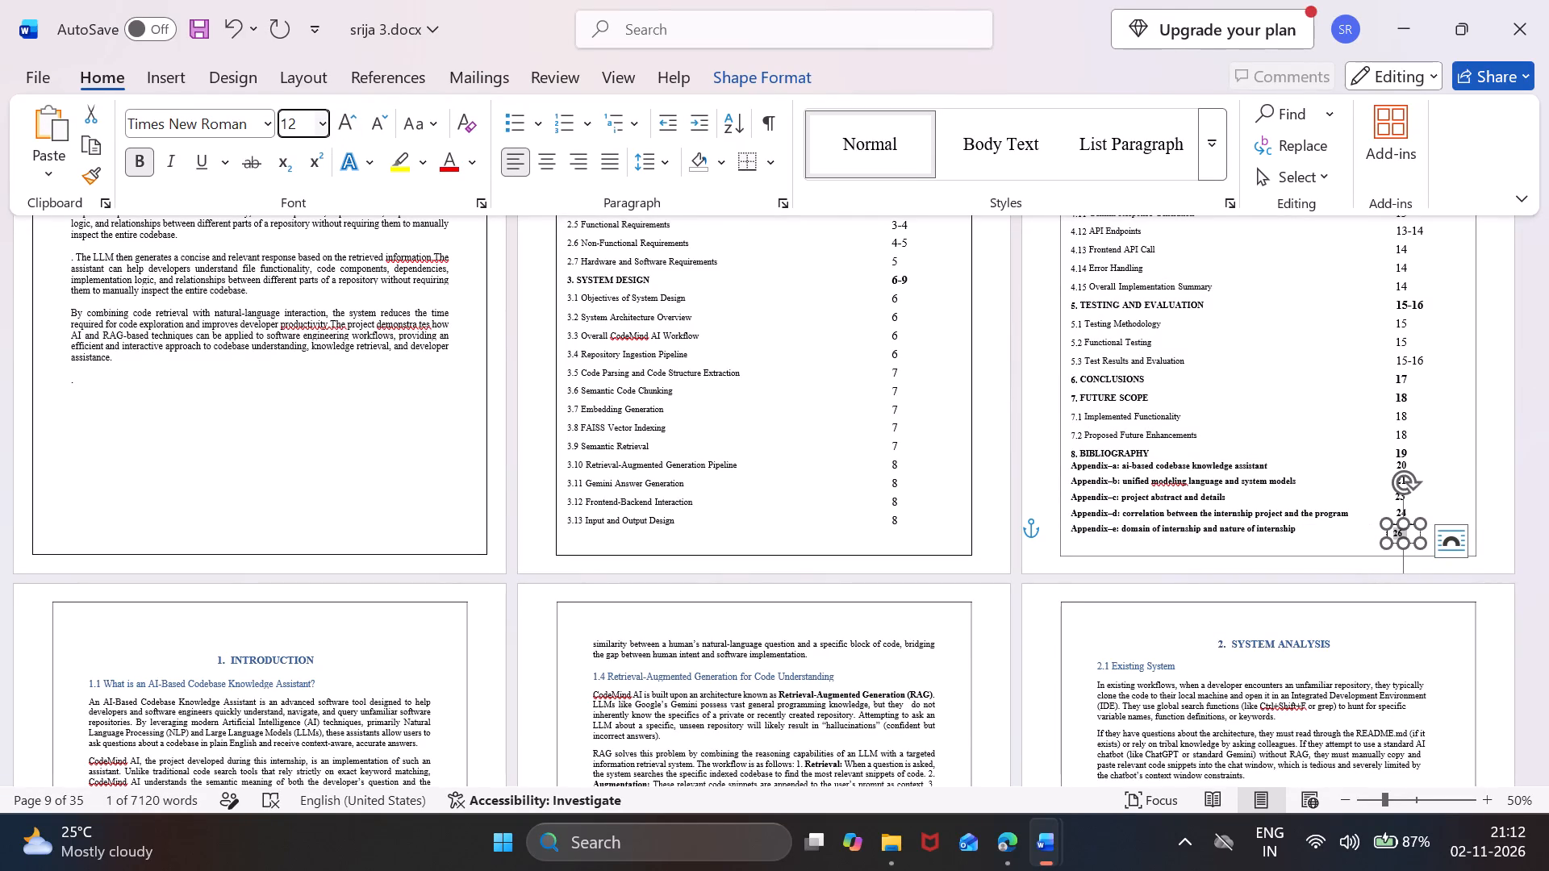
key(Return)
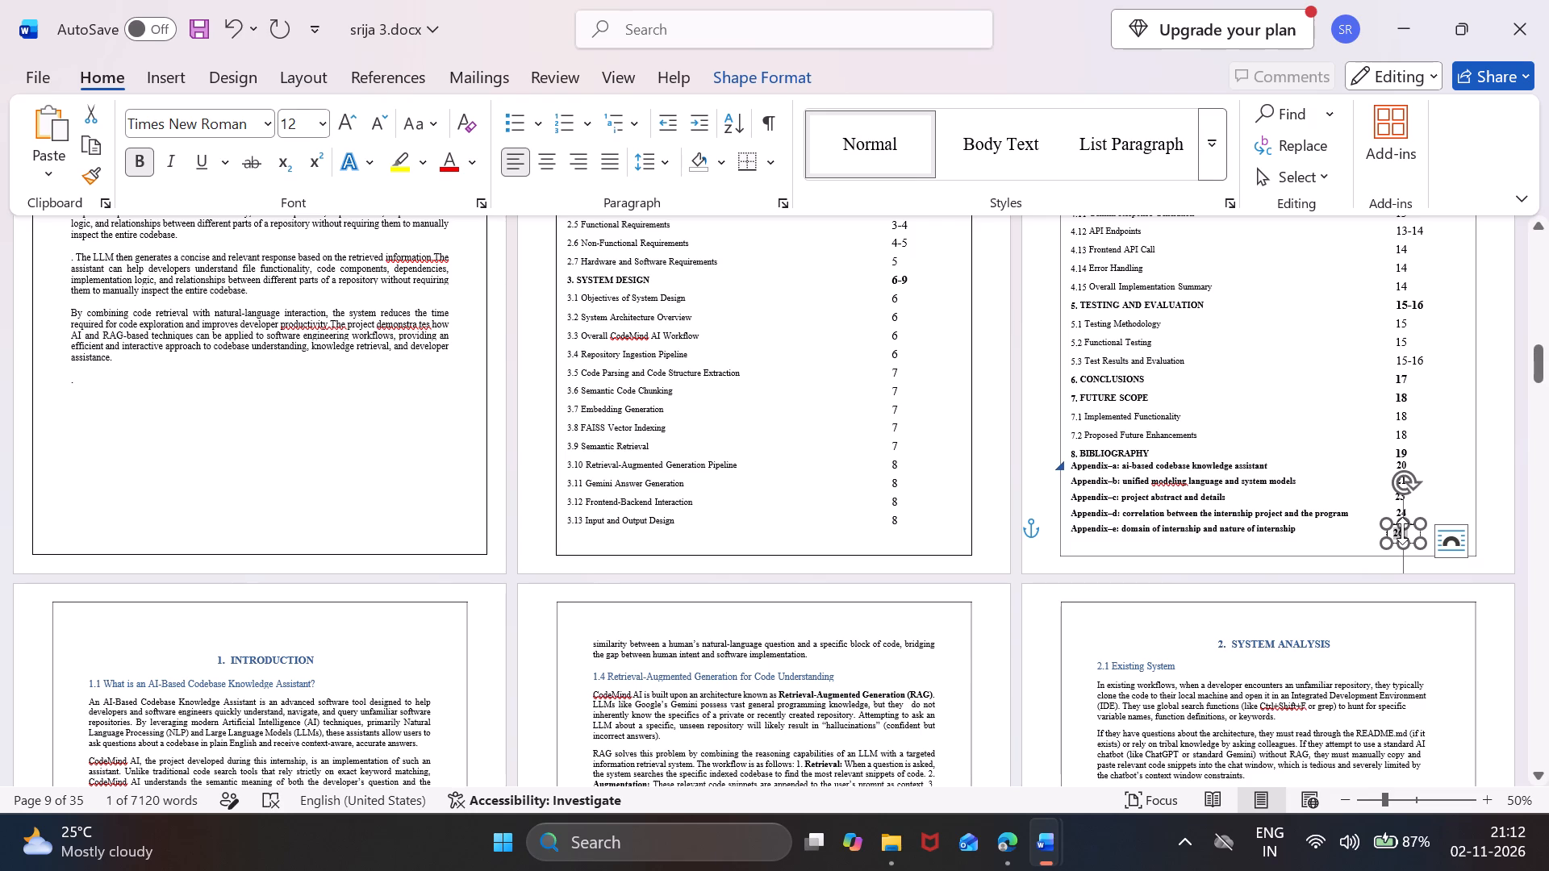
Position the text box with page number 26 beside the Appendix-e entry, in the page number column under 24.
drag(1399, 531, 1405, 530)
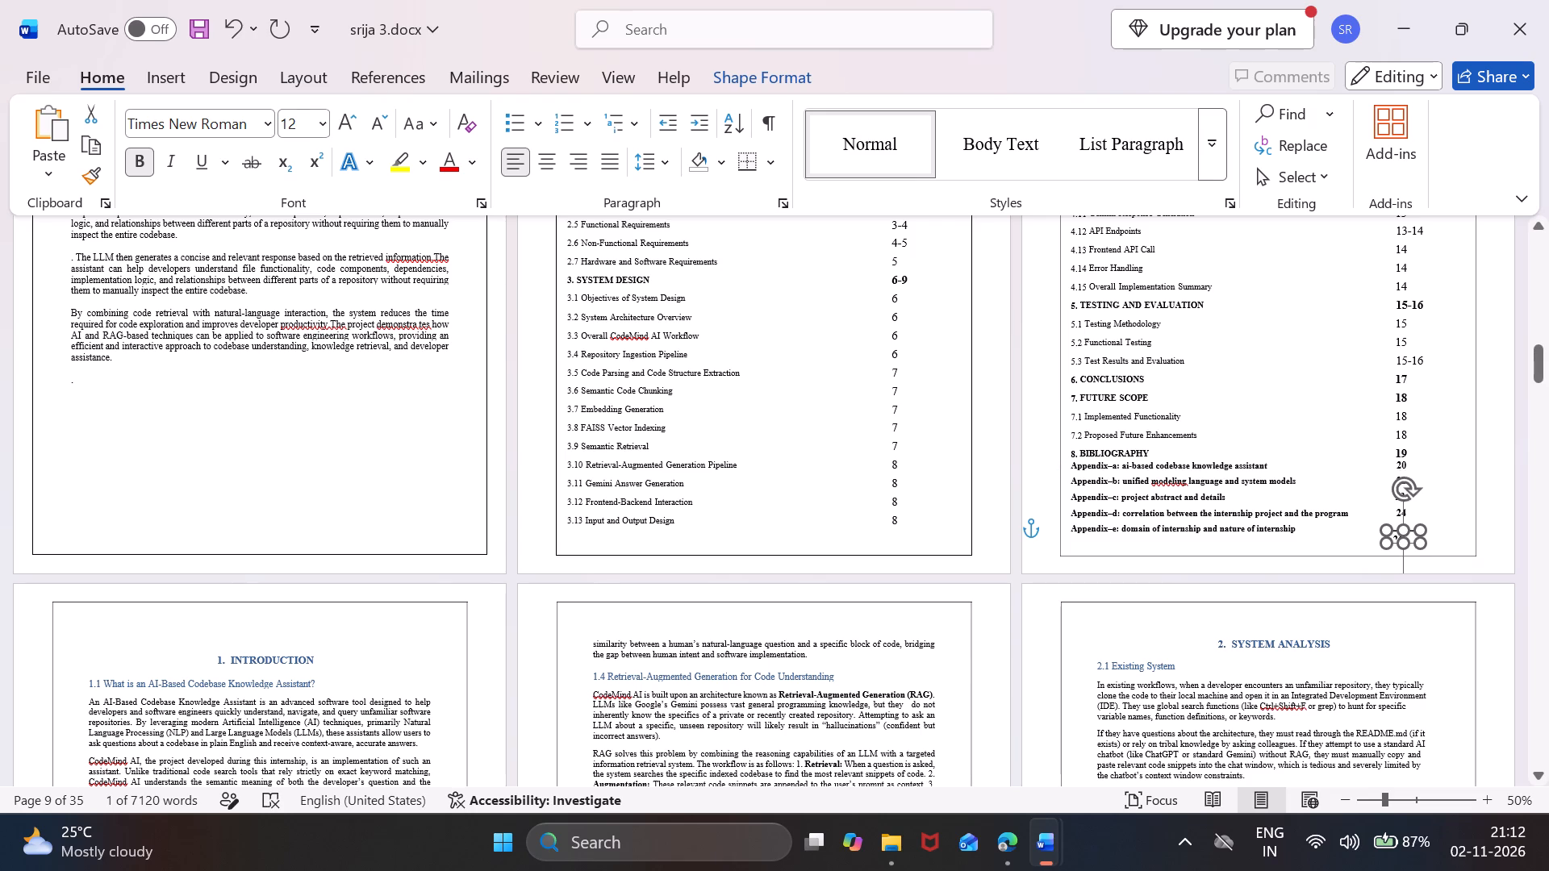
drag(1405, 530, 1404, 523)
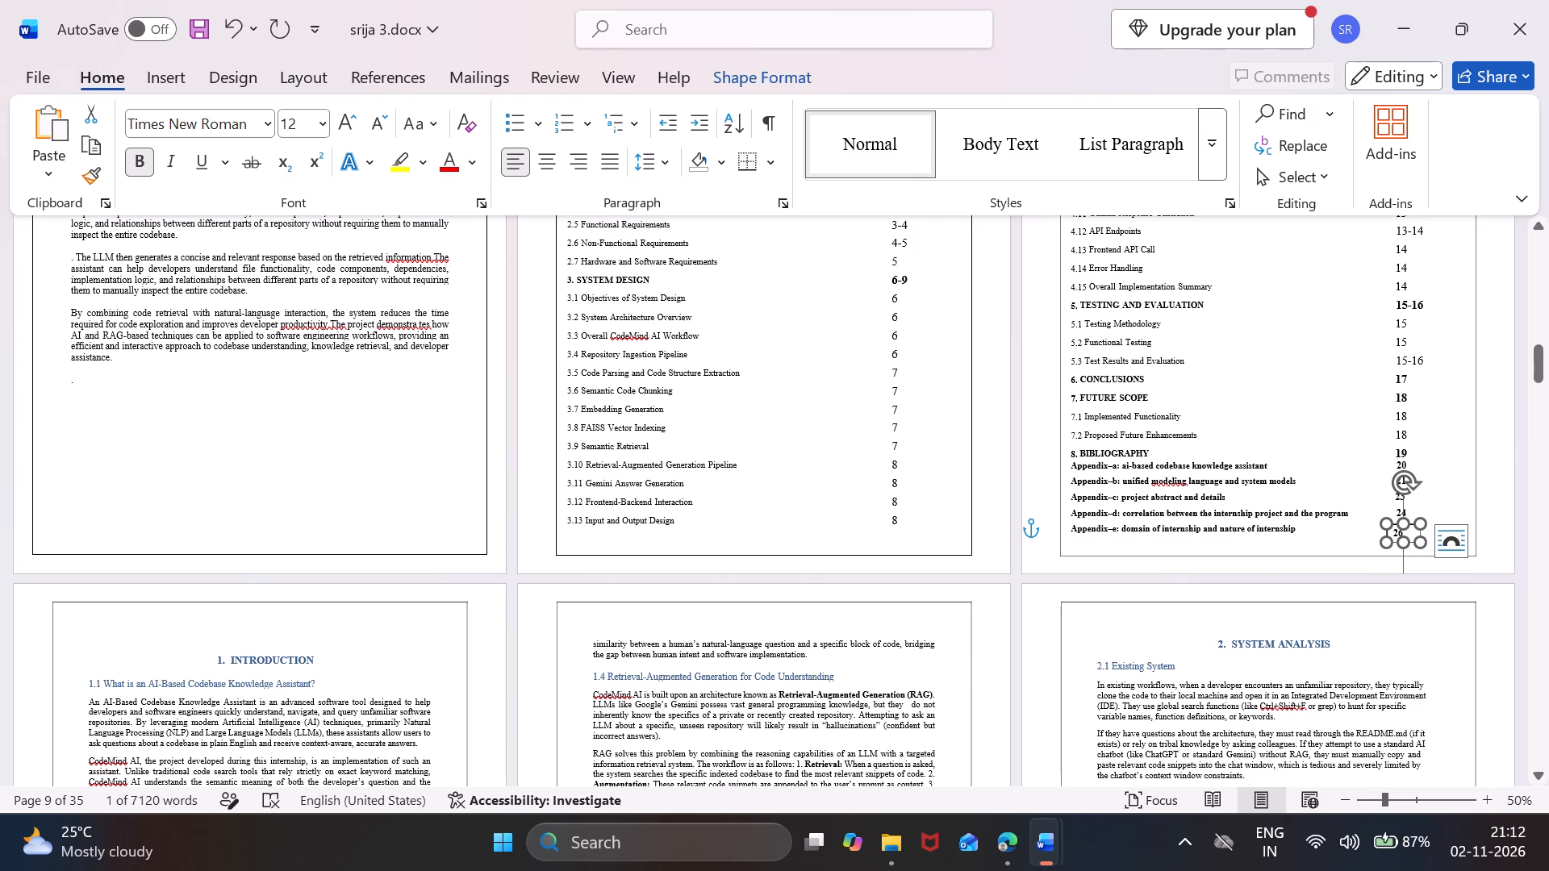
drag(1410, 537, 1414, 548)
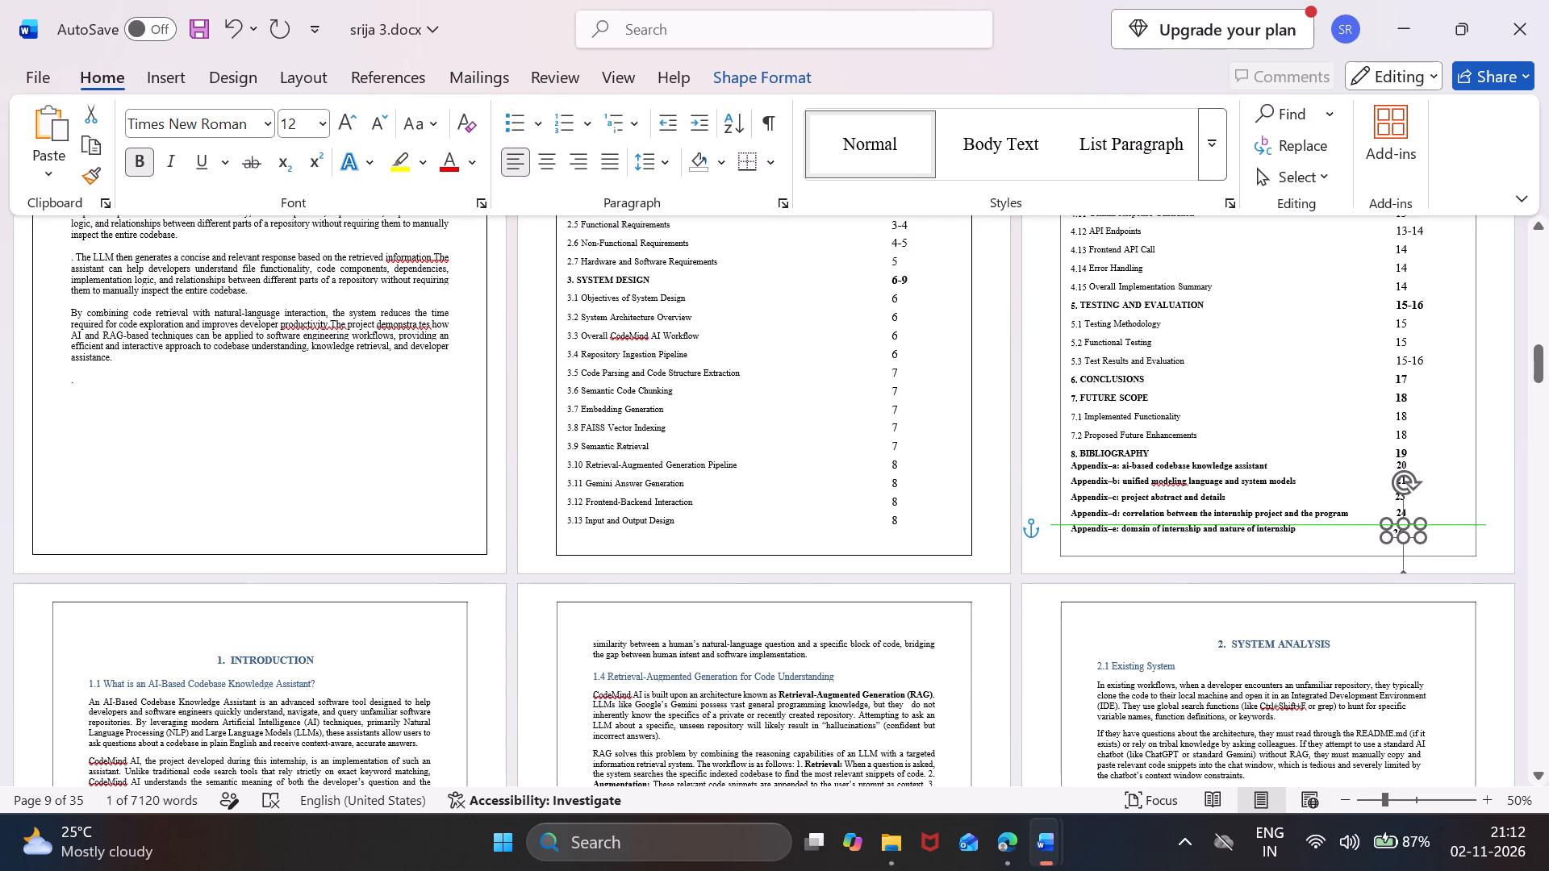
drag(1414, 548, 1410, 548)
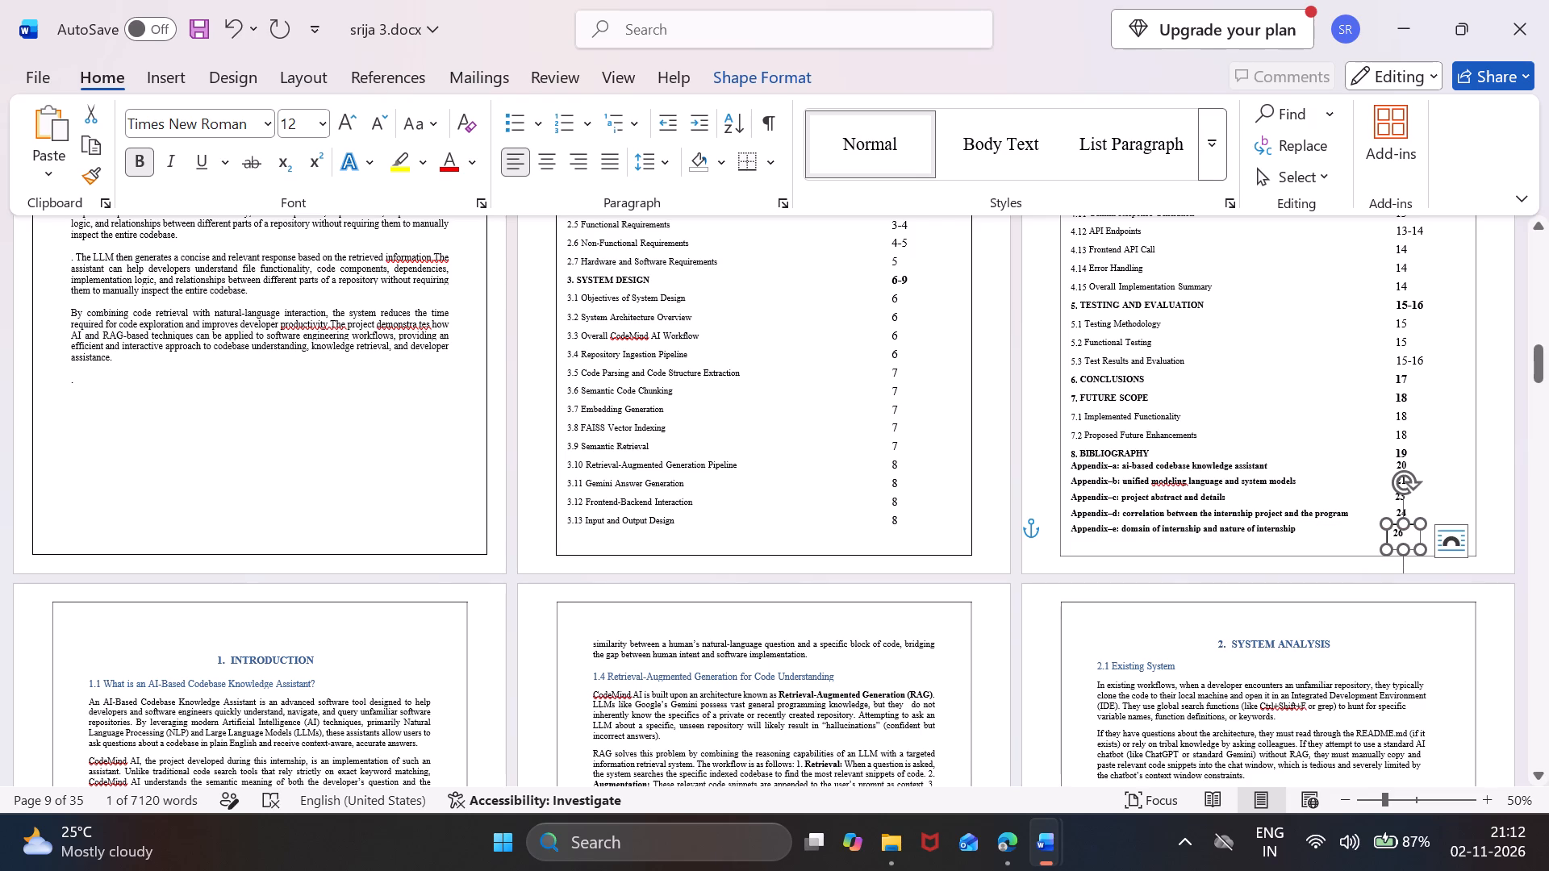
click(1390, 534)
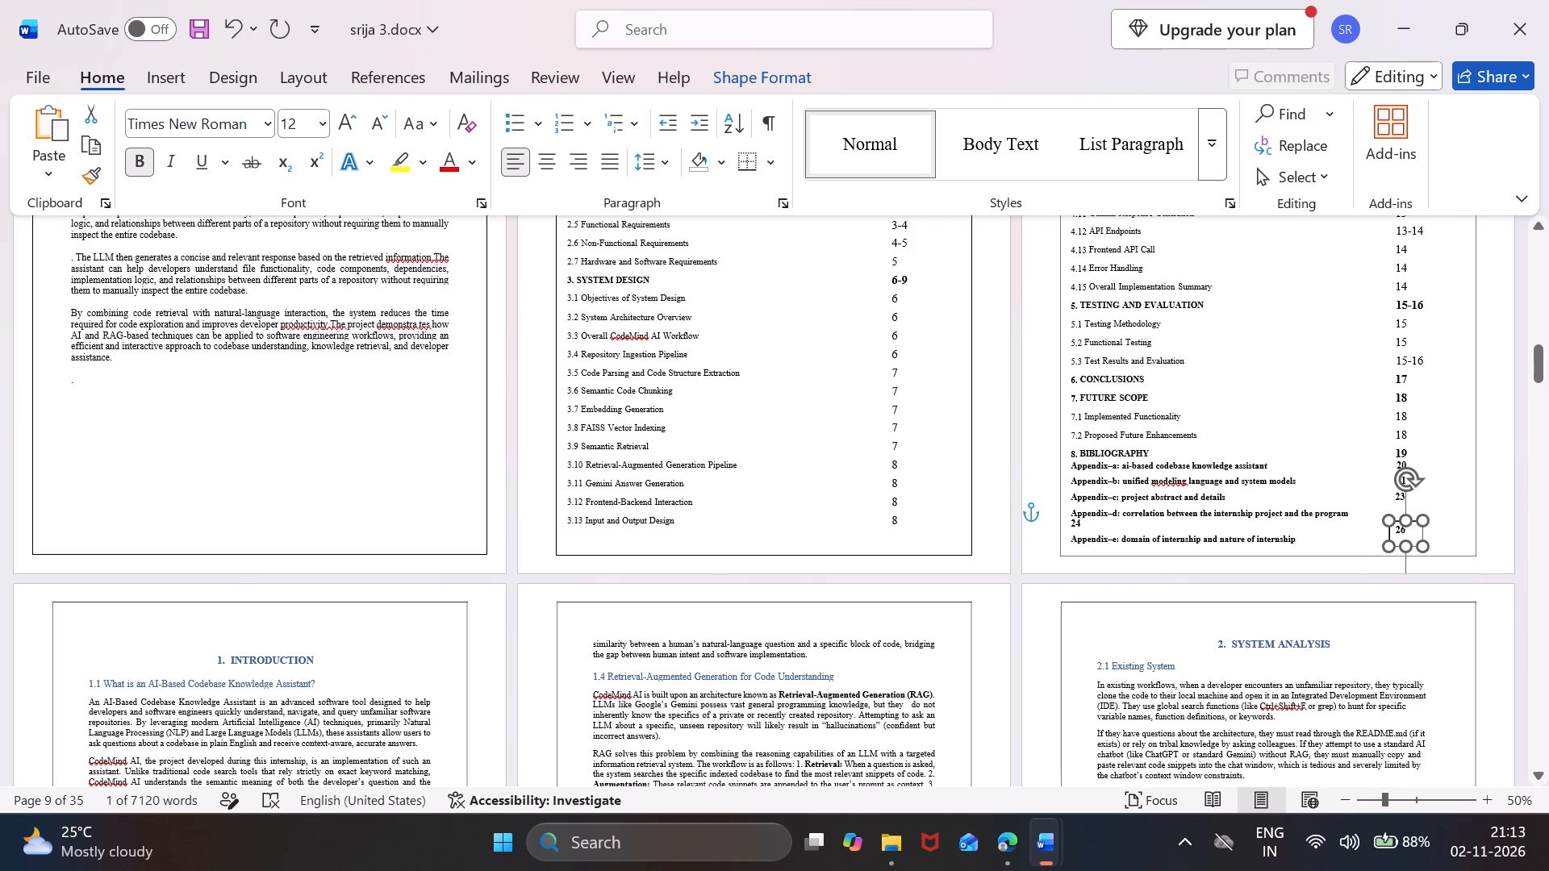
click(1519, 489)
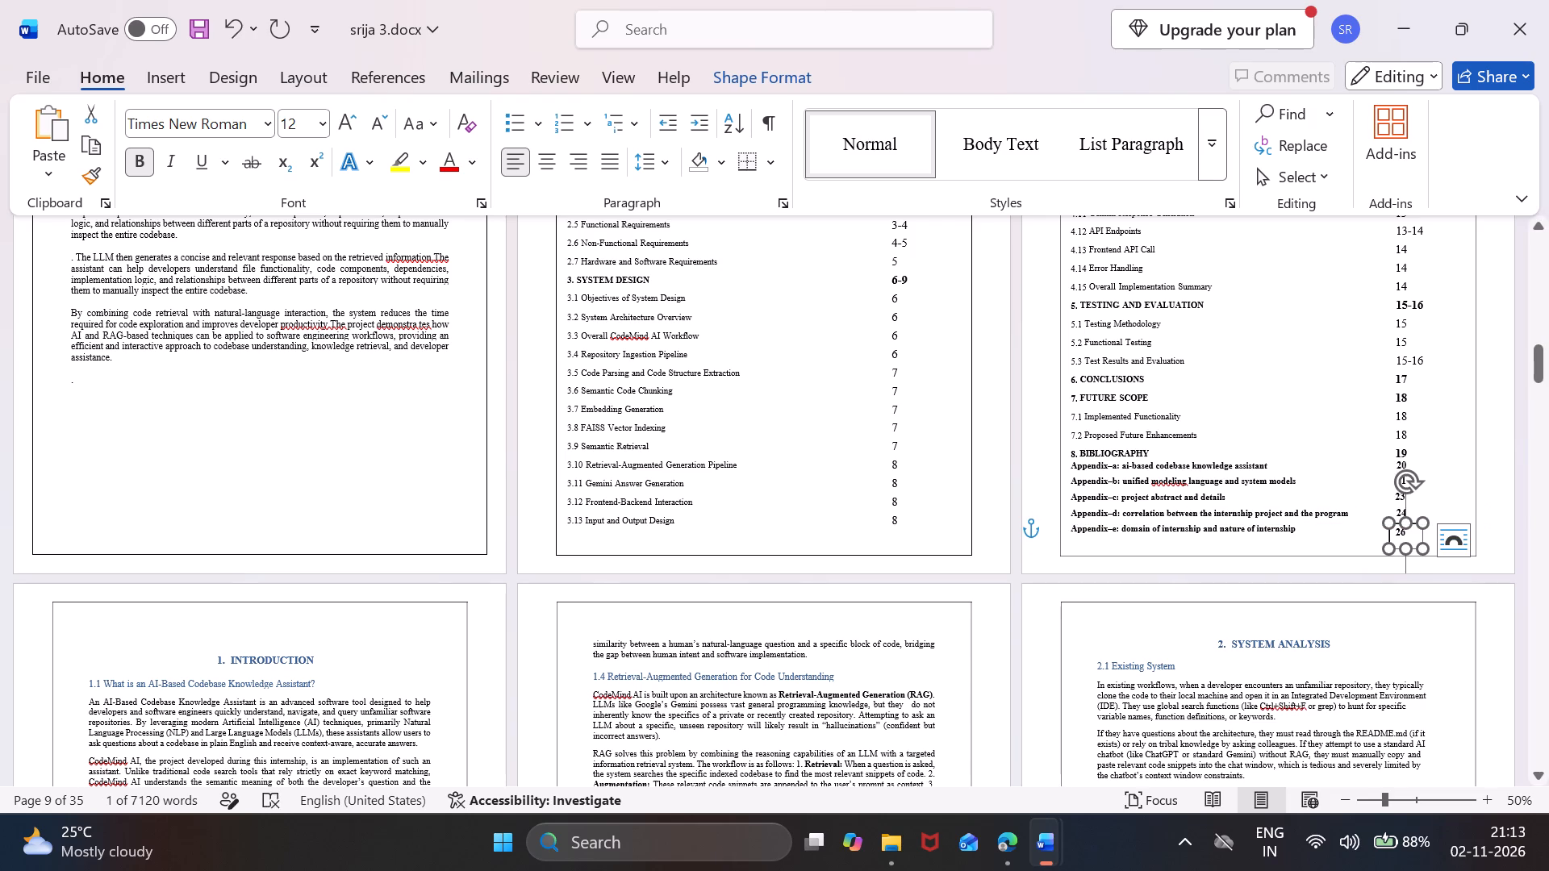
Remove the outline of the text box holding page number 26 by setting its line to No line.
click(1420, 523)
right_click(1389, 538)
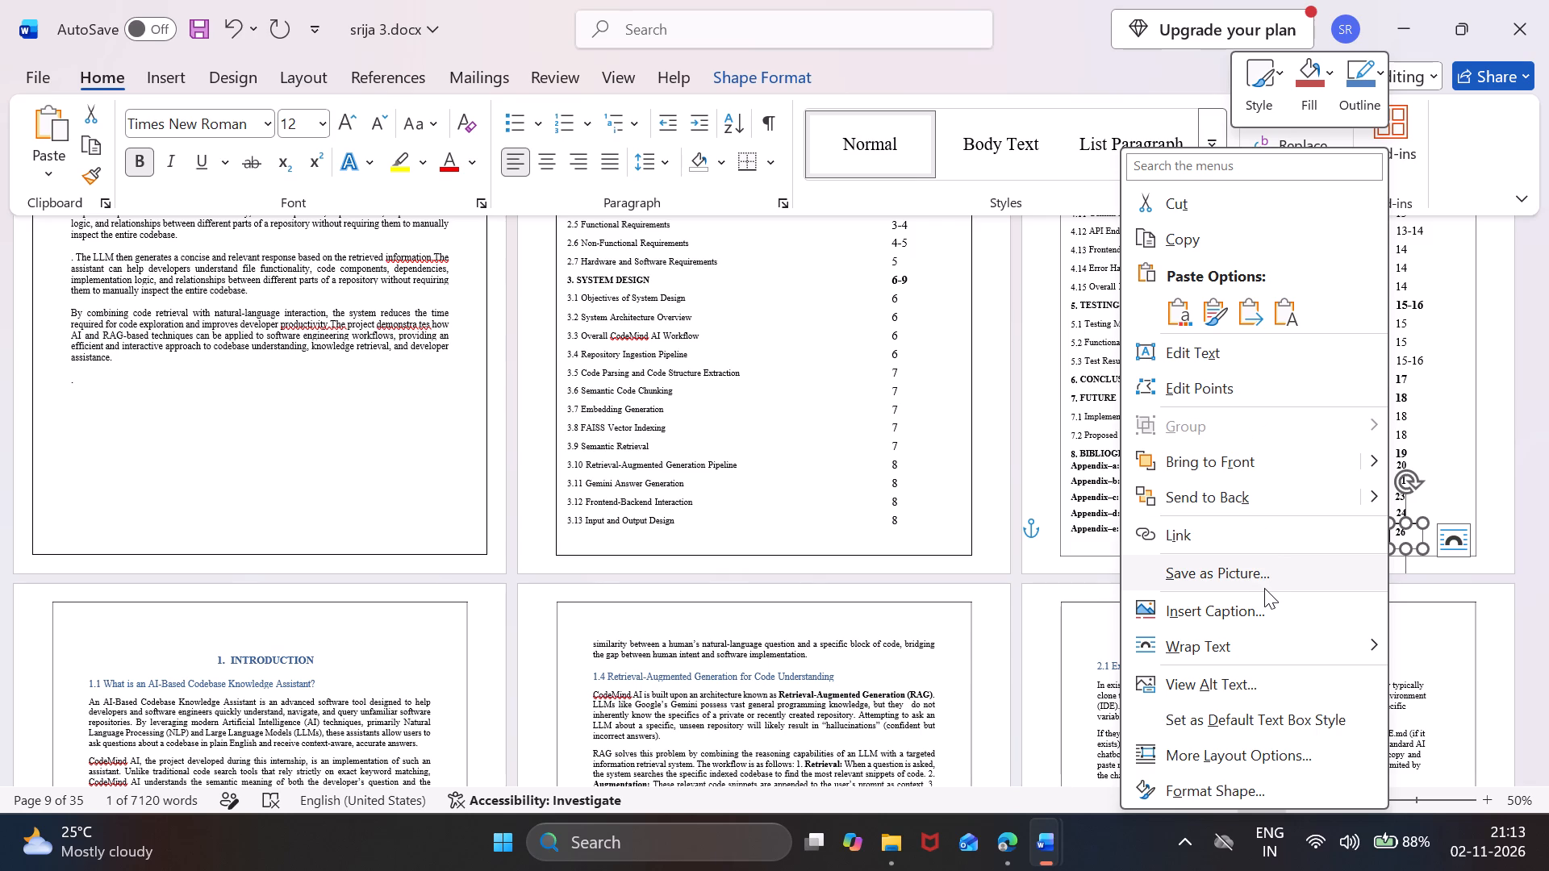
click(1261, 796)
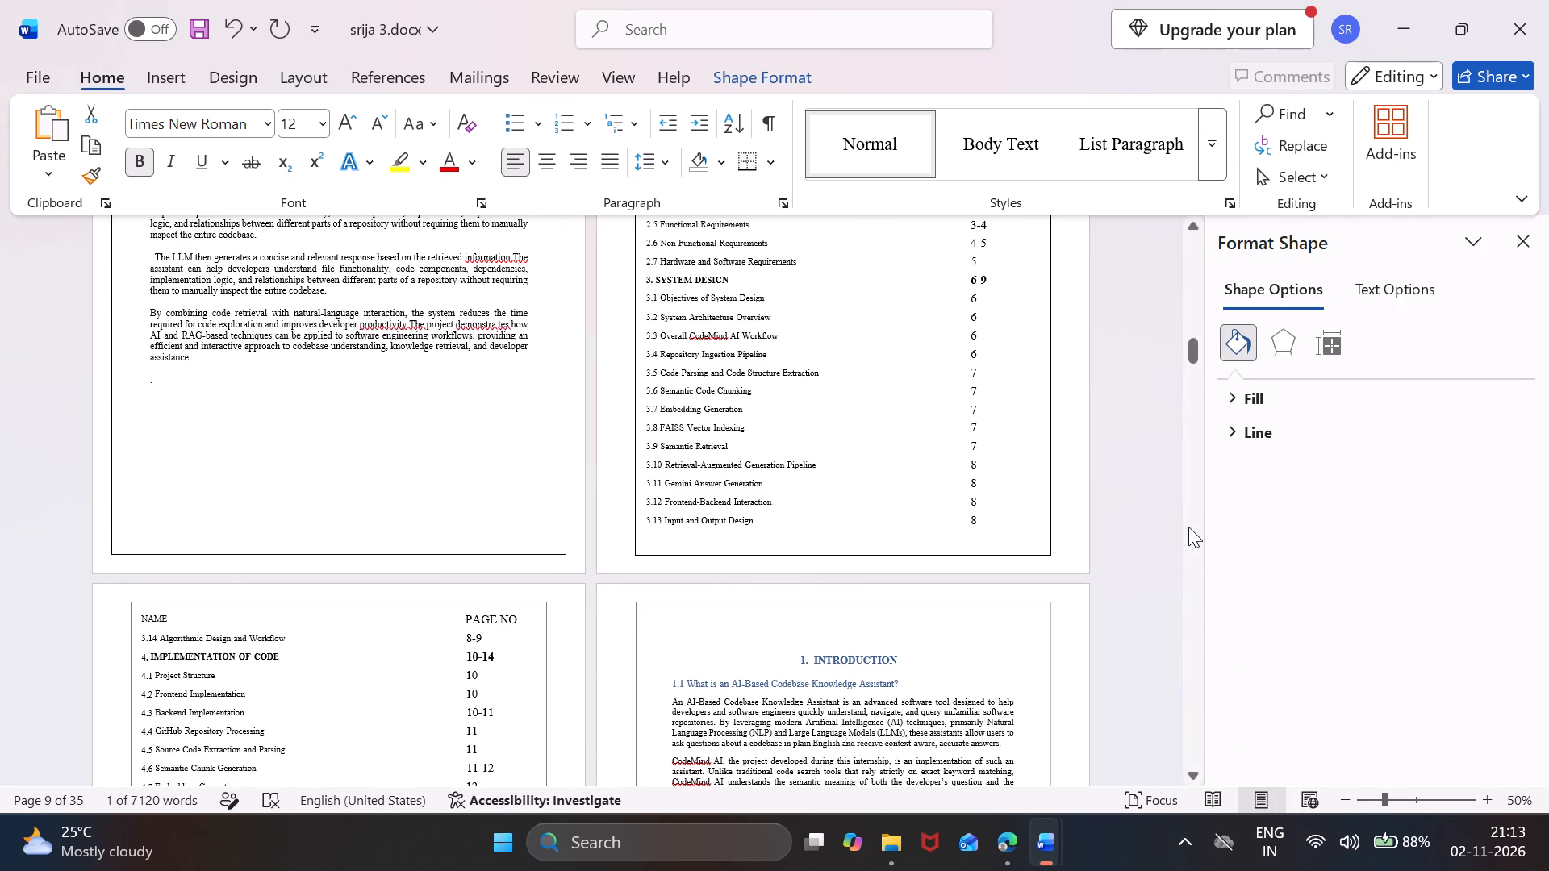
scroll(1030, 556, down, 1)
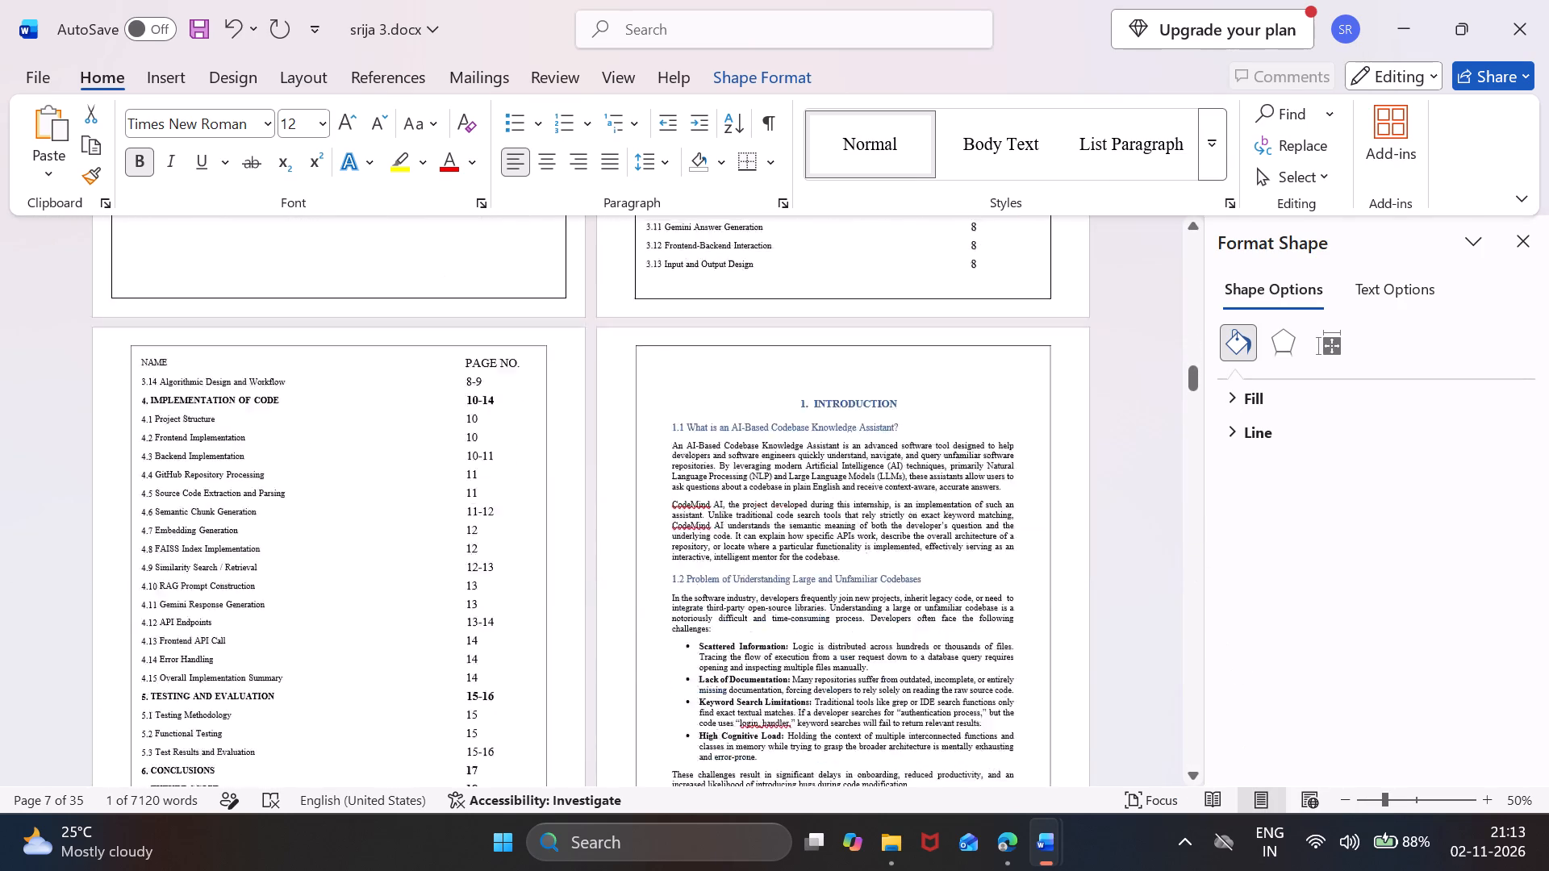
scroll(1030, 556, down, 1)
click(1258, 420)
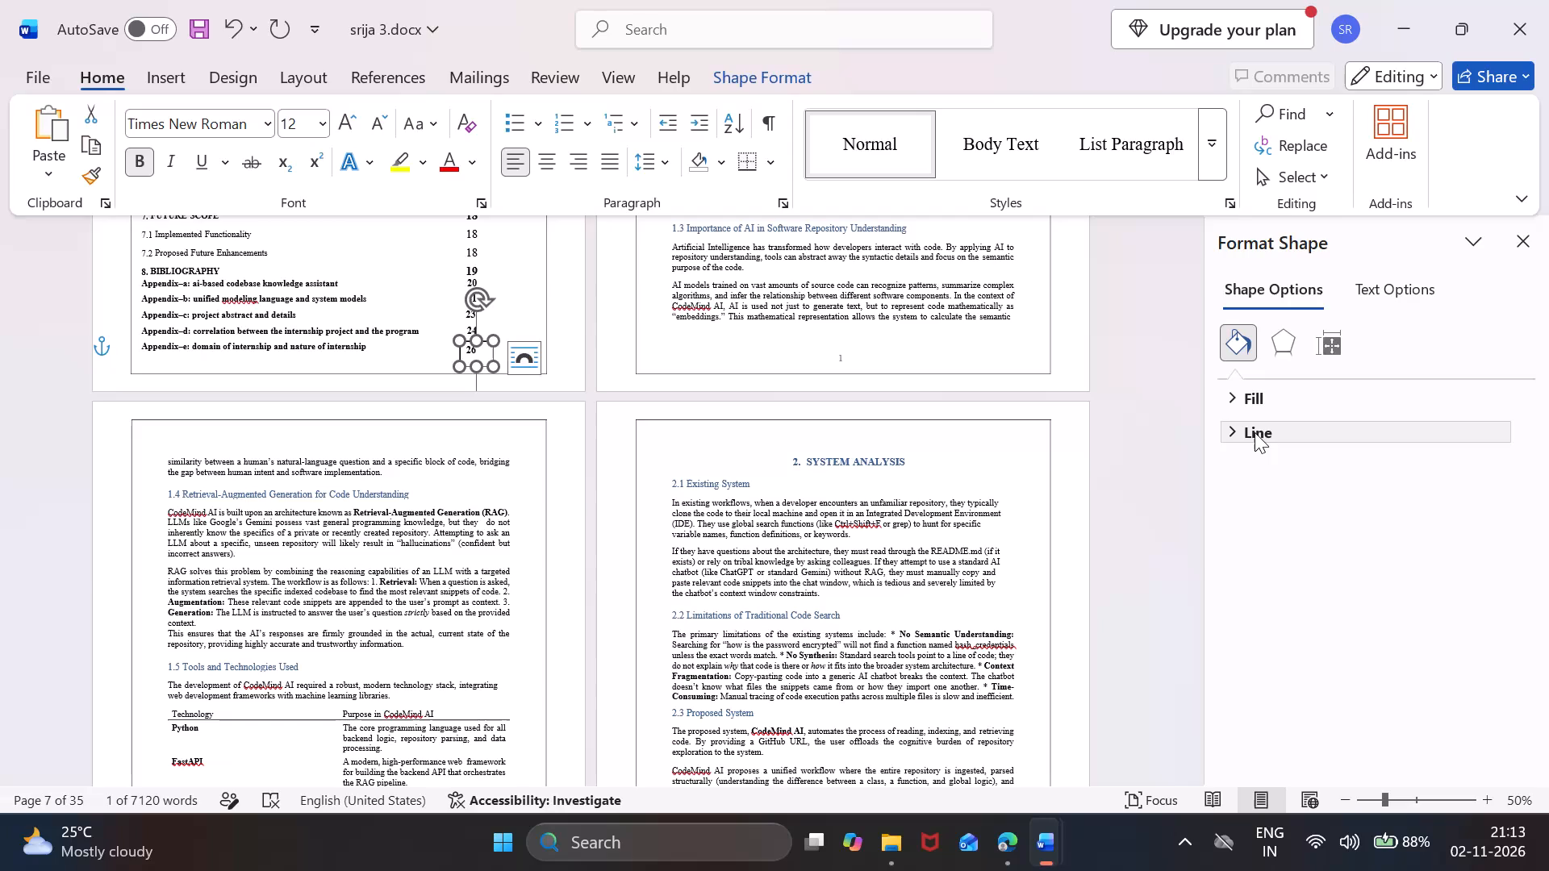
click(1254, 435)
click(1264, 471)
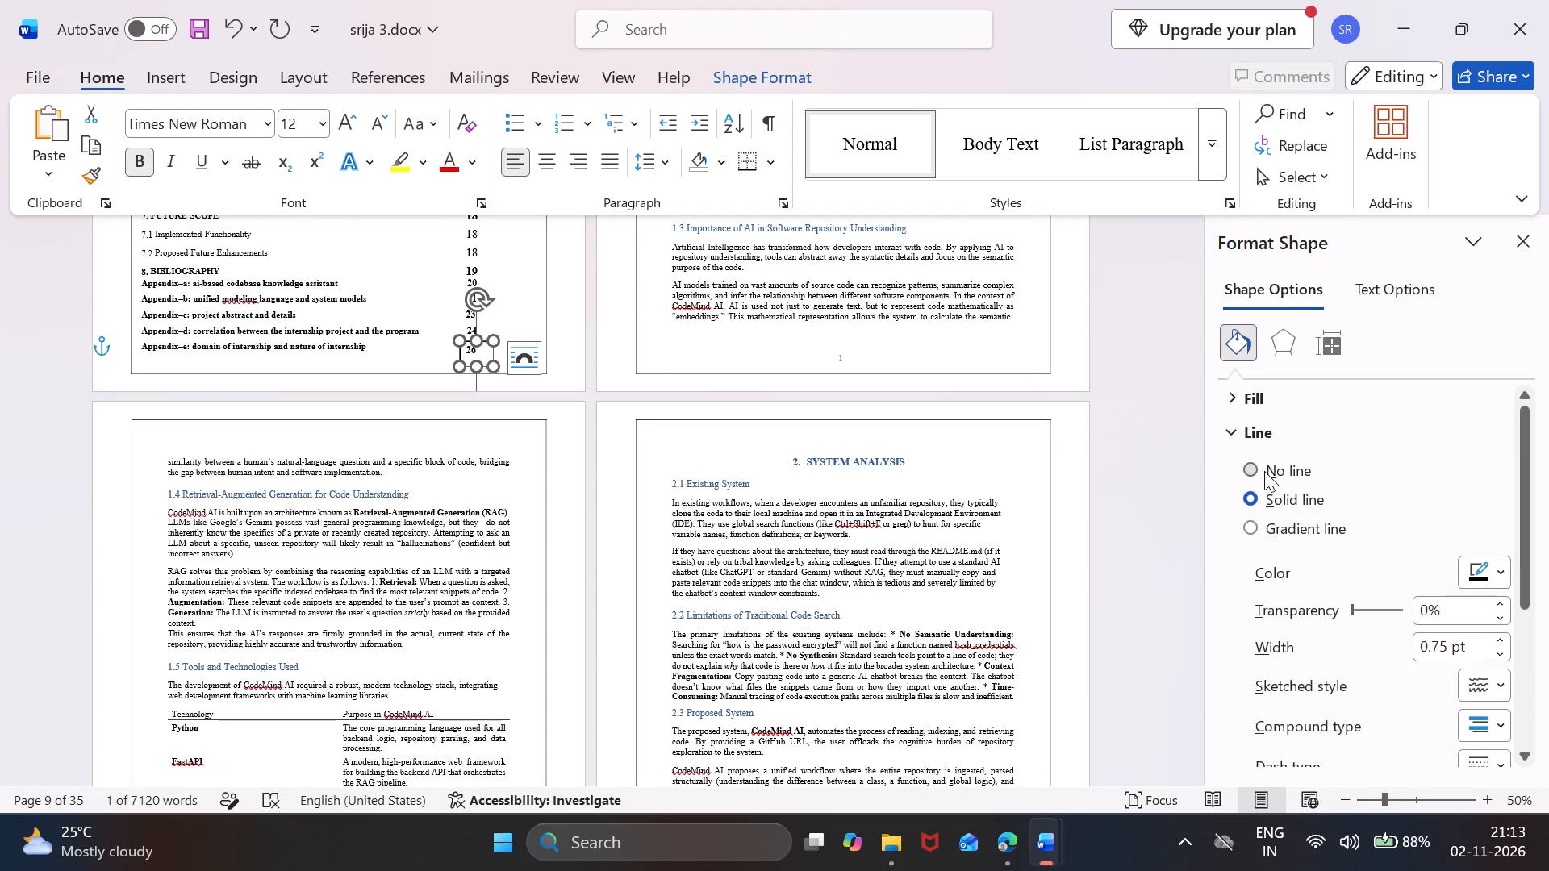
click(1152, 444)
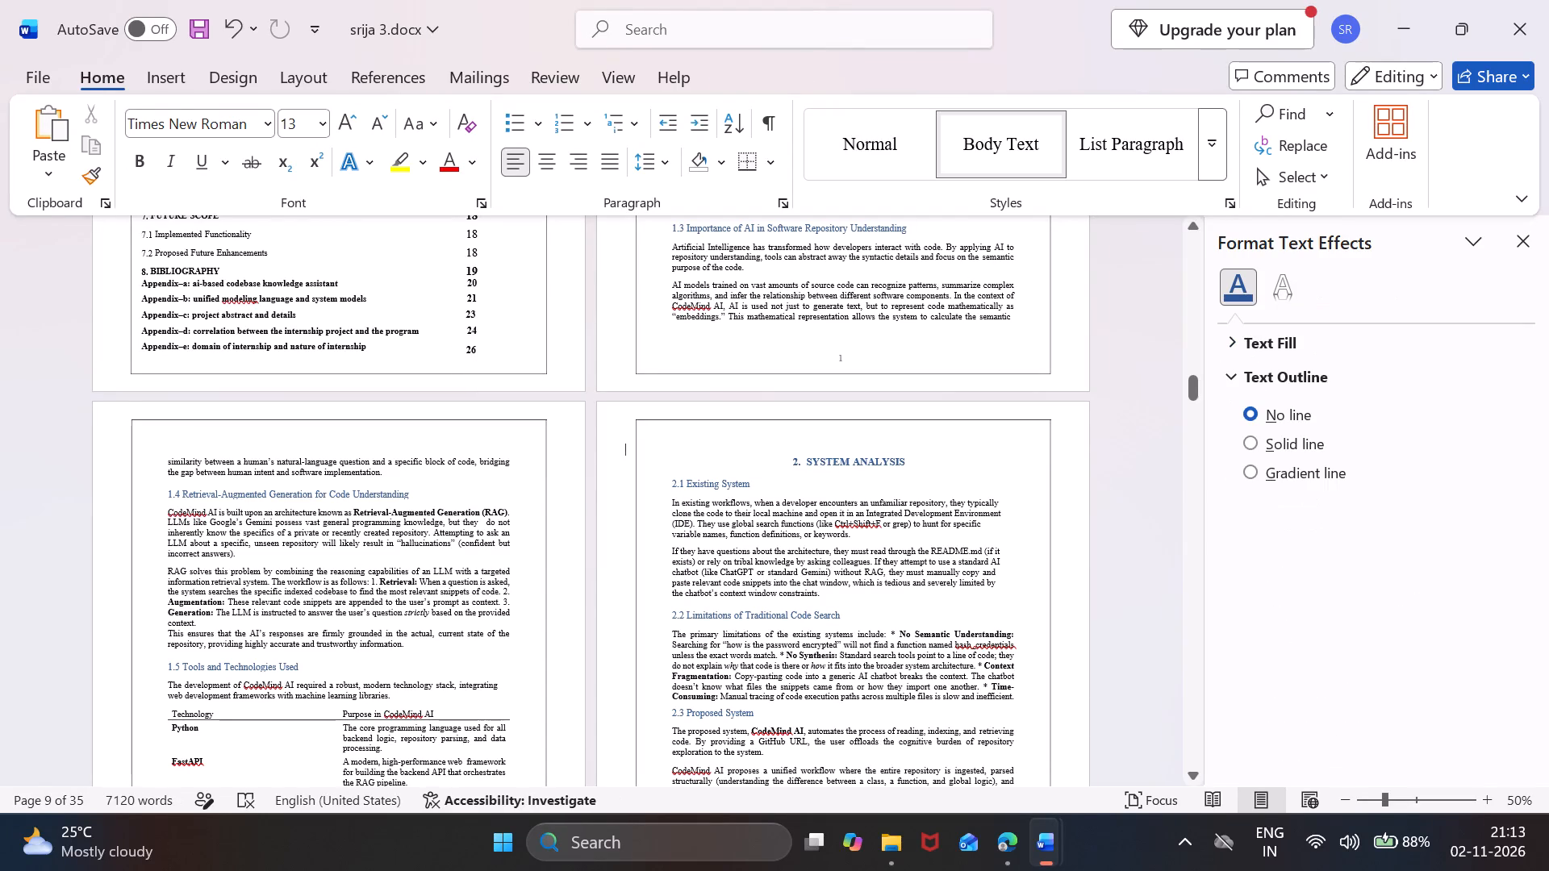
click(1518, 244)
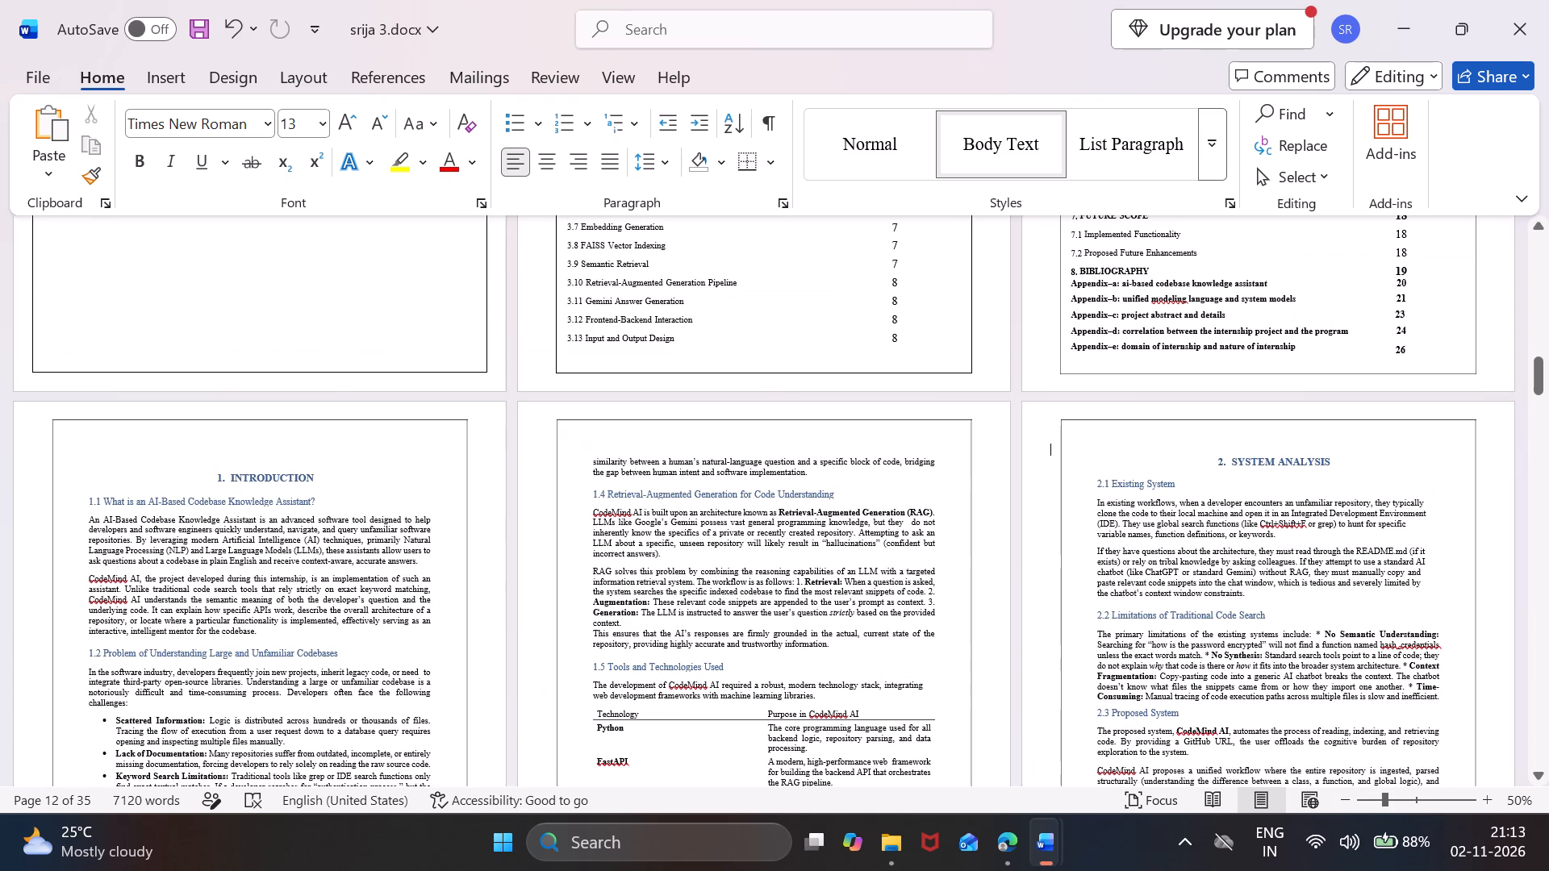
Review the whole report from the title page to Appendix-E, checking the contents, borders, headings and closing details.
scroll(966, 468, up, 1)
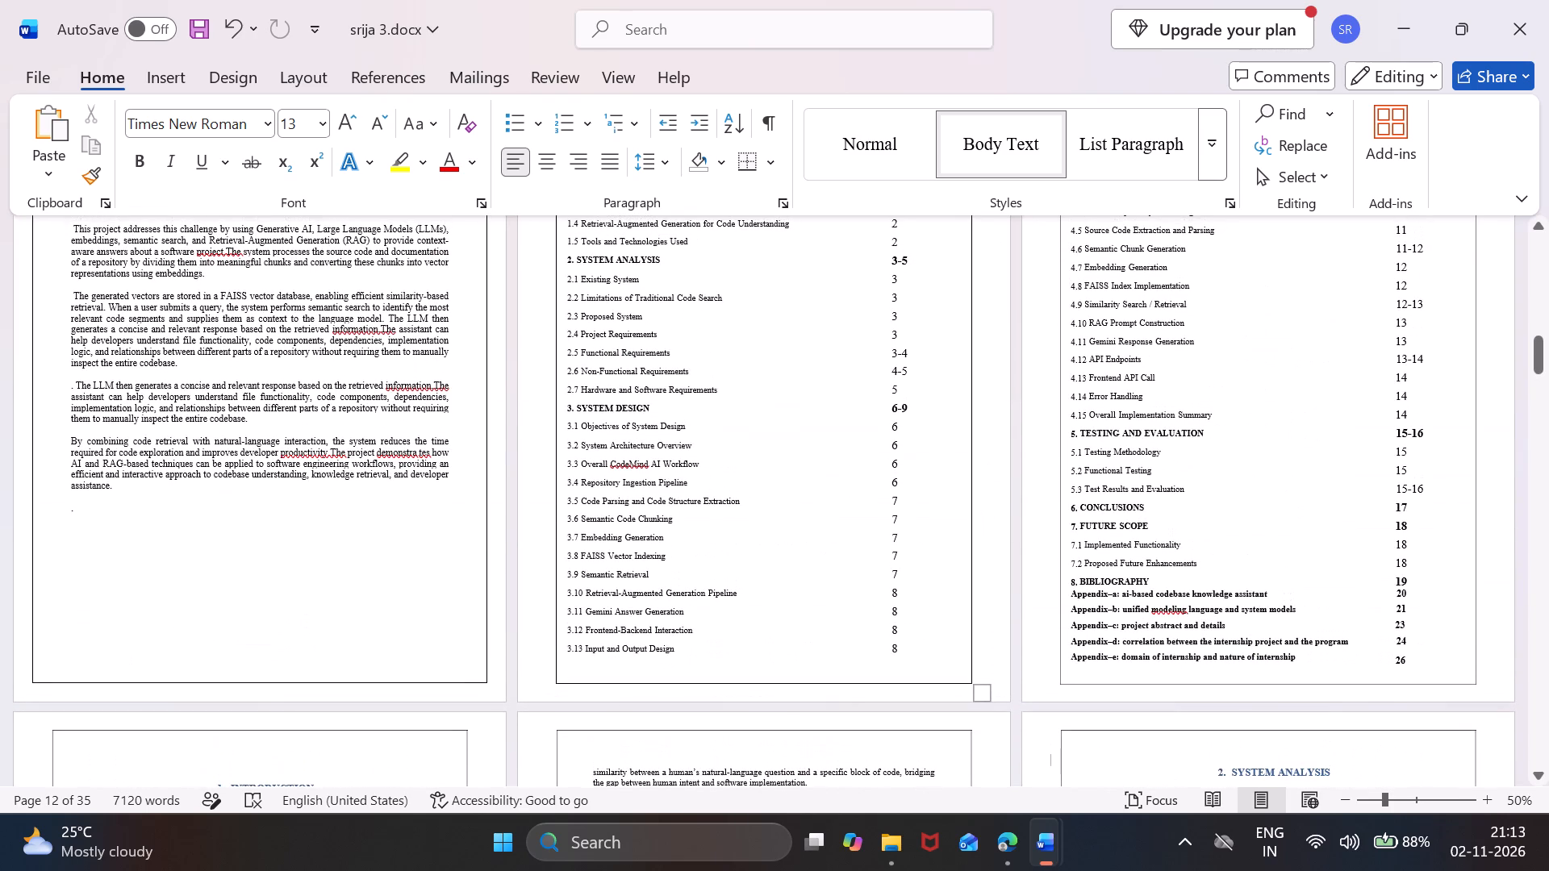
scroll(966, 468, up, 4)
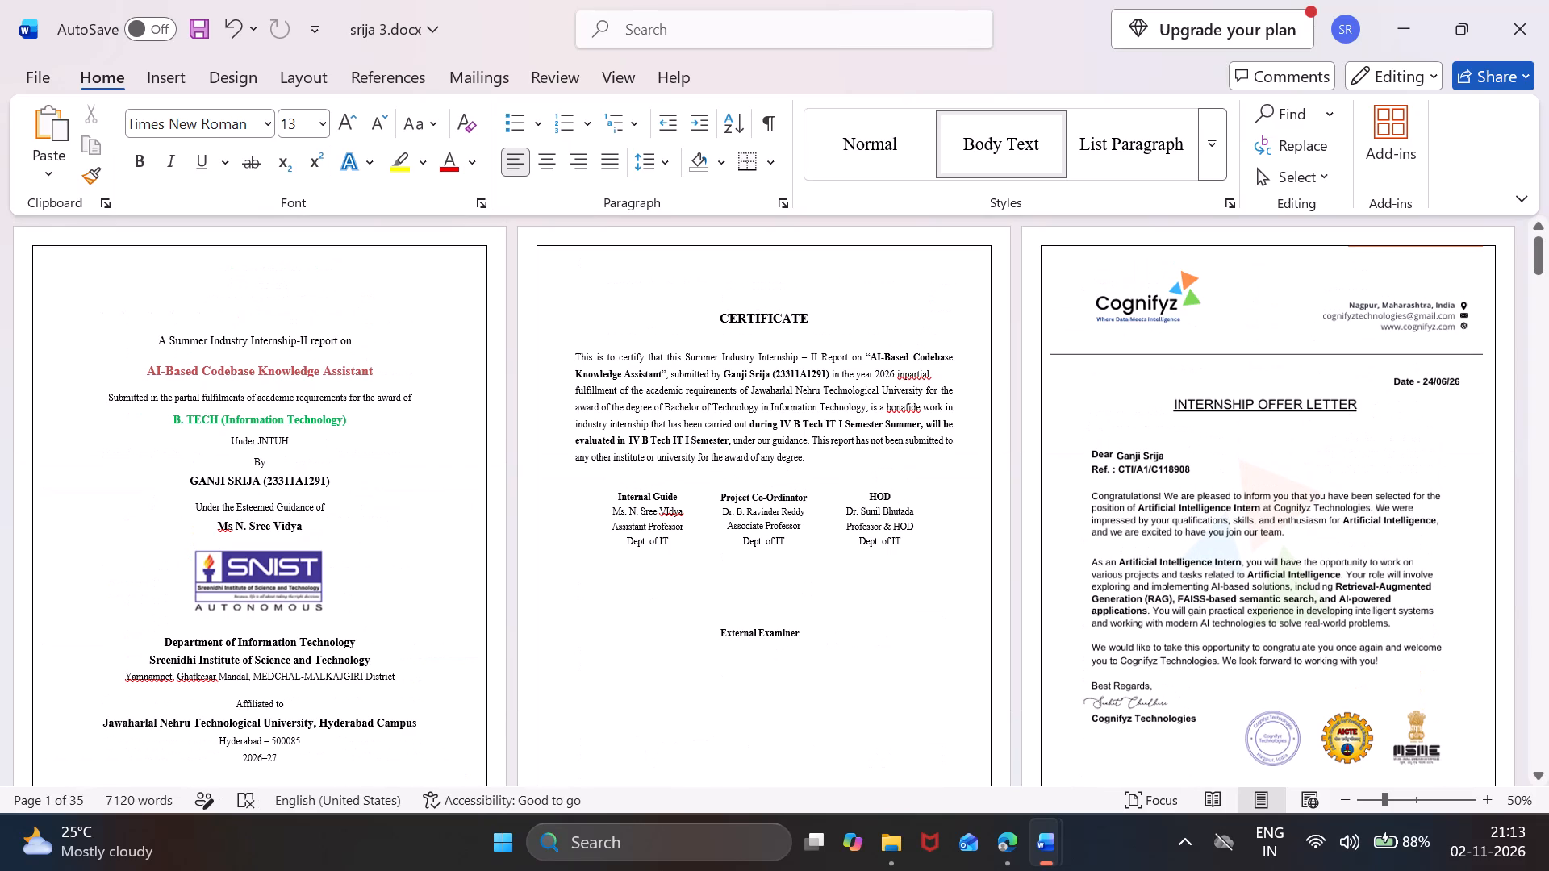
scroll(966, 468, down, 1)
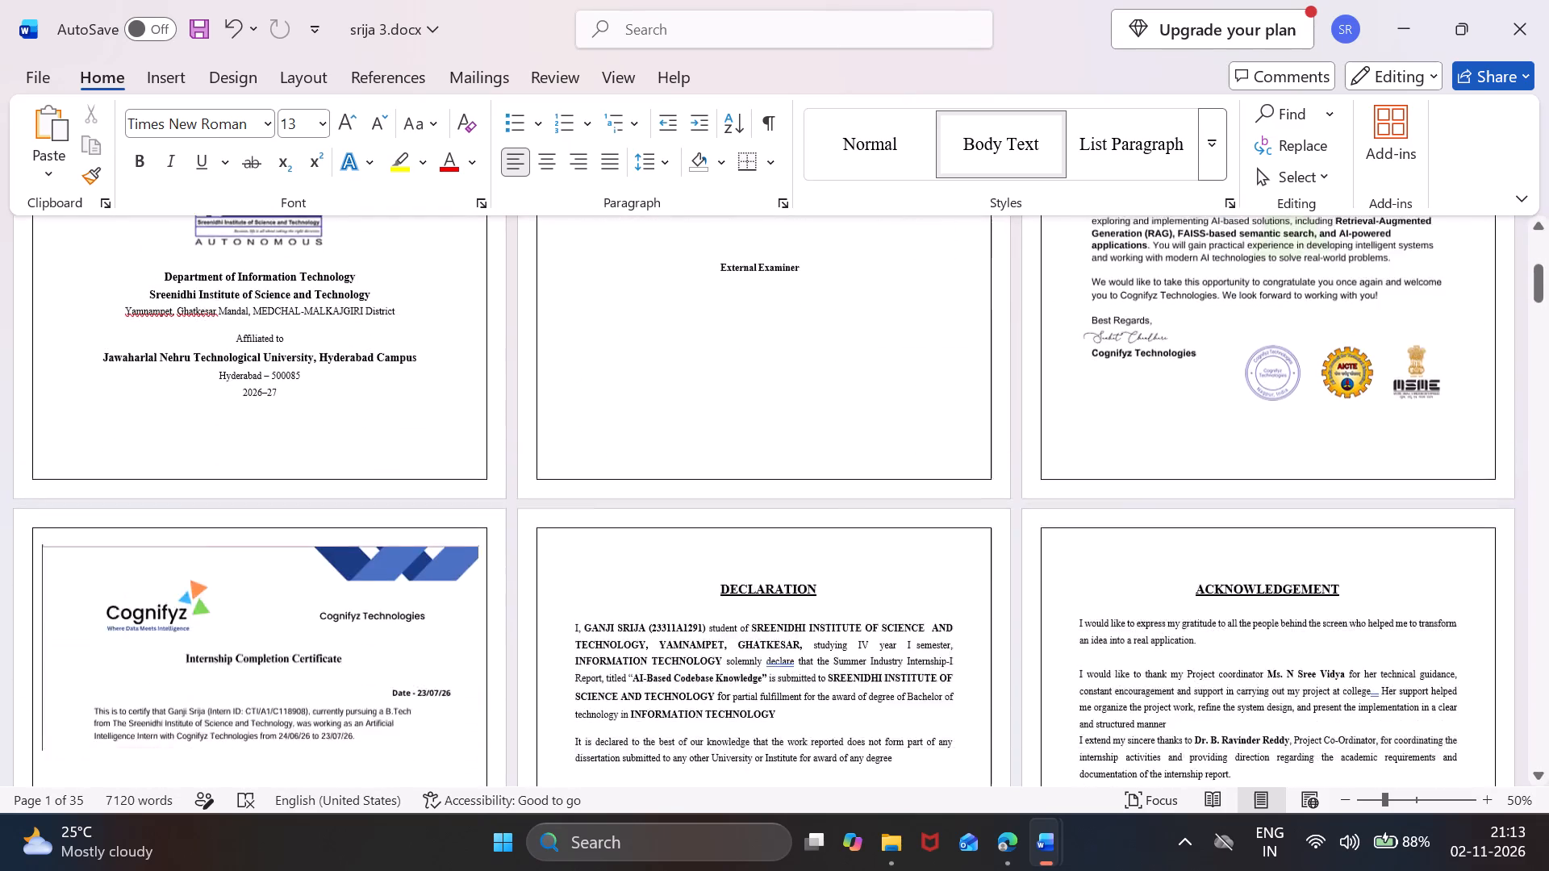
scroll(966, 468, down, 3)
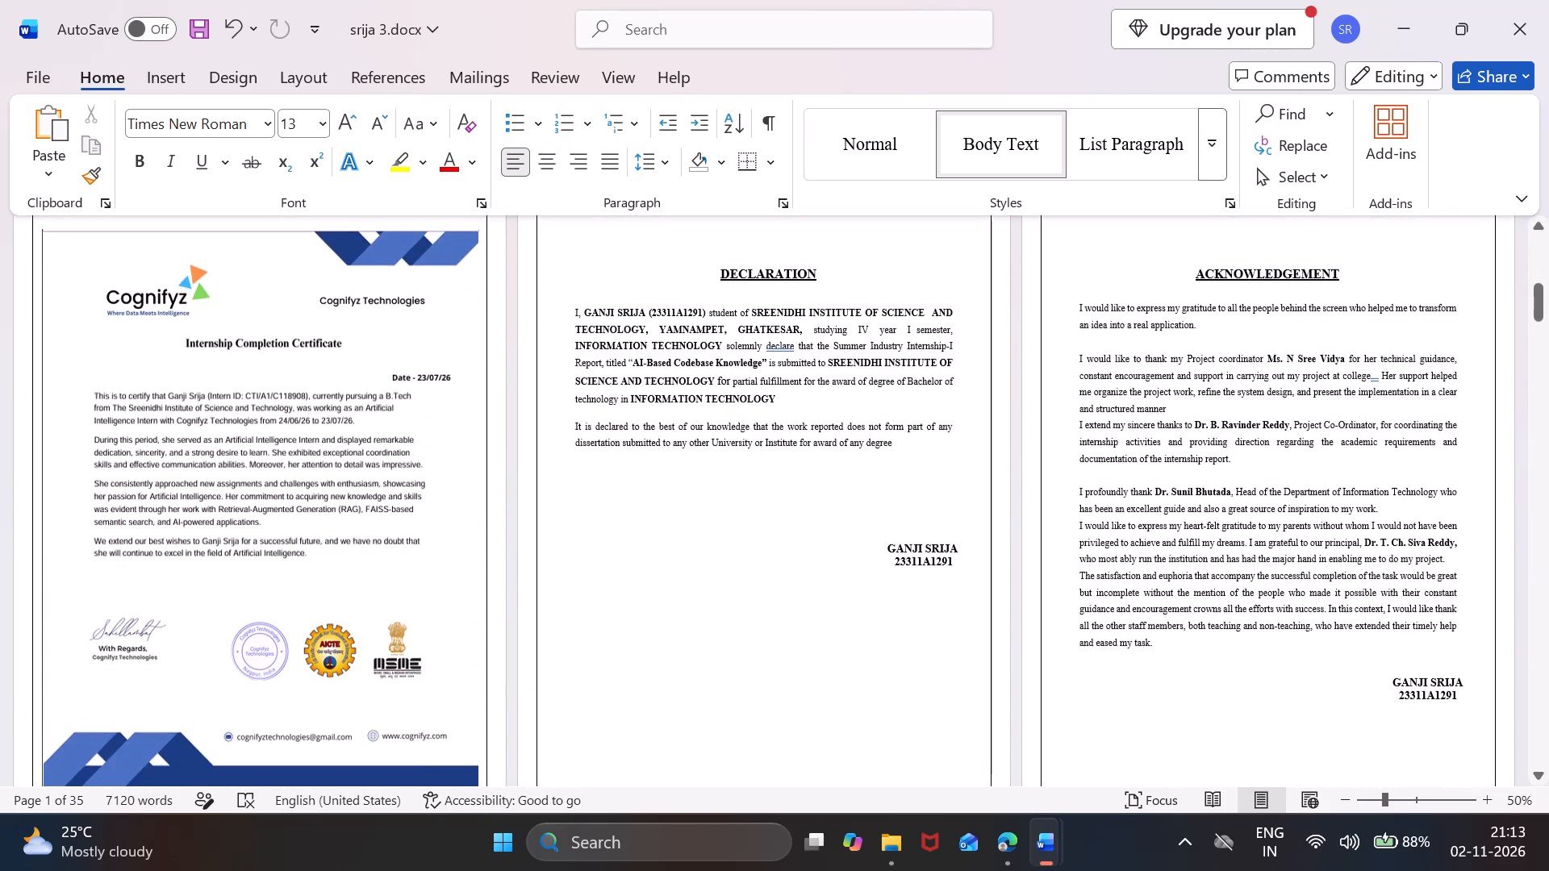
scroll(966, 468, down, 4)
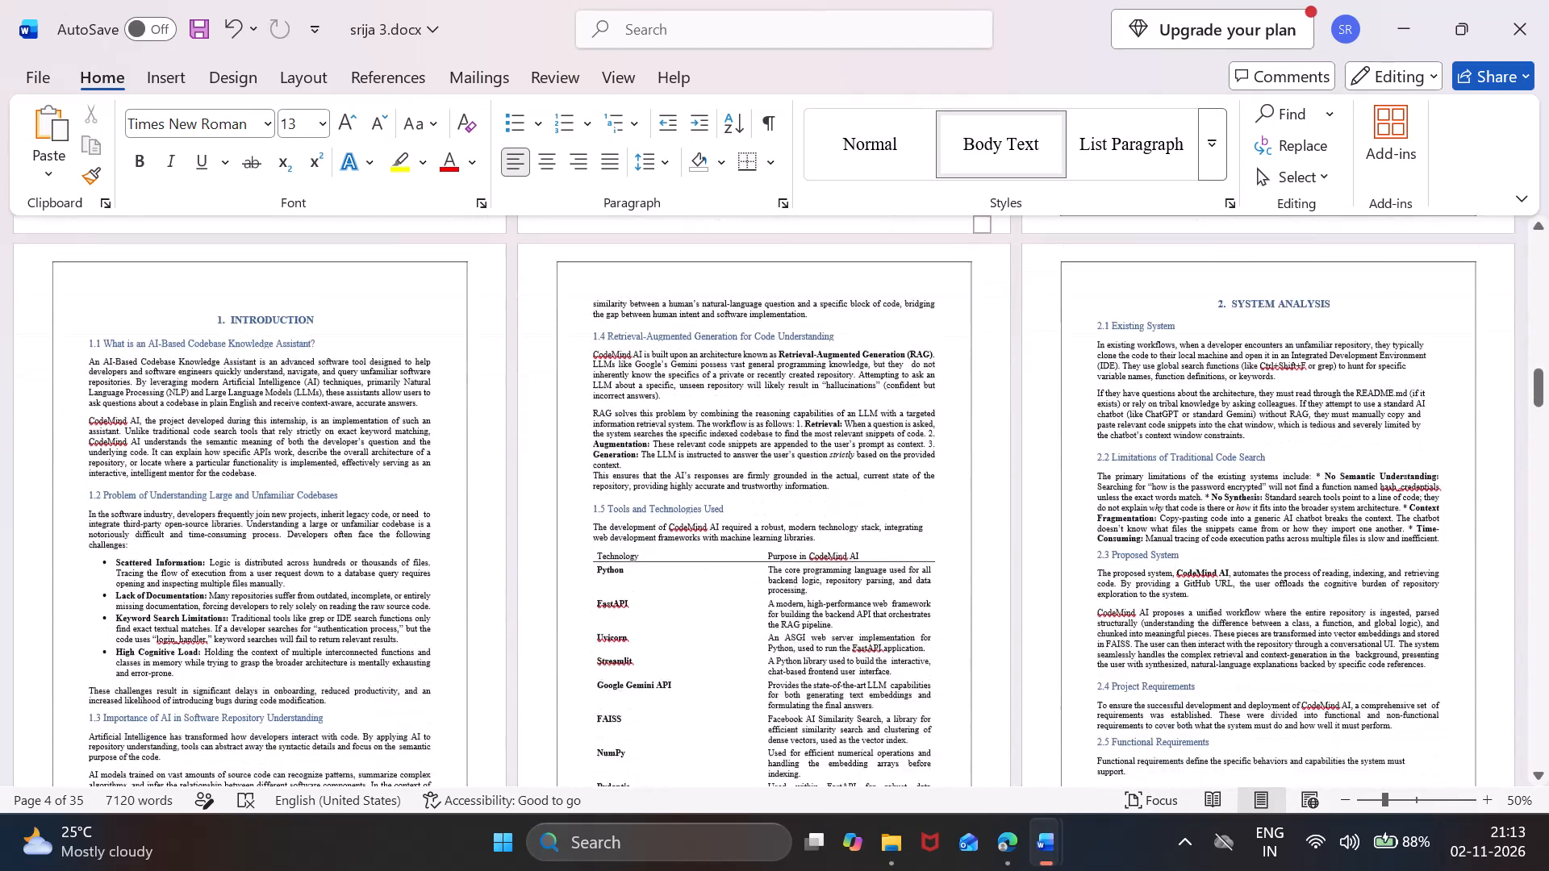
scroll(966, 468, down, 5)
scroll(966, 468, up, 6)
scroll(966, 468, down, 1)
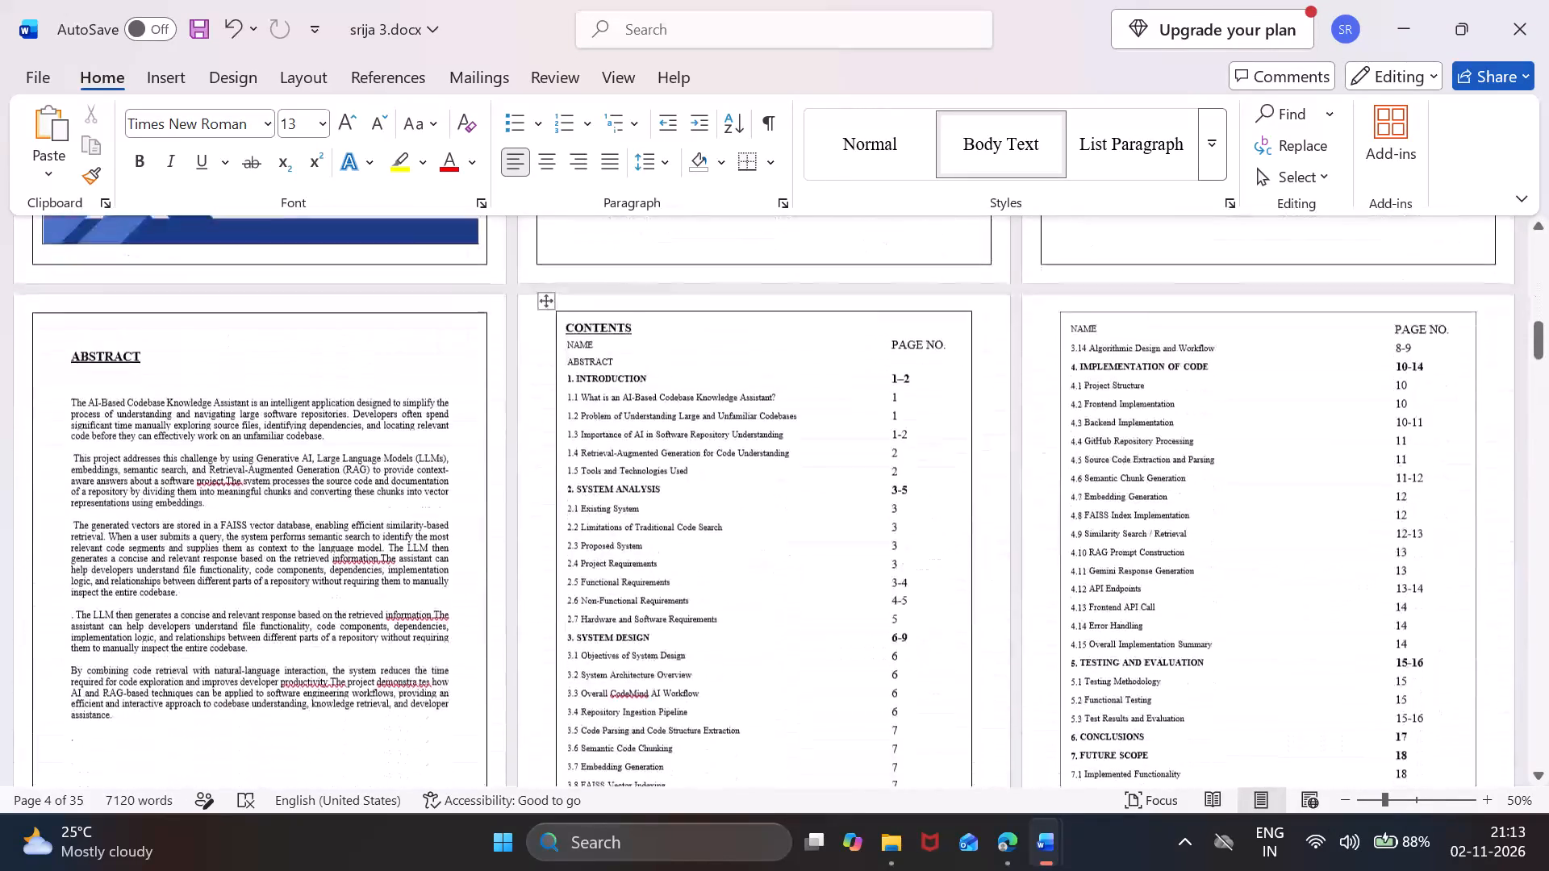
scroll(966, 468, down, 3)
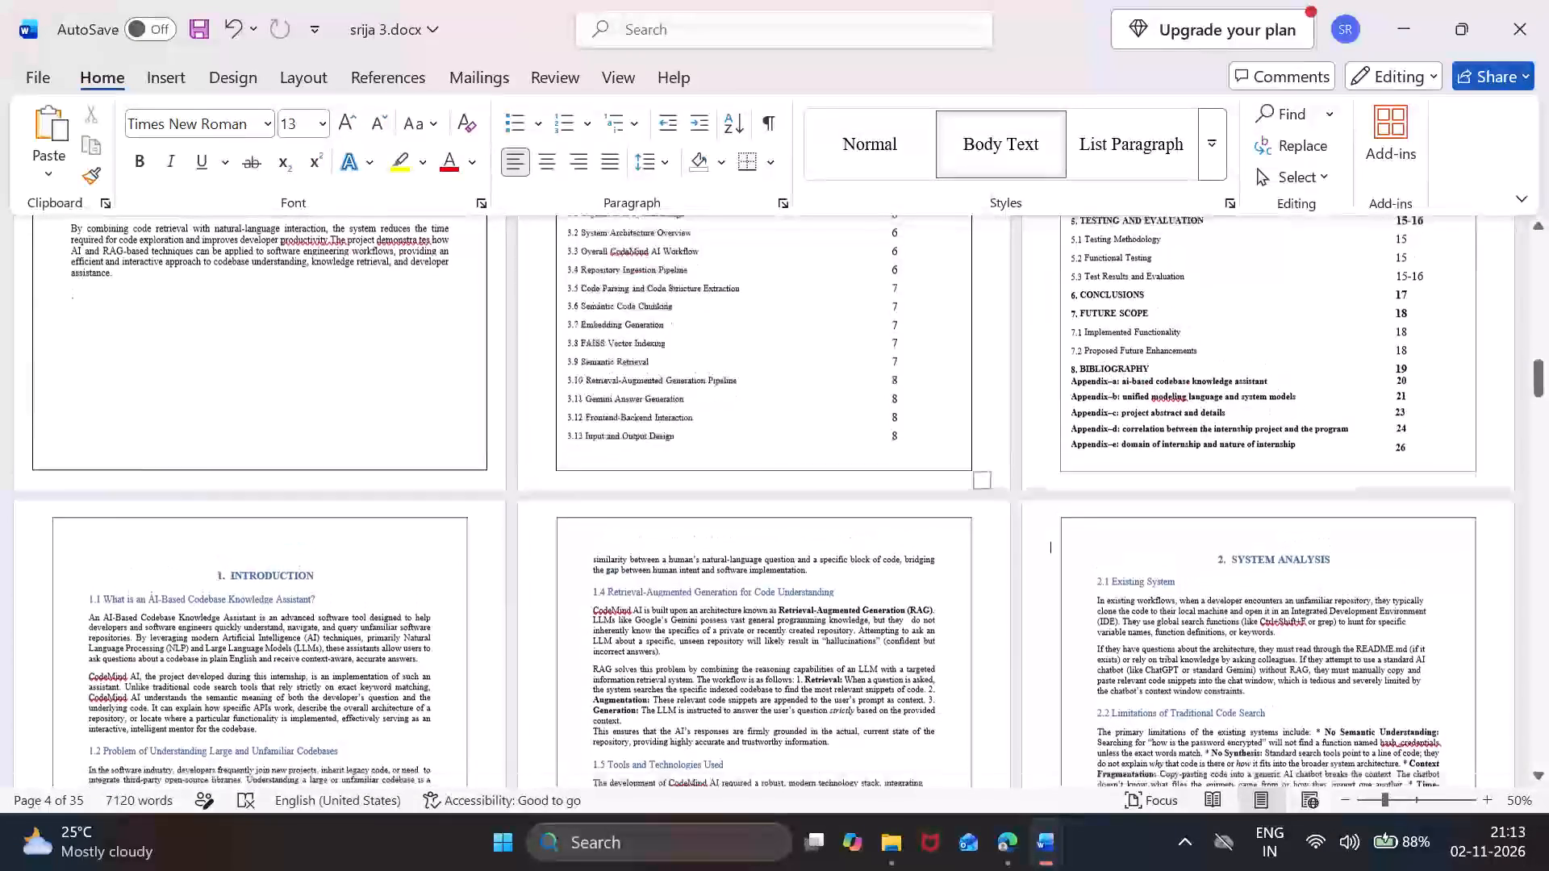
scroll(966, 468, down, 6)
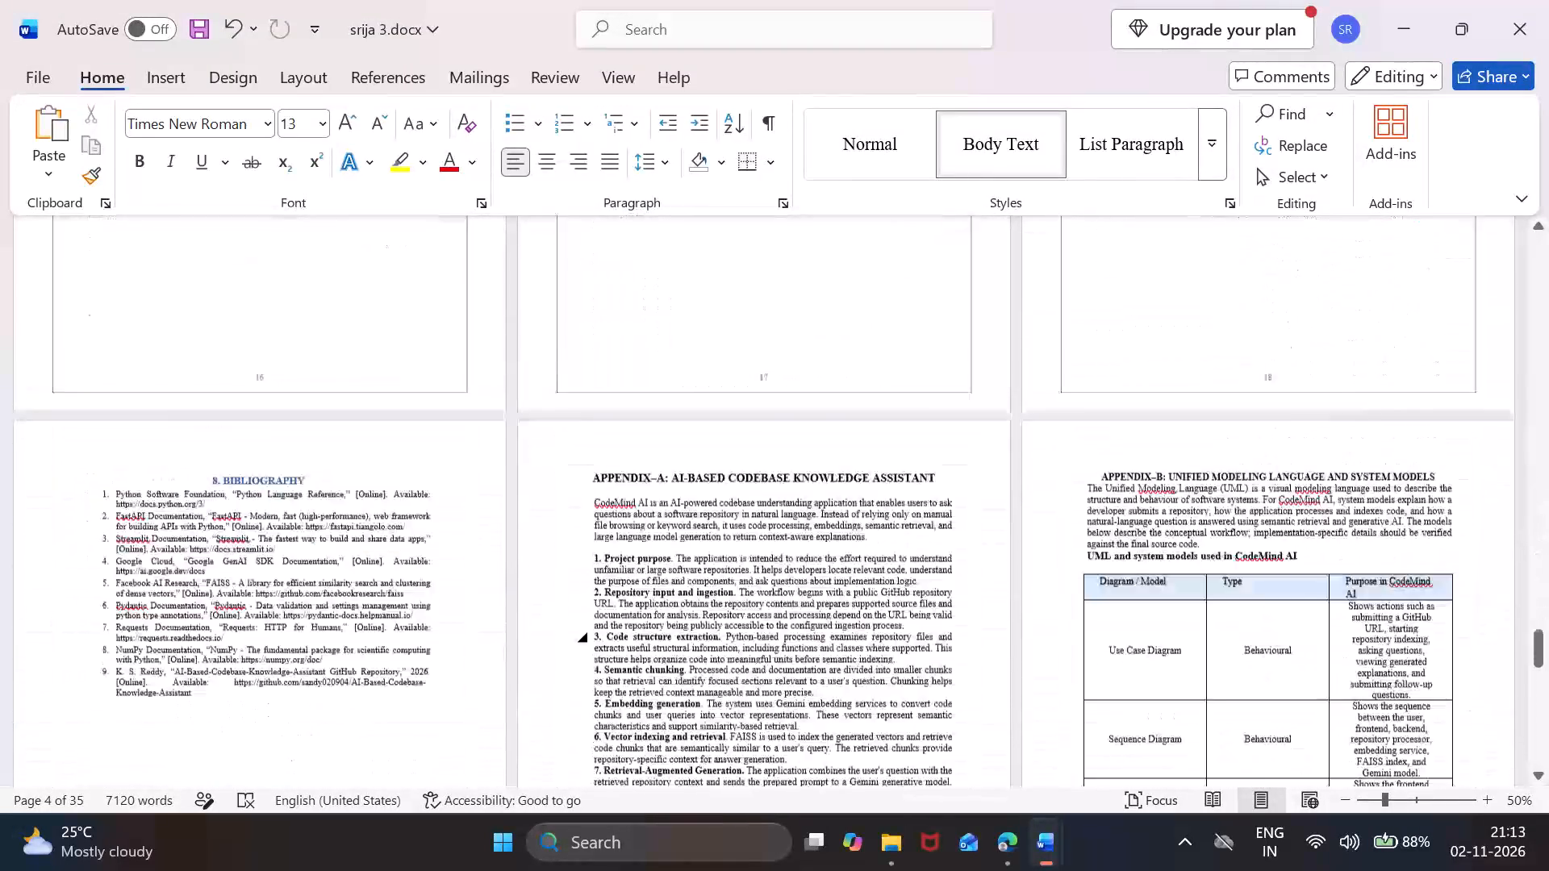
scroll(966, 468, down, 3)
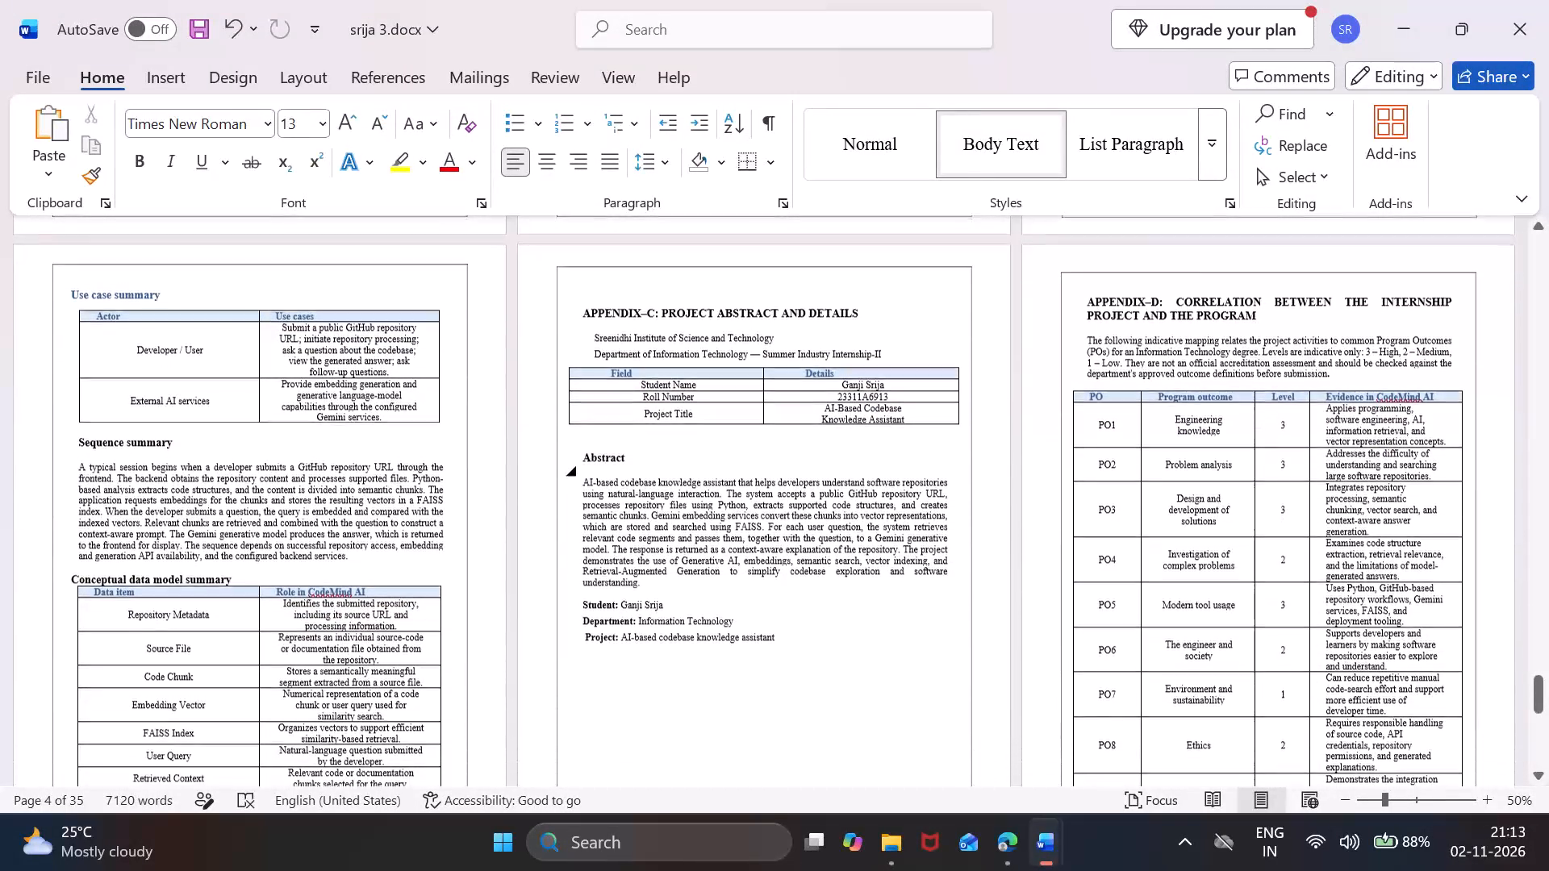
scroll(966, 468, down, 2)
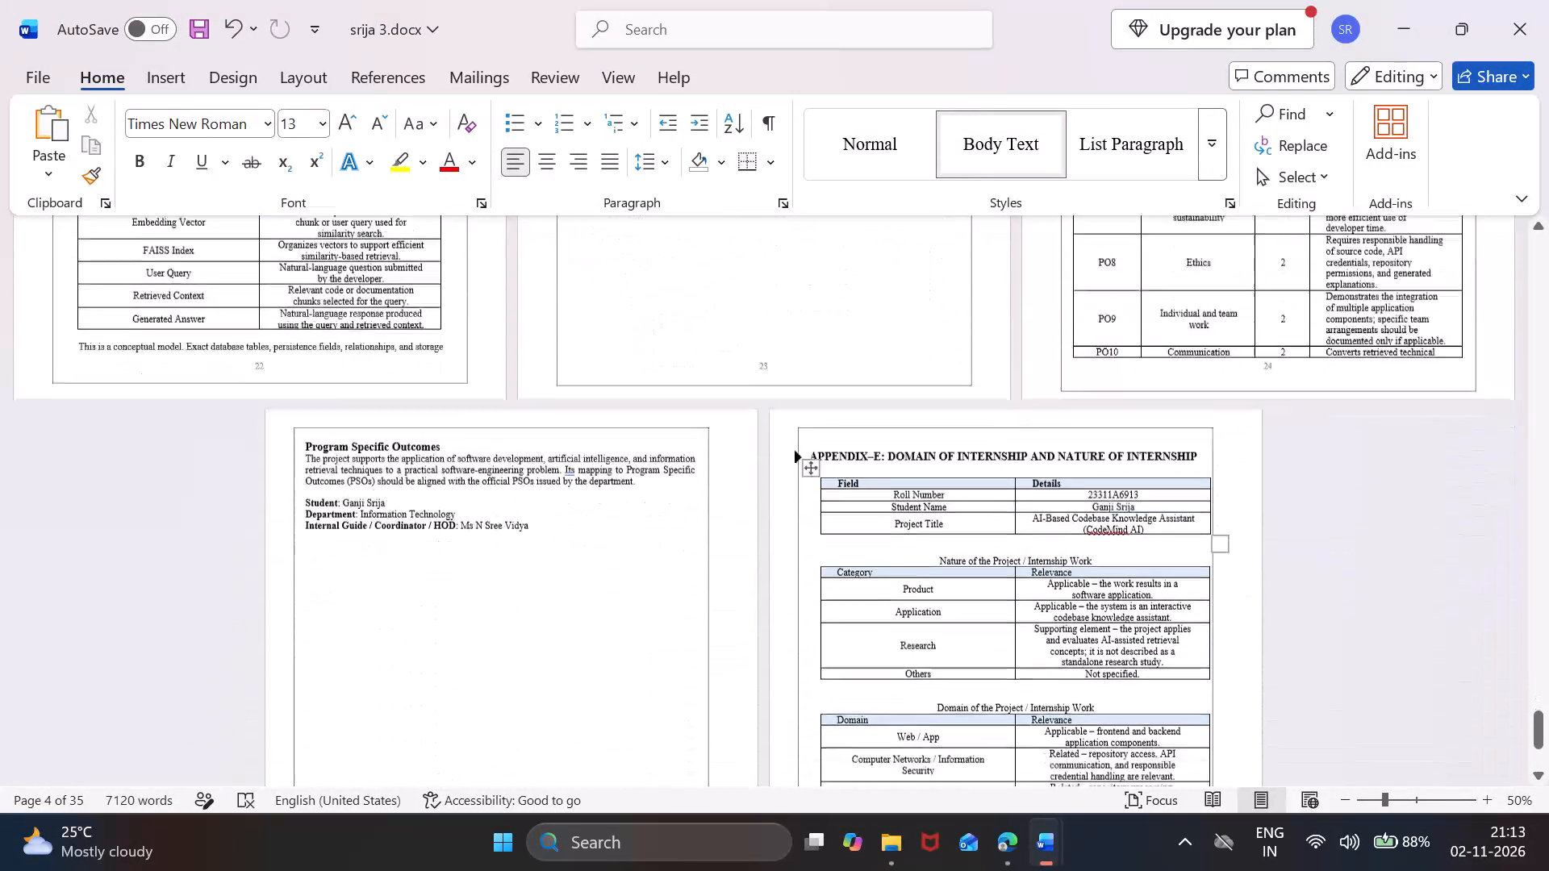
scroll(966, 468, down, 3)
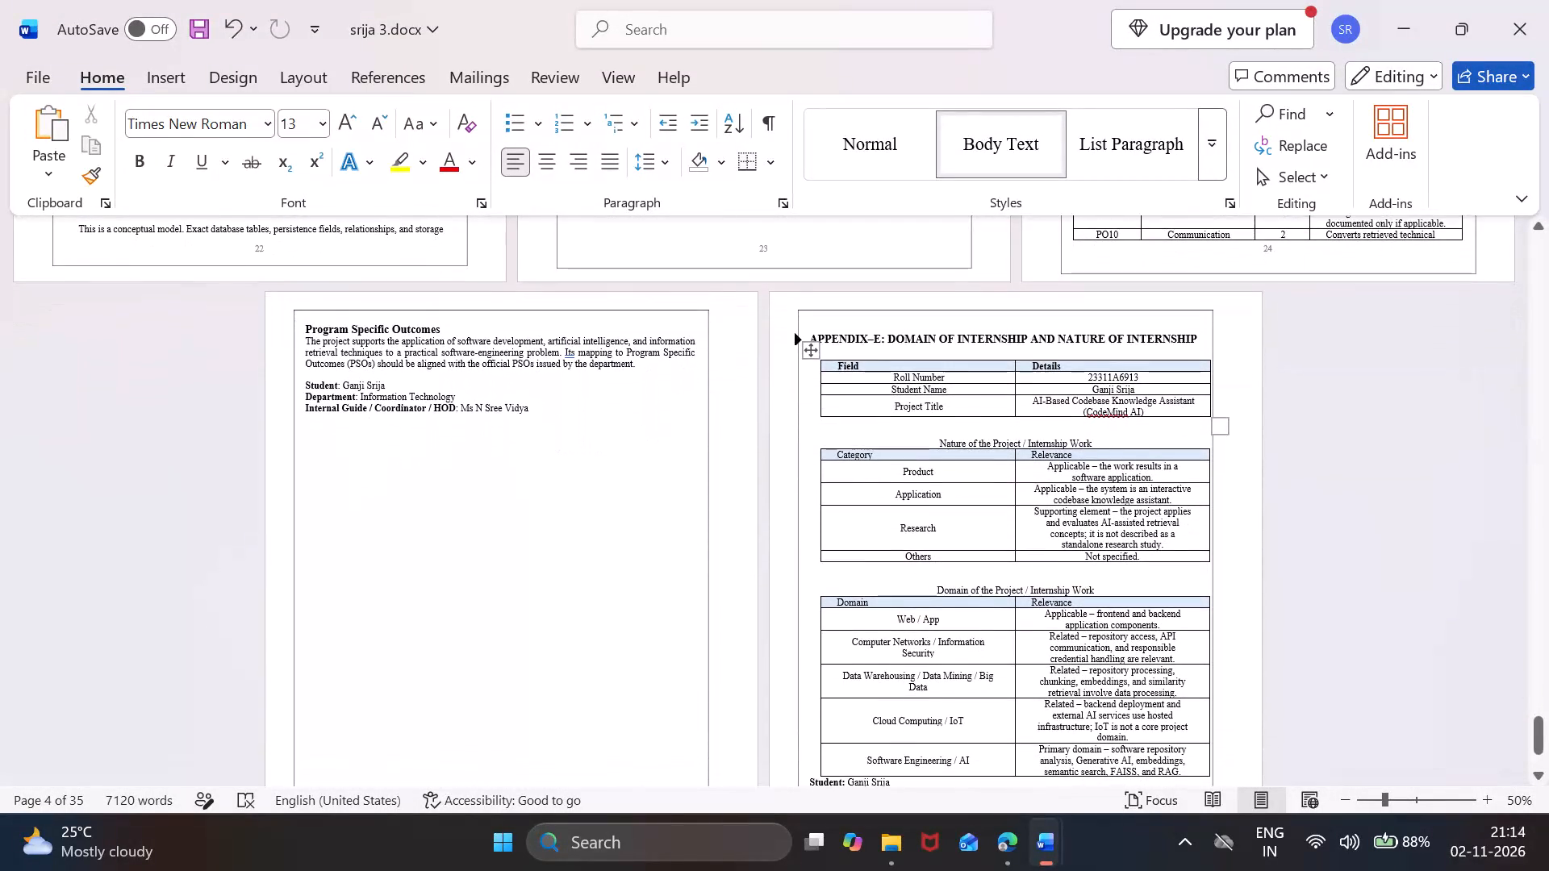
scroll(966, 468, down, 2)
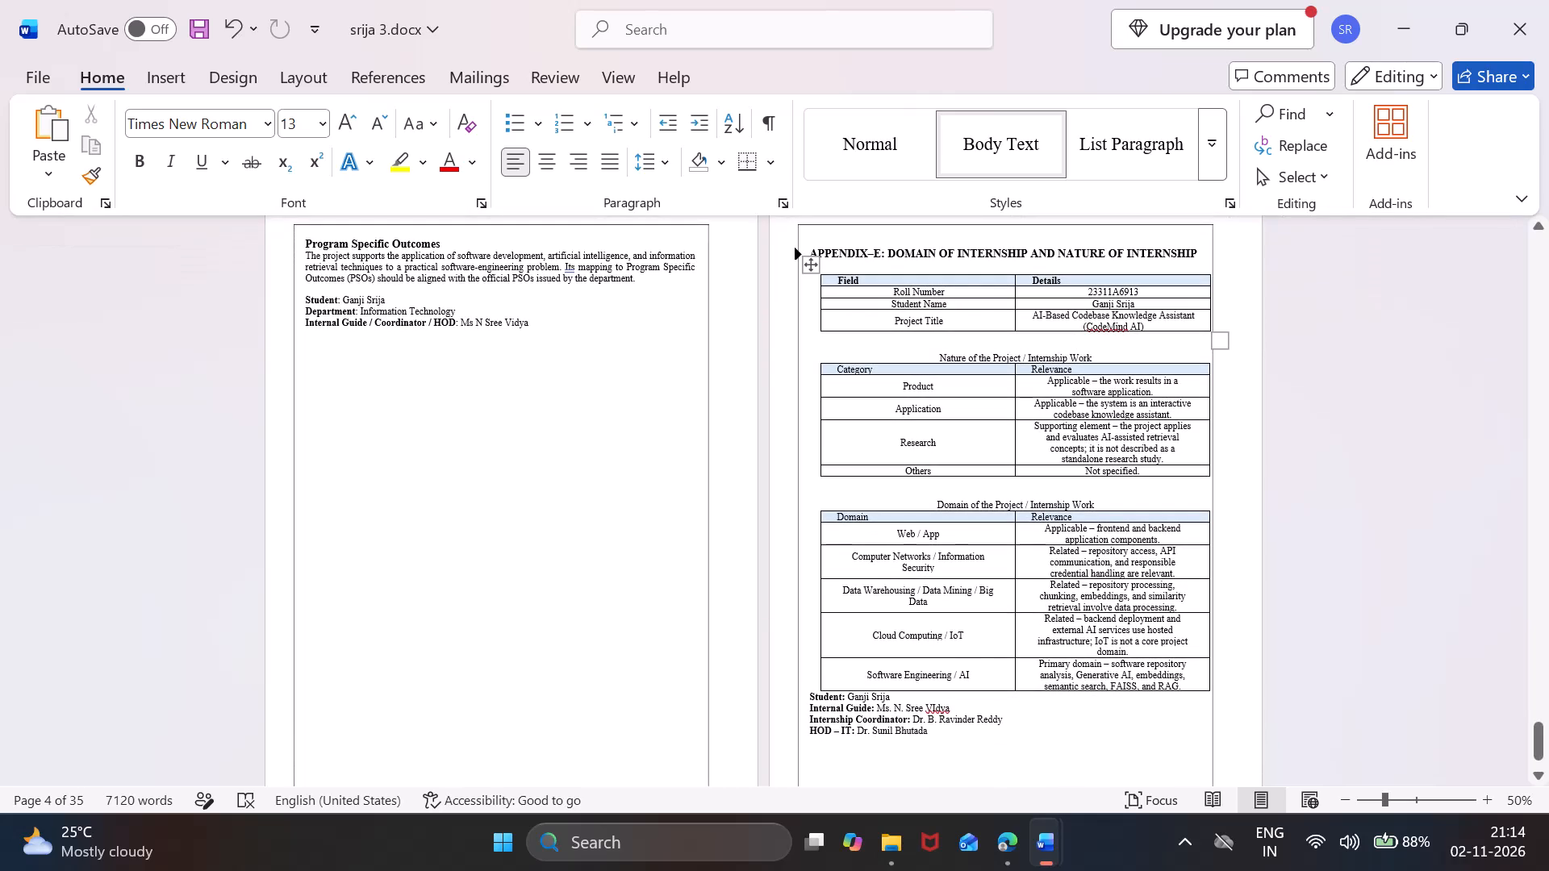
scroll(966, 468, down, 2)
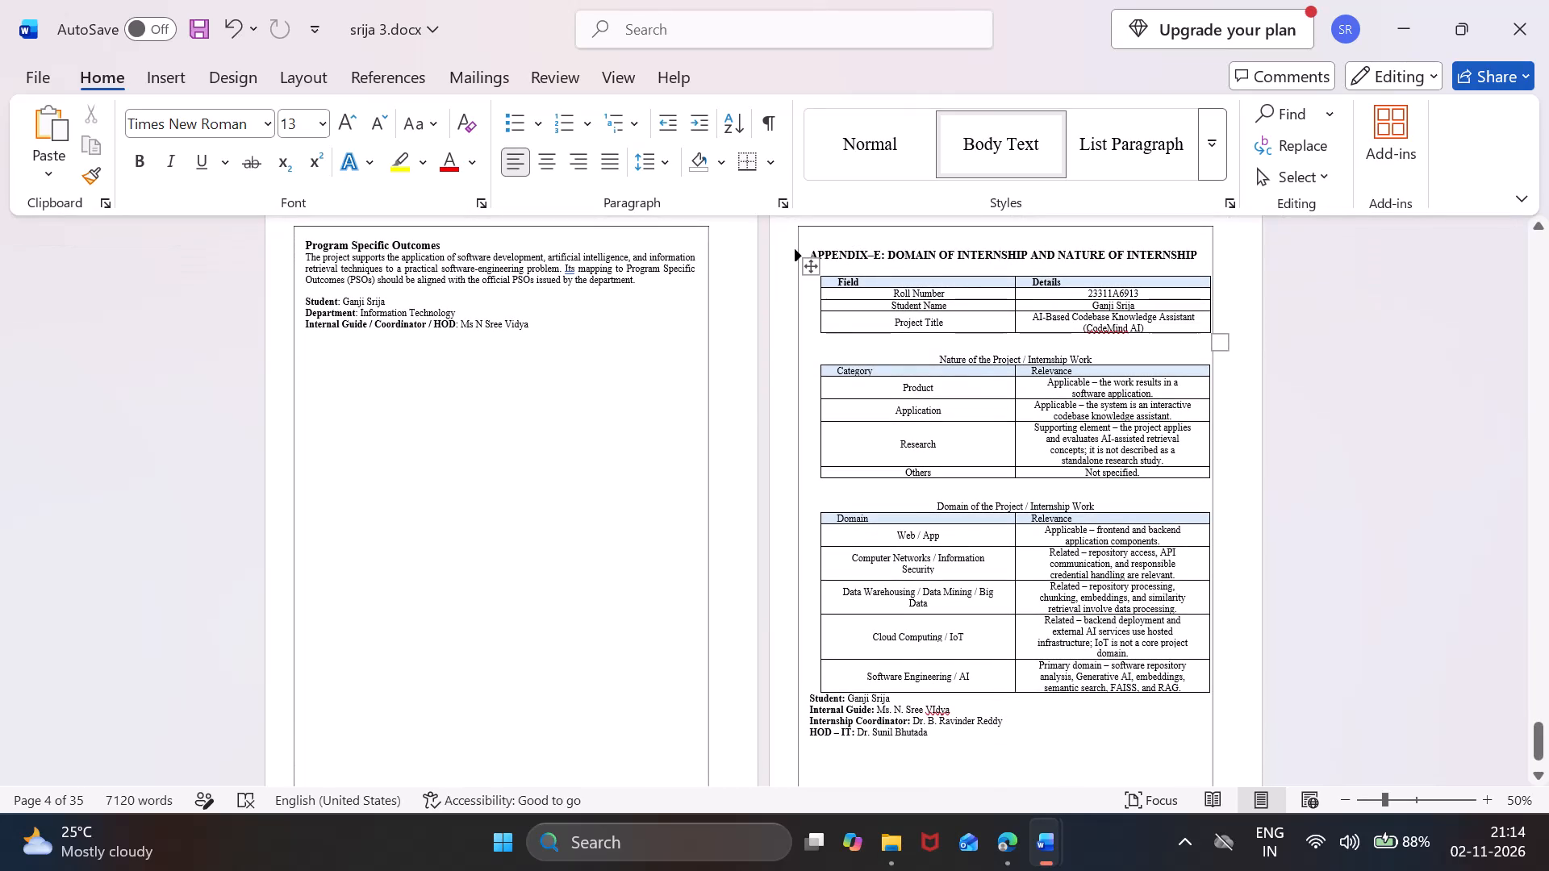
scroll(966, 468, down, 1)
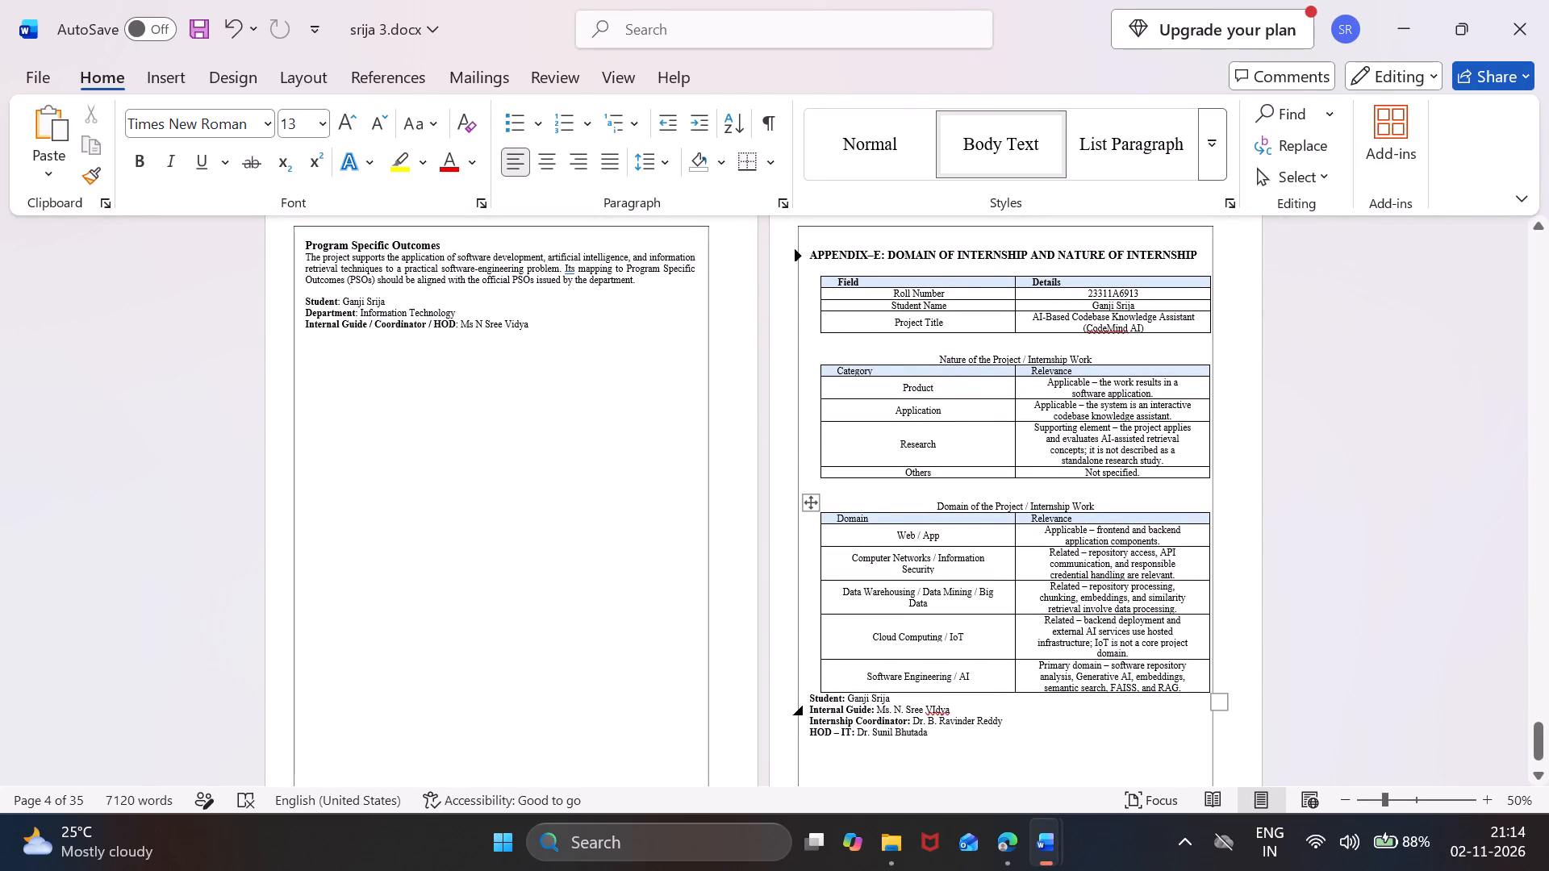
Correct the capital I to a lowercase i in the internal guide's name below the Appendix-E tables.
click(935, 711)
key(BackSpace)
key(i)
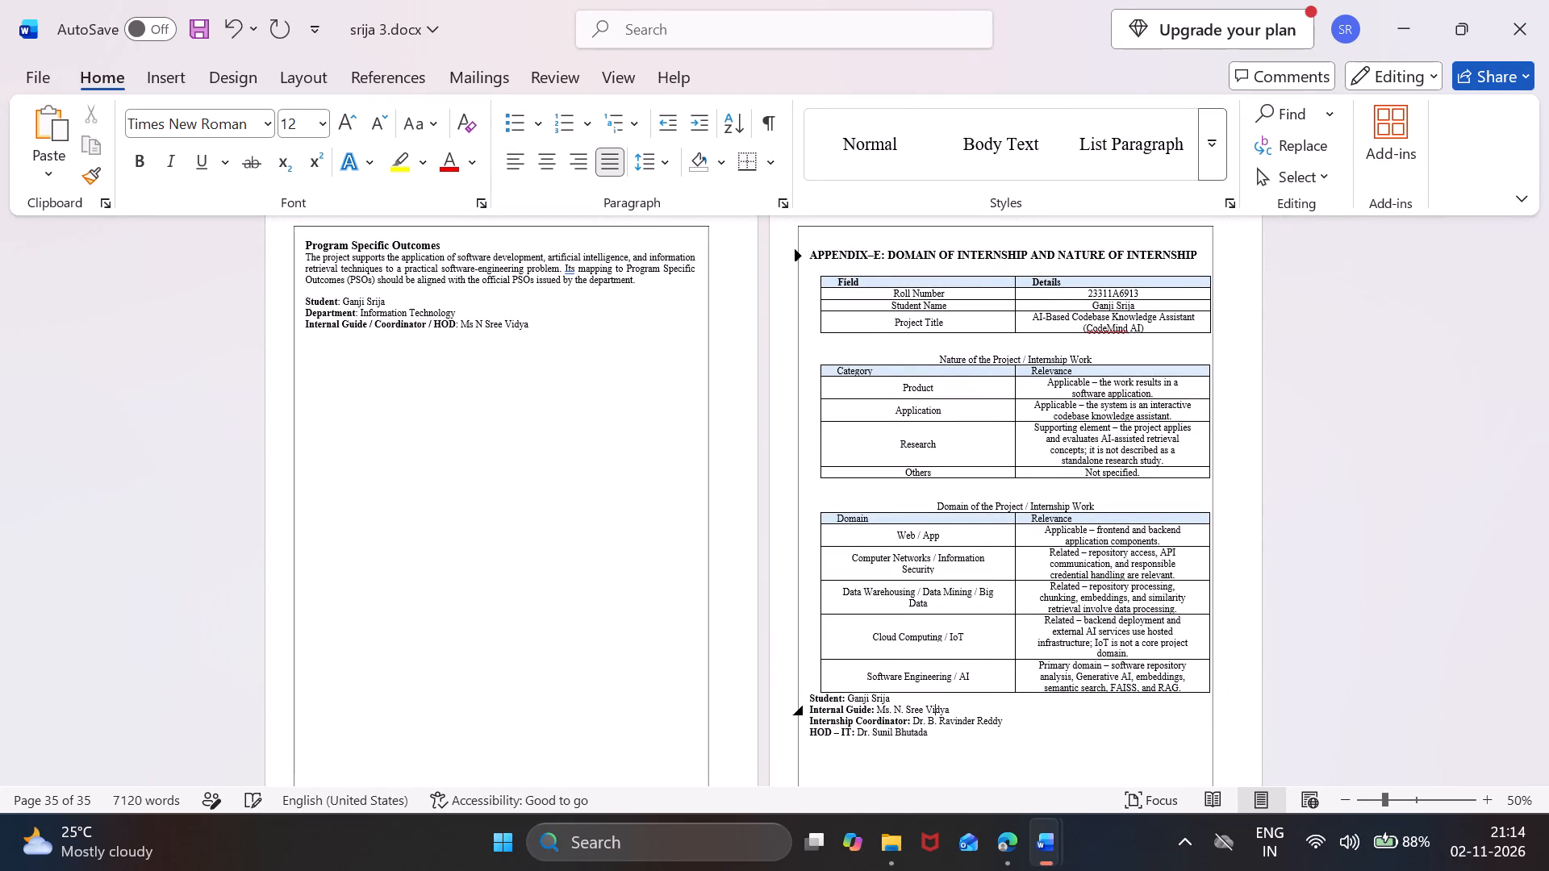
Switch to Sujith_report.docx and examine its final appendix pages, including the project, domain and signatory tables.
scroll(1392, 716, up, 1)
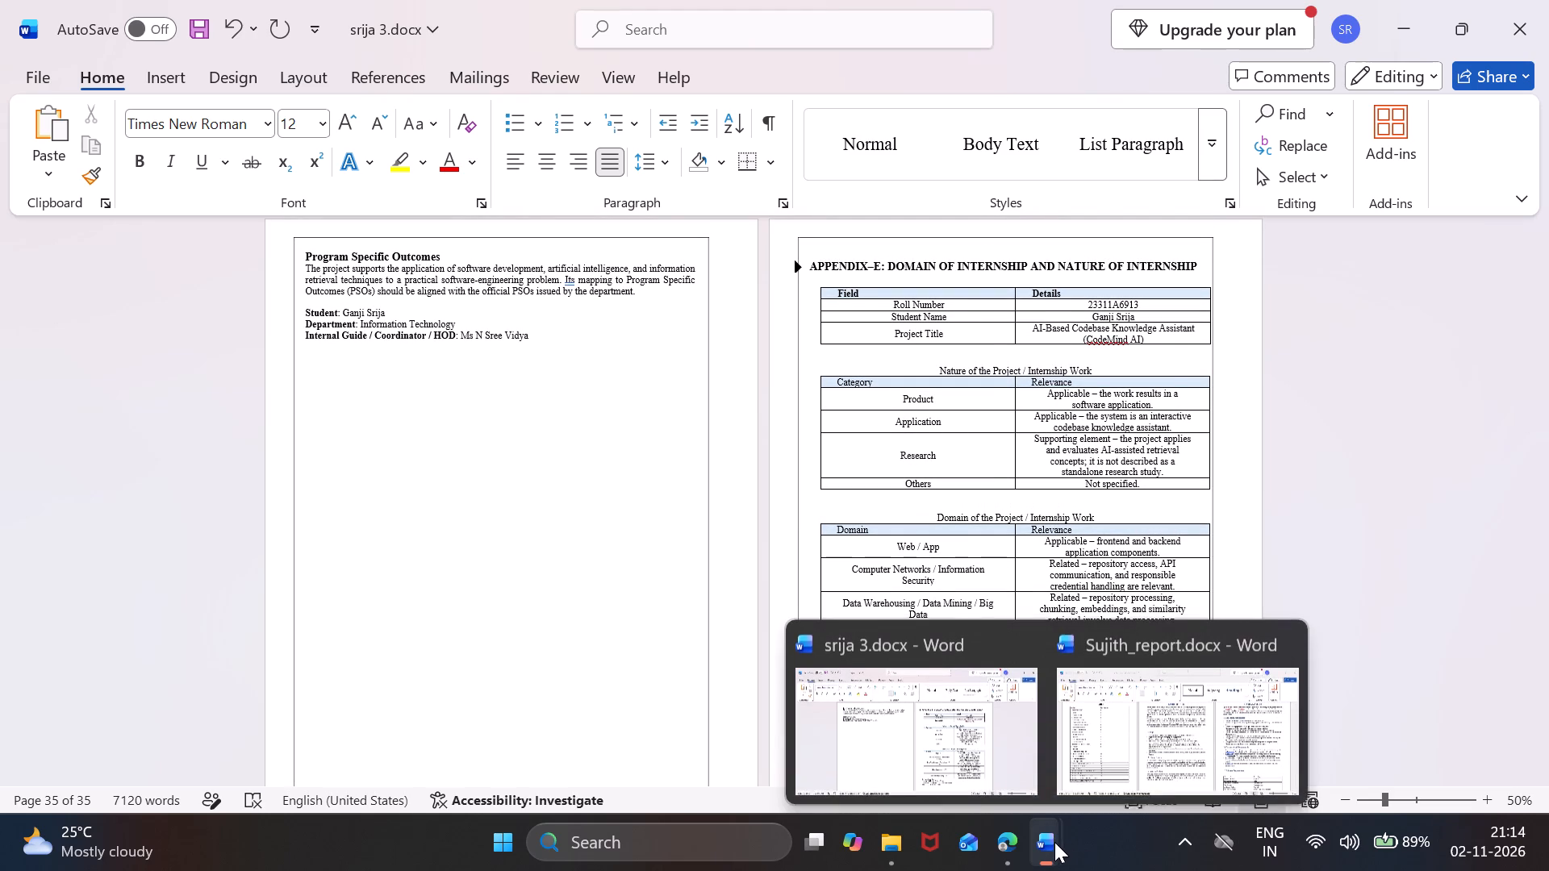
click(1136, 723)
scroll(1136, 723, down, 20)
scroll(1136, 723, down, 20)
scroll(1136, 723, down, 15)
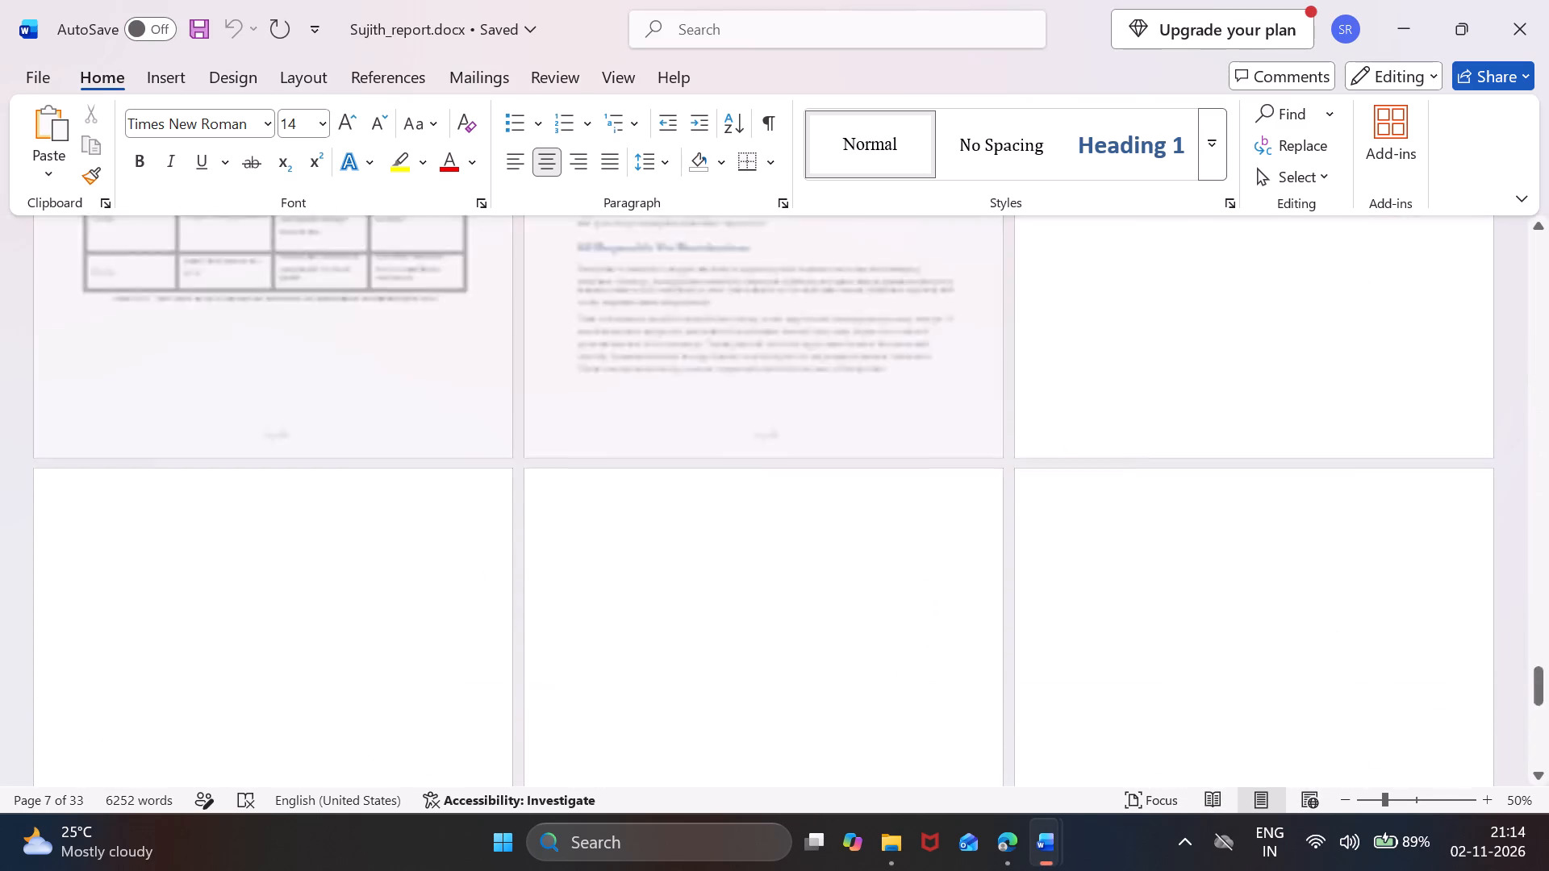
scroll(1136, 723, down, 16)
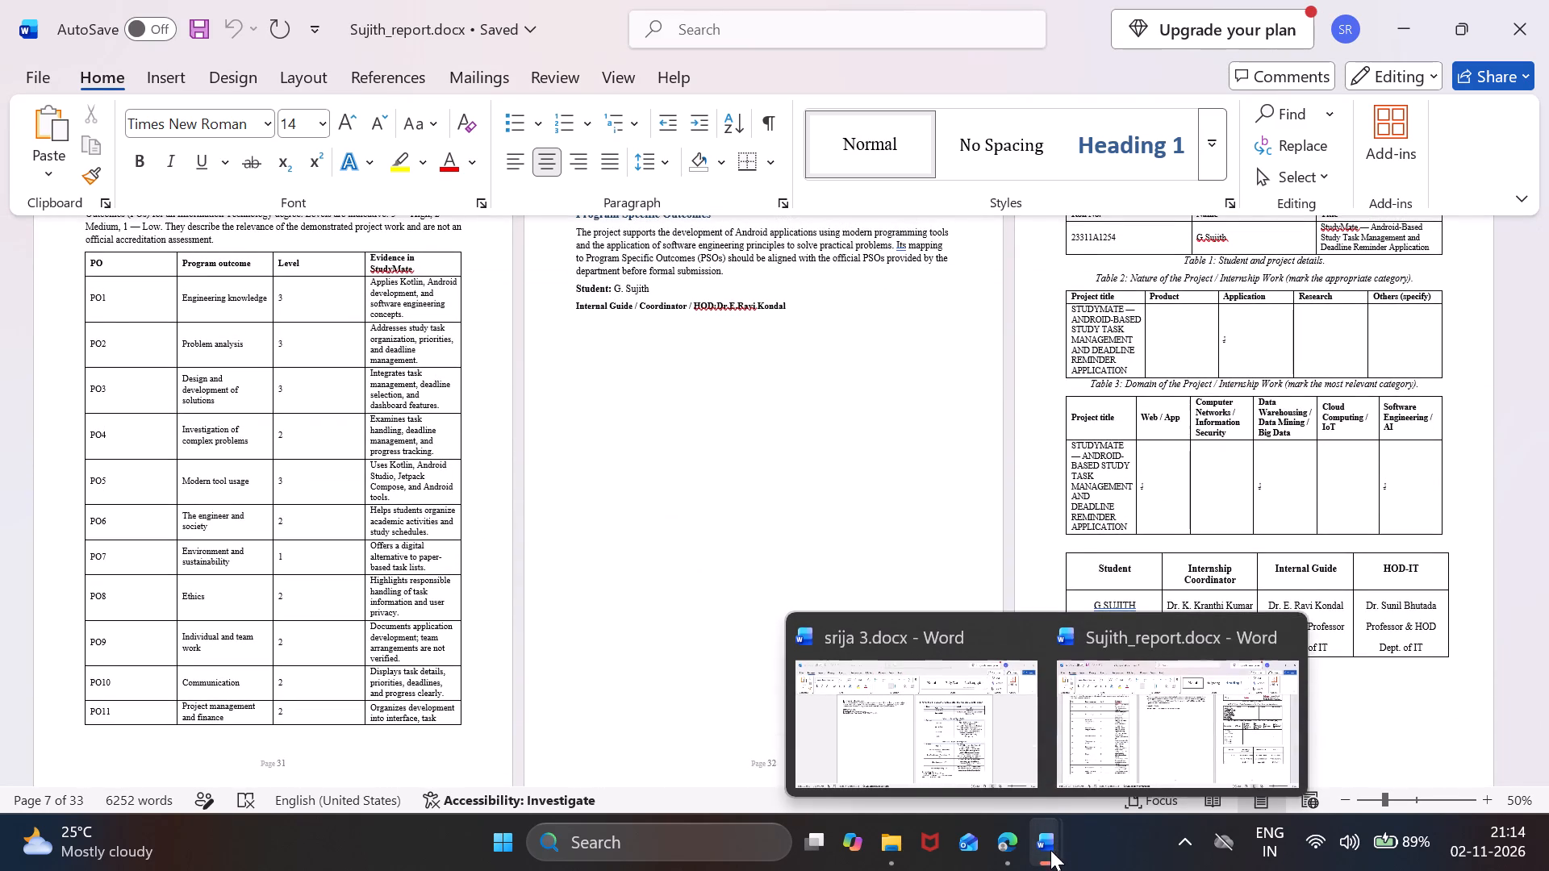
Switch back to srija 3.docx and save the report.
click(934, 732)
click(1436, 615)
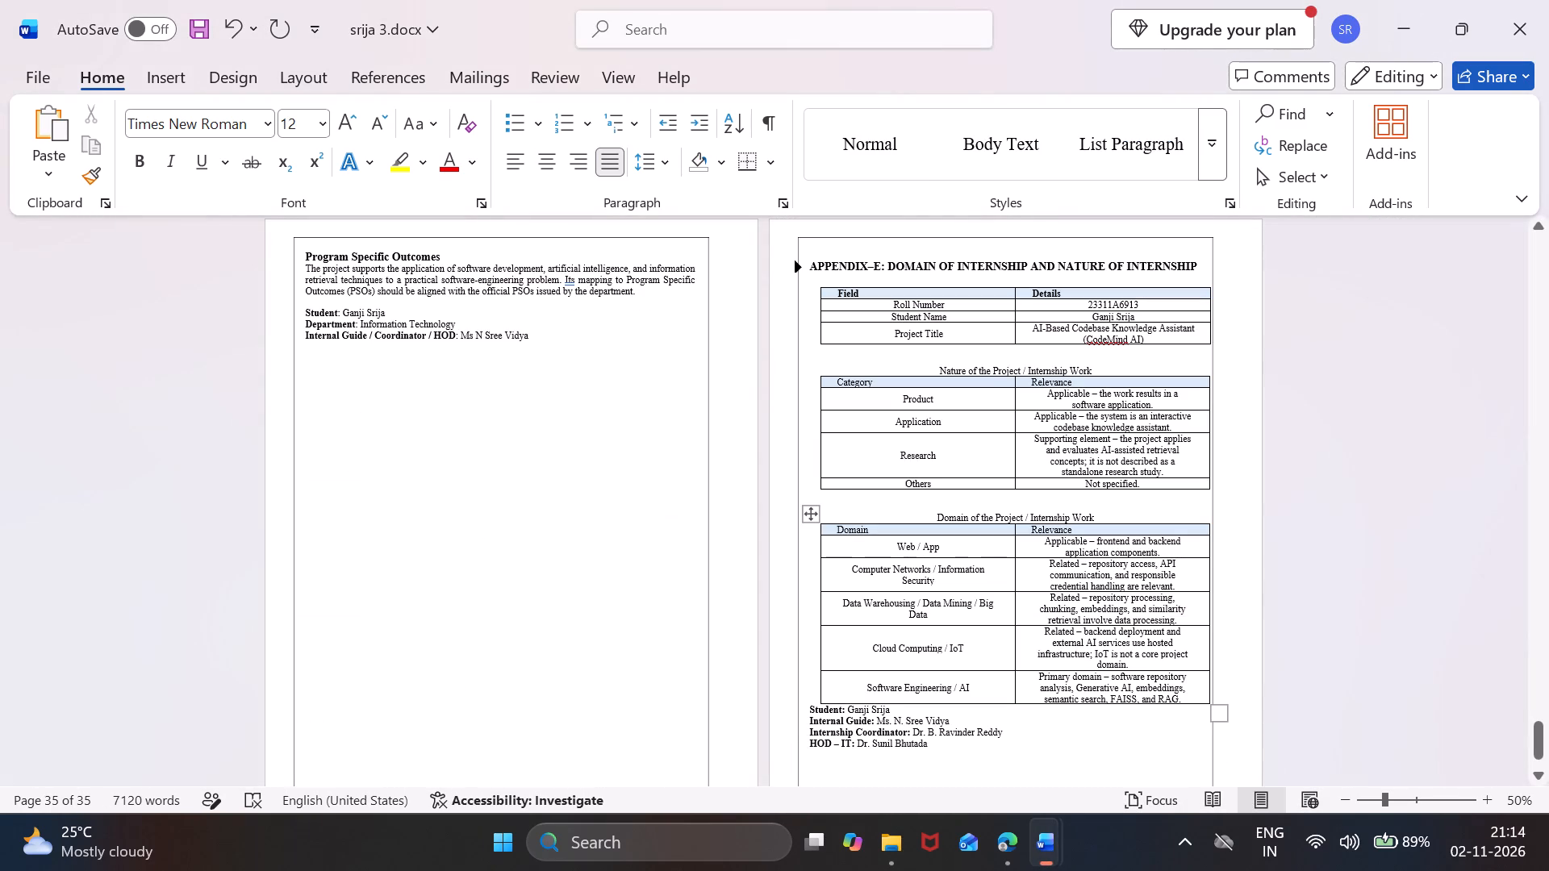
key(ctrl+s)
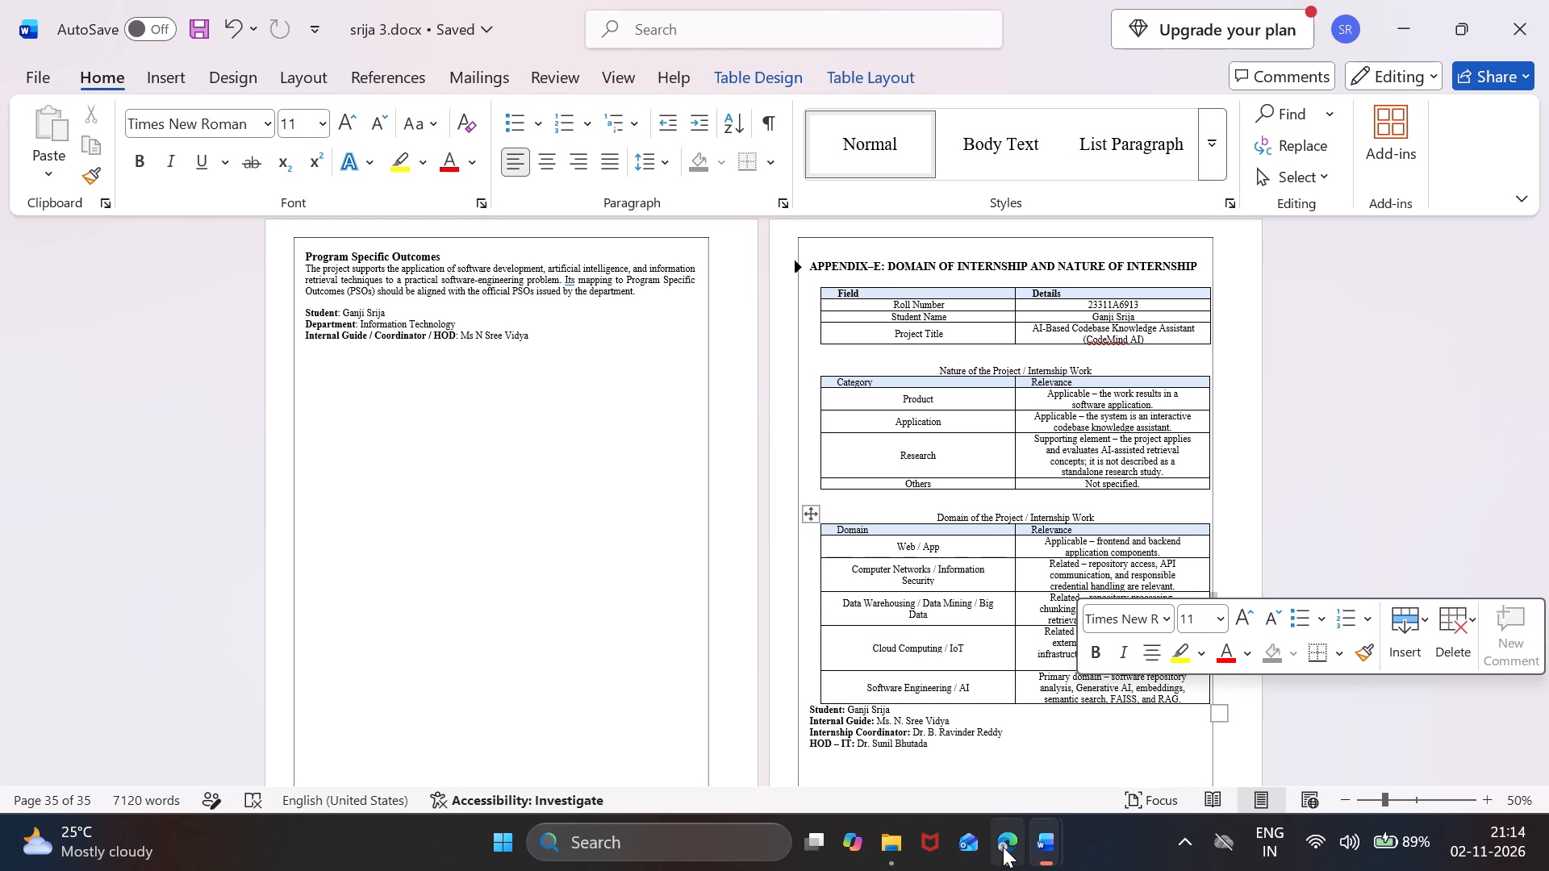
Switch to the Edge browser window showing the Bing search results.
click(1003, 847)
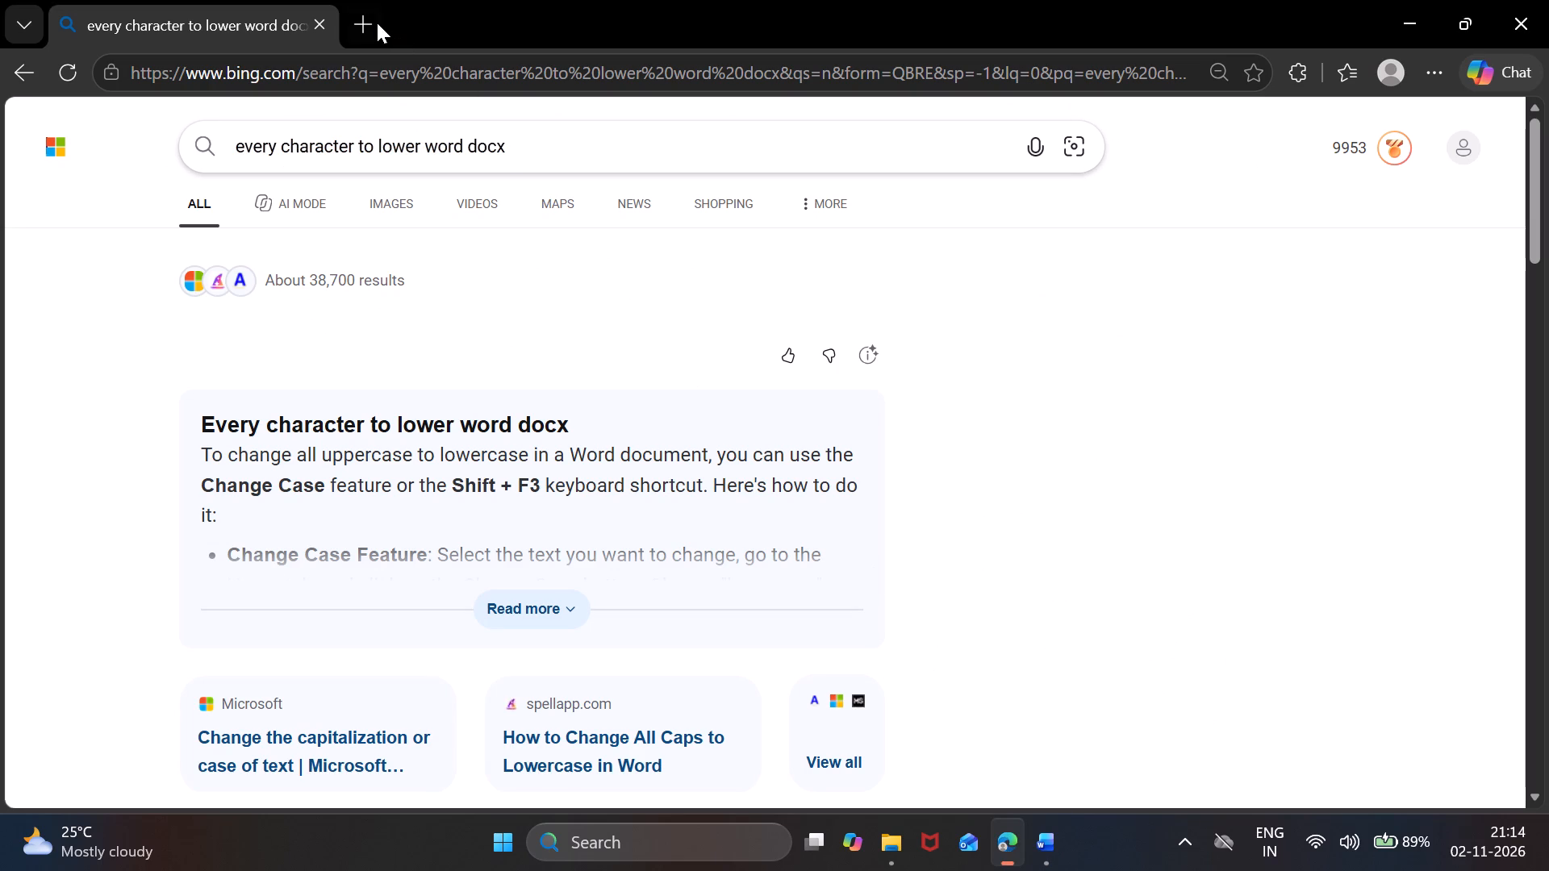
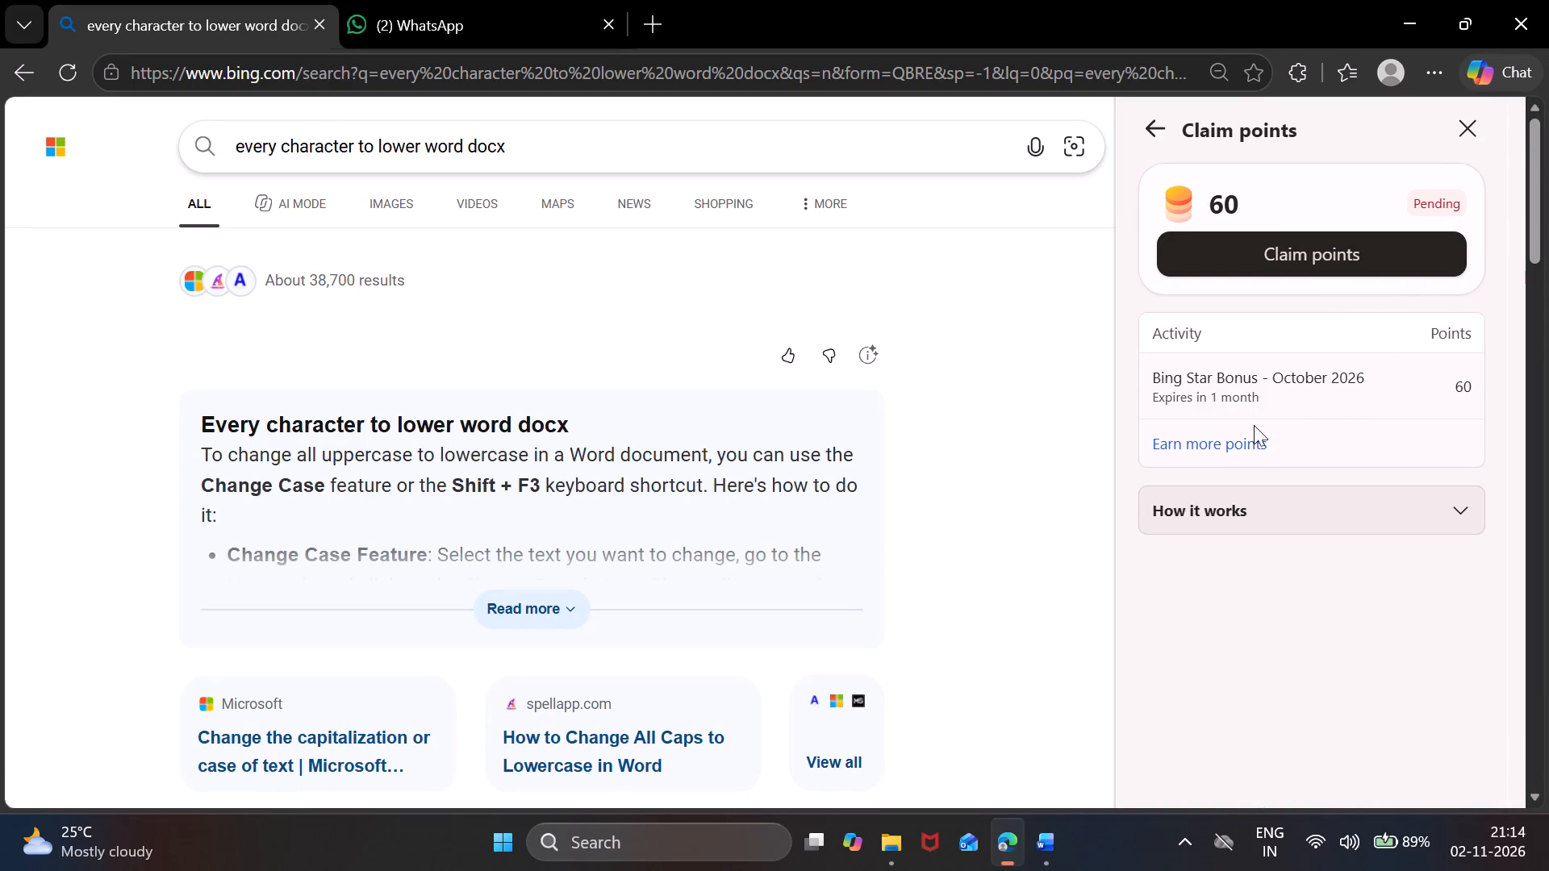
Claim the 60 pending Microsoft Rewards points from the October 2026 Bing Star Bonus.
click(1273, 244)
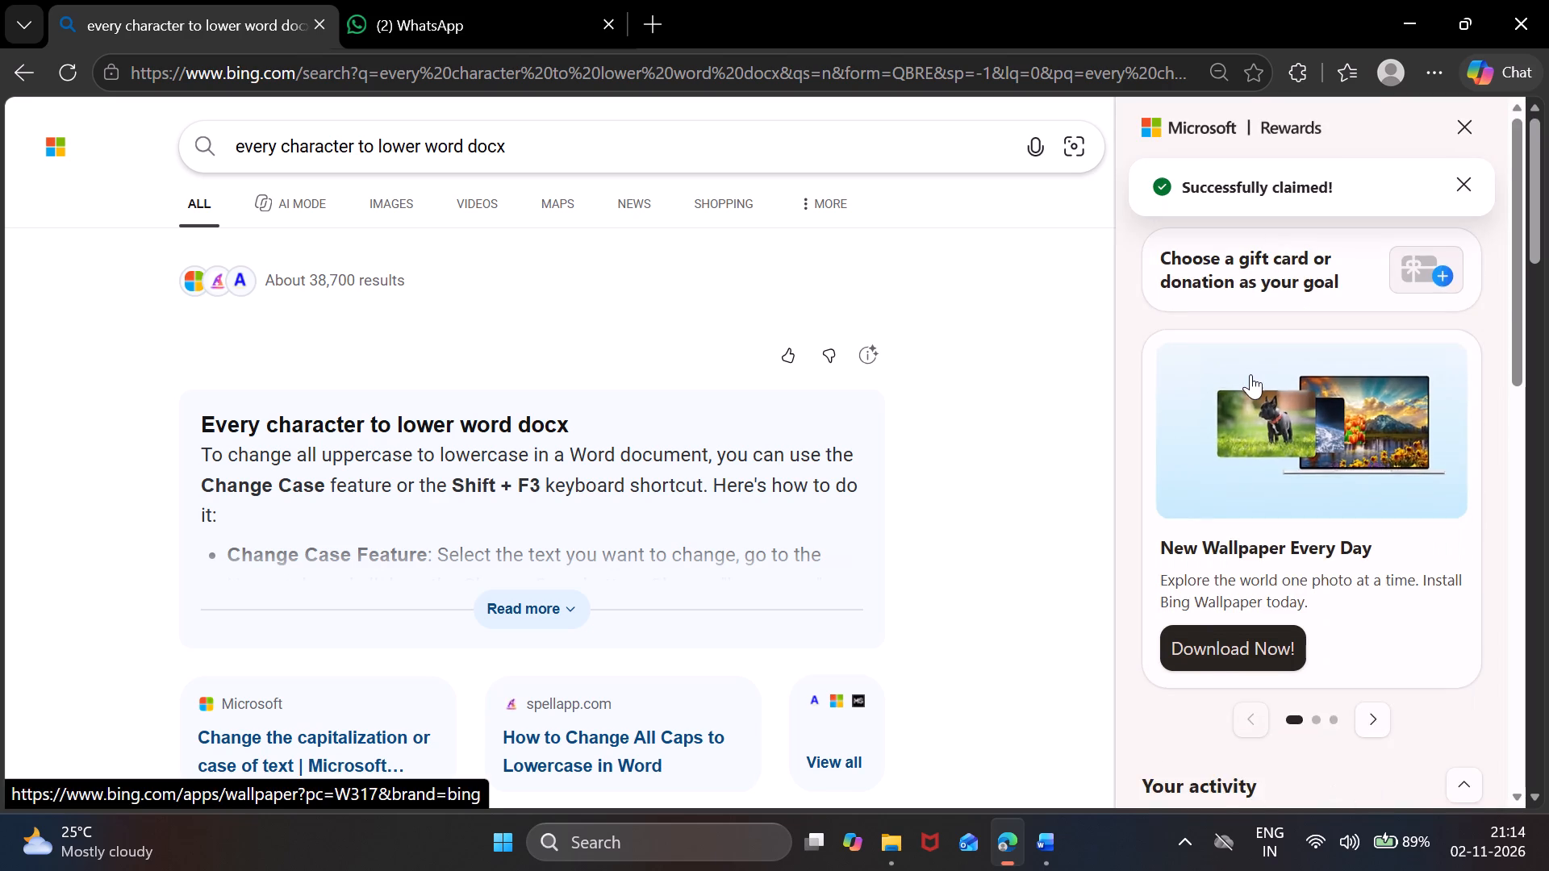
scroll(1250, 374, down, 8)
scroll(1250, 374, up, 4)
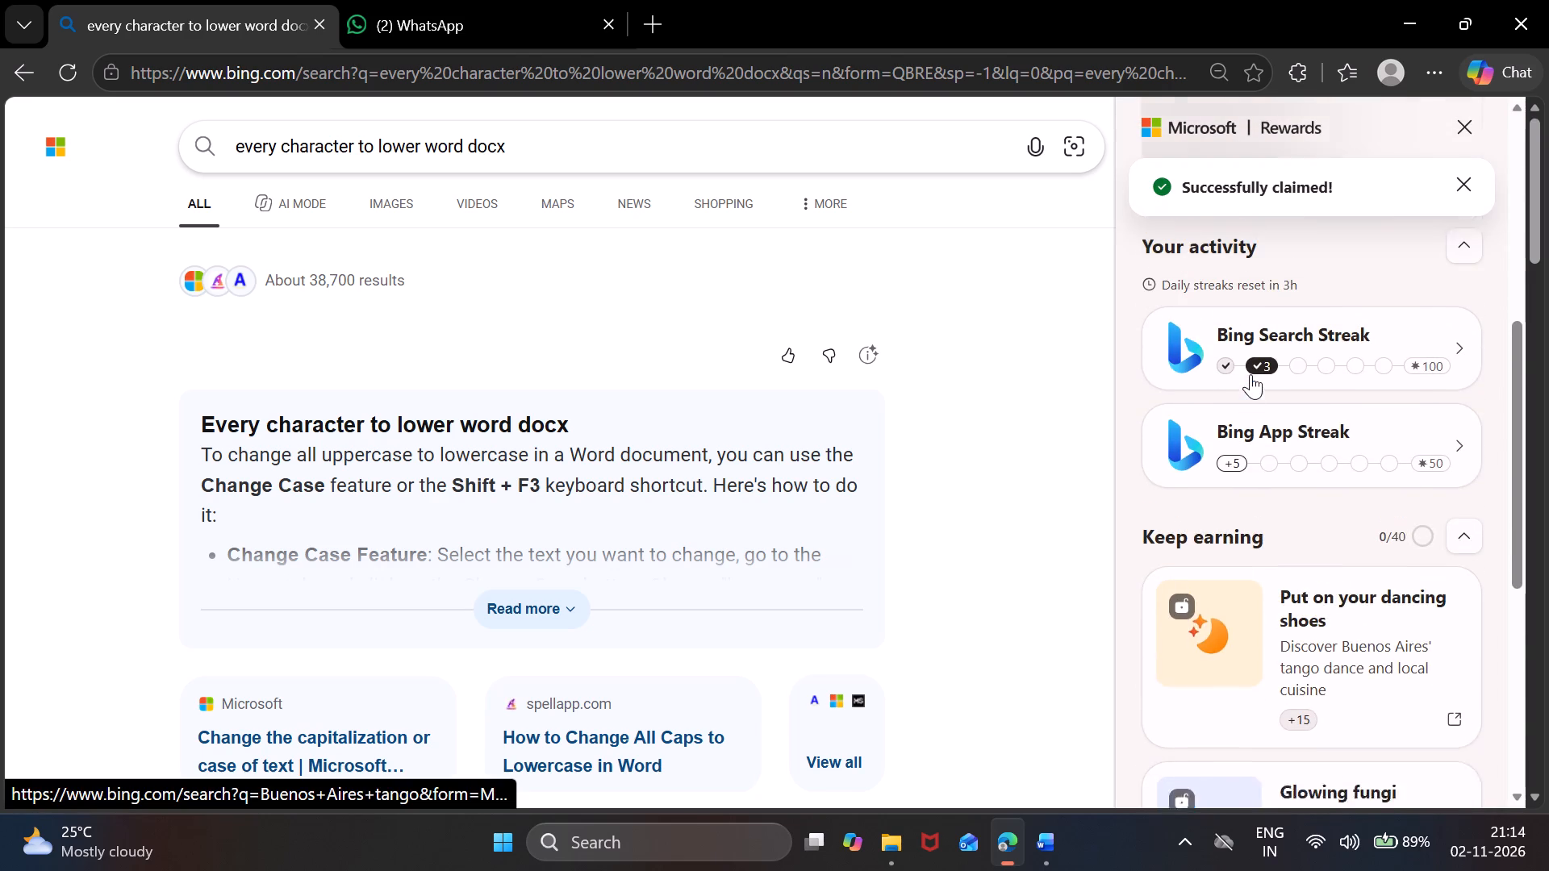
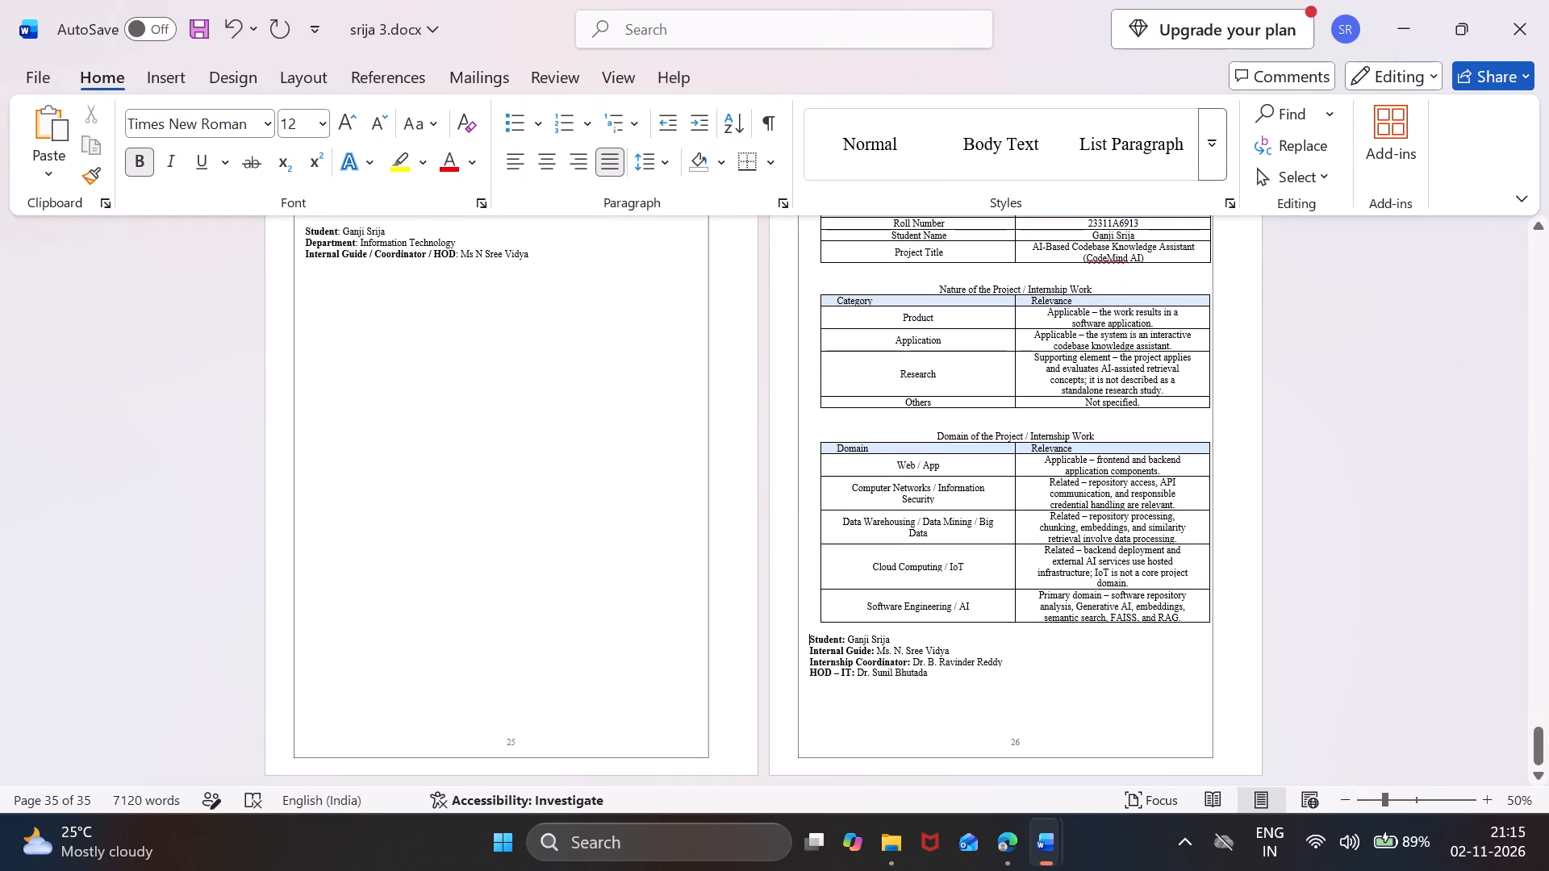
Review the report backwards from Appendix-E to the title and certificate pages, checking the student, guide and project details.
scroll(808, 719, down, 1)
scroll(808, 719, up, 2)
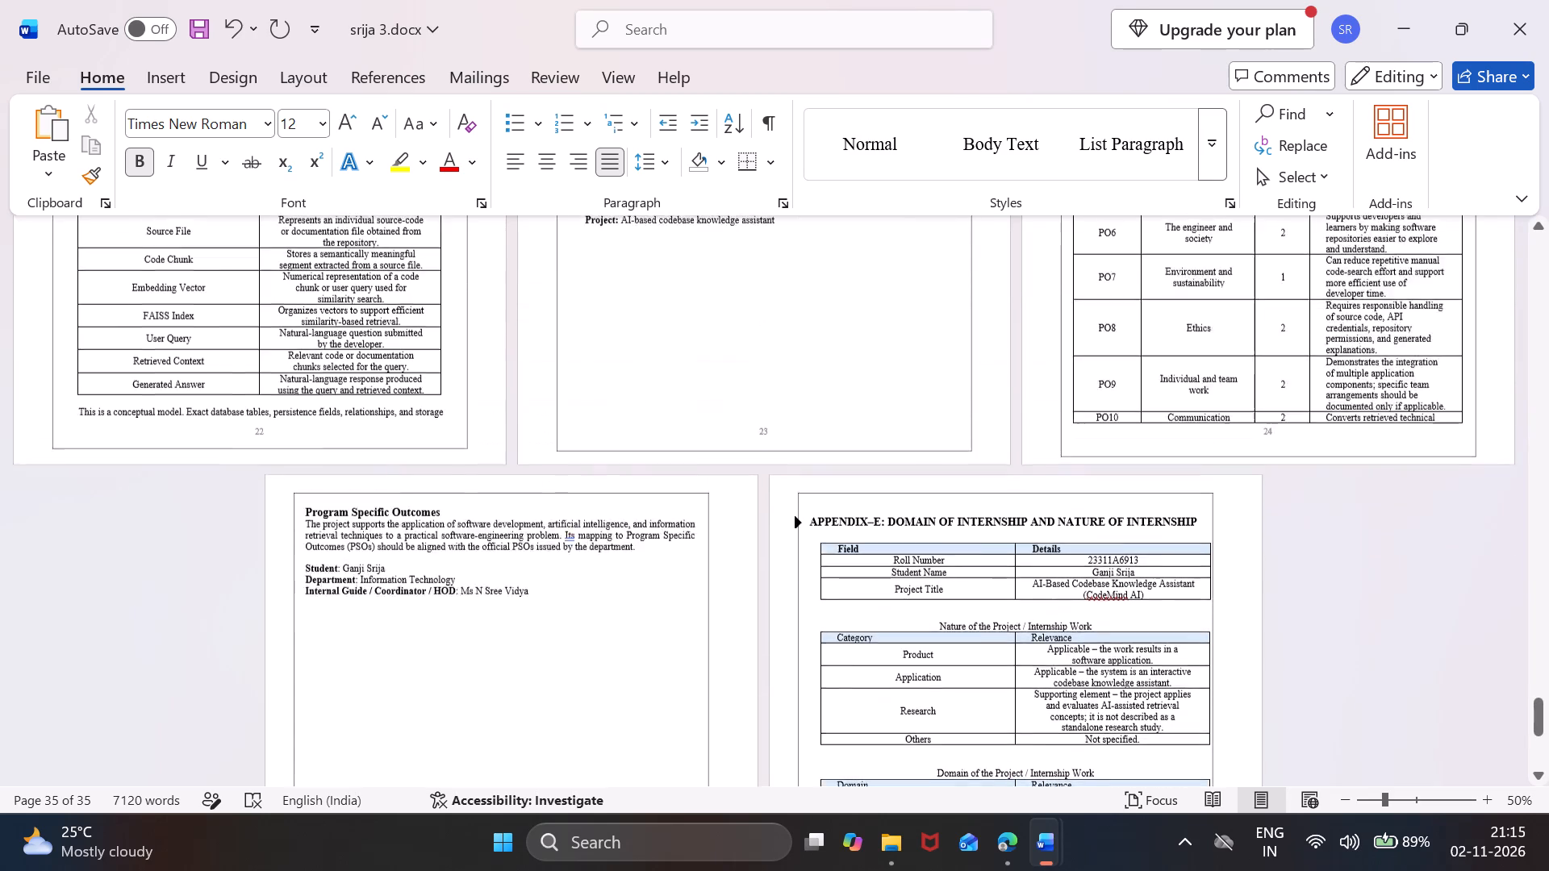
scroll(808, 719, up, 2)
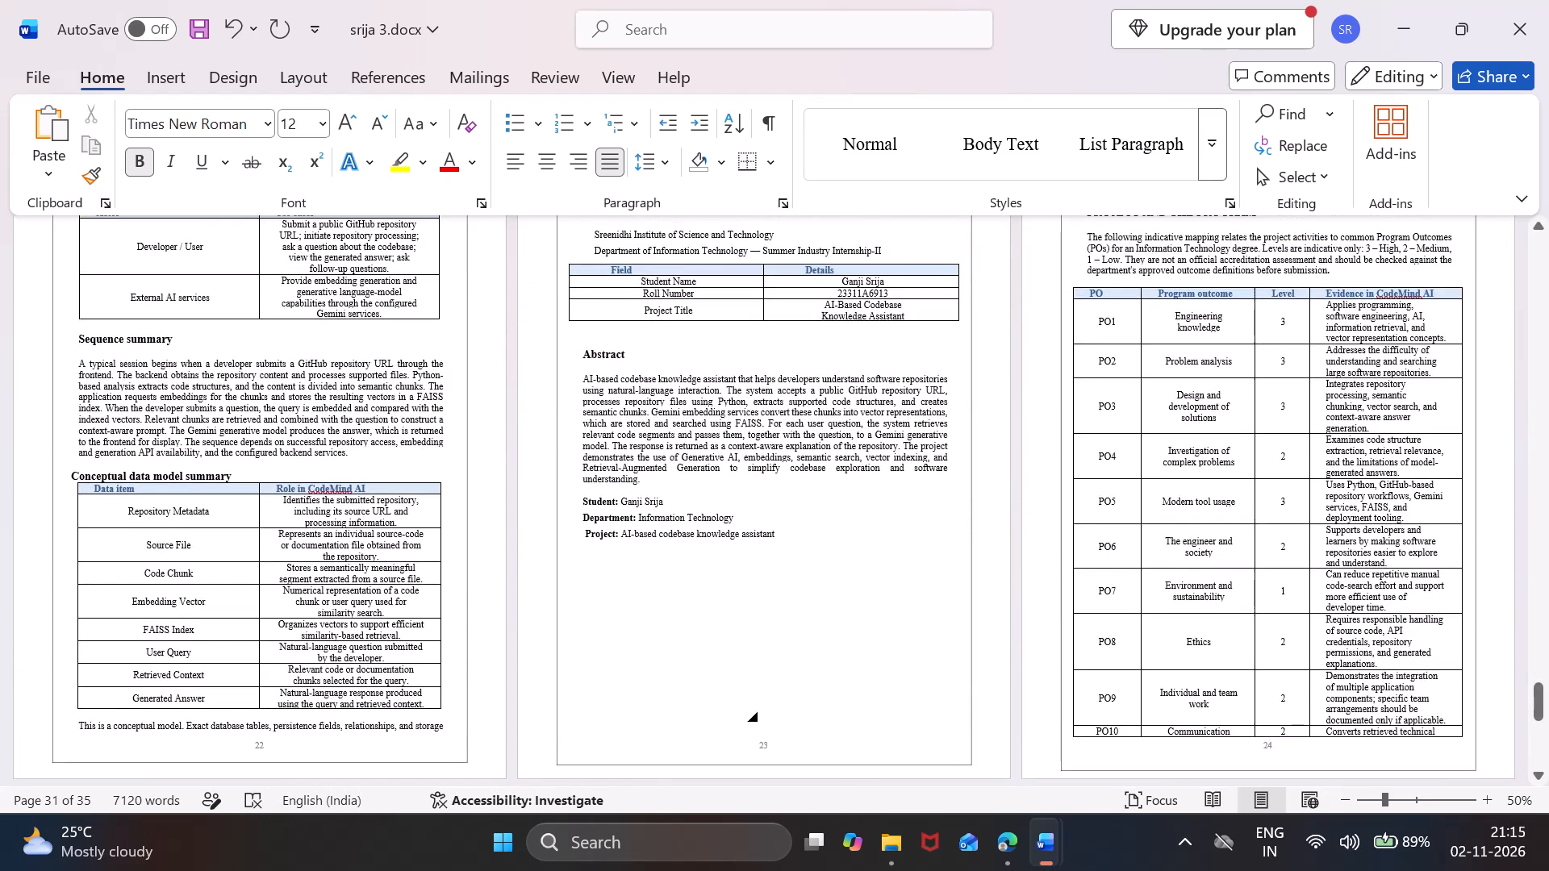
scroll(808, 719, up, 1)
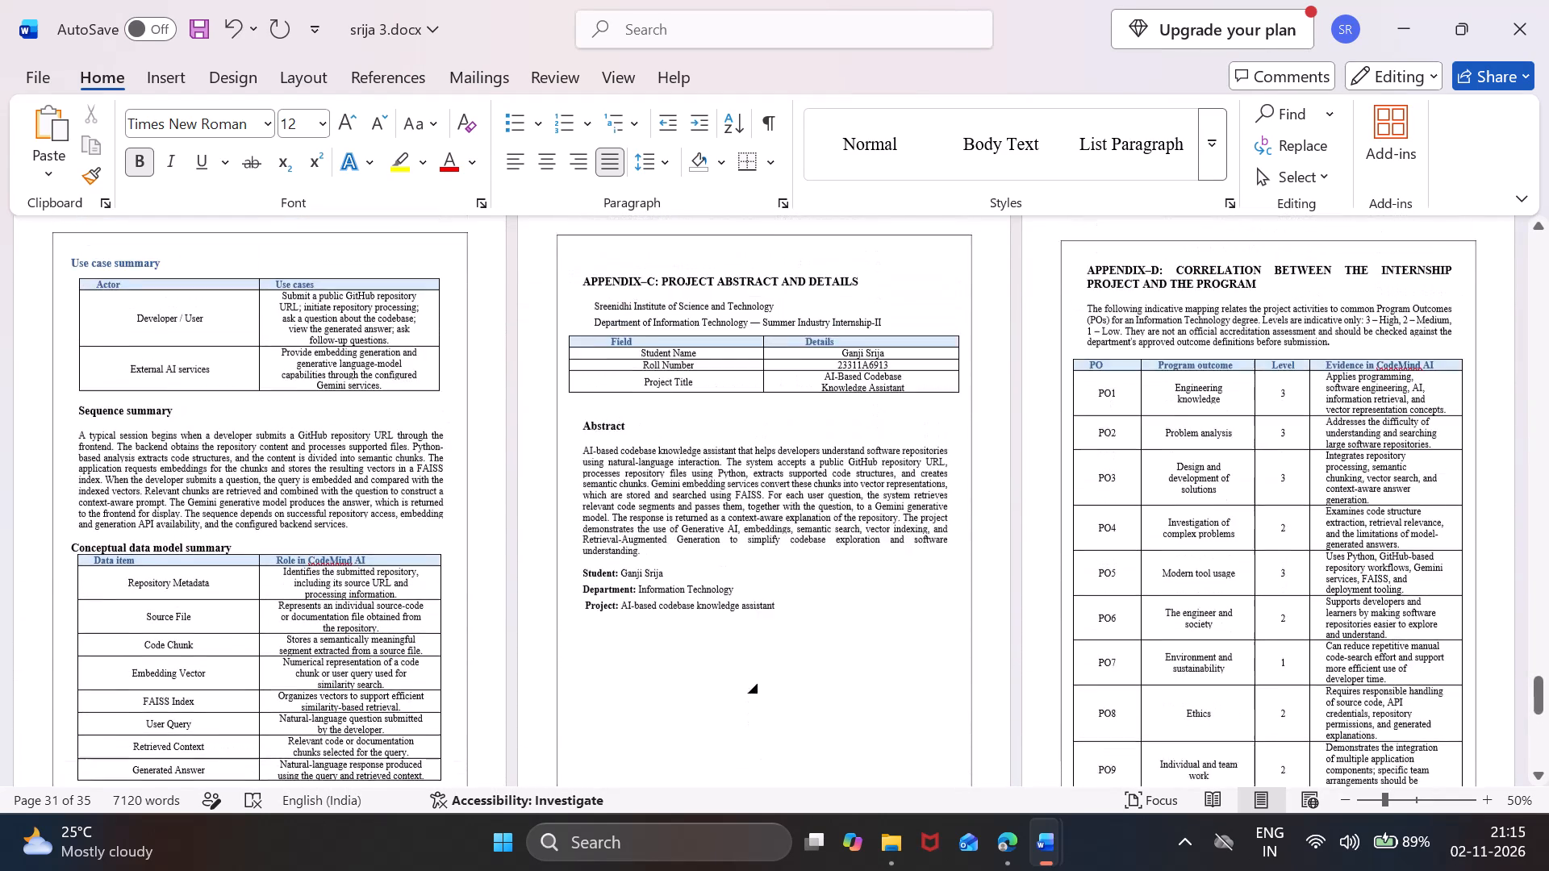
scroll(808, 719, up, 3)
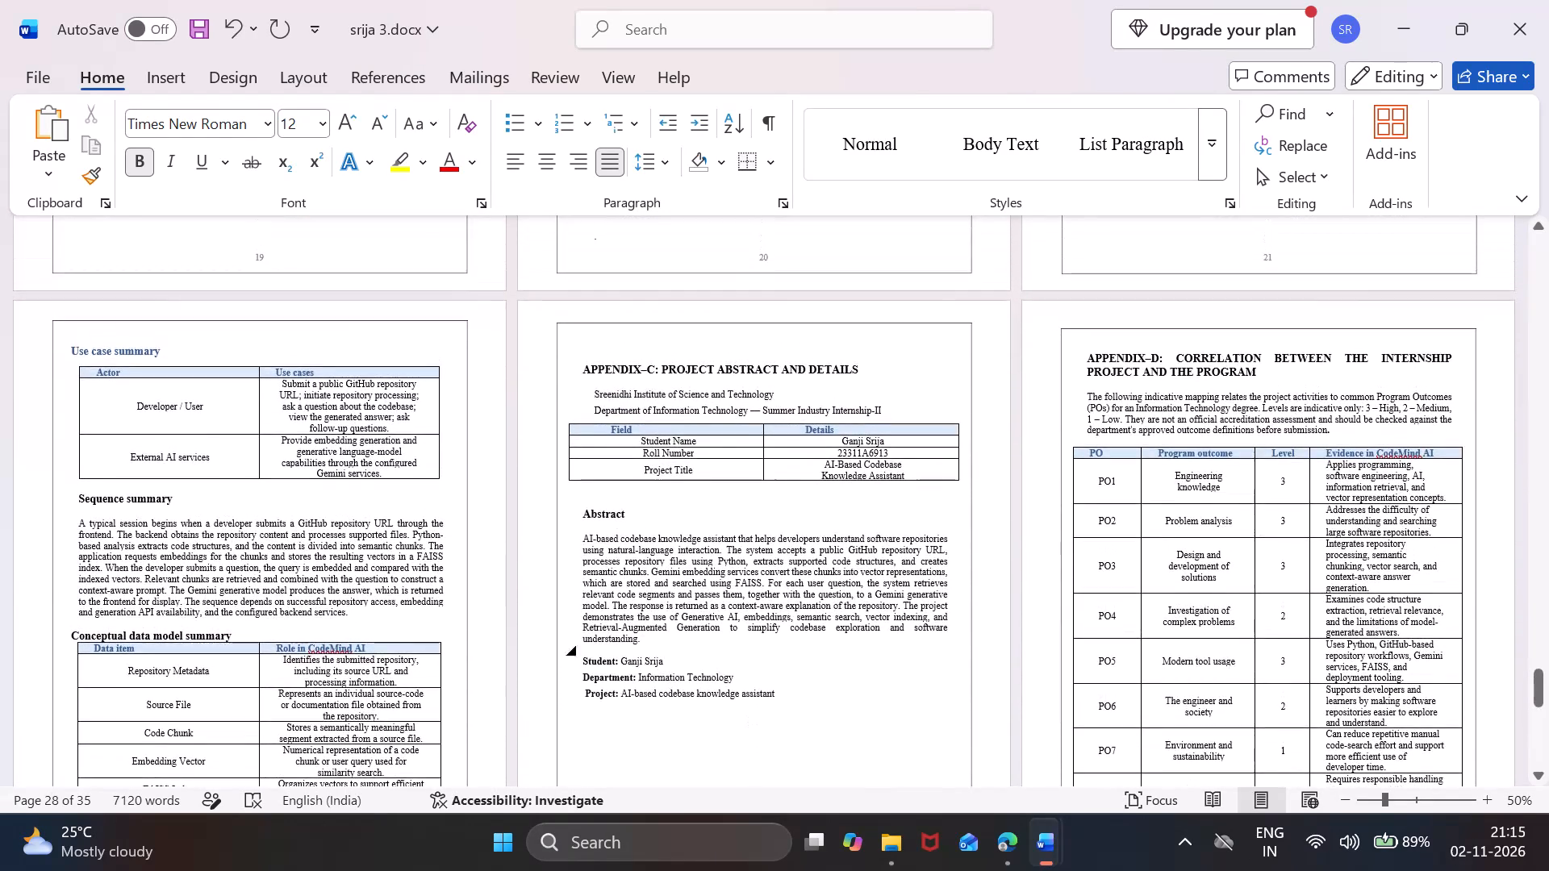
scroll(808, 719, up, 2)
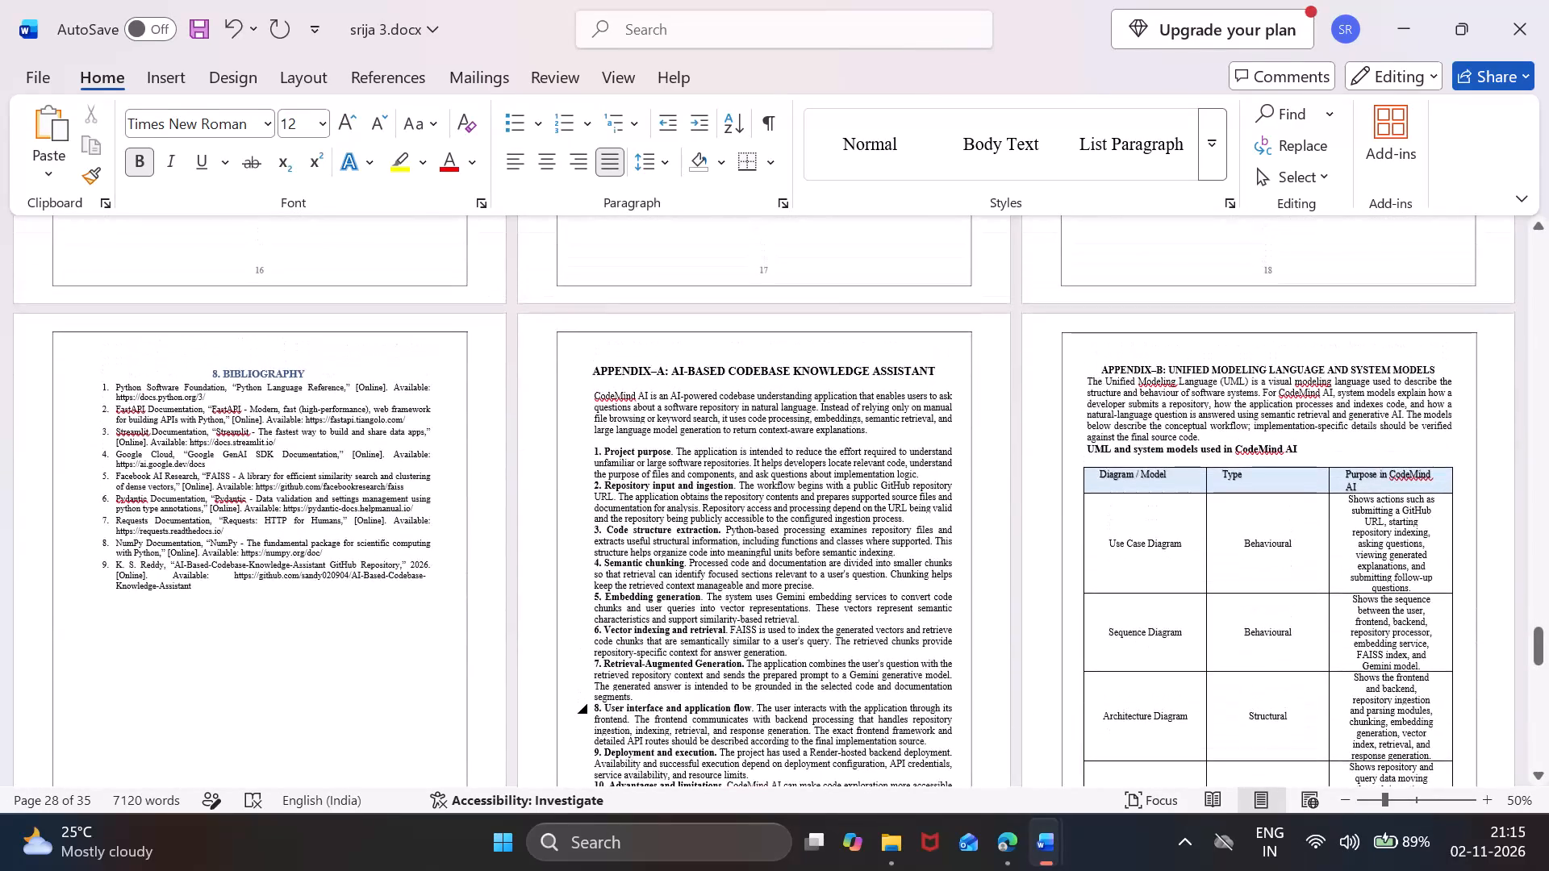
scroll(808, 719, up, 2)
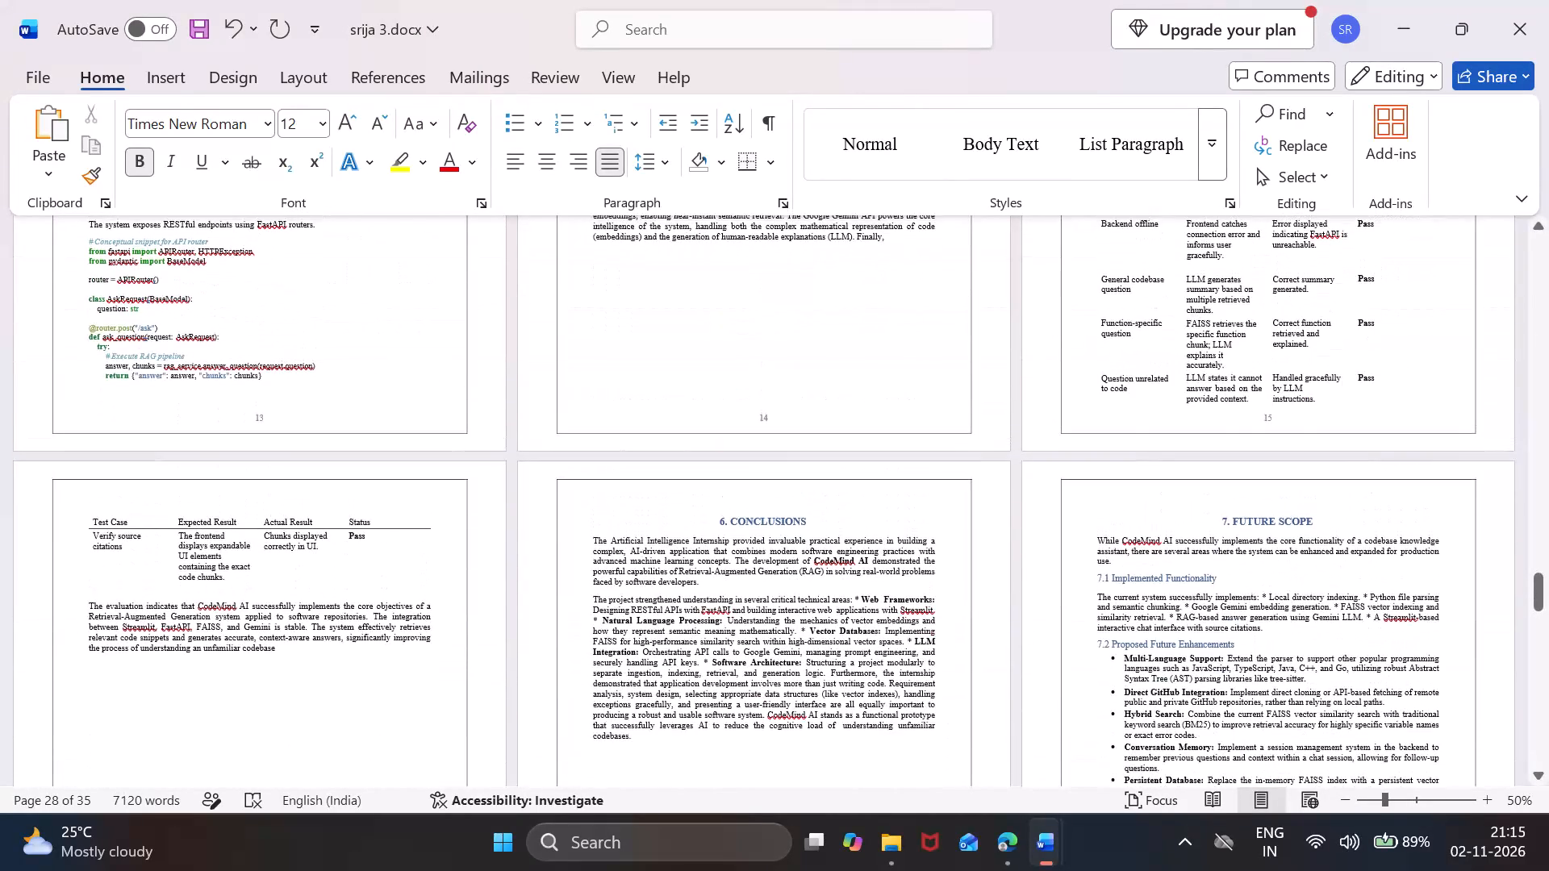
scroll(808, 719, up, 2)
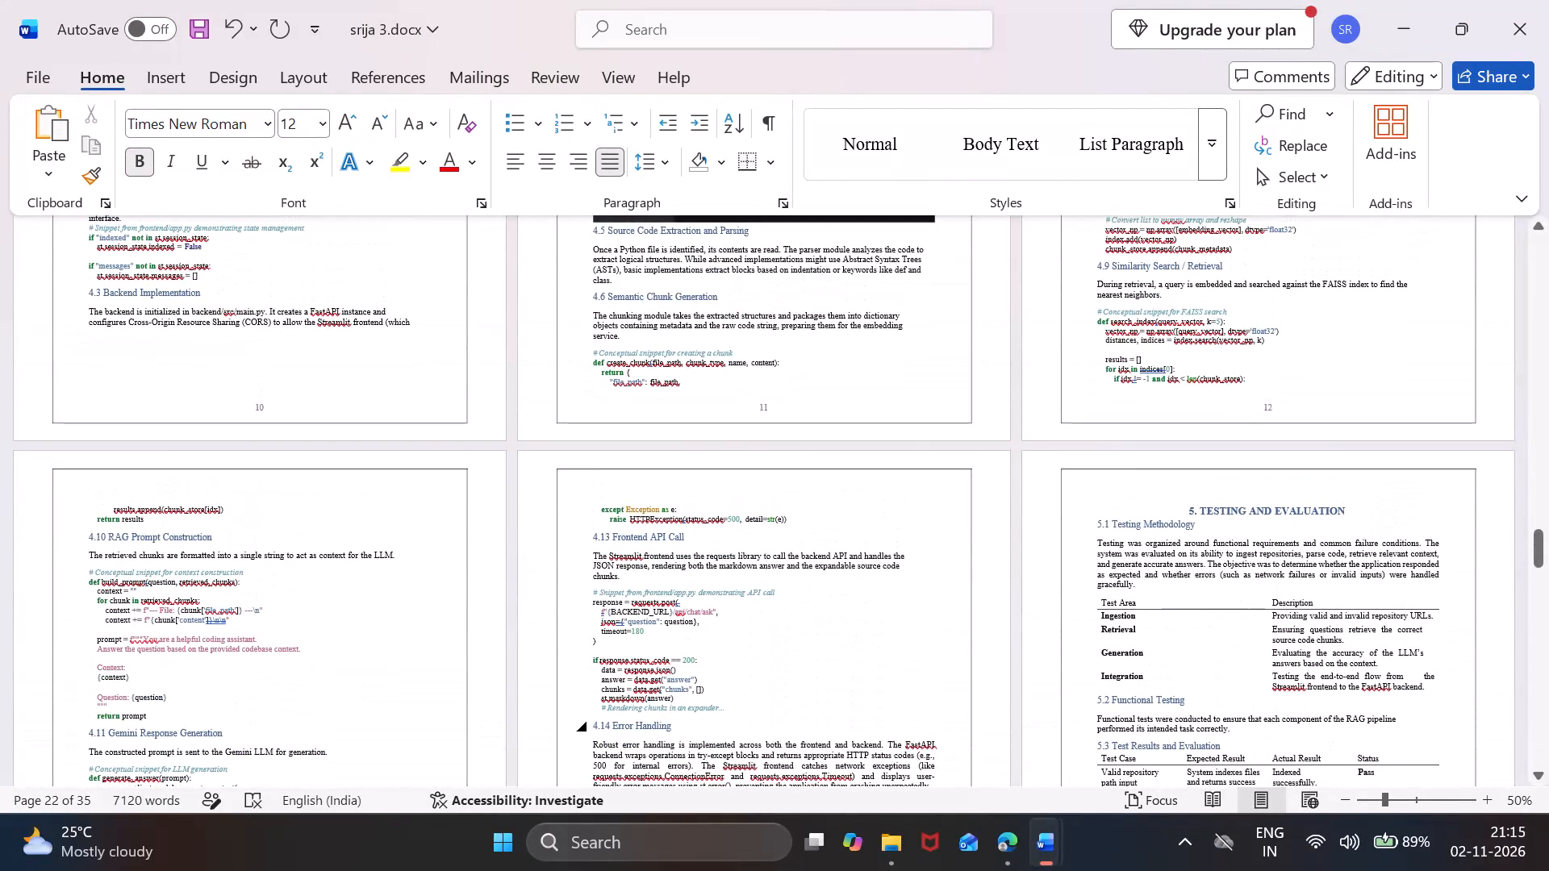
scroll(808, 719, up, 5)
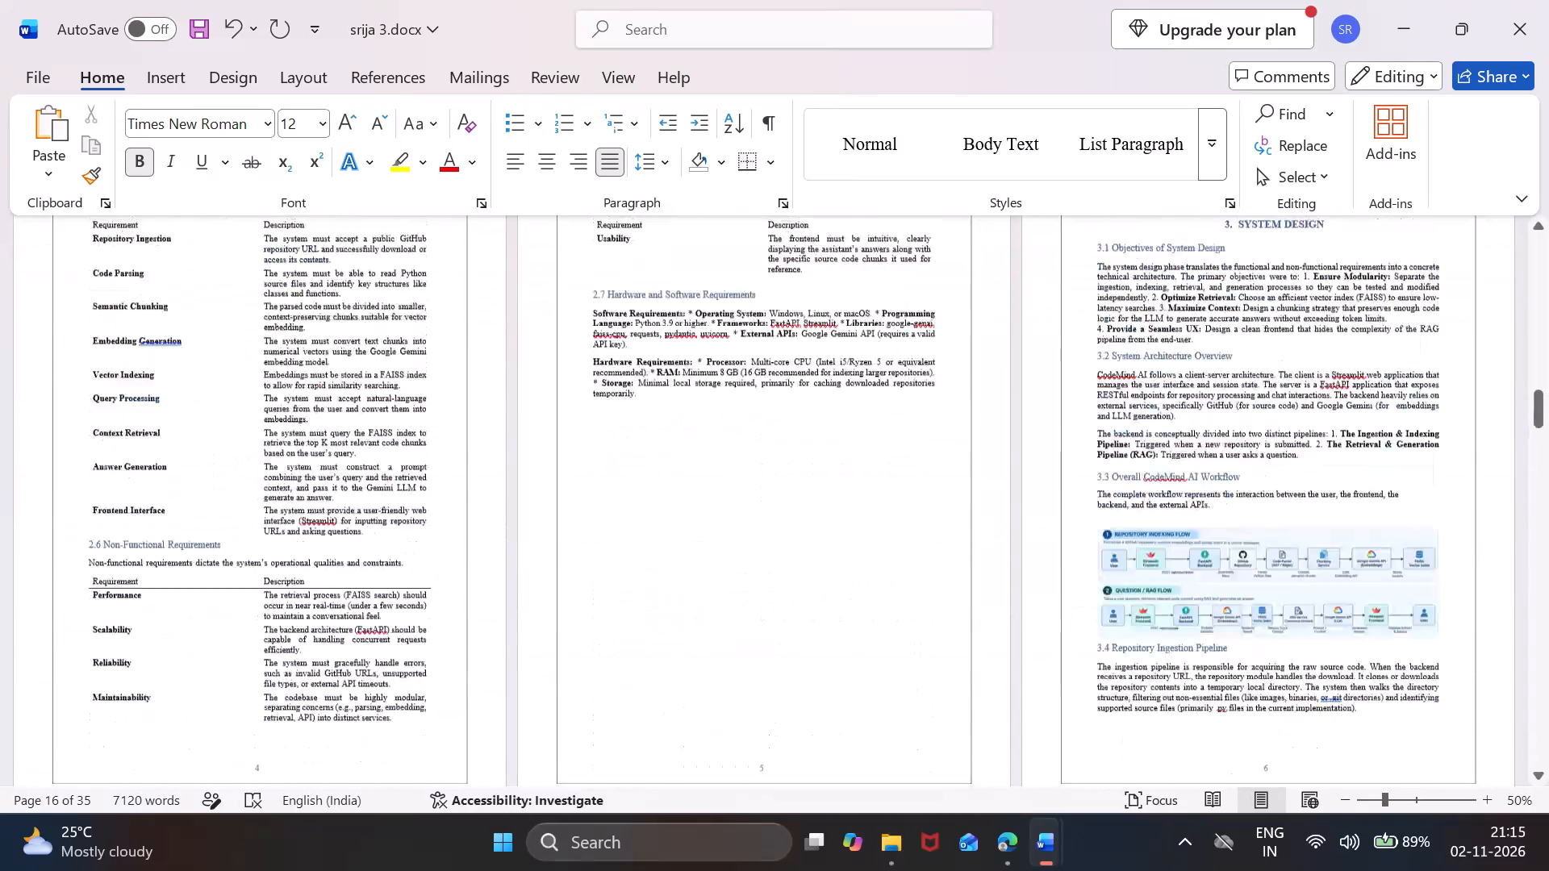
scroll(808, 719, up, 4)
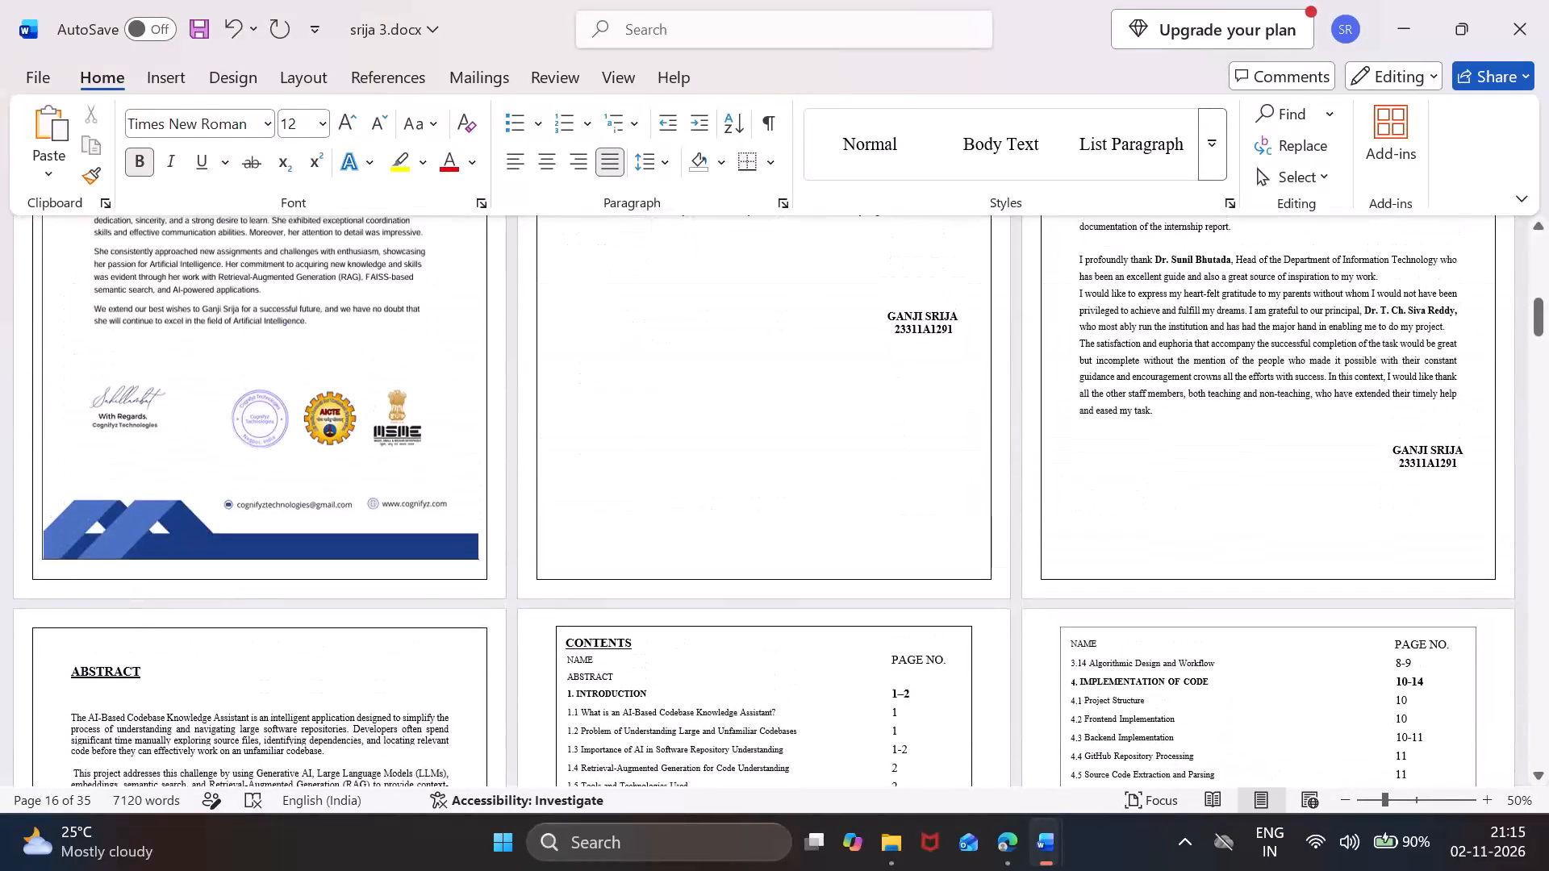
scroll(808, 719, up, 3)
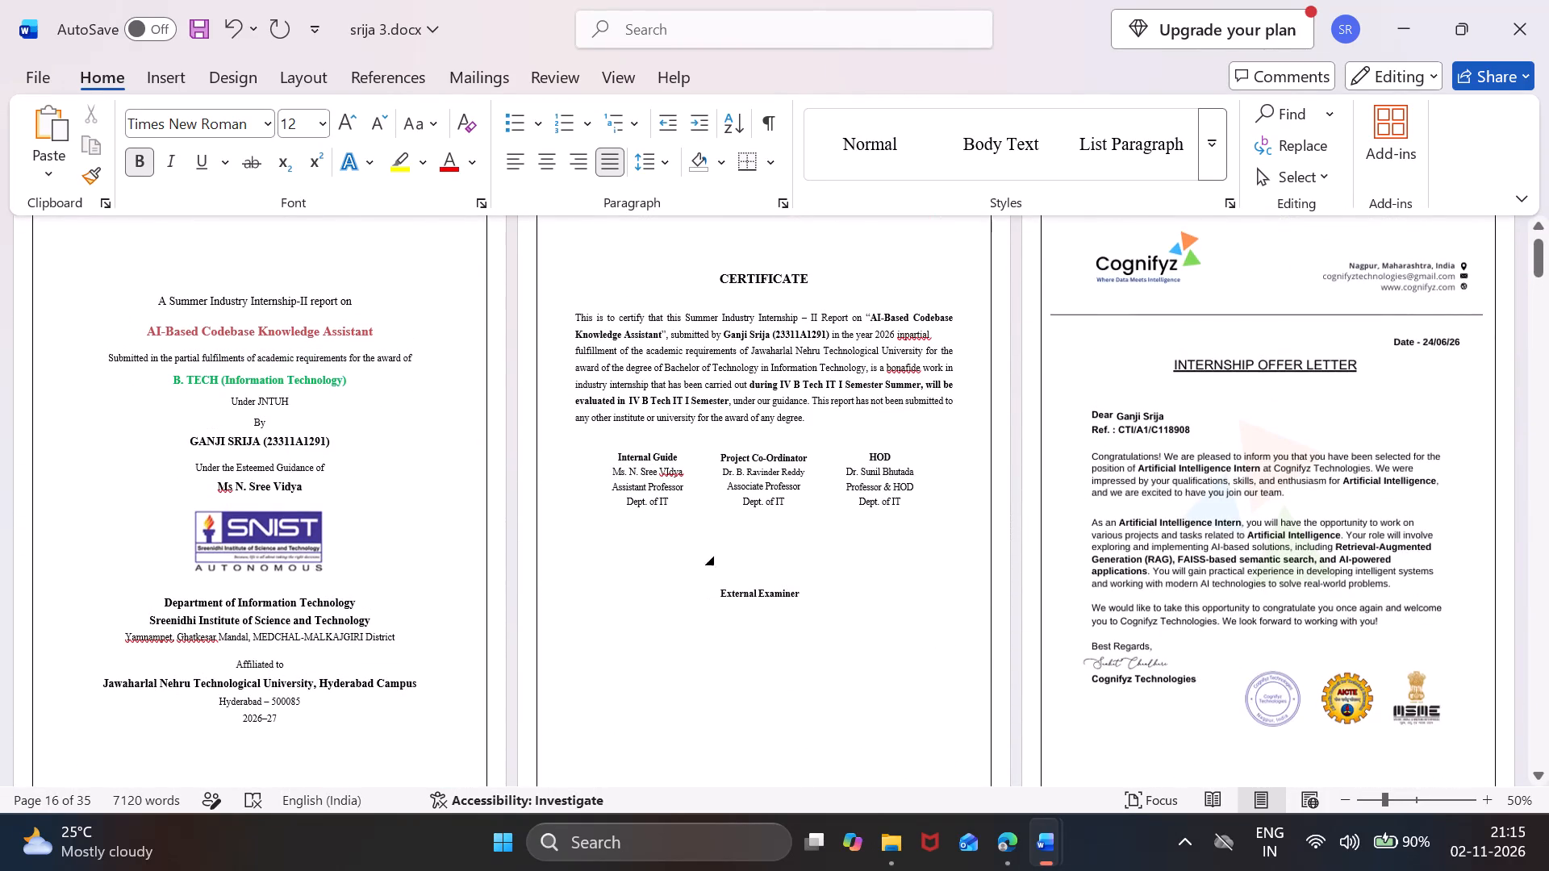
Correct the capital I to a lowercase i in the internal guide's name on the Certificate page.
click(670, 469)
key(BackSpace)
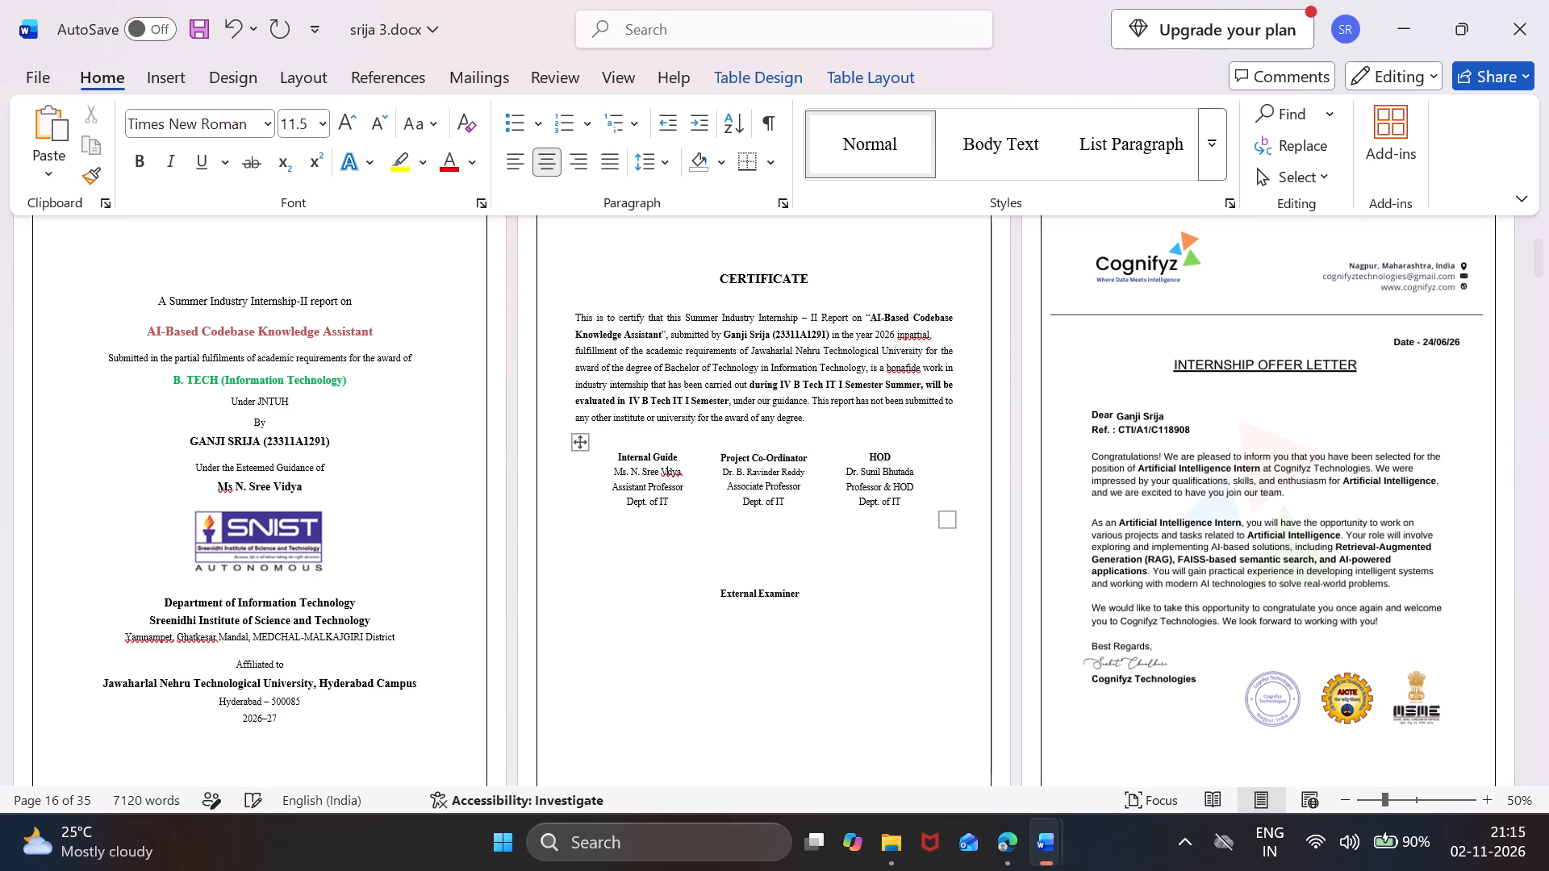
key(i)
click(711, 623)
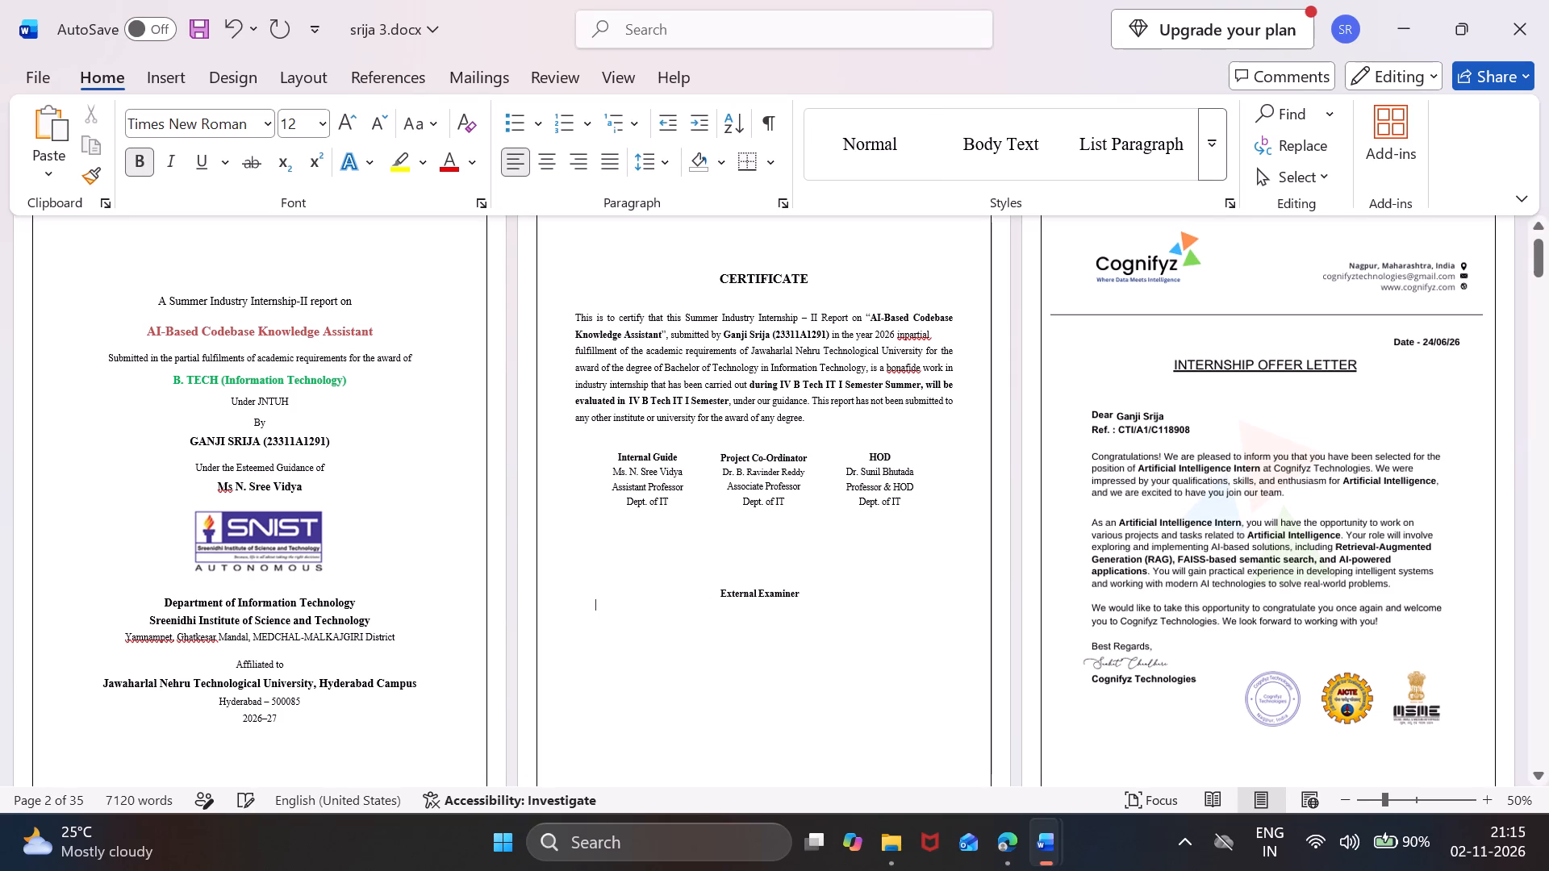
Review the declaration, acknowledgement and appendix pages, checking the student details in the Appendix-C, Appendix-D and Appendix-E sections.
scroll(711, 623, down, 2)
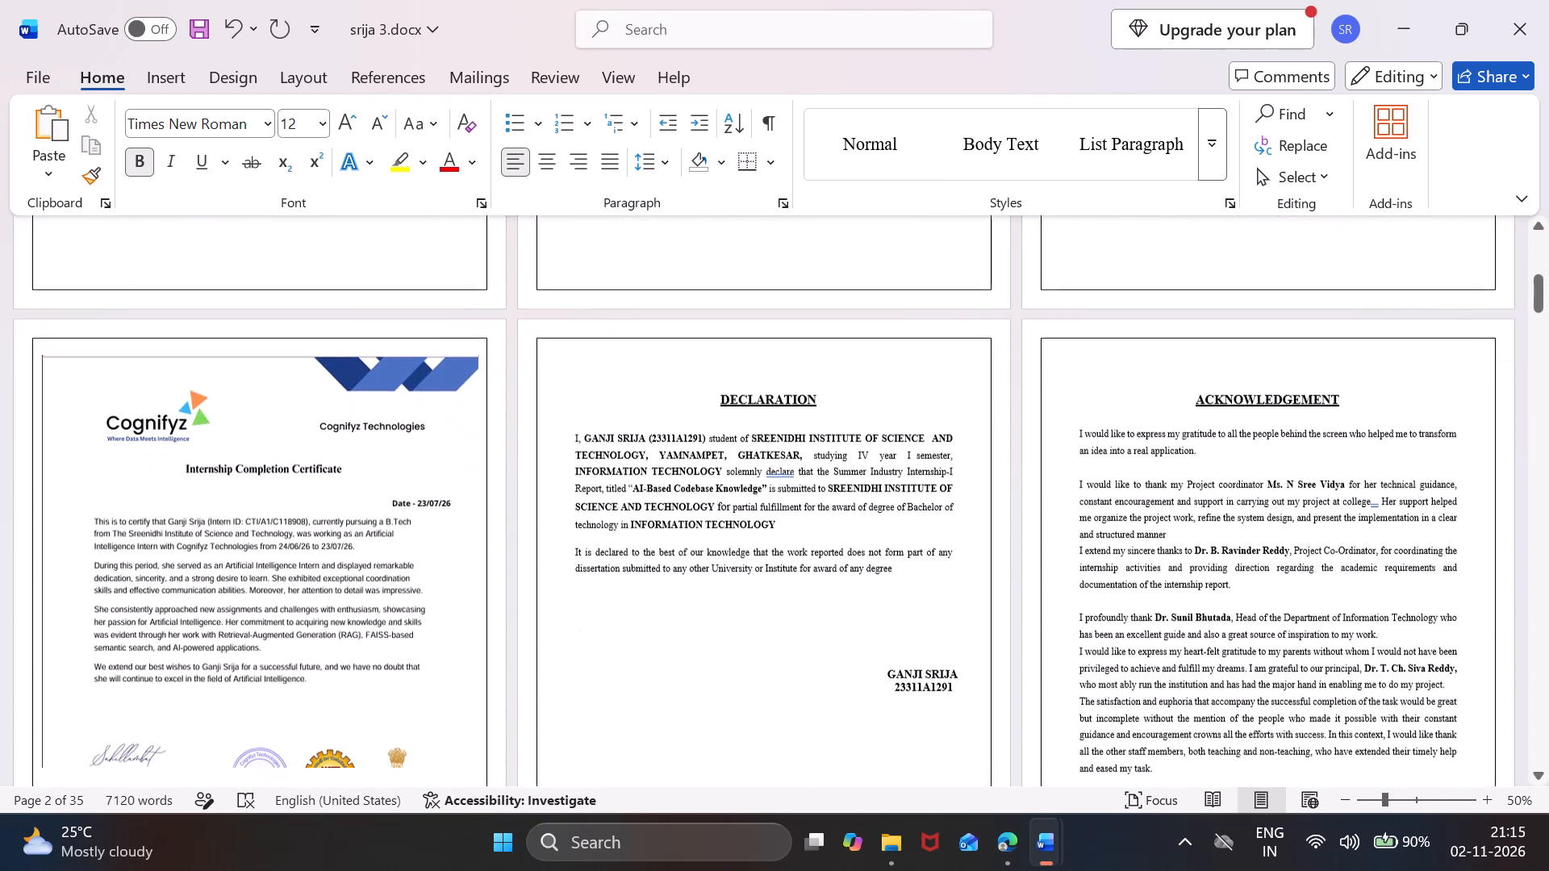
scroll(711, 623, down, 1)
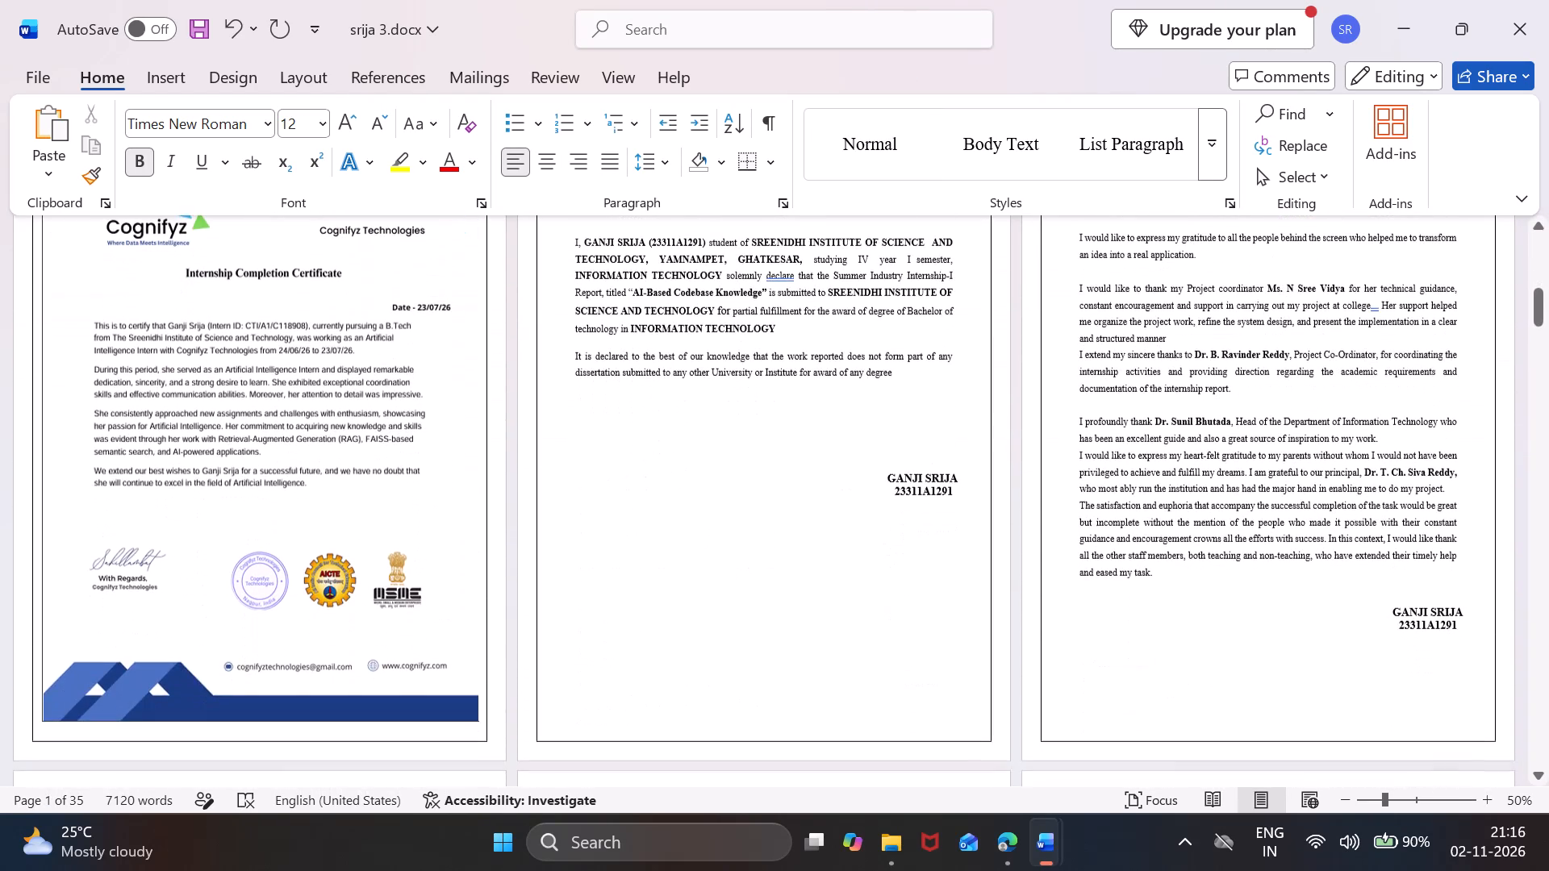
scroll(711, 623, down, 3)
scroll(711, 623, down, 20)
scroll(711, 623, down, 11)
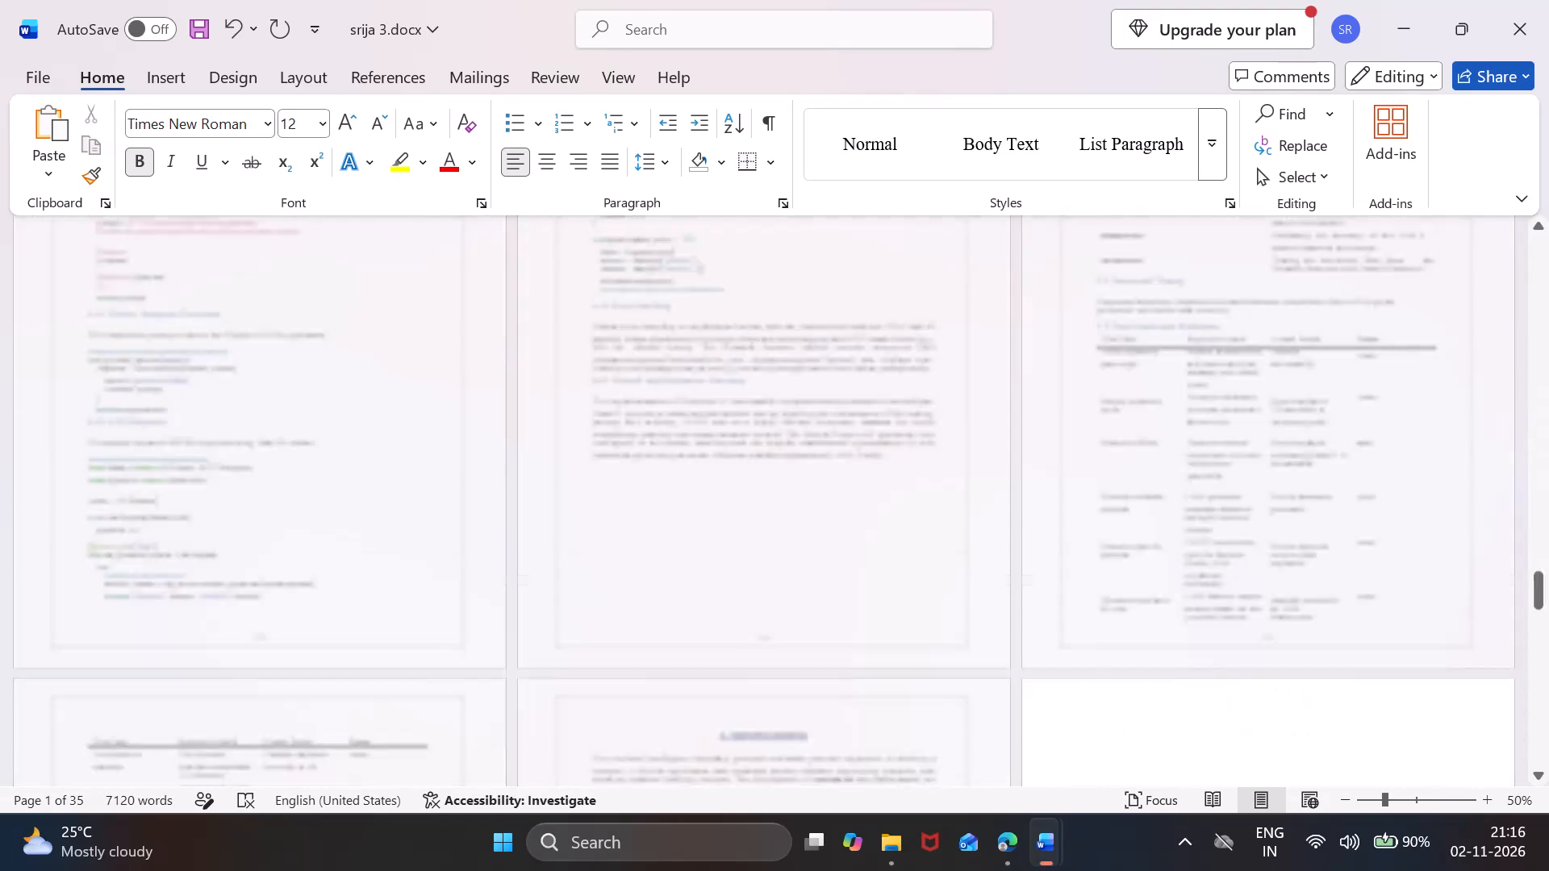
scroll(711, 623, down, 5)
scroll(711, 623, up, 1)
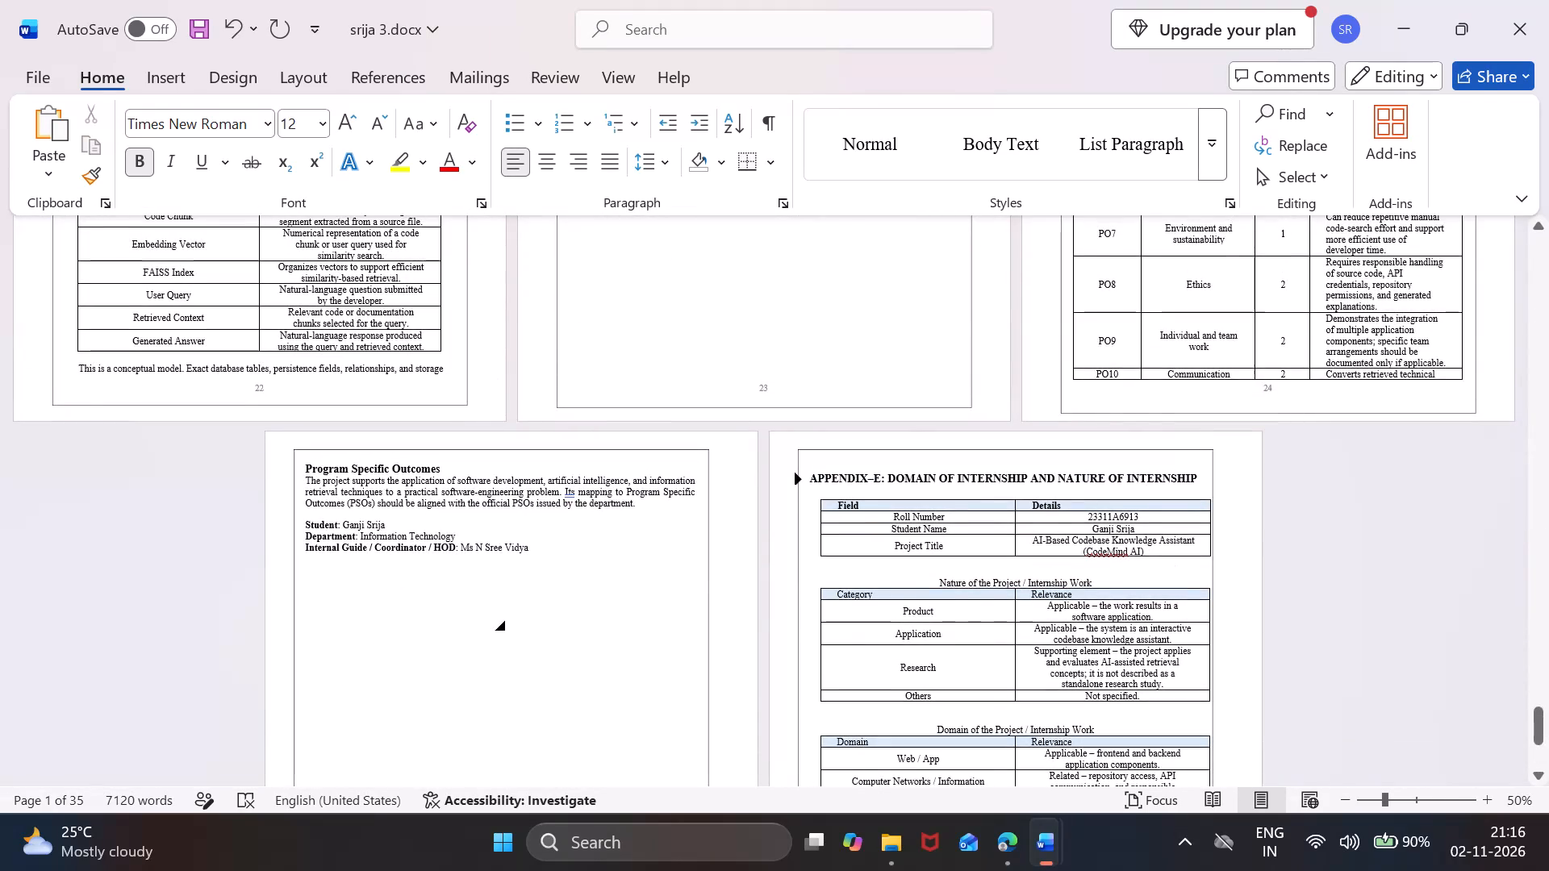
scroll(711, 623, up, 1)
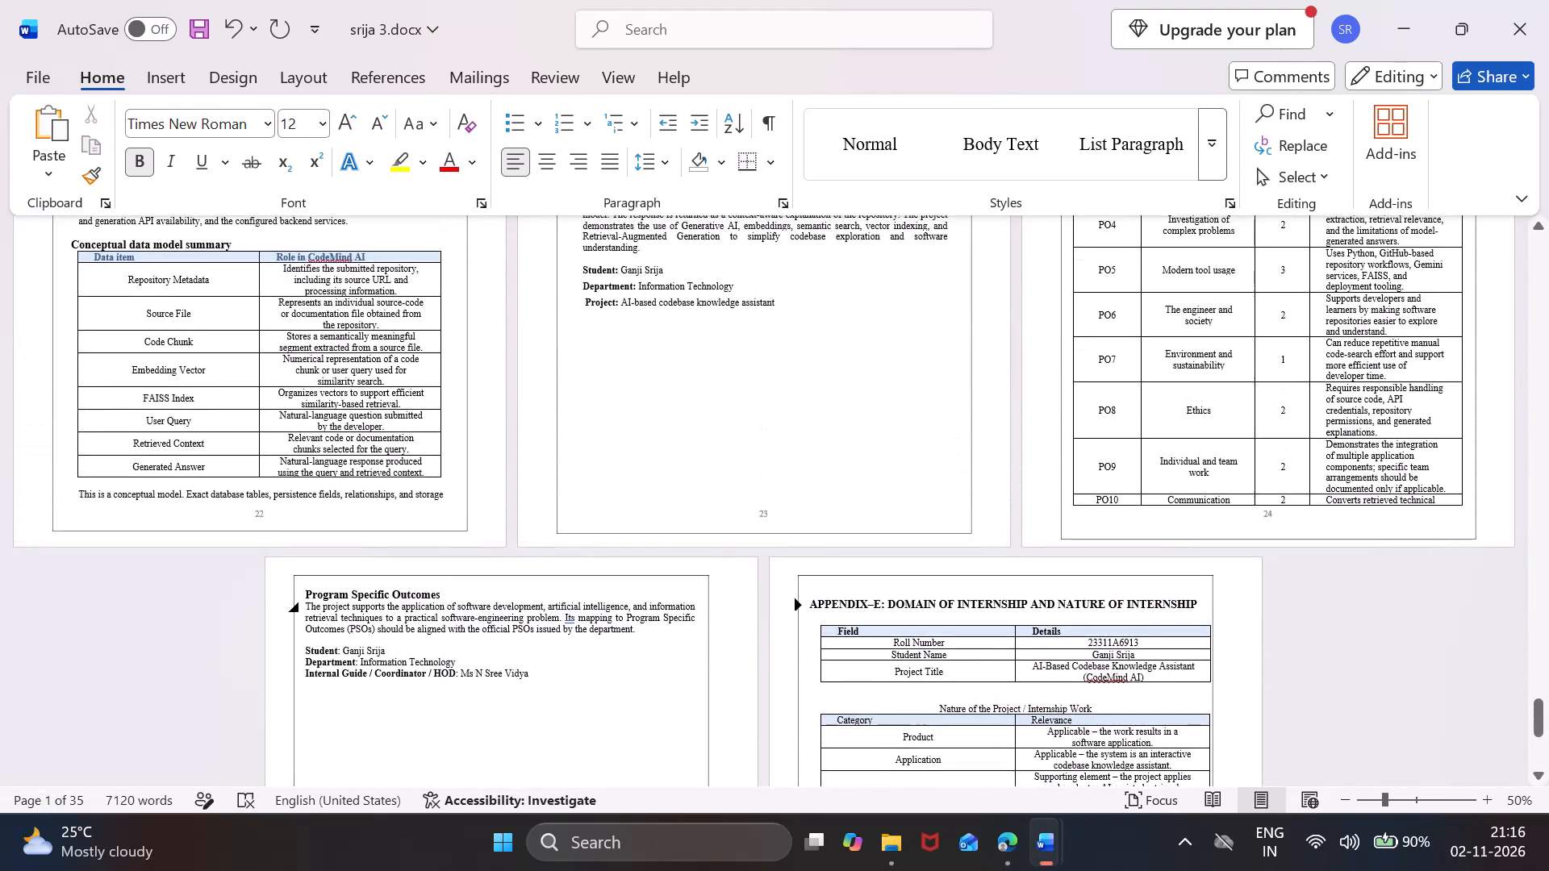
scroll(711, 623, up, 2)
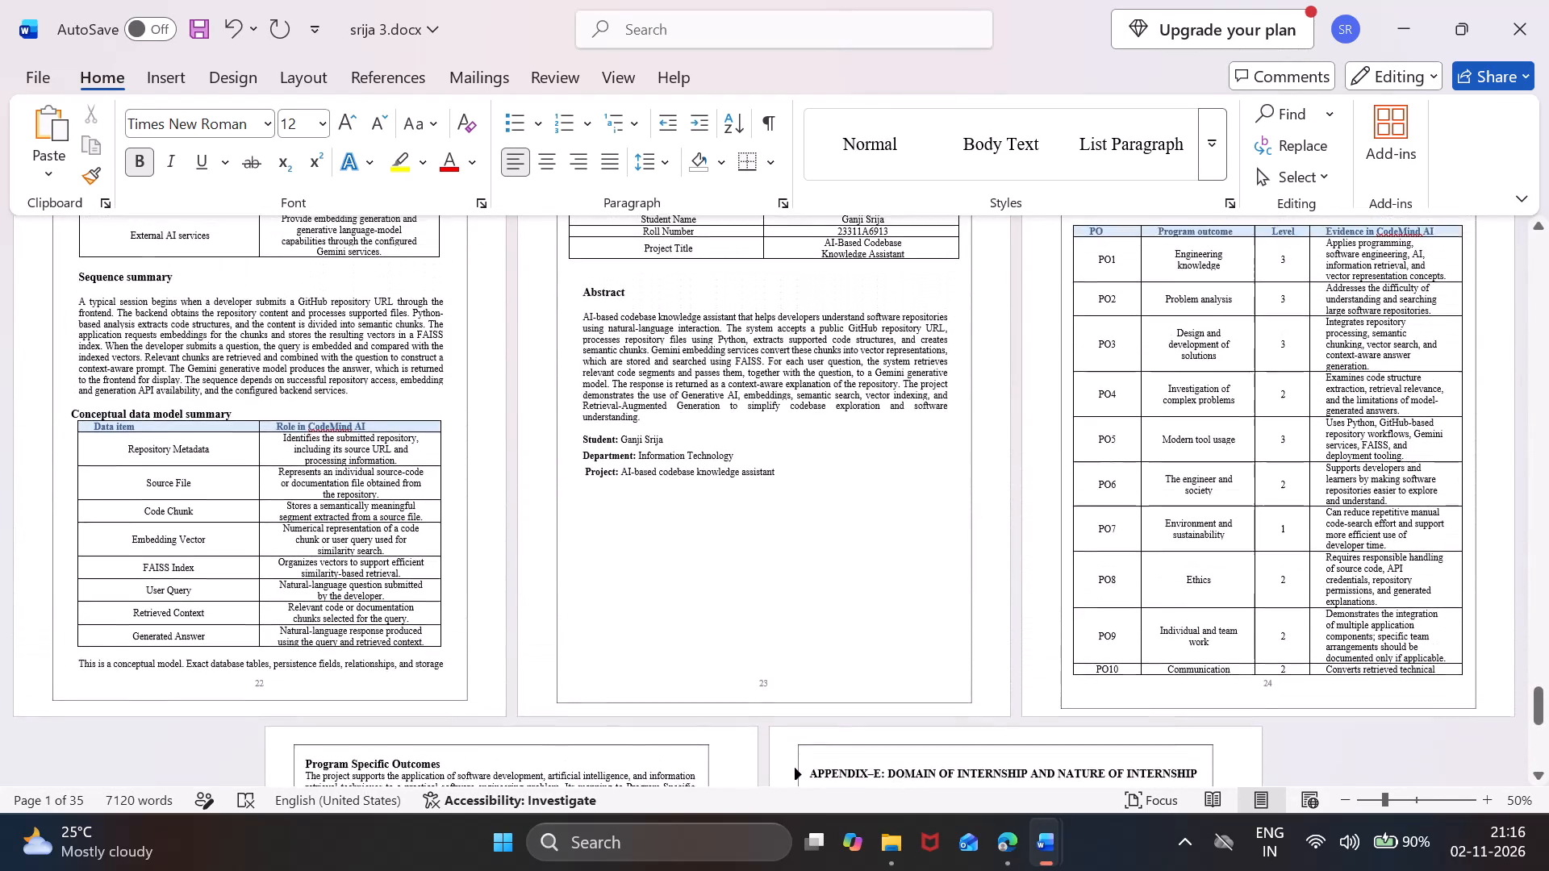
scroll(711, 623, up, 1)
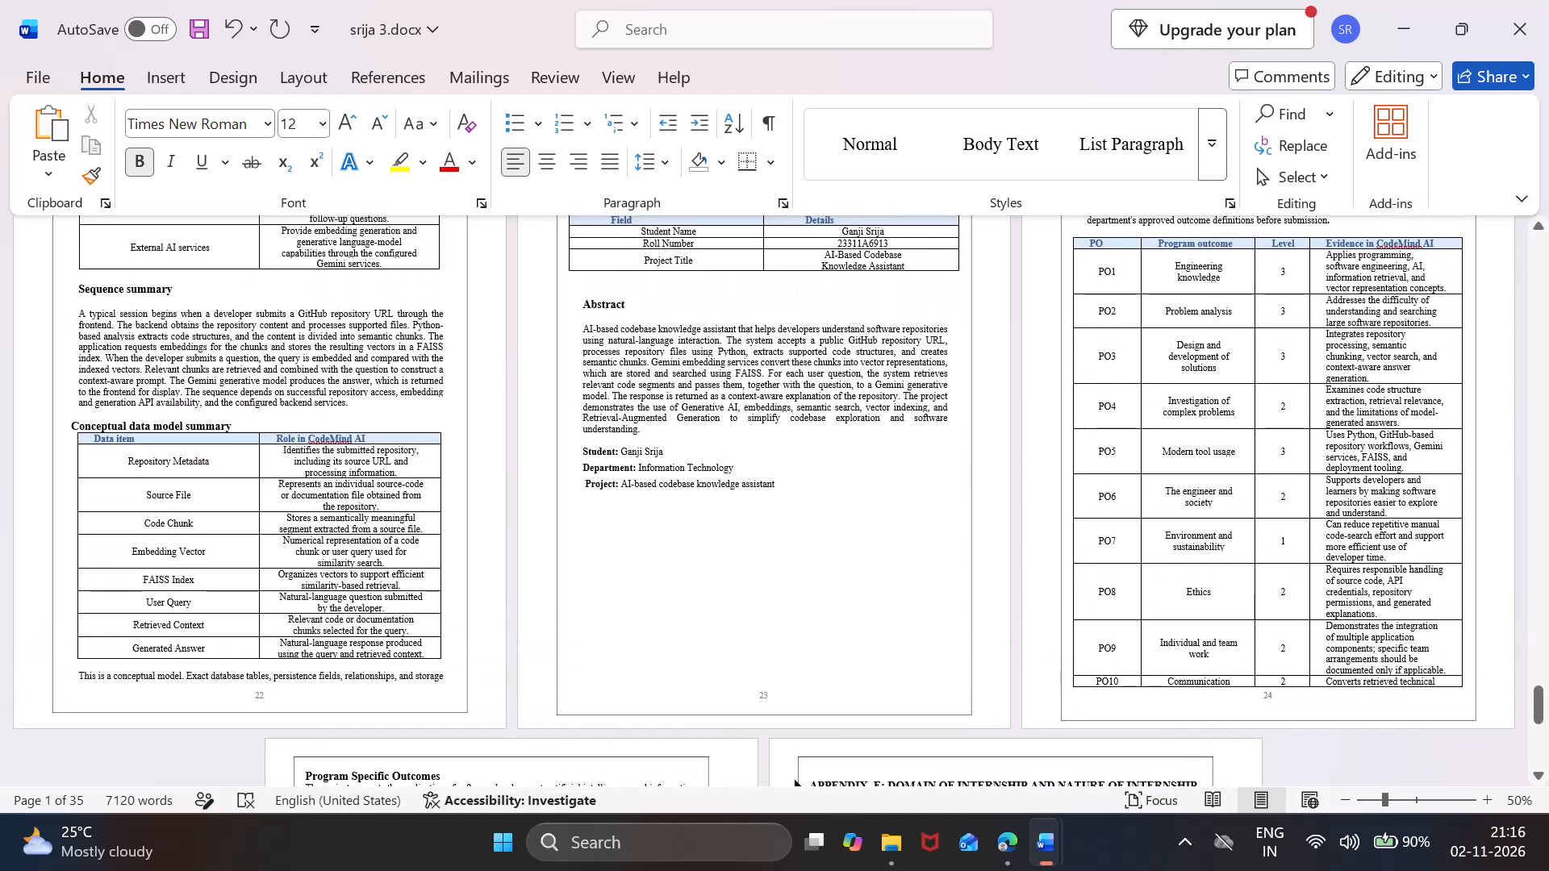
scroll(711, 623, up, 2)
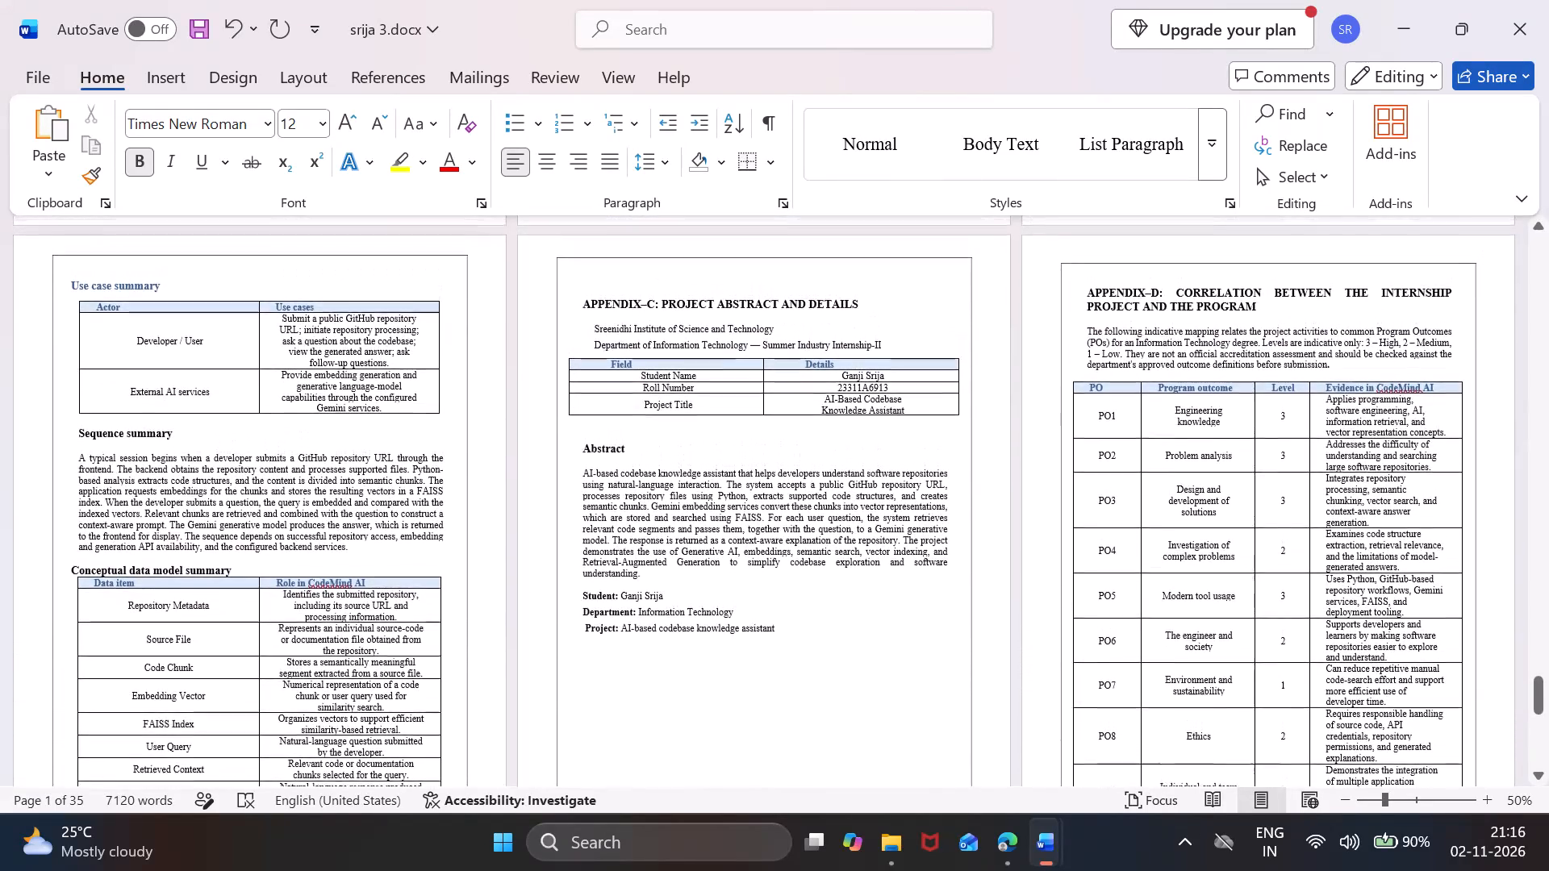
scroll(711, 623, up, 2)
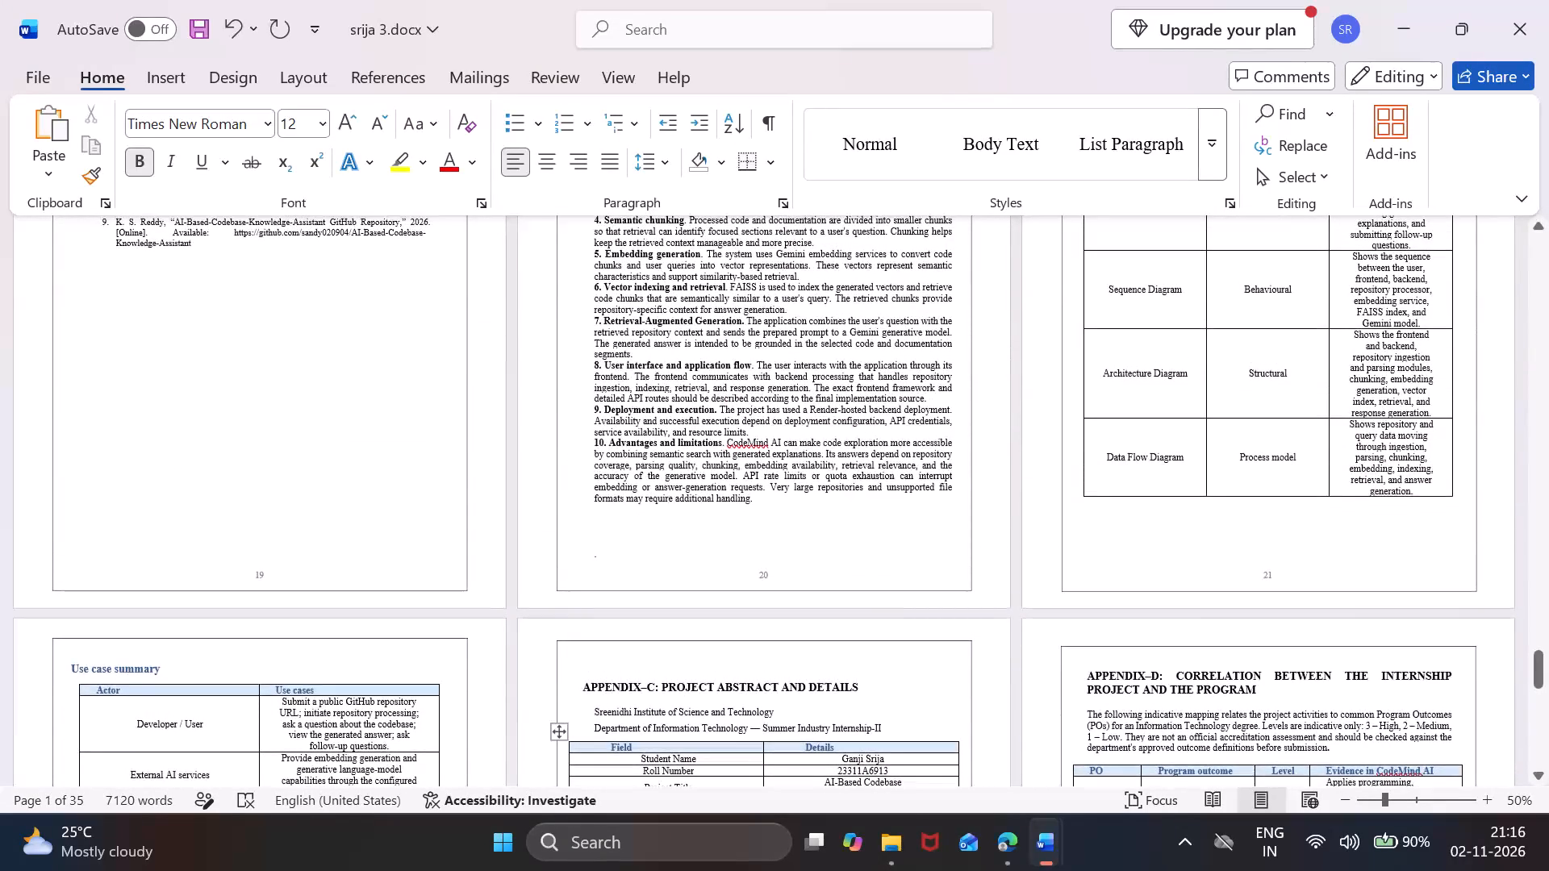
scroll(711, 623, down, 1)
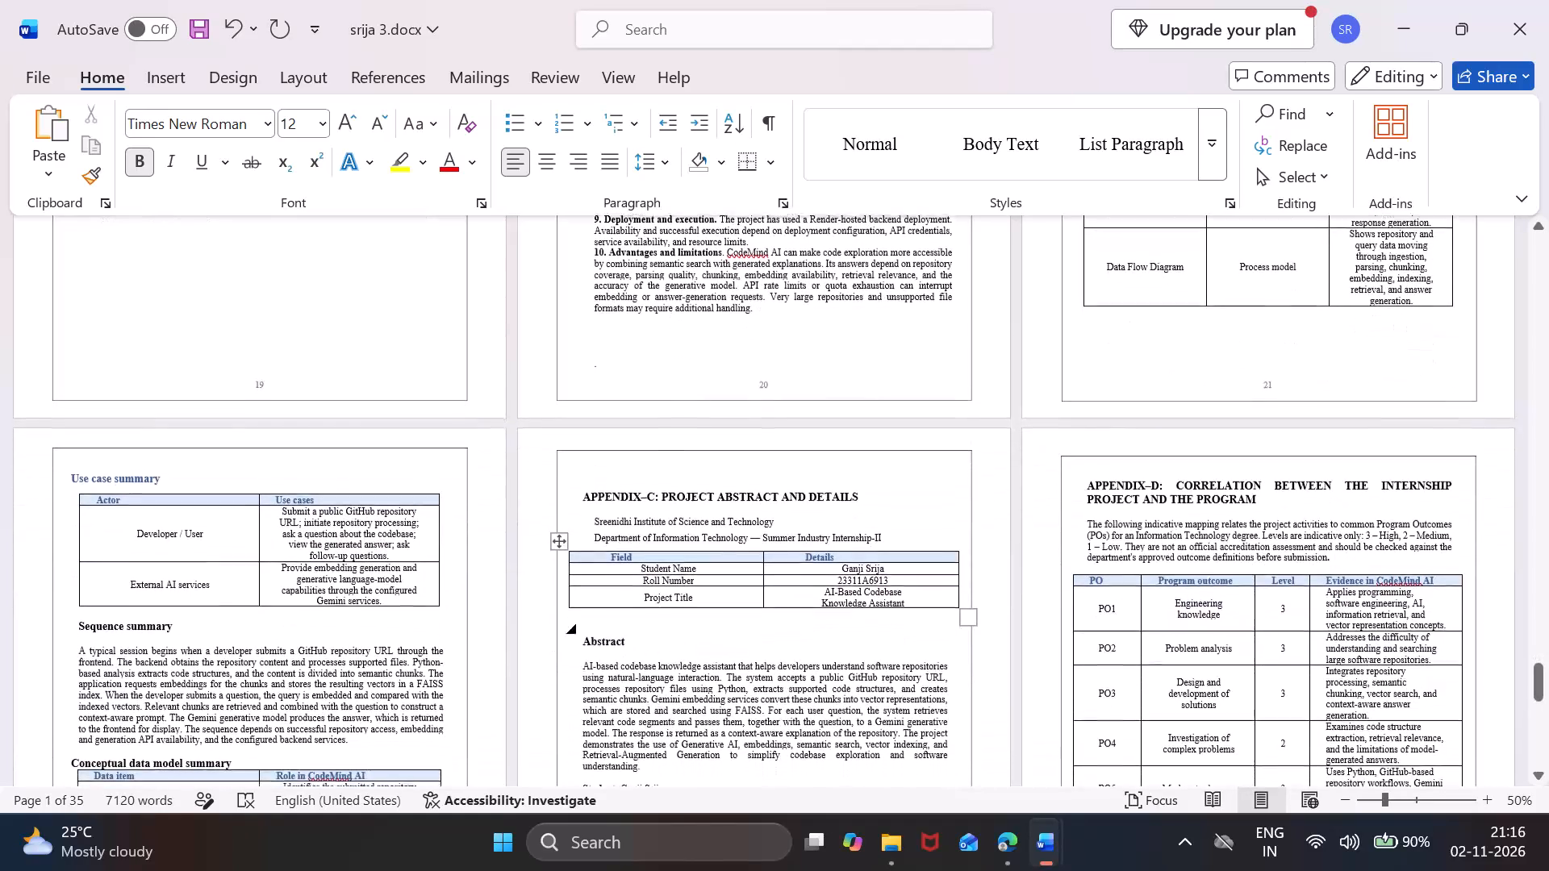
scroll(711, 623, down, 1)
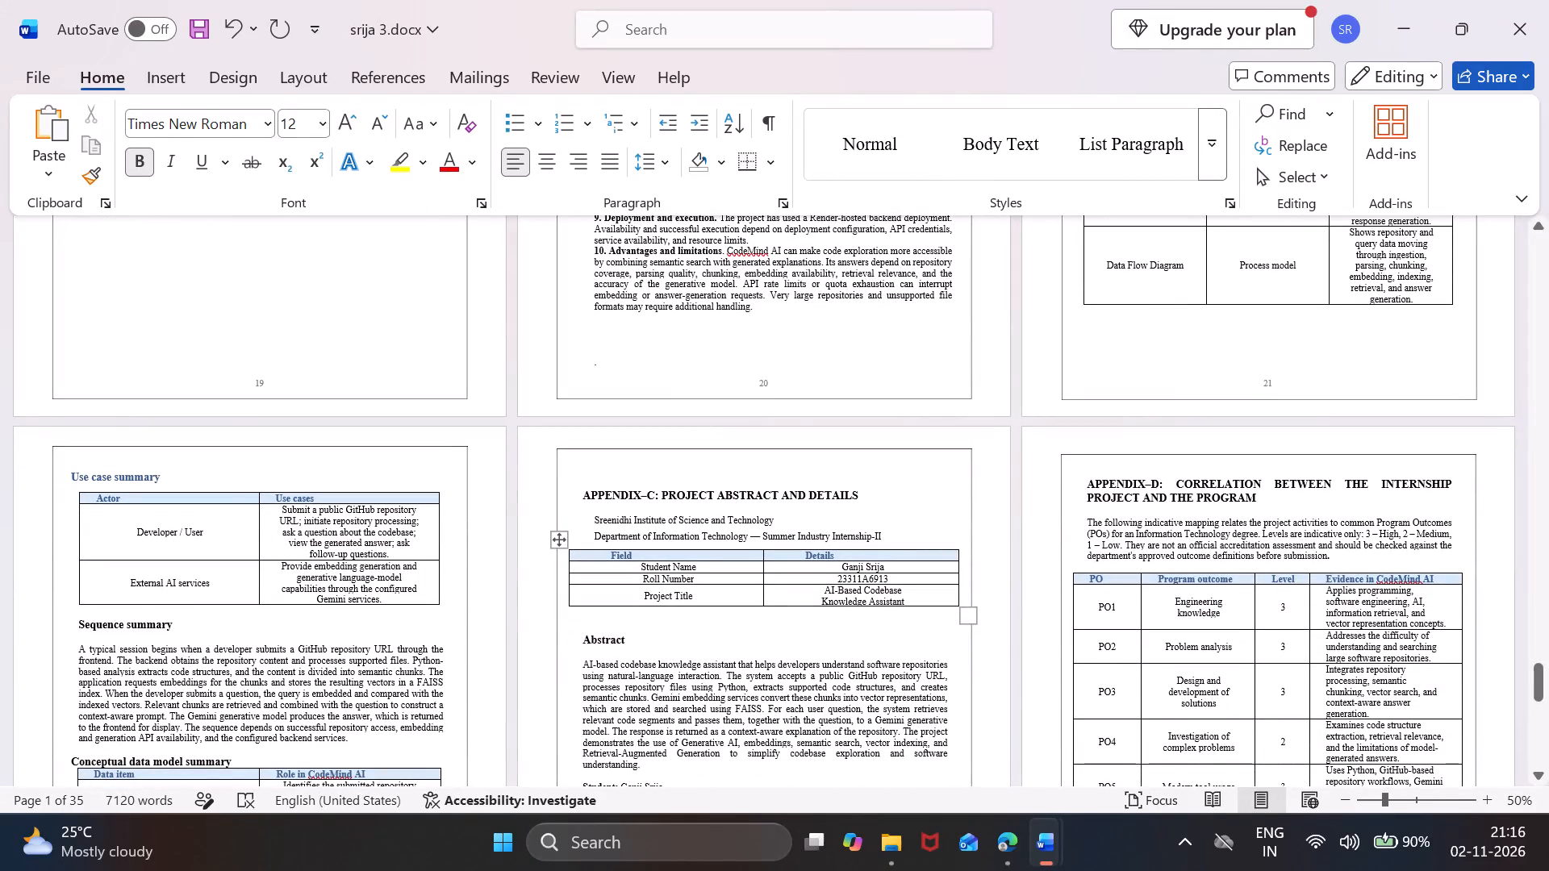
Replace the last four digits of the Roll Number in the Appendix-C details table to match the certificate's roll number.
click(891, 581)
key(BackSpace)
key(BackSpace)
key(BackSpace)
key(BackSpace)
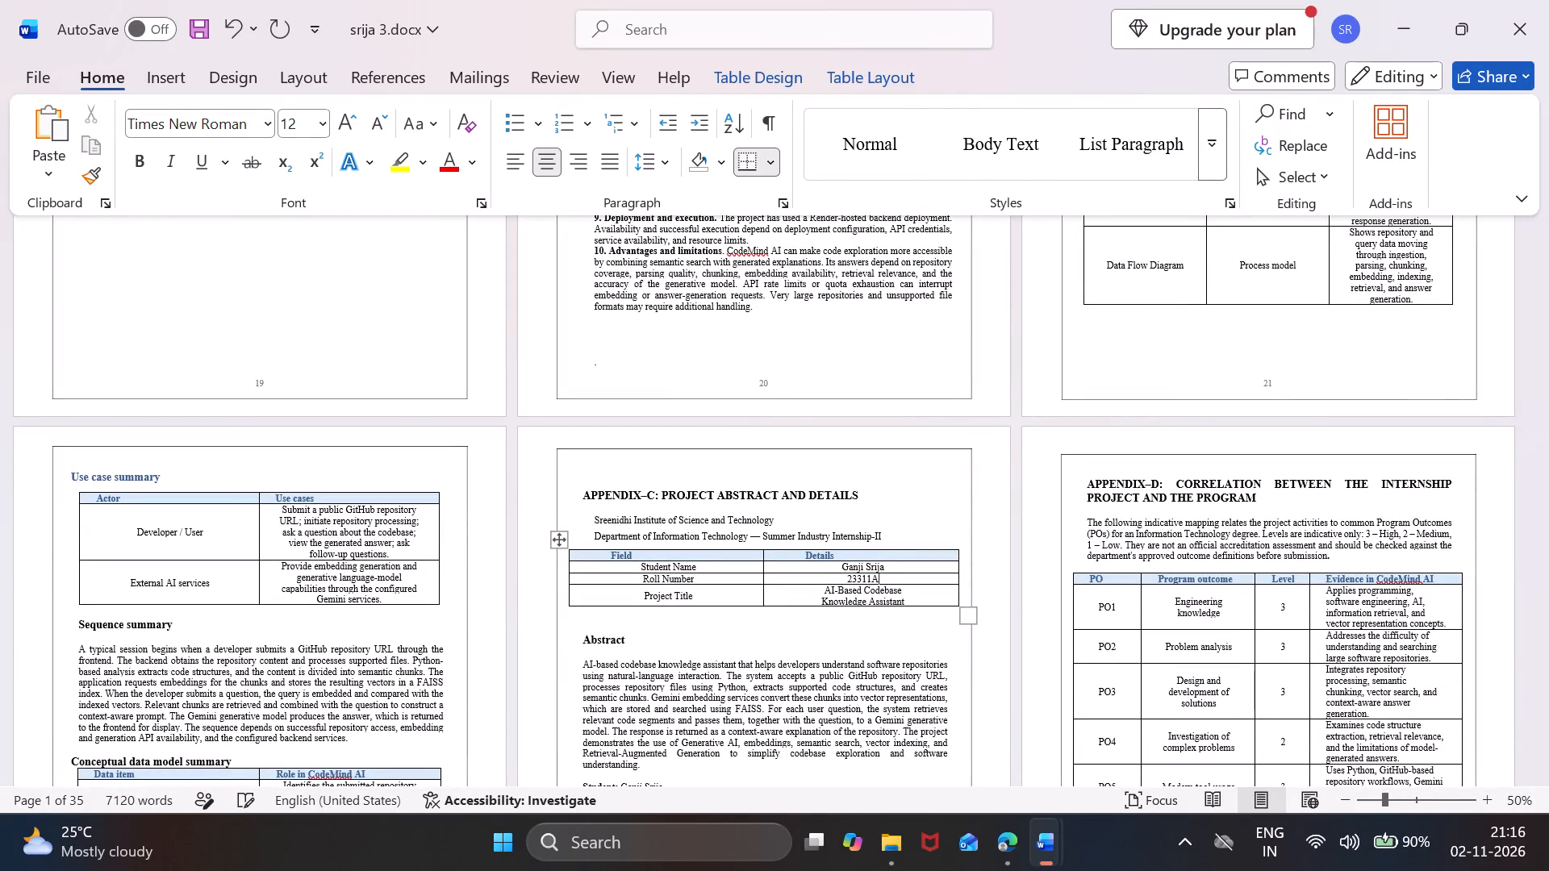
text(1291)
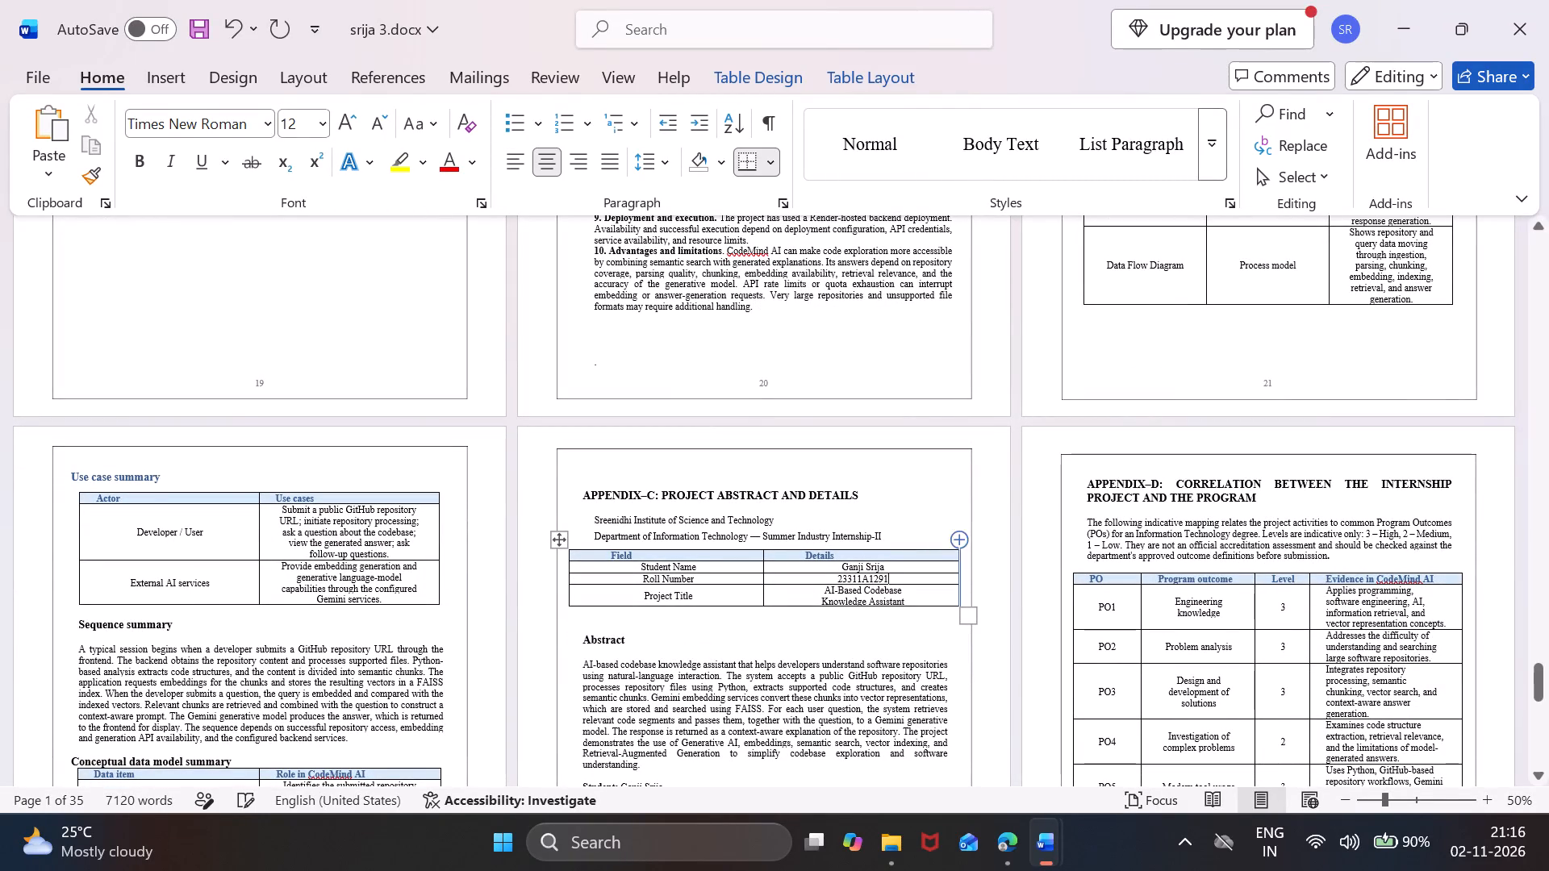
Replace the last four digits of the Roll Number in the Appendix-E details table to match the certificate's roll number.
scroll(1073, 548, down, 3)
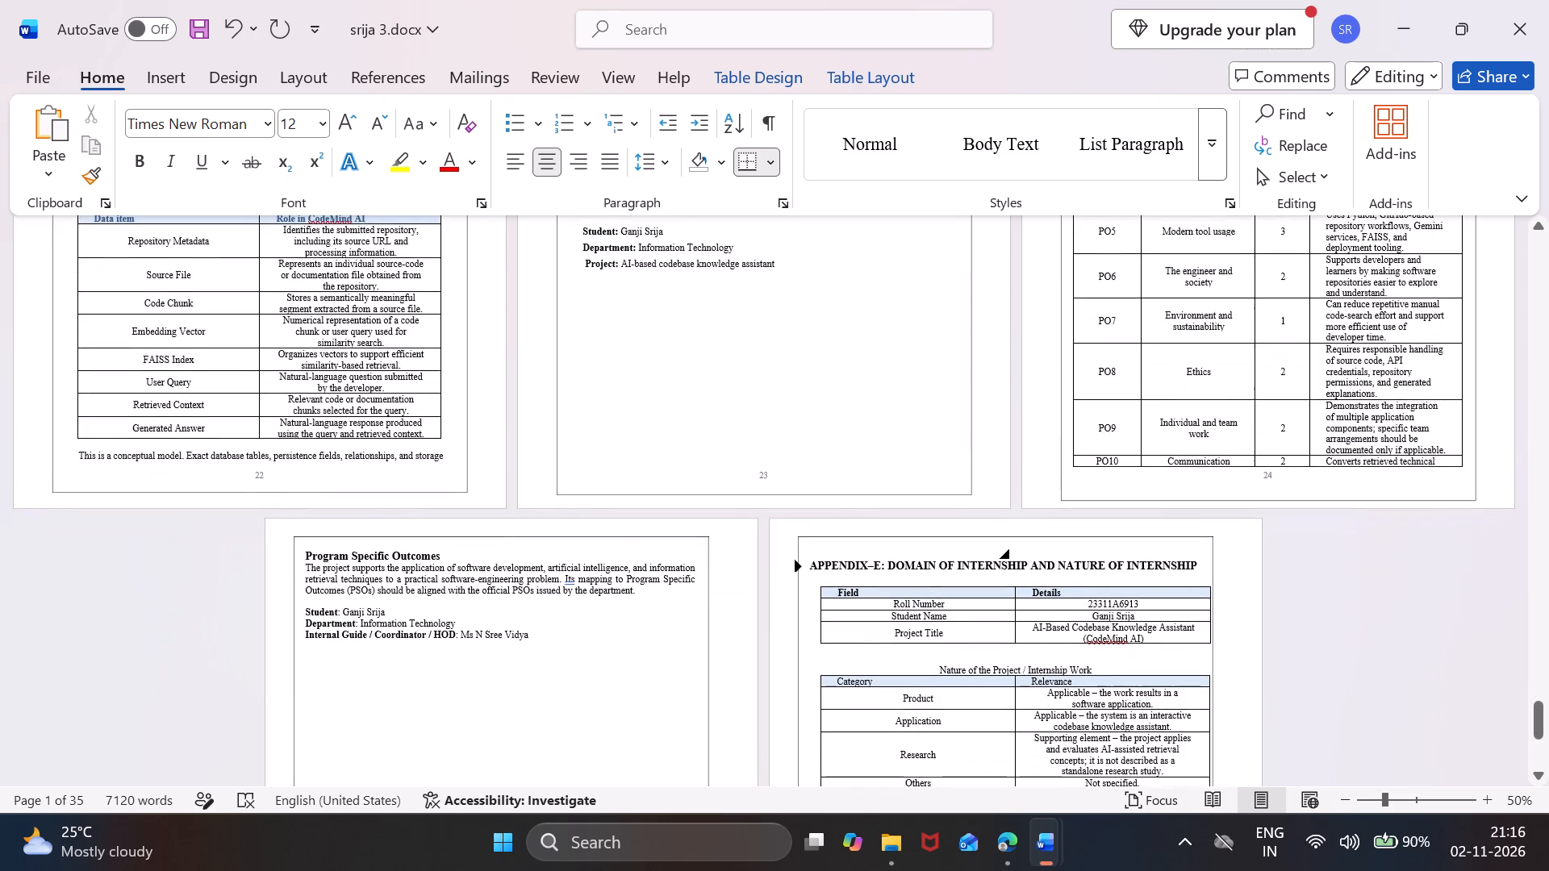
click(1145, 602)
key(BackSpace)
key(BackSpace)
key(BackSpace)
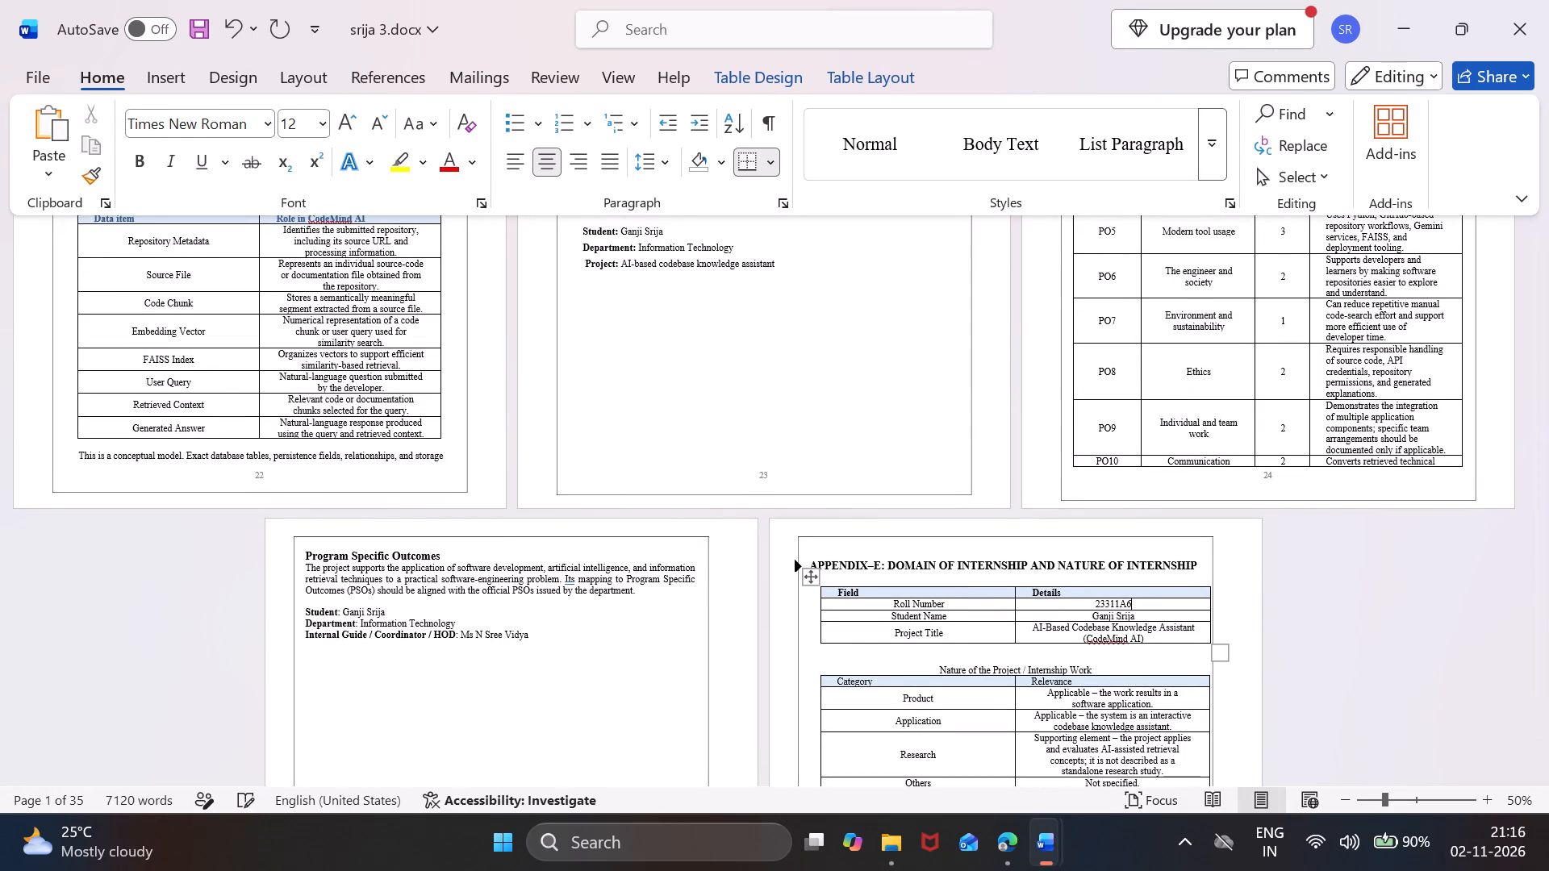
key(BackSpace)
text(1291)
Delete "(CodeMind AI)" from the Project Title in the Appendix-E details table, leaving "AI-Based Codebase Knowledge Assistant".
scroll(1145, 602, down, 2)
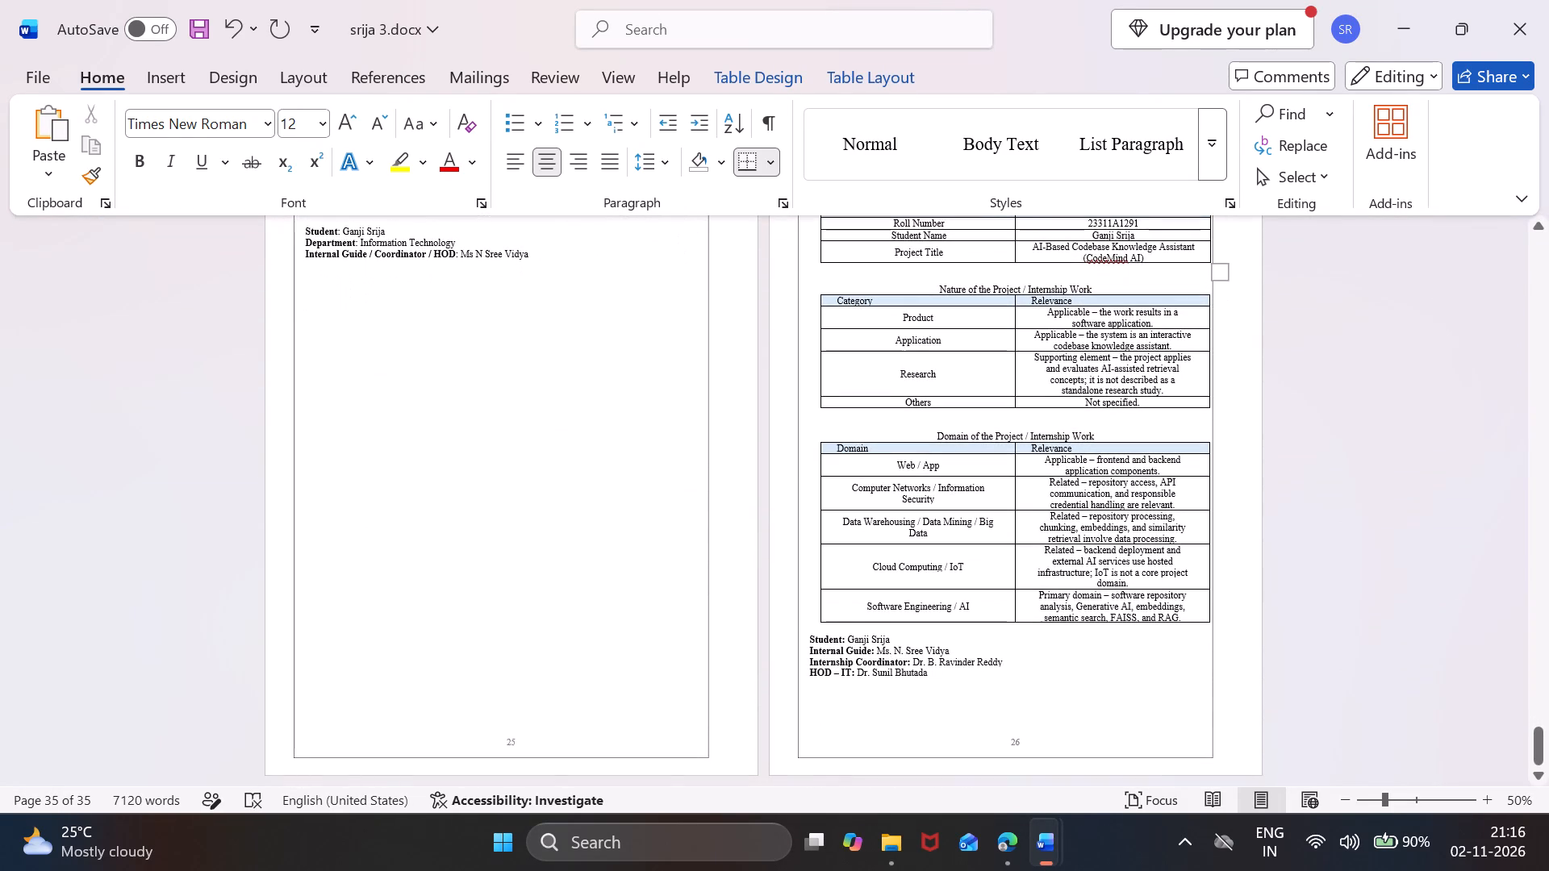
scroll(1145, 602, up, 2)
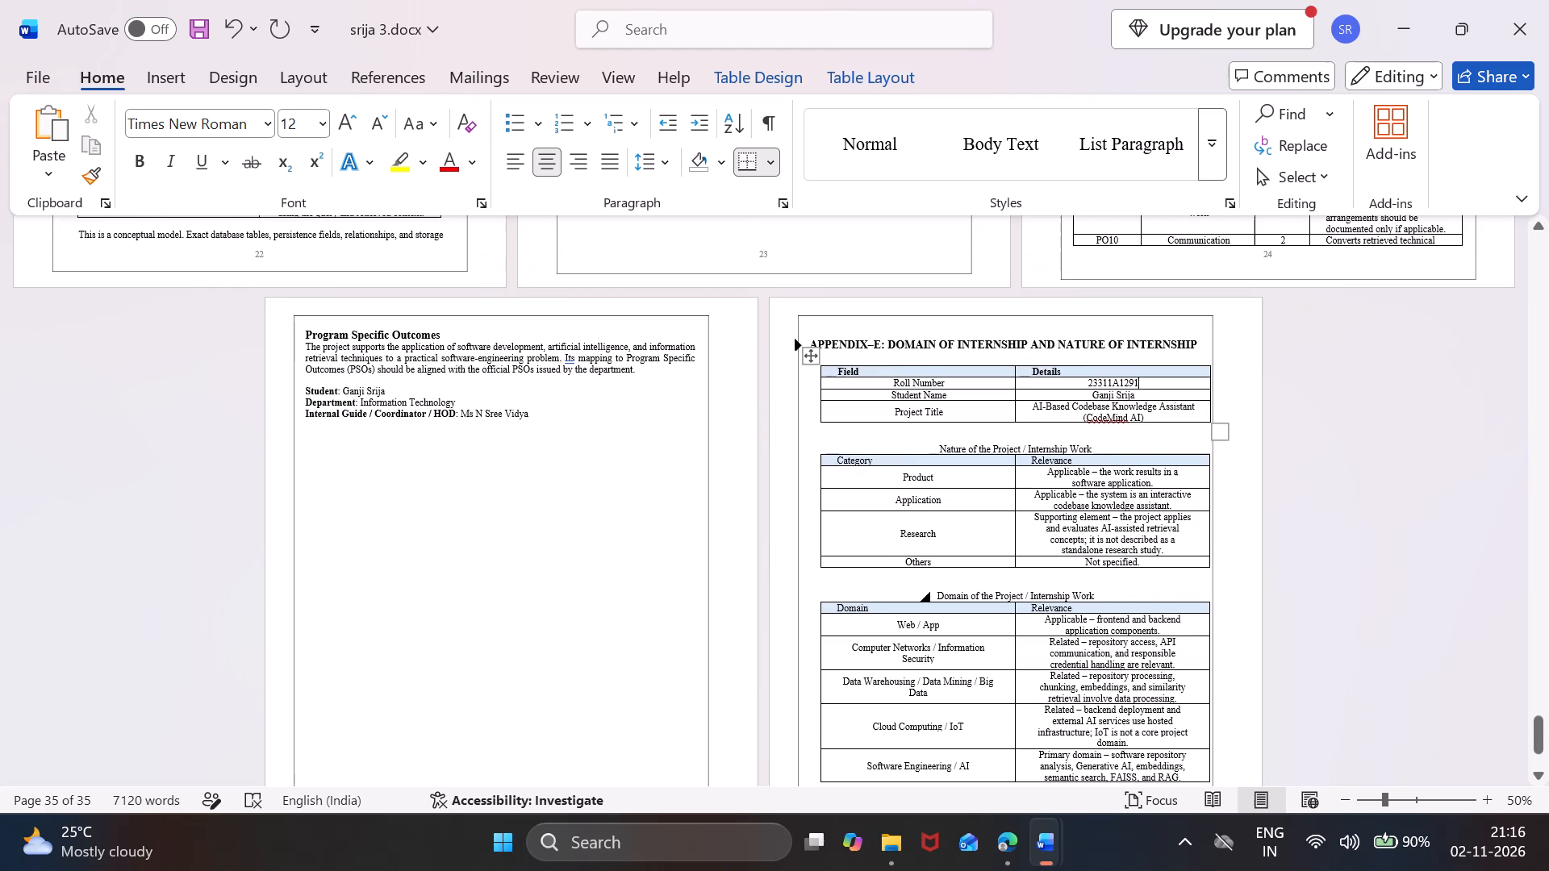
scroll(1145, 602, up, 1)
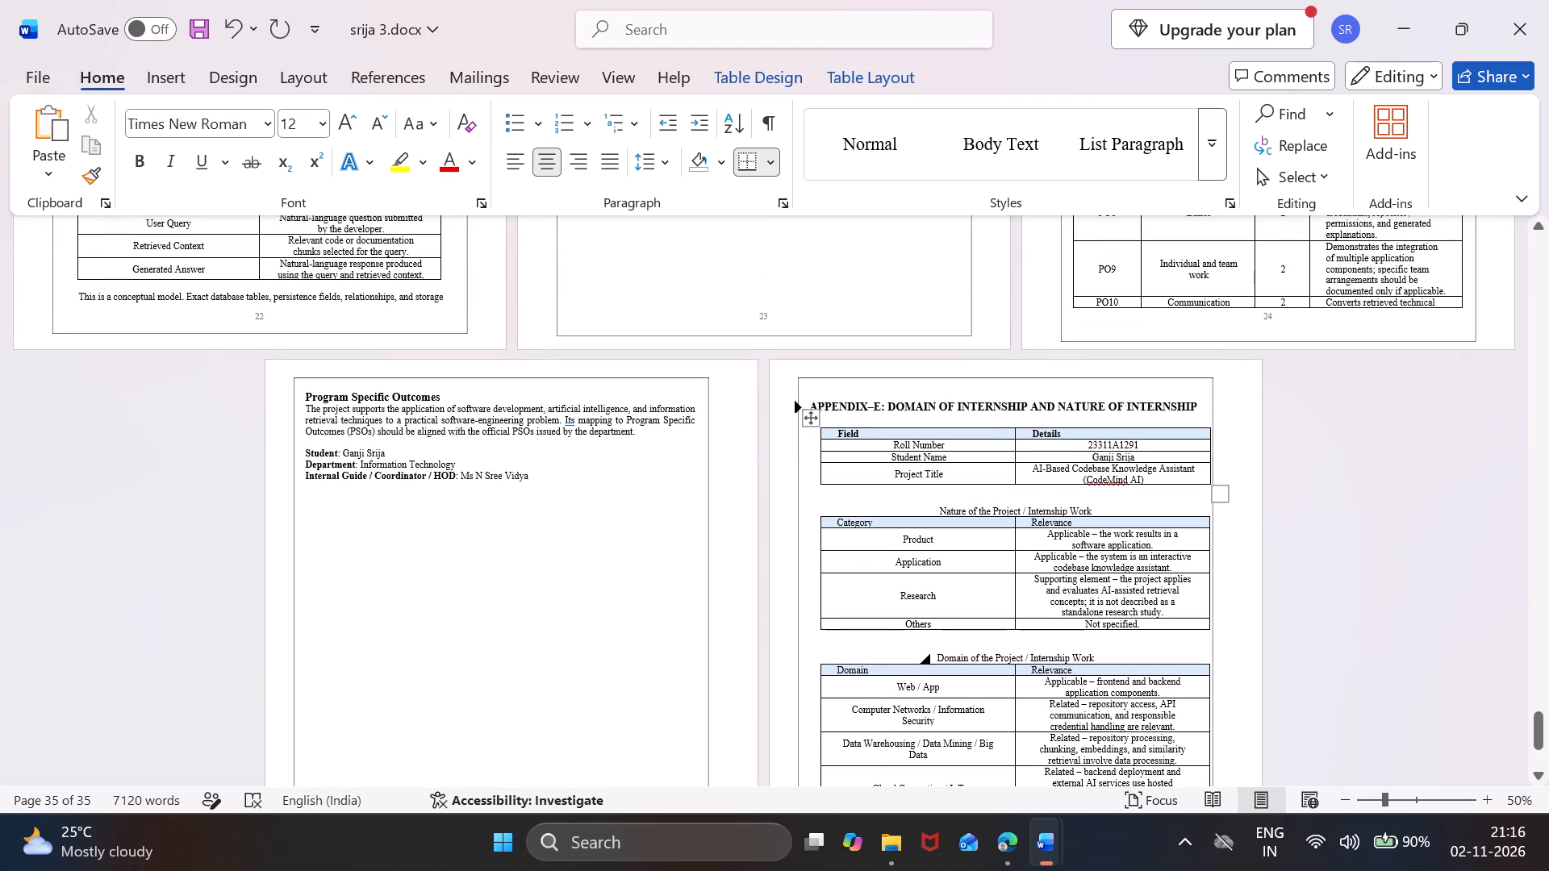
drag(1150, 481, 1097, 482)
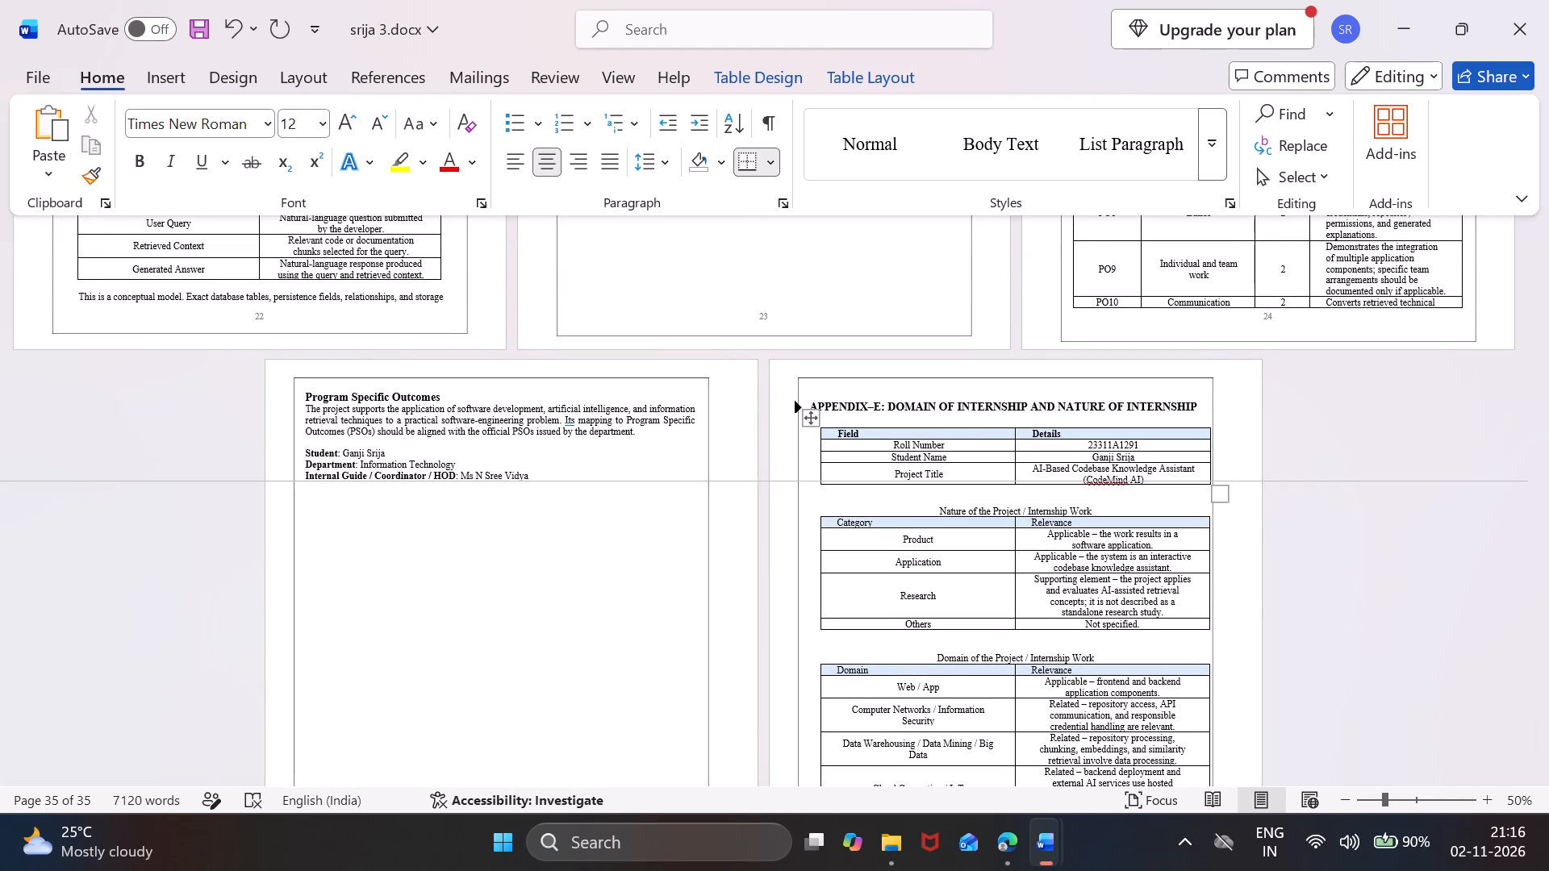
drag(1097, 482, 1083, 480)
drag(1150, 478, 1079, 478)
key(BackSpace)
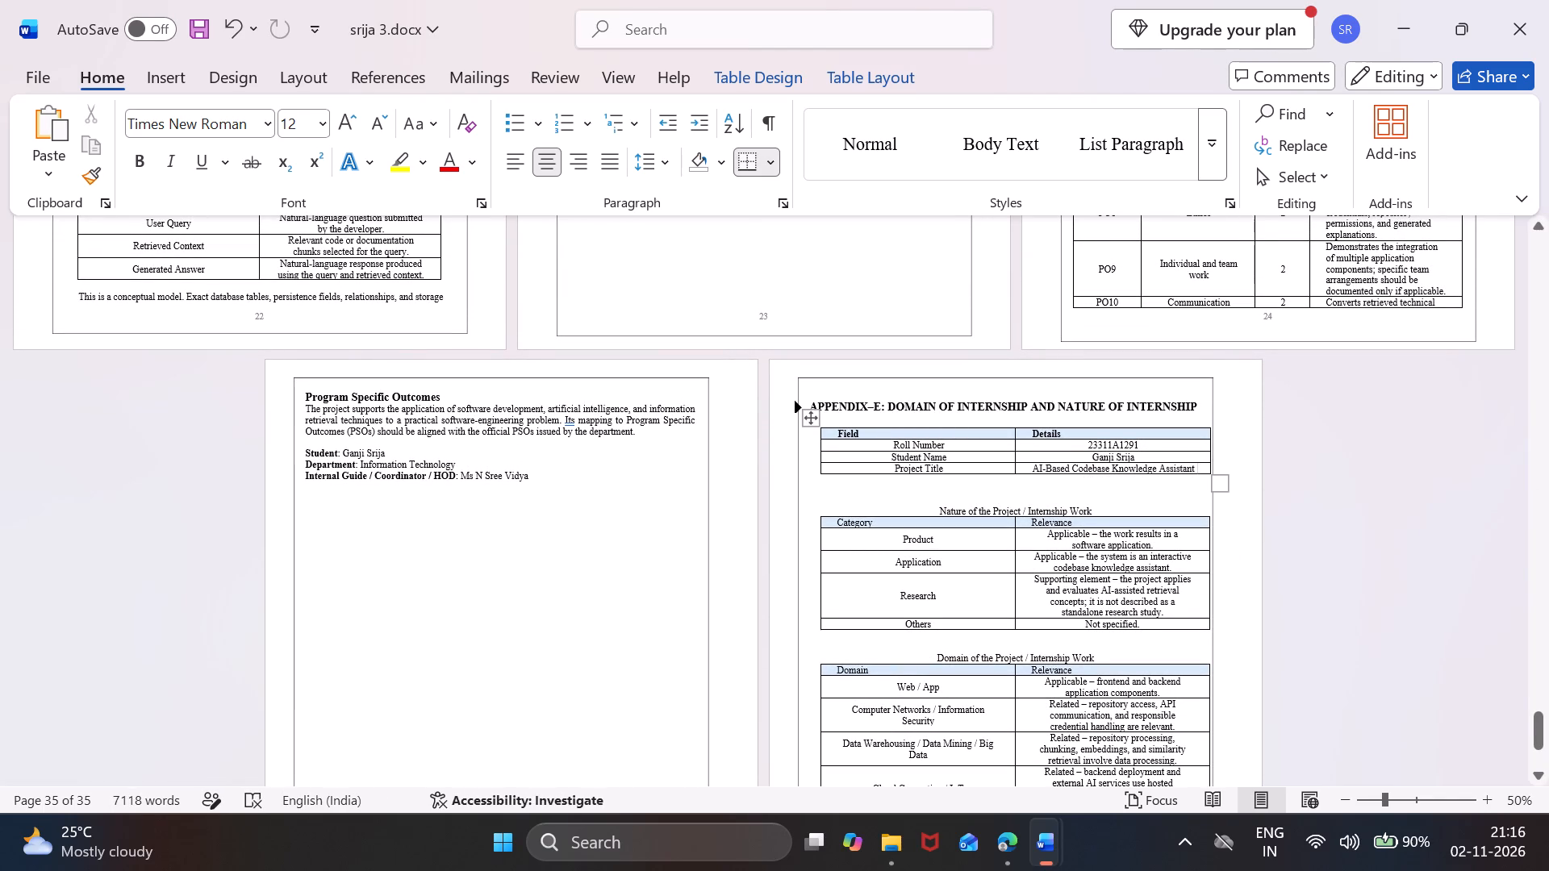
Check the Appendix-E tables and the student, guide, coordinator and HOD lines below them.
scroll(1079, 478, down, 2)
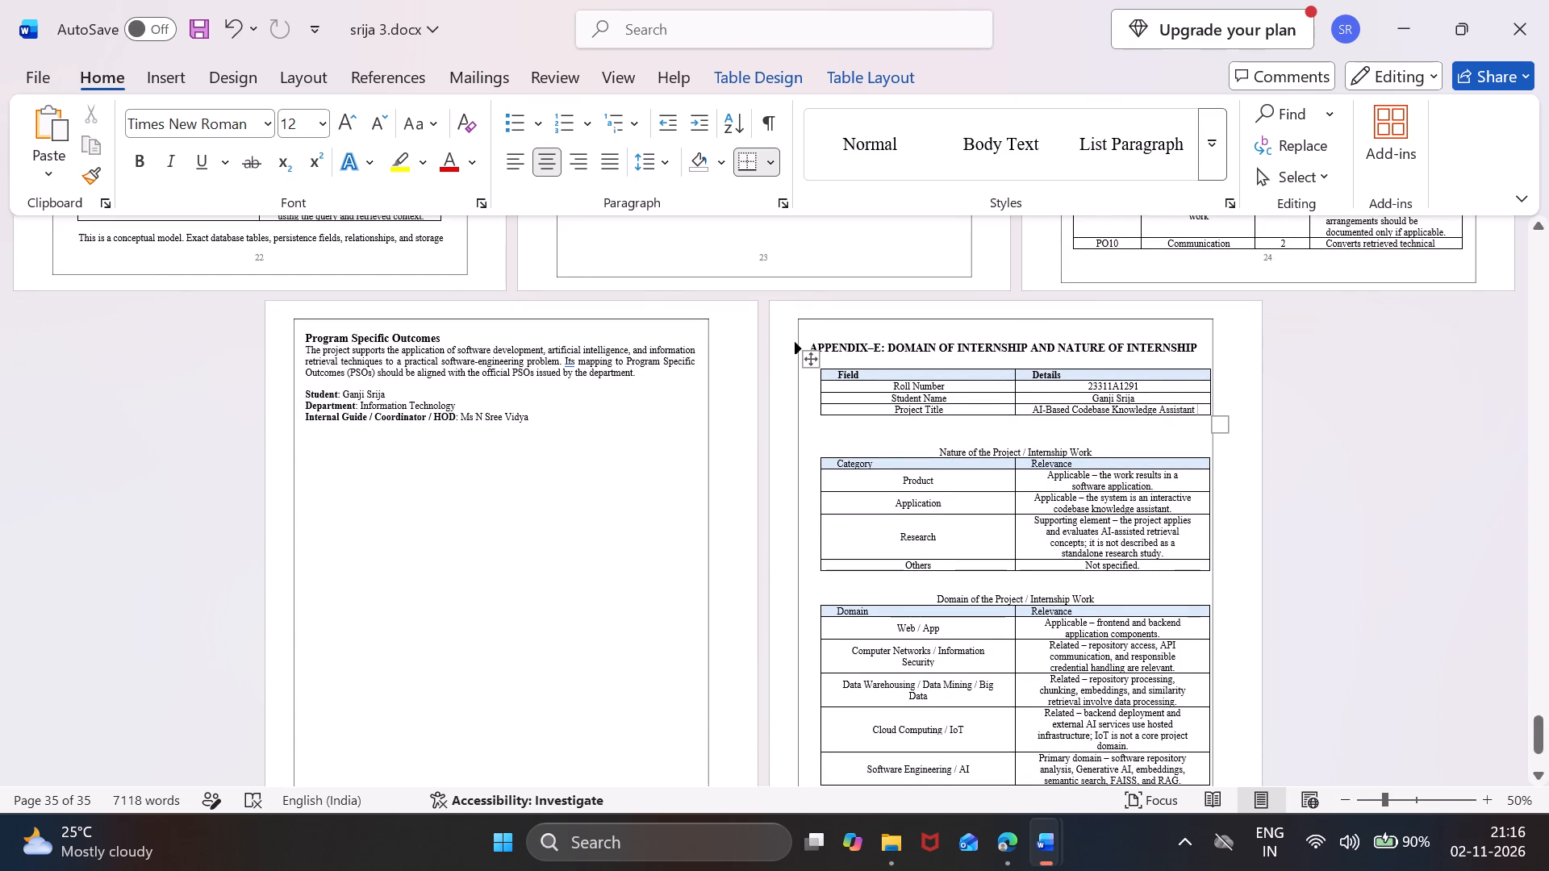
scroll(1097, 450, down, 1)
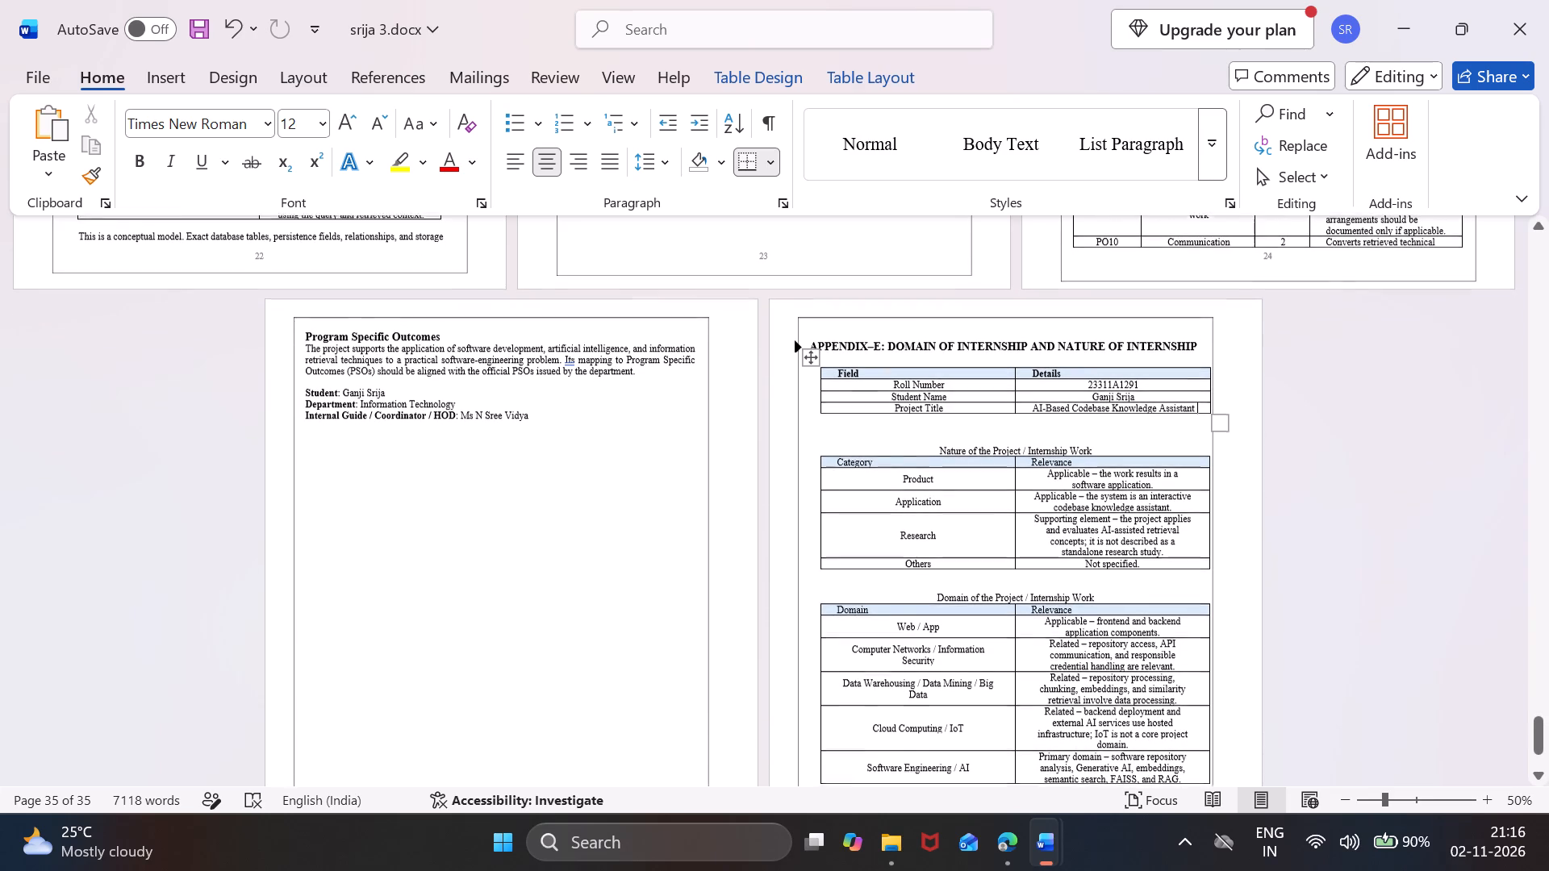
scroll(1097, 450, down, 1)
scroll(1097, 450, up, 1)
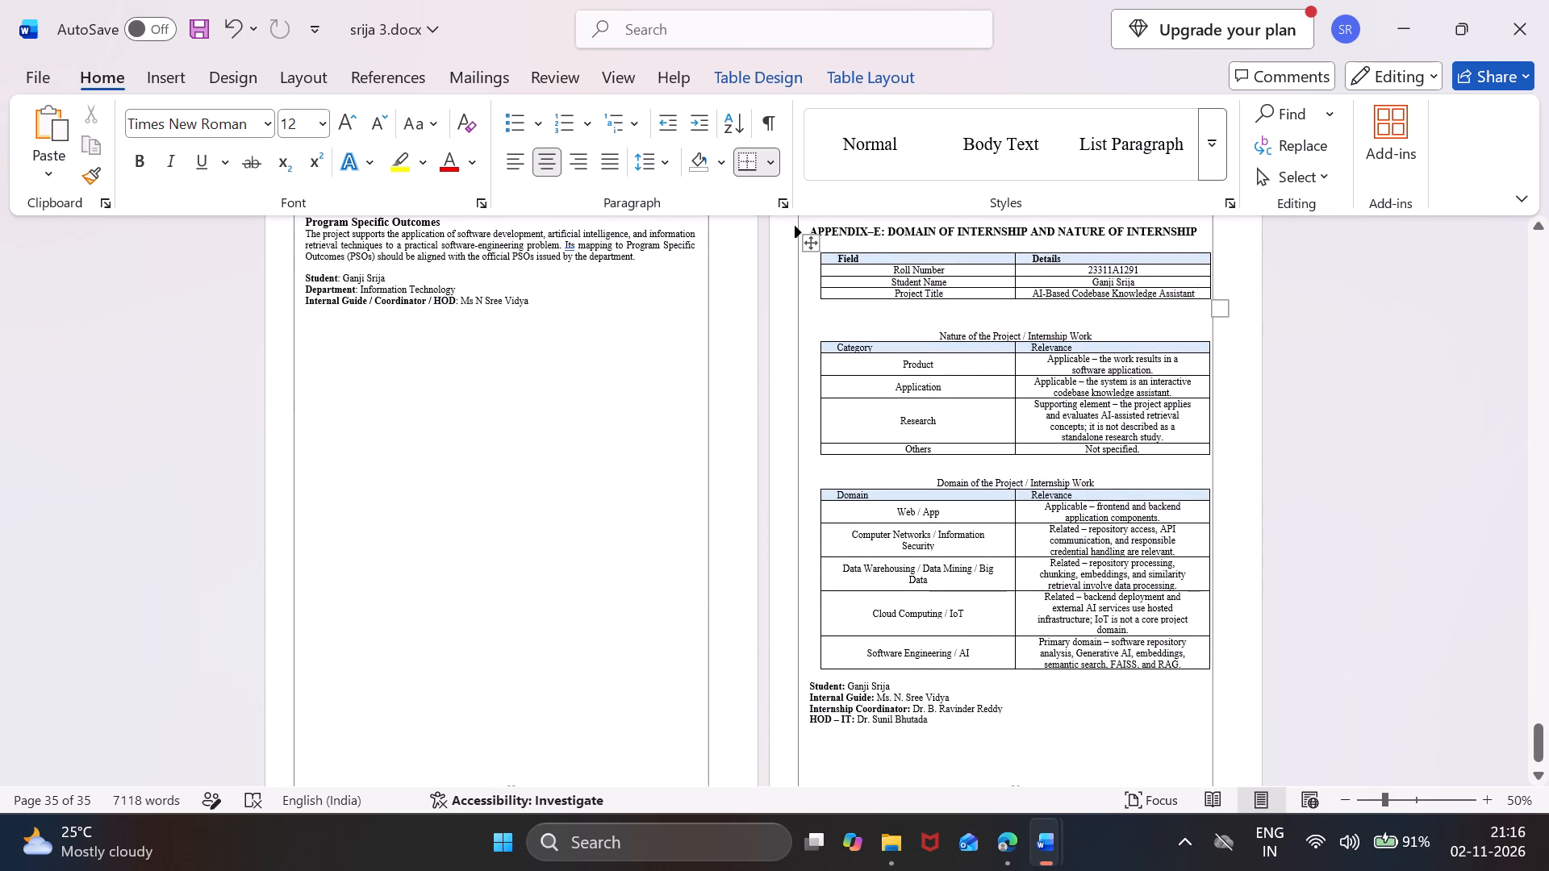
Search the report for the leftover digits "6913".
scroll(1097, 450, up, 3)
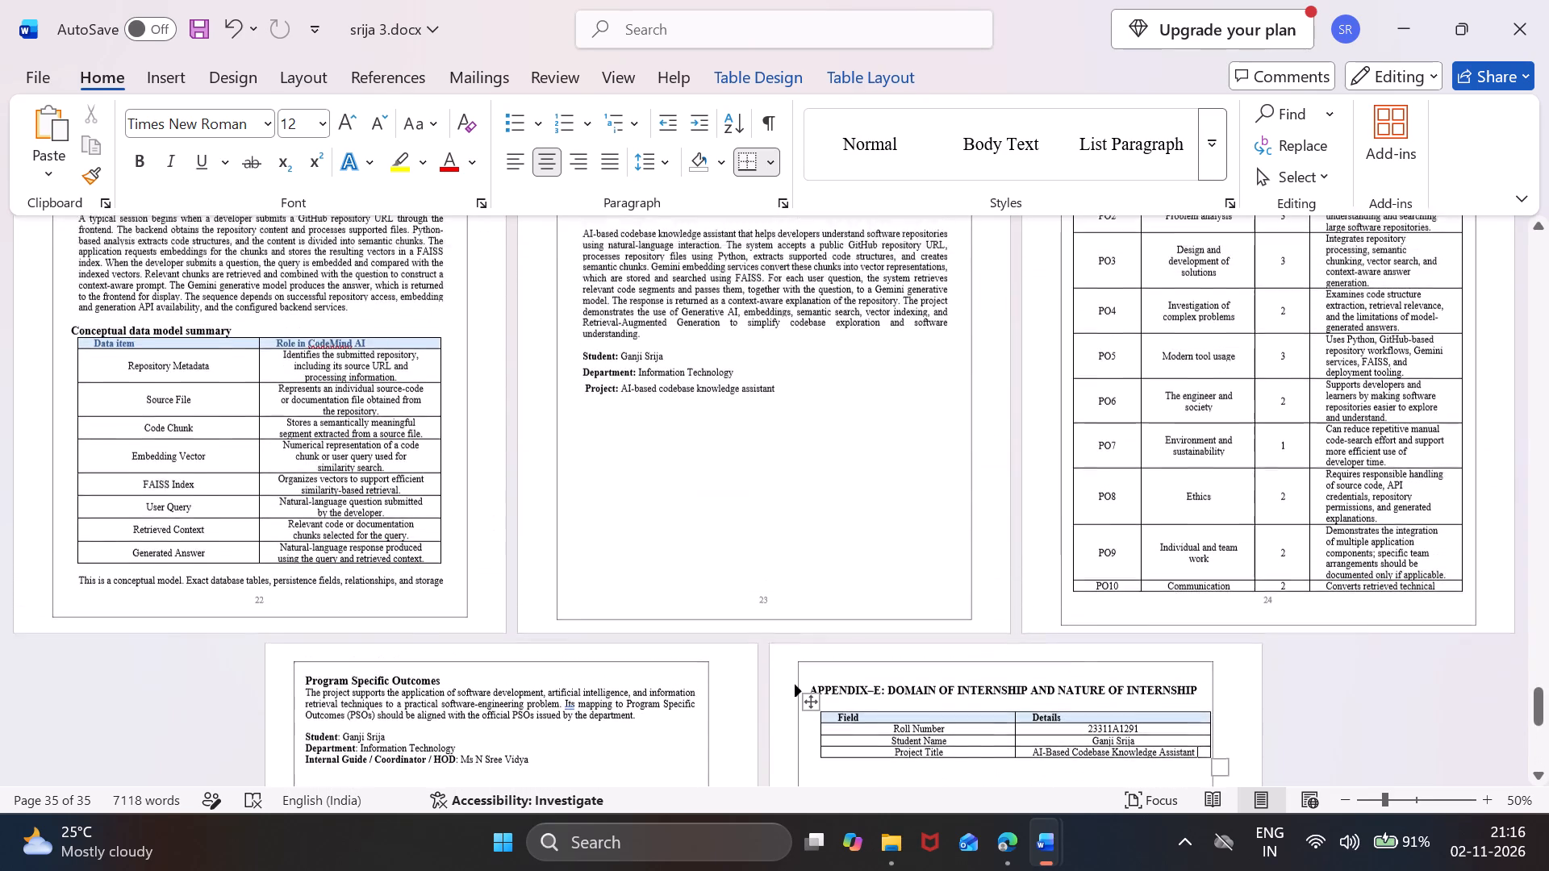
scroll(1097, 450, up, 2)
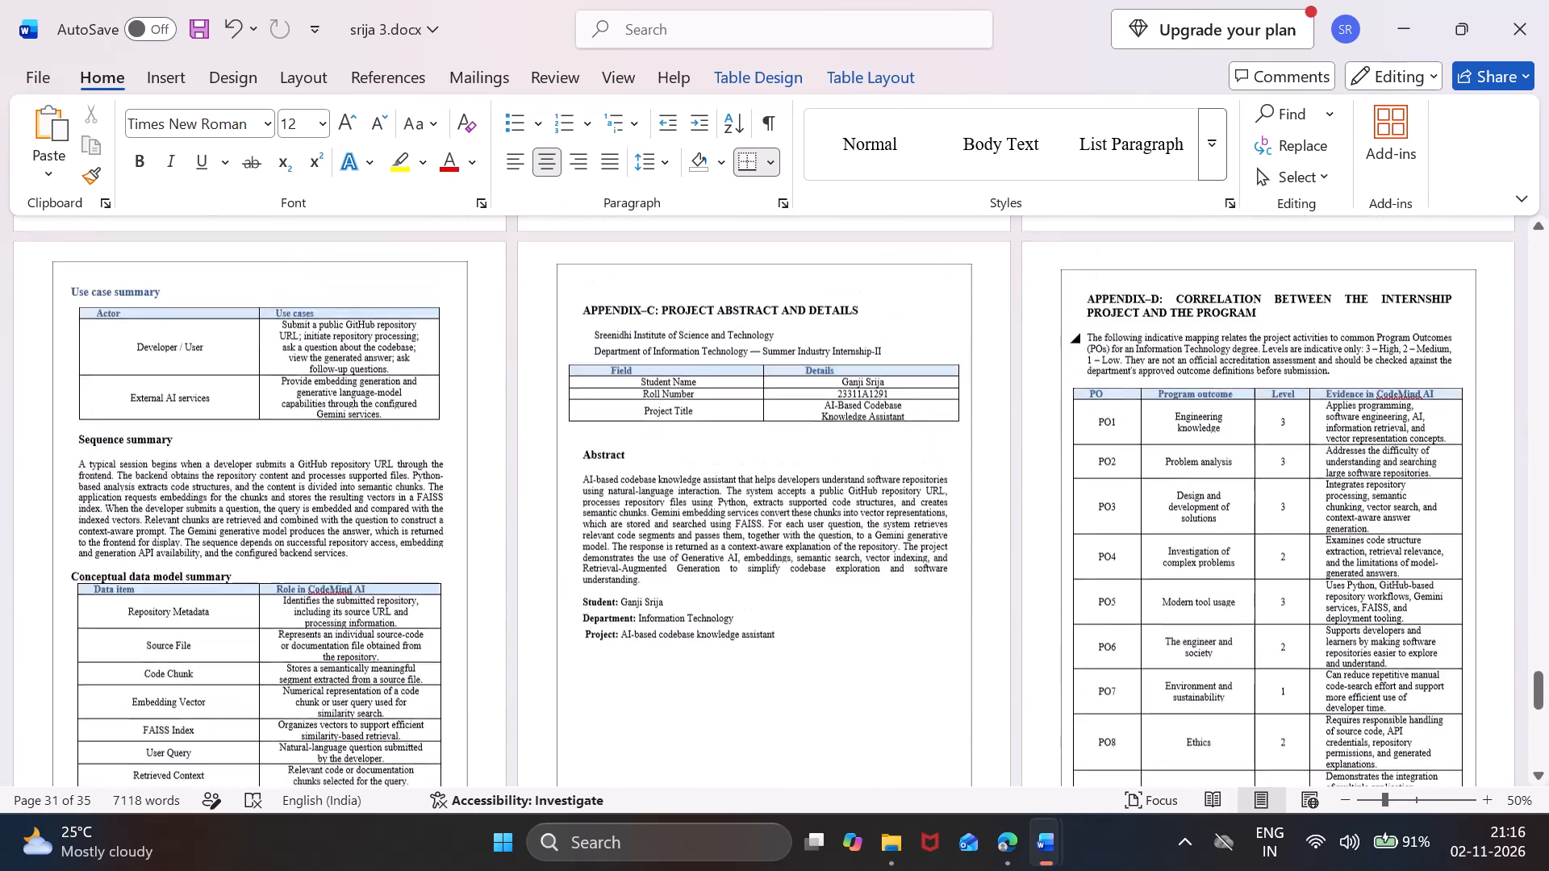
scroll(1097, 450, up, 1)
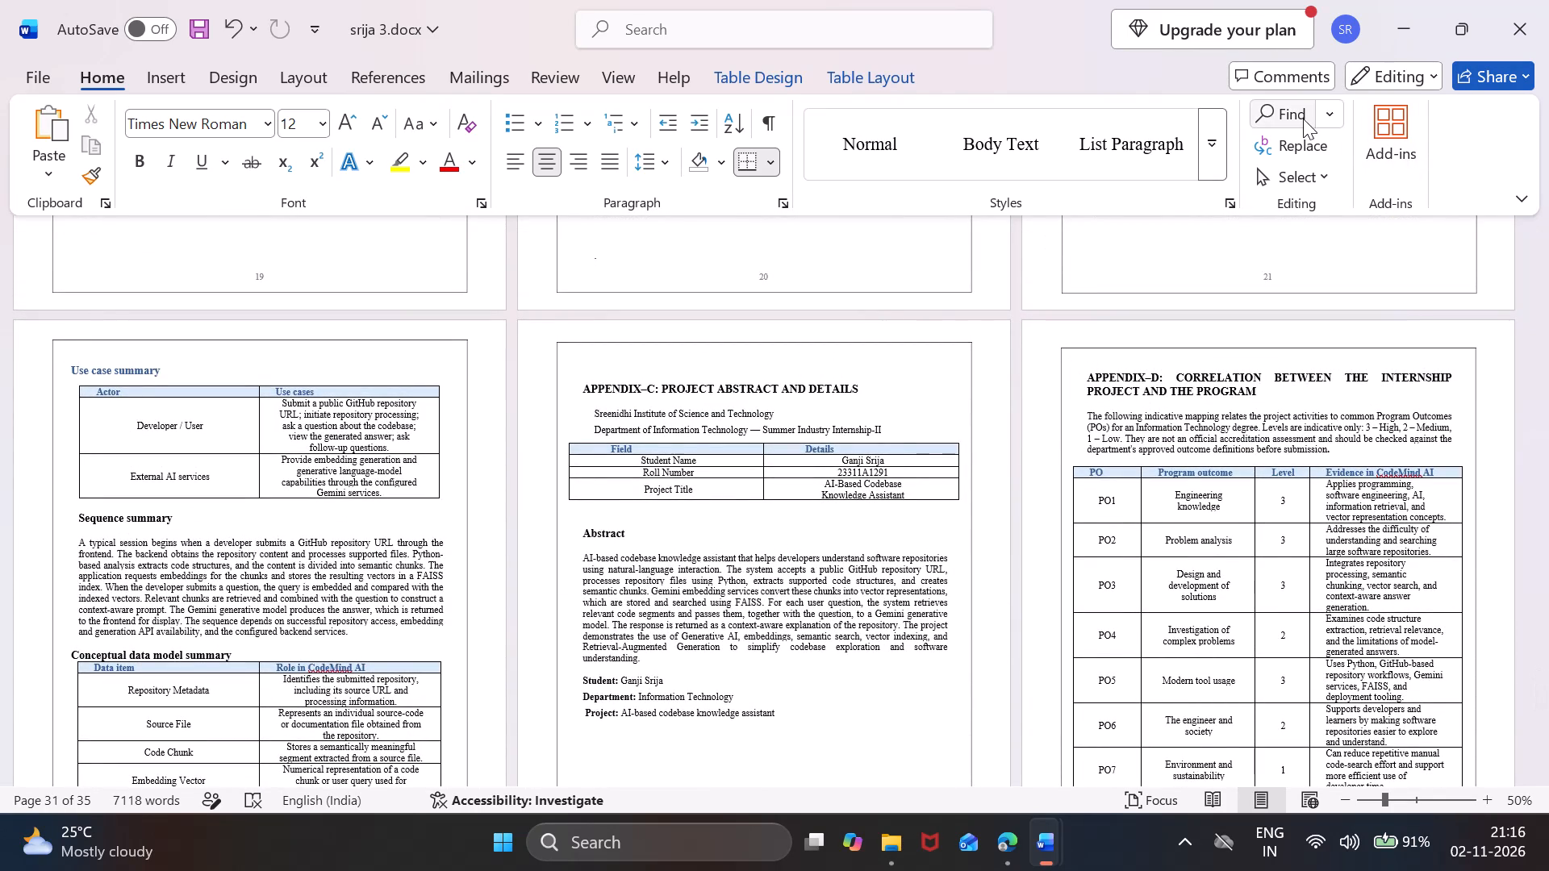
click(1303, 118)
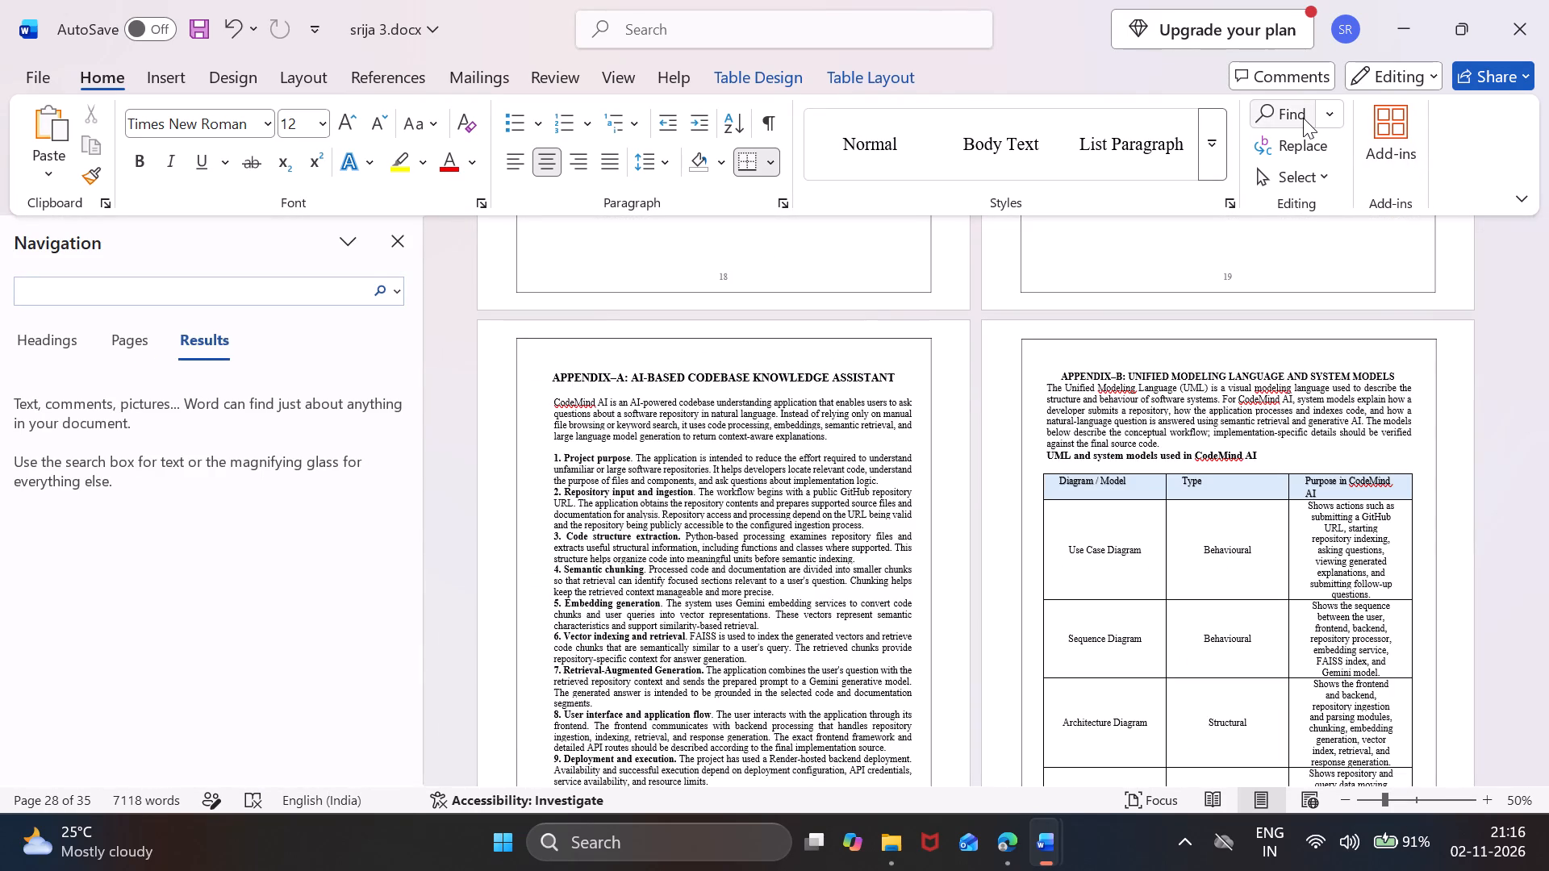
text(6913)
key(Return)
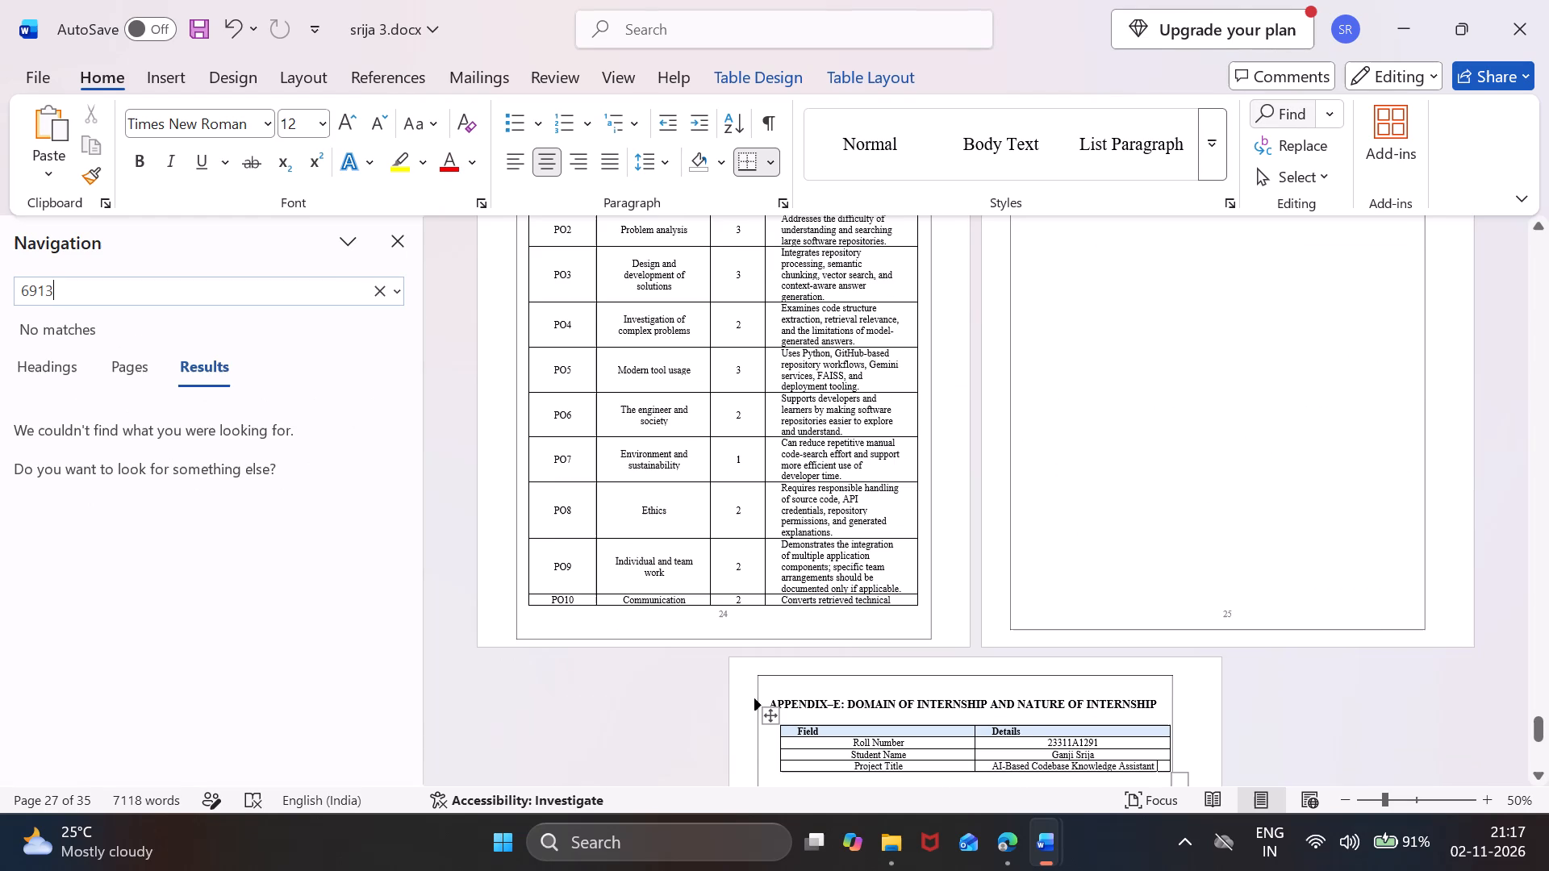
Search the report for the name "sujith".
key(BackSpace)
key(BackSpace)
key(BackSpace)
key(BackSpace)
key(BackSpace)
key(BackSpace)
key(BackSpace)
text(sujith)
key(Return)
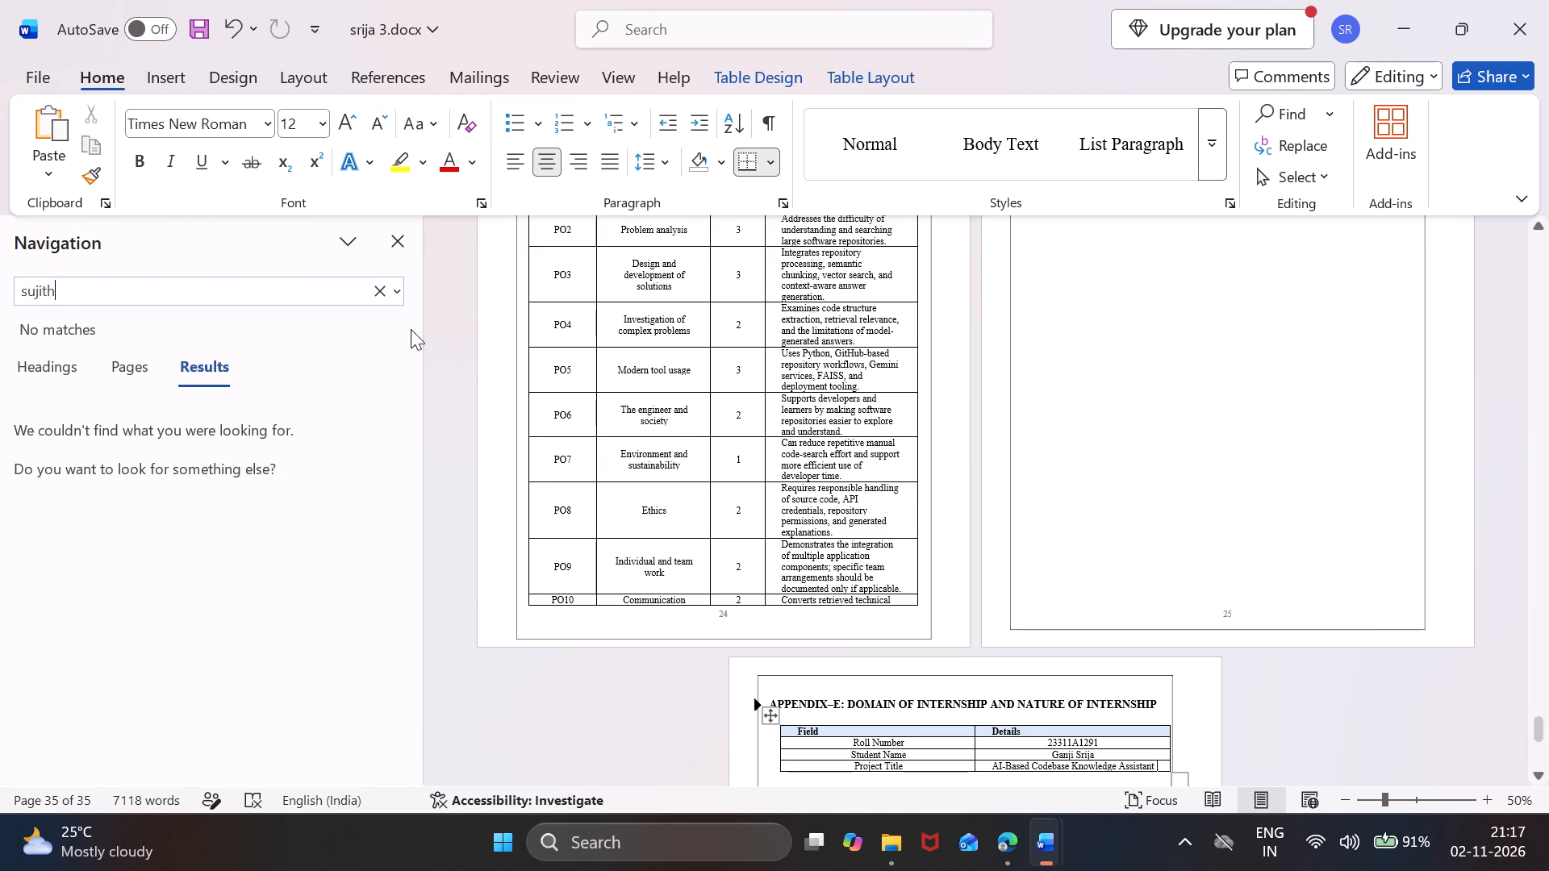
Search the report for the leftover digits "1258" and close the search.
drag(226, 296, 0, 321)
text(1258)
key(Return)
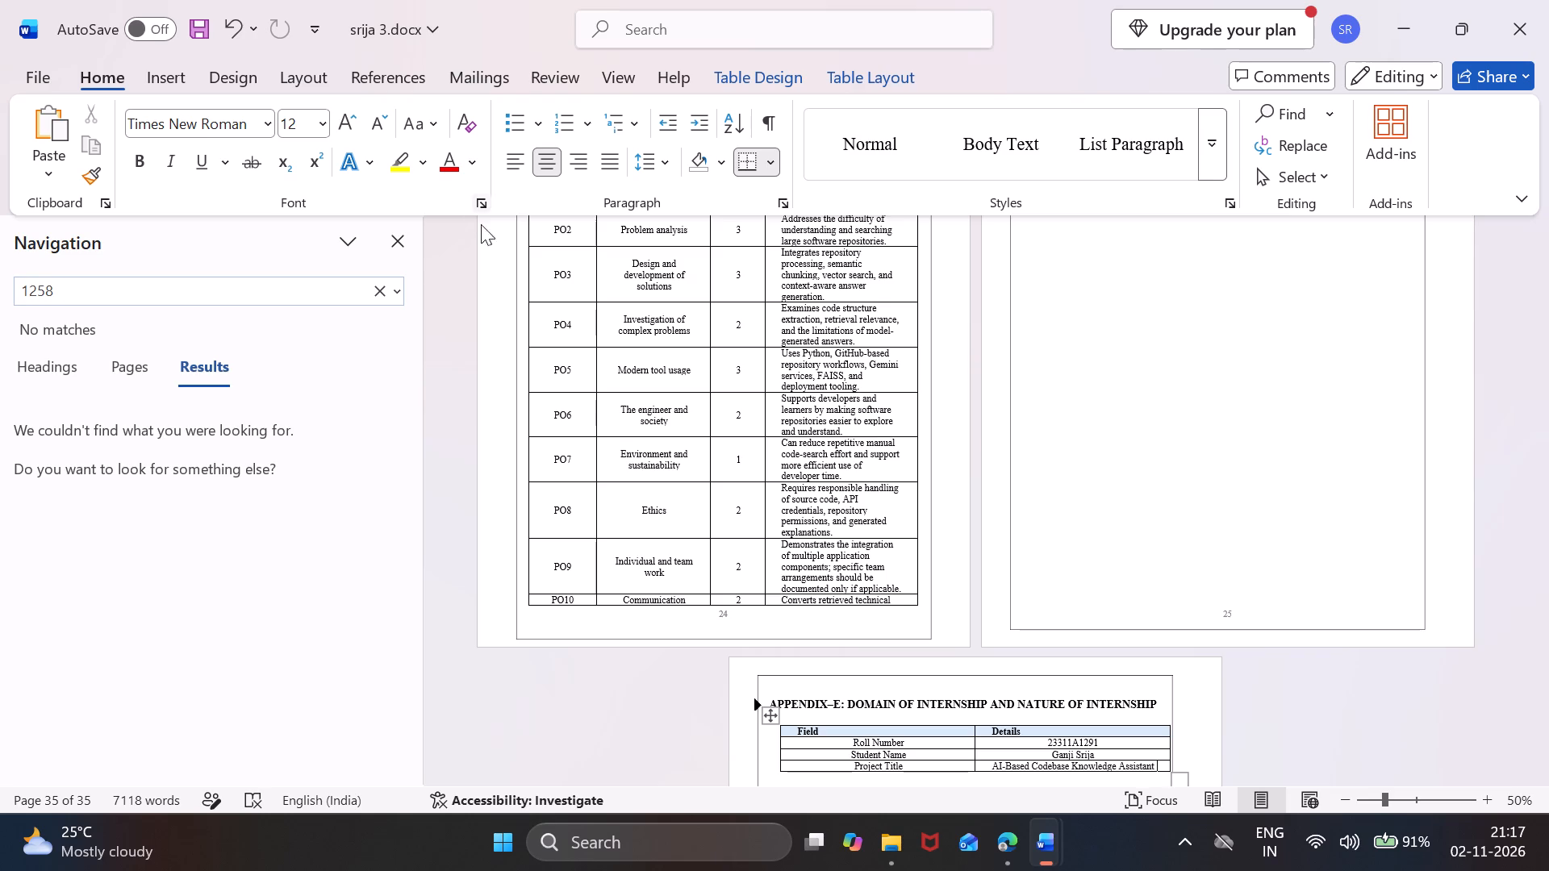
click(397, 242)
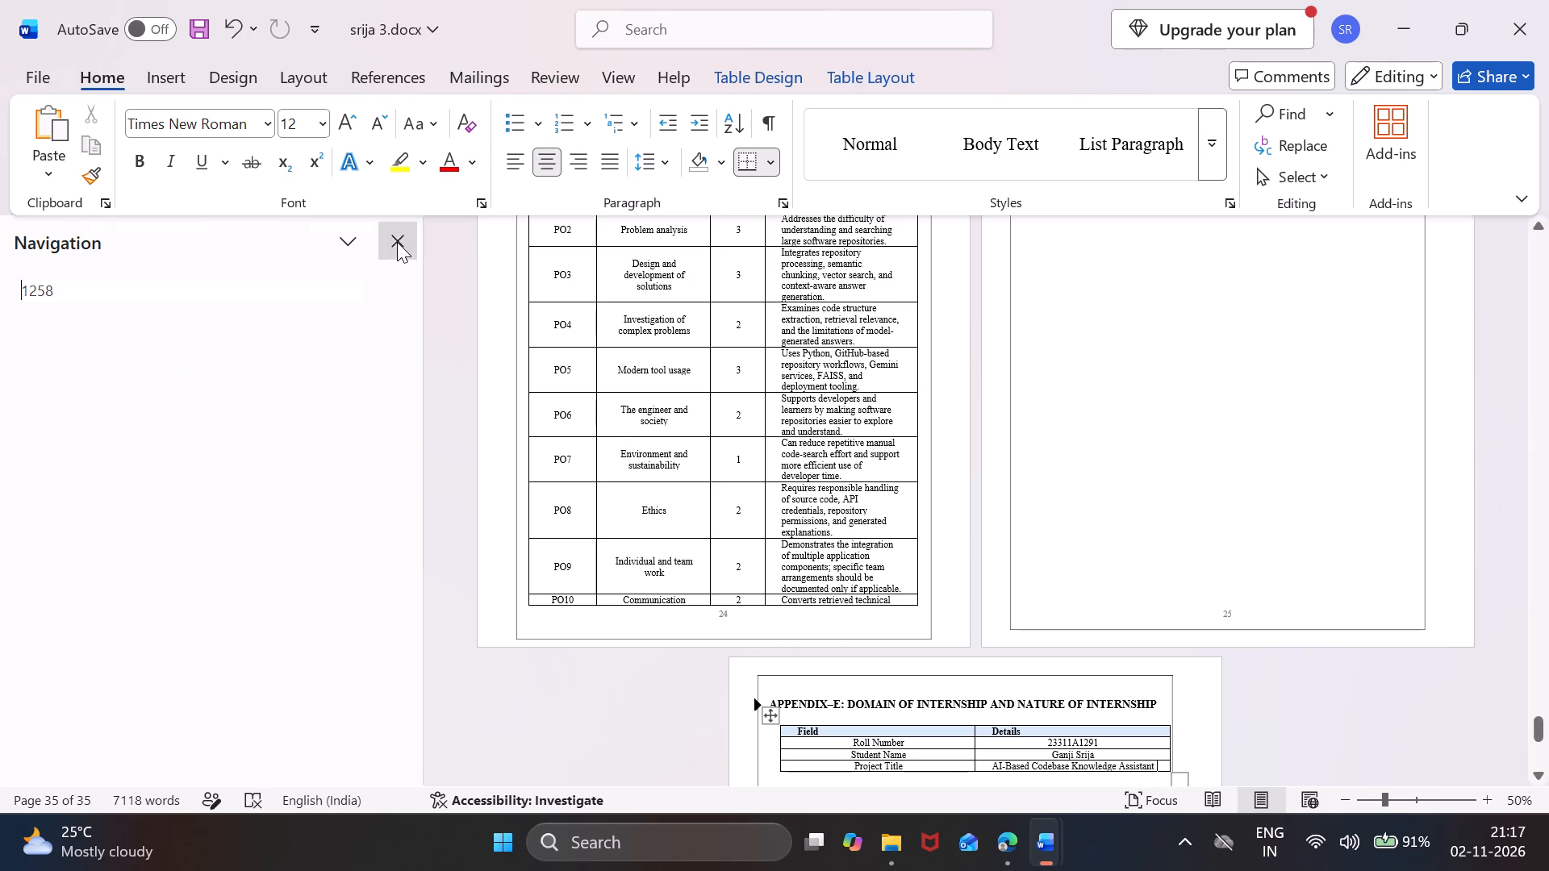
Save the report document.
click(17, 69)
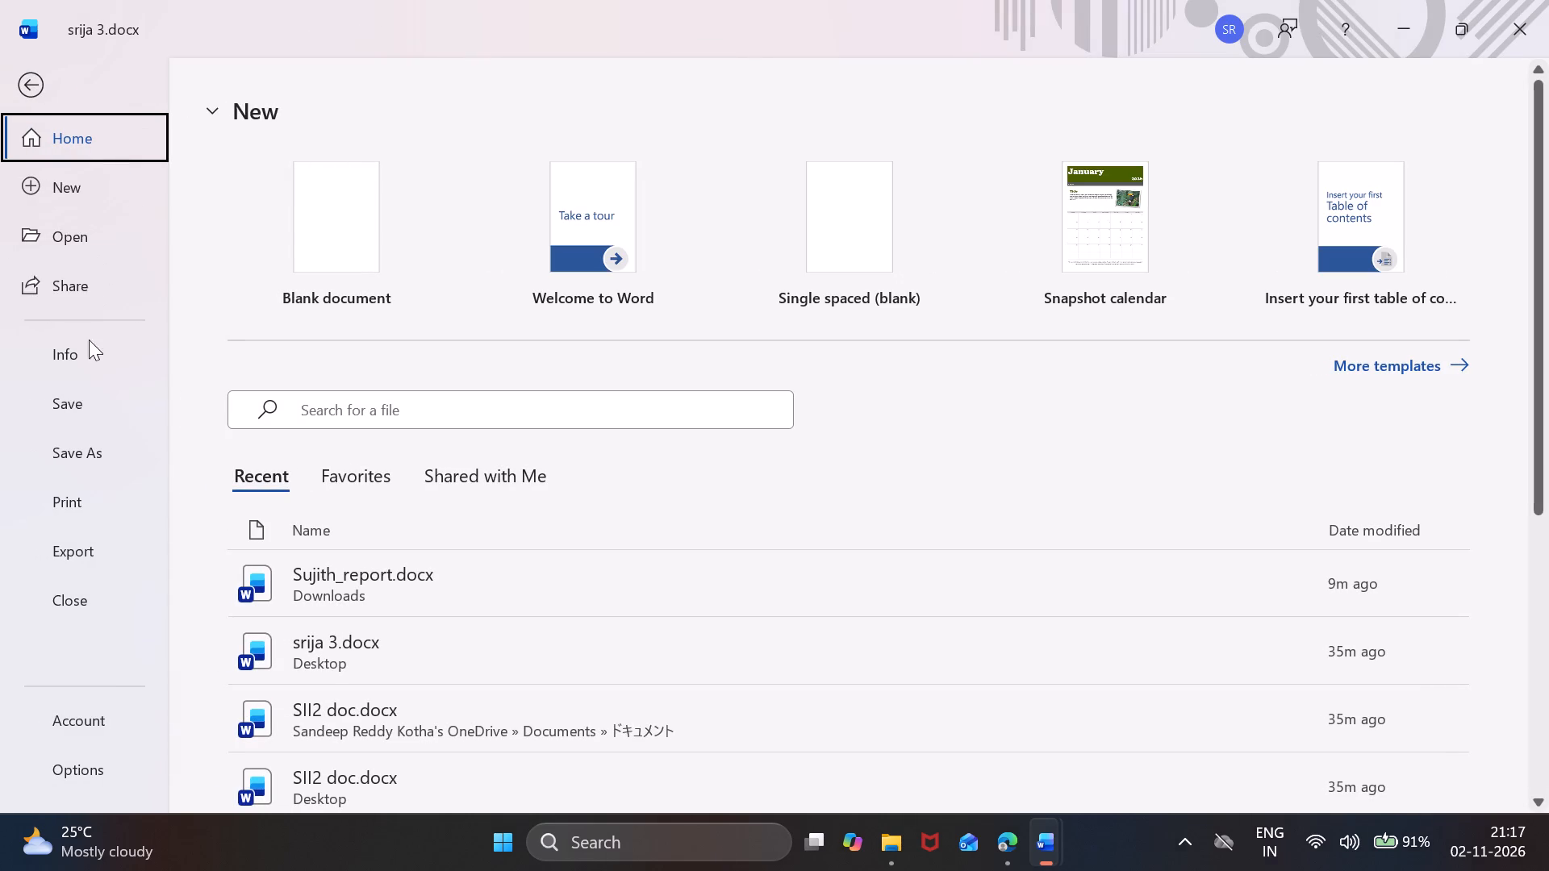
click(73, 401)
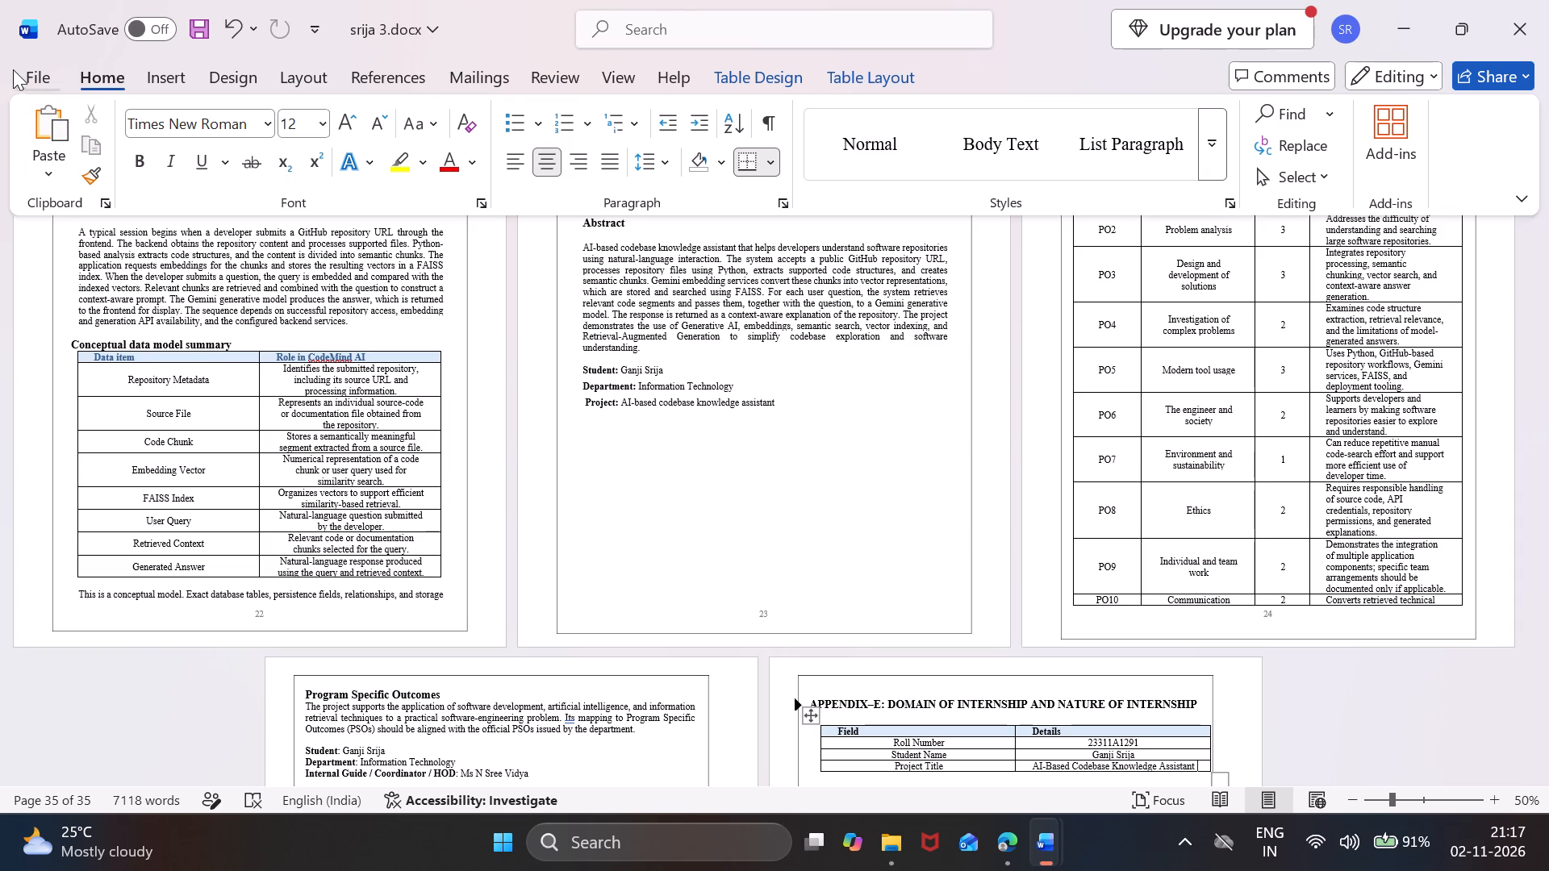
Open the print preview and review the report's pages from the cover and certificate through the contents, chapters and appendices.
click(15, 73)
click(82, 494)
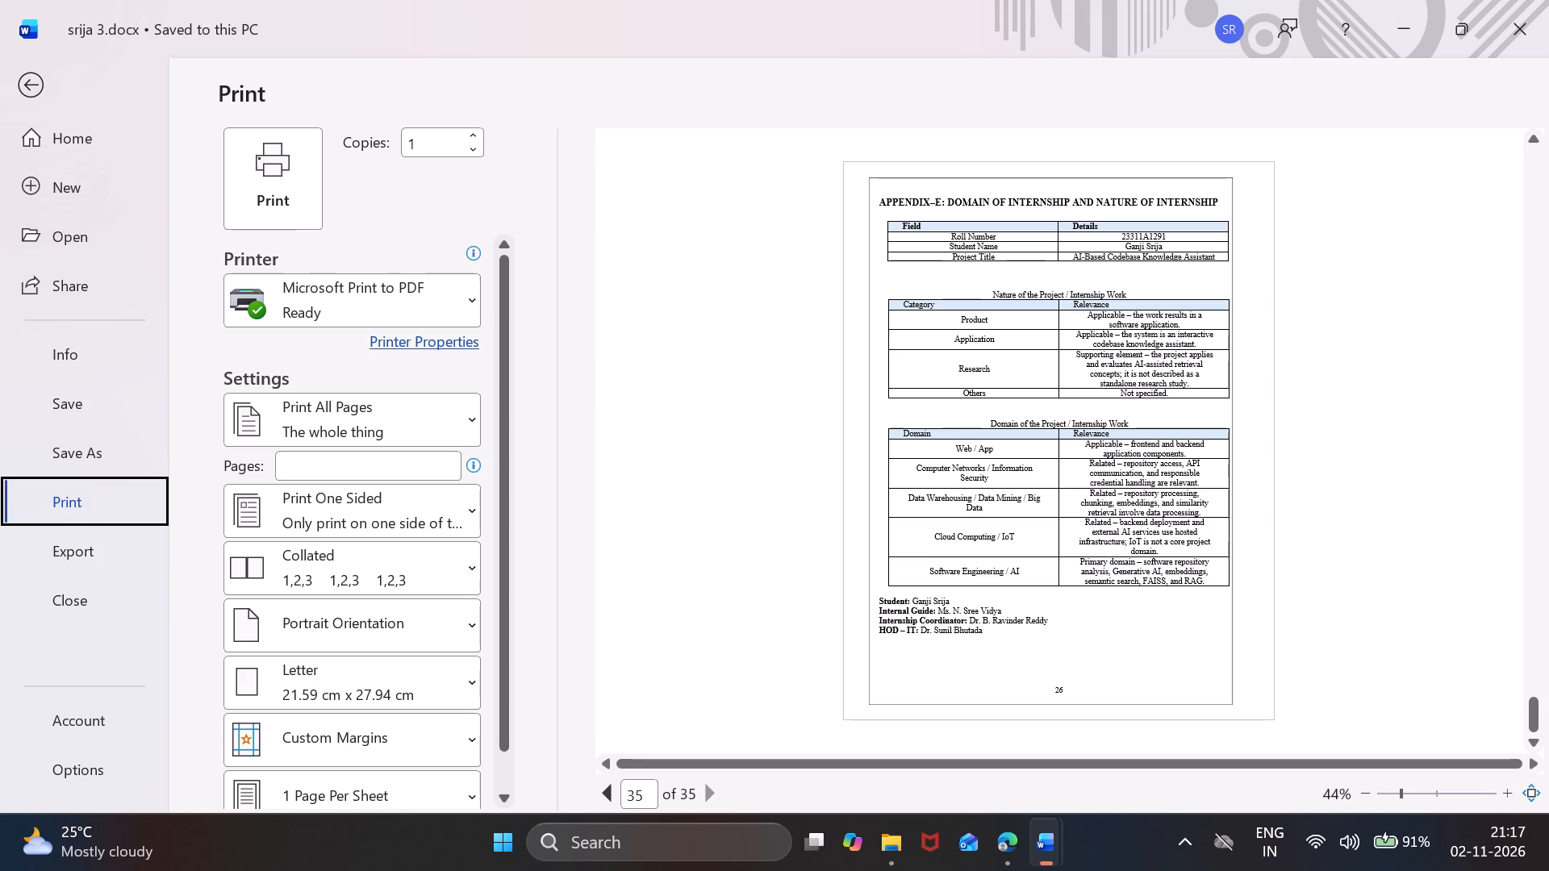
scroll(836, 341, up, 13)
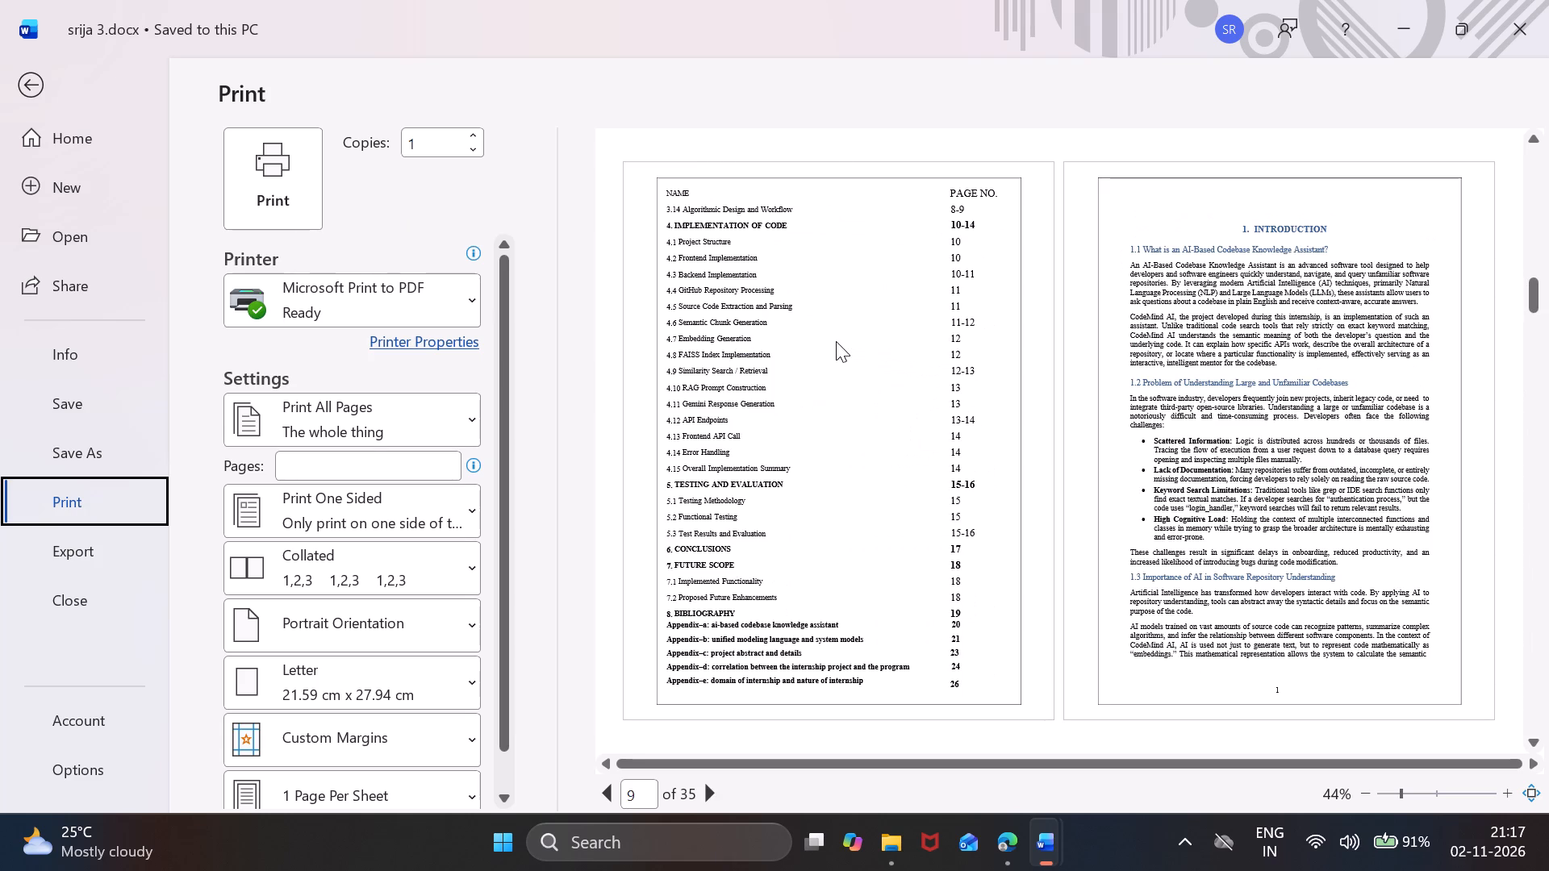
scroll(836, 341, up, 9)
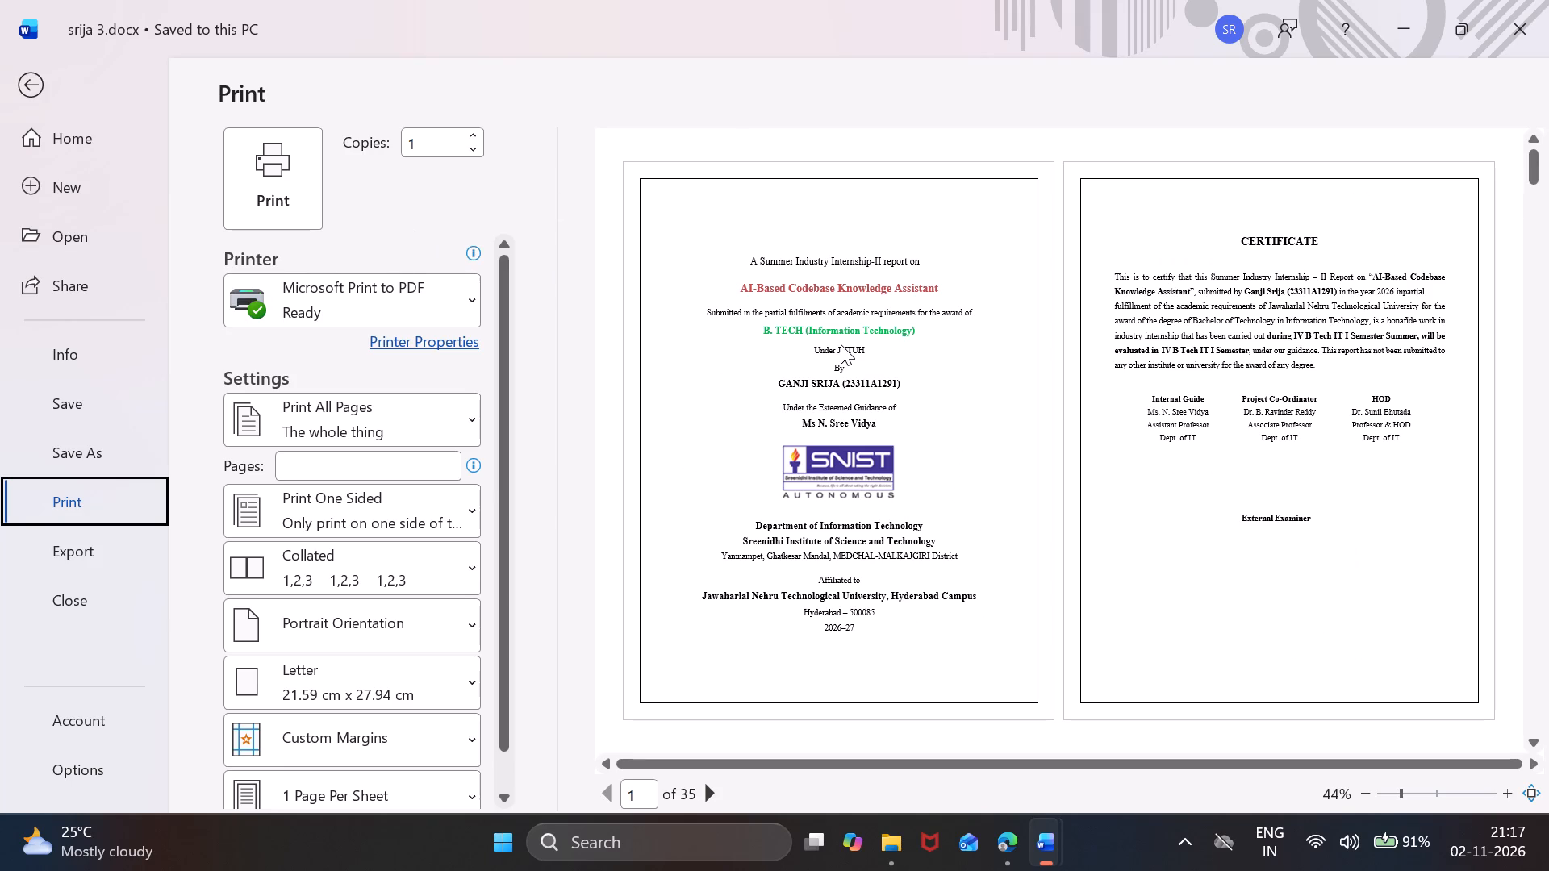
scroll(779, 397, down, 4)
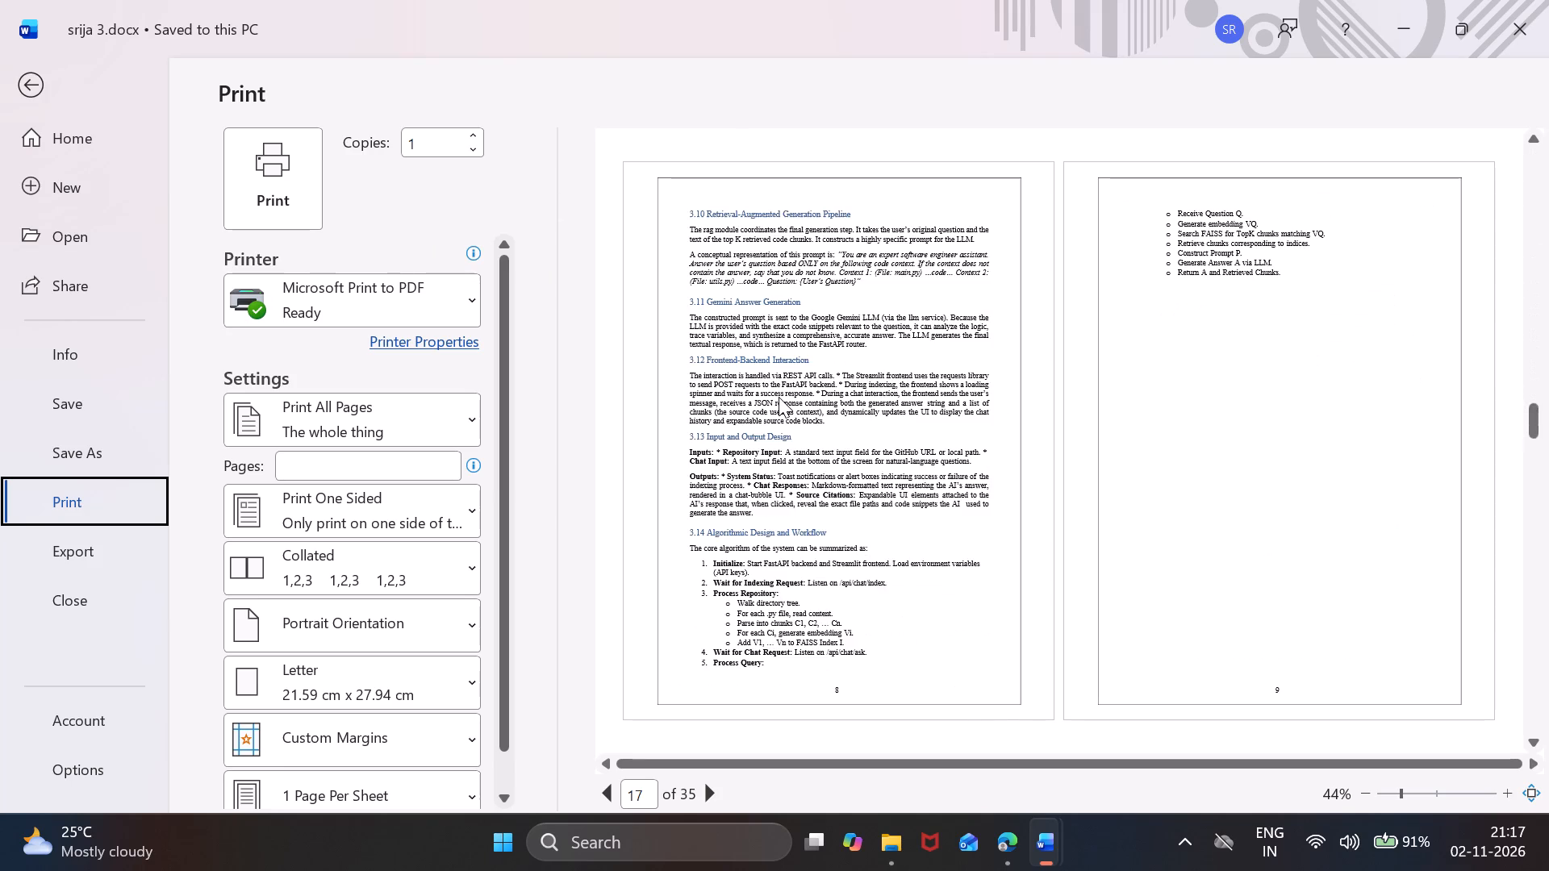
scroll(779, 397, down, 10)
scroll(779, 397, up, 1)
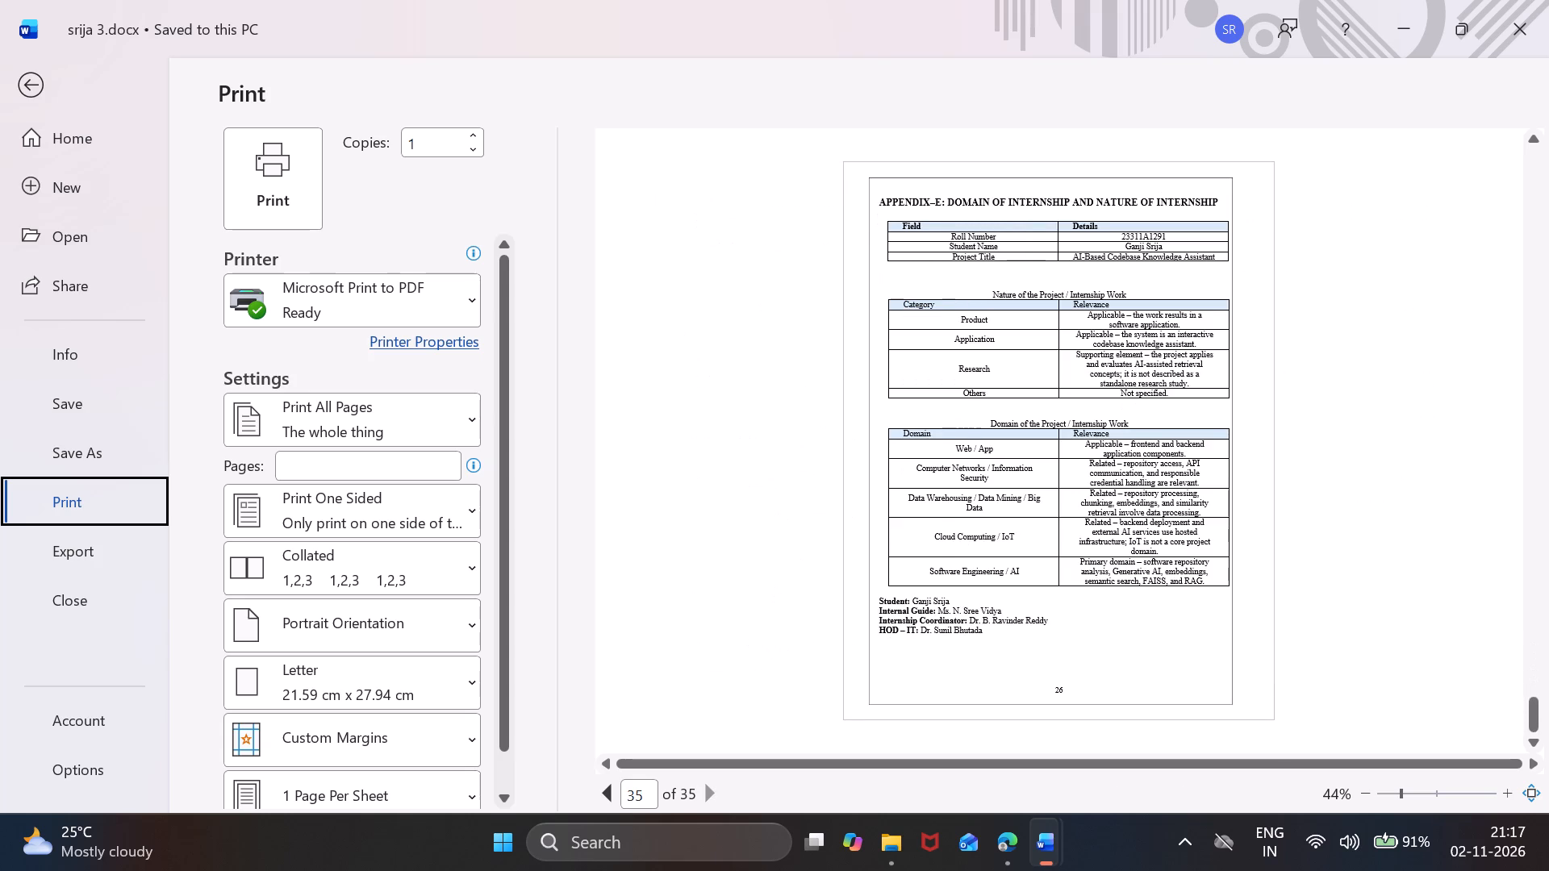
scroll(779, 397, up, 2)
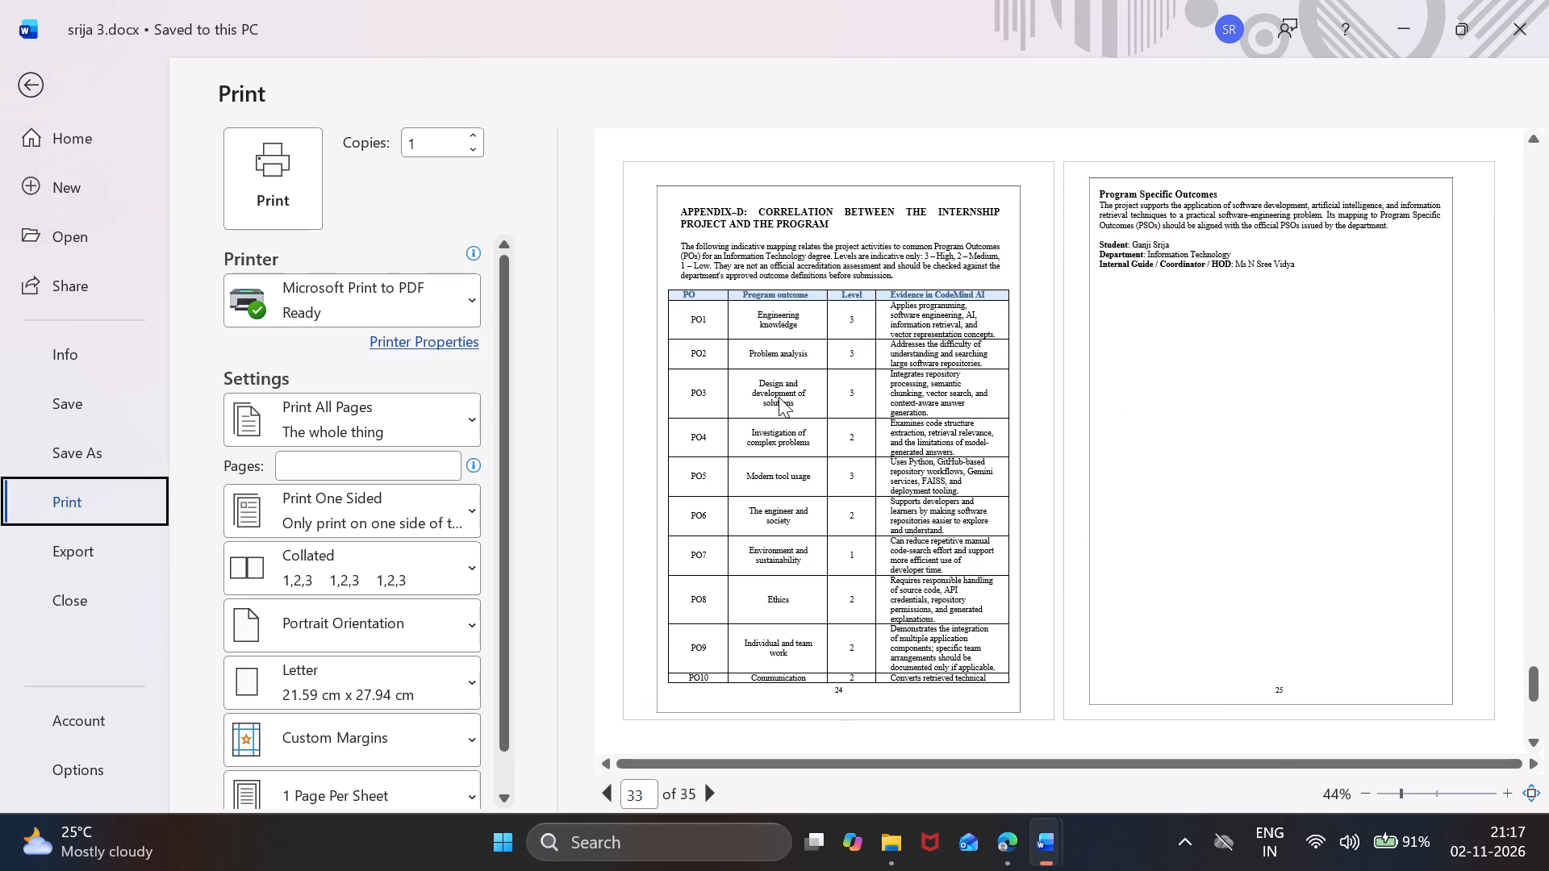
scroll(779, 397, up, 2)
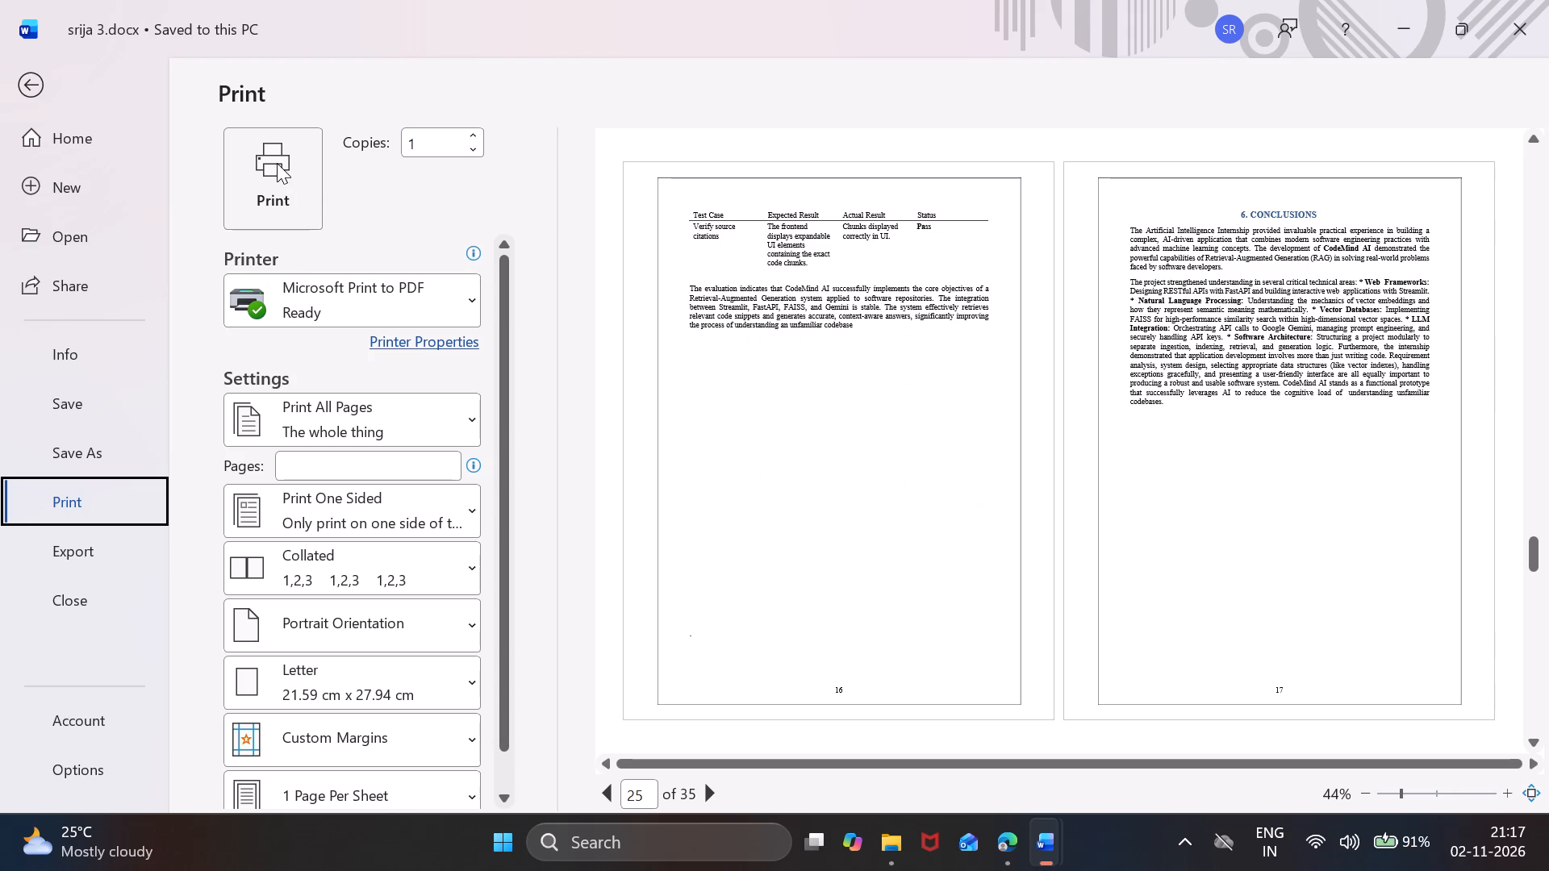
Print the whole report with Microsoft Print to PDF, saving it on the Desktop as "Srija Doc.pdf".
click(277, 163)
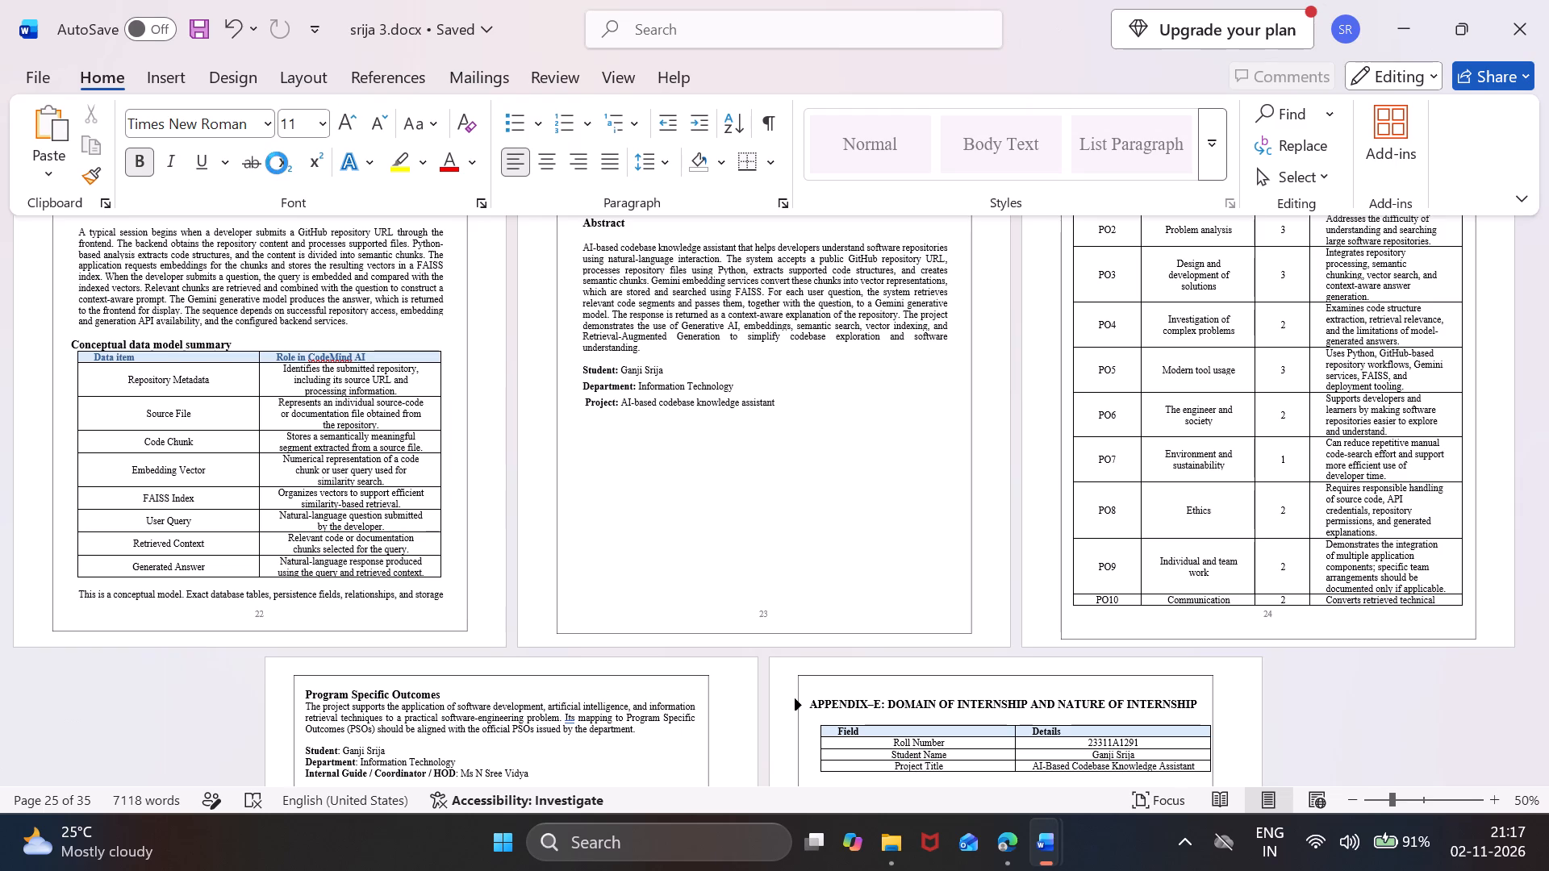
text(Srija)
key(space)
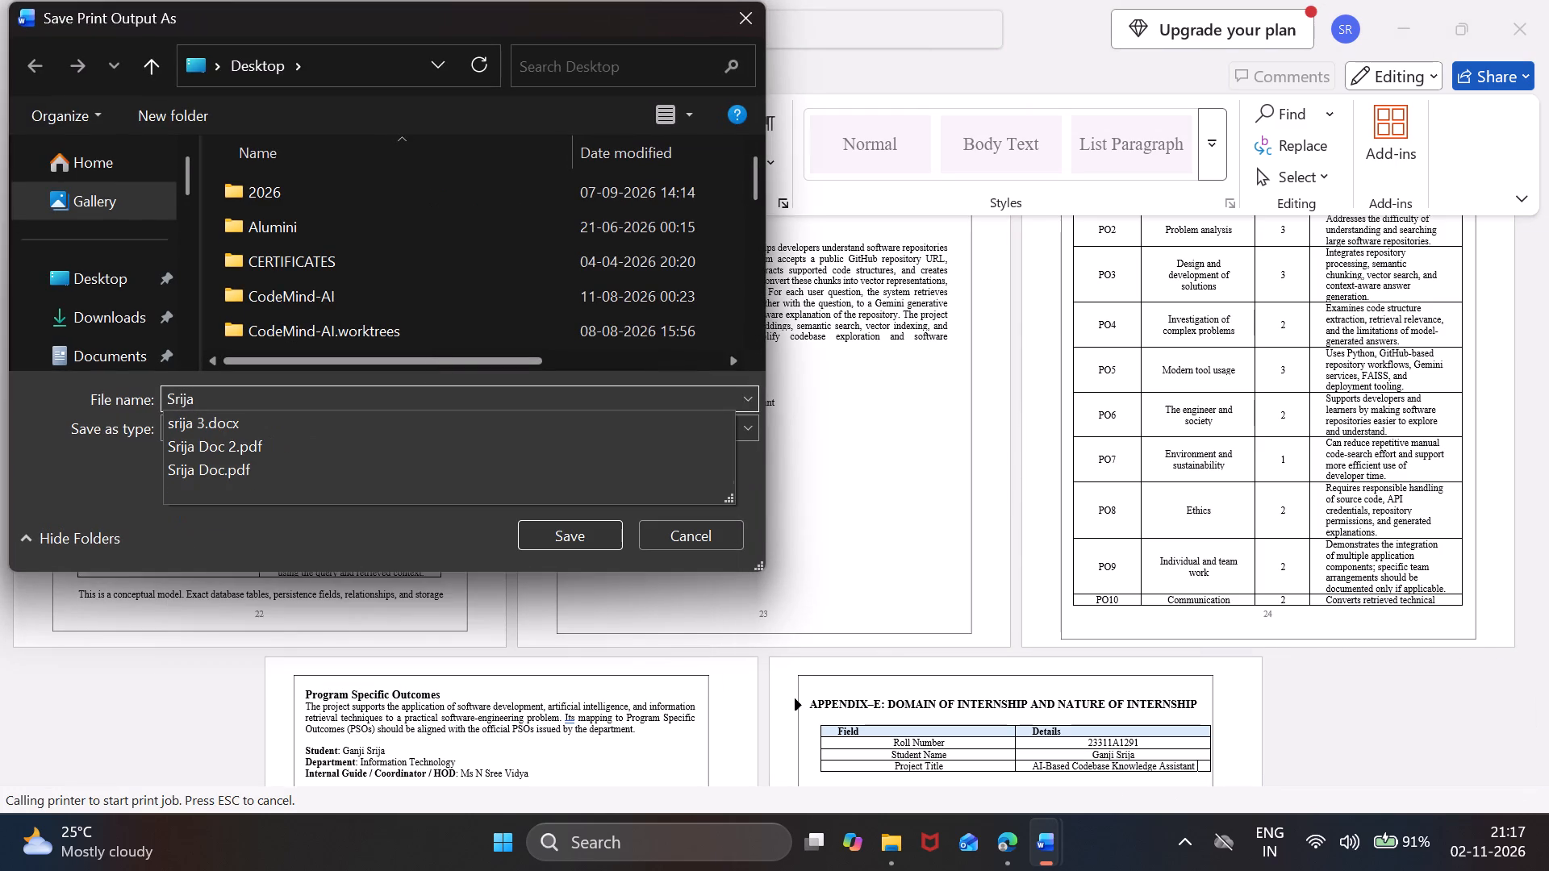
click(326, 466)
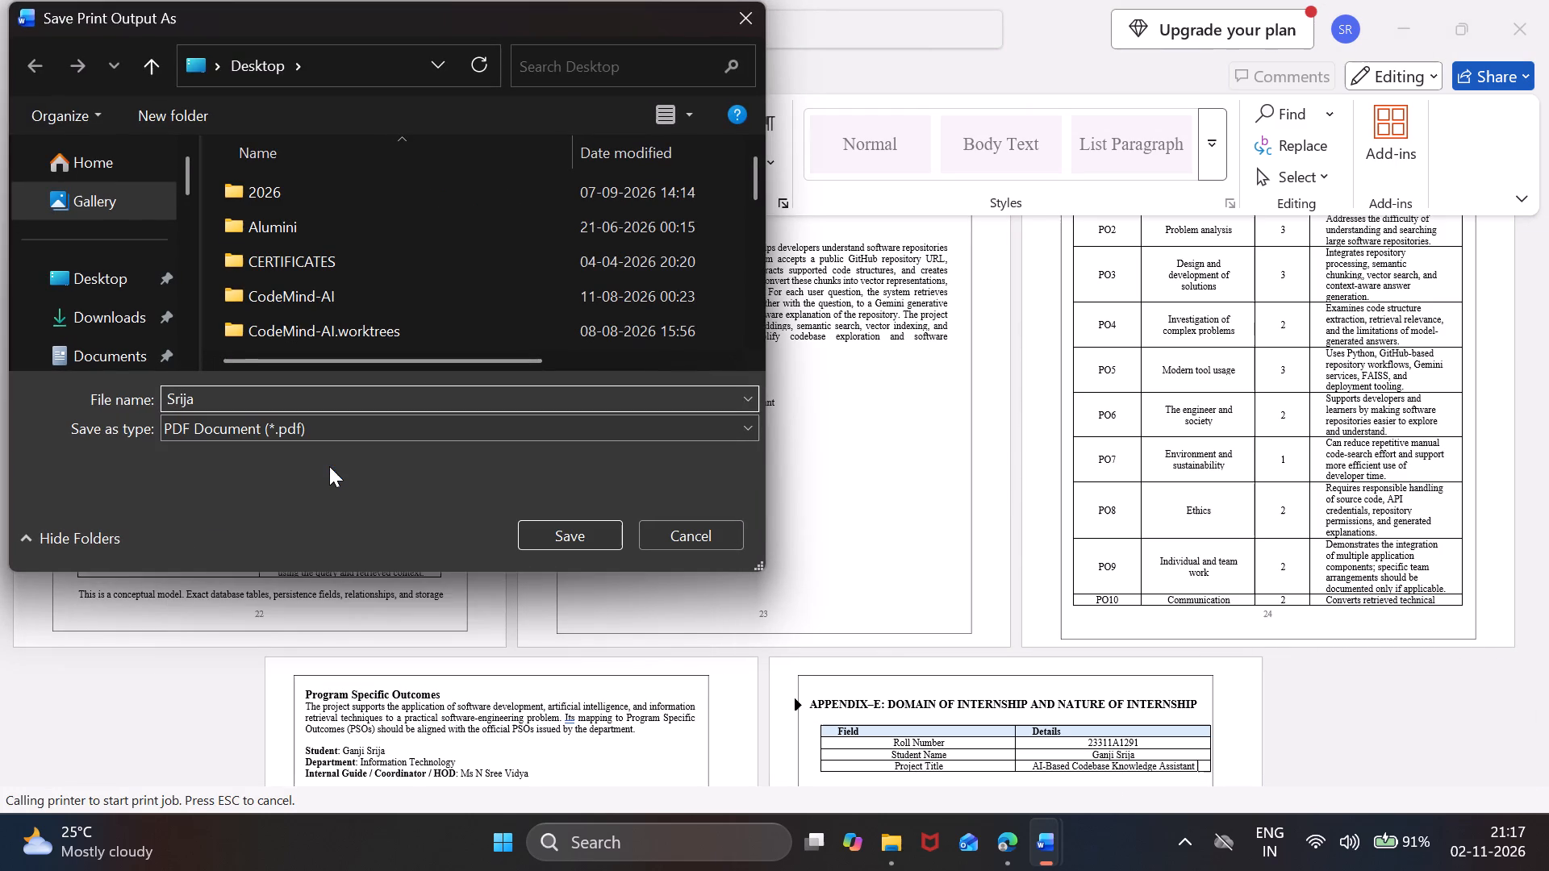
click(599, 527)
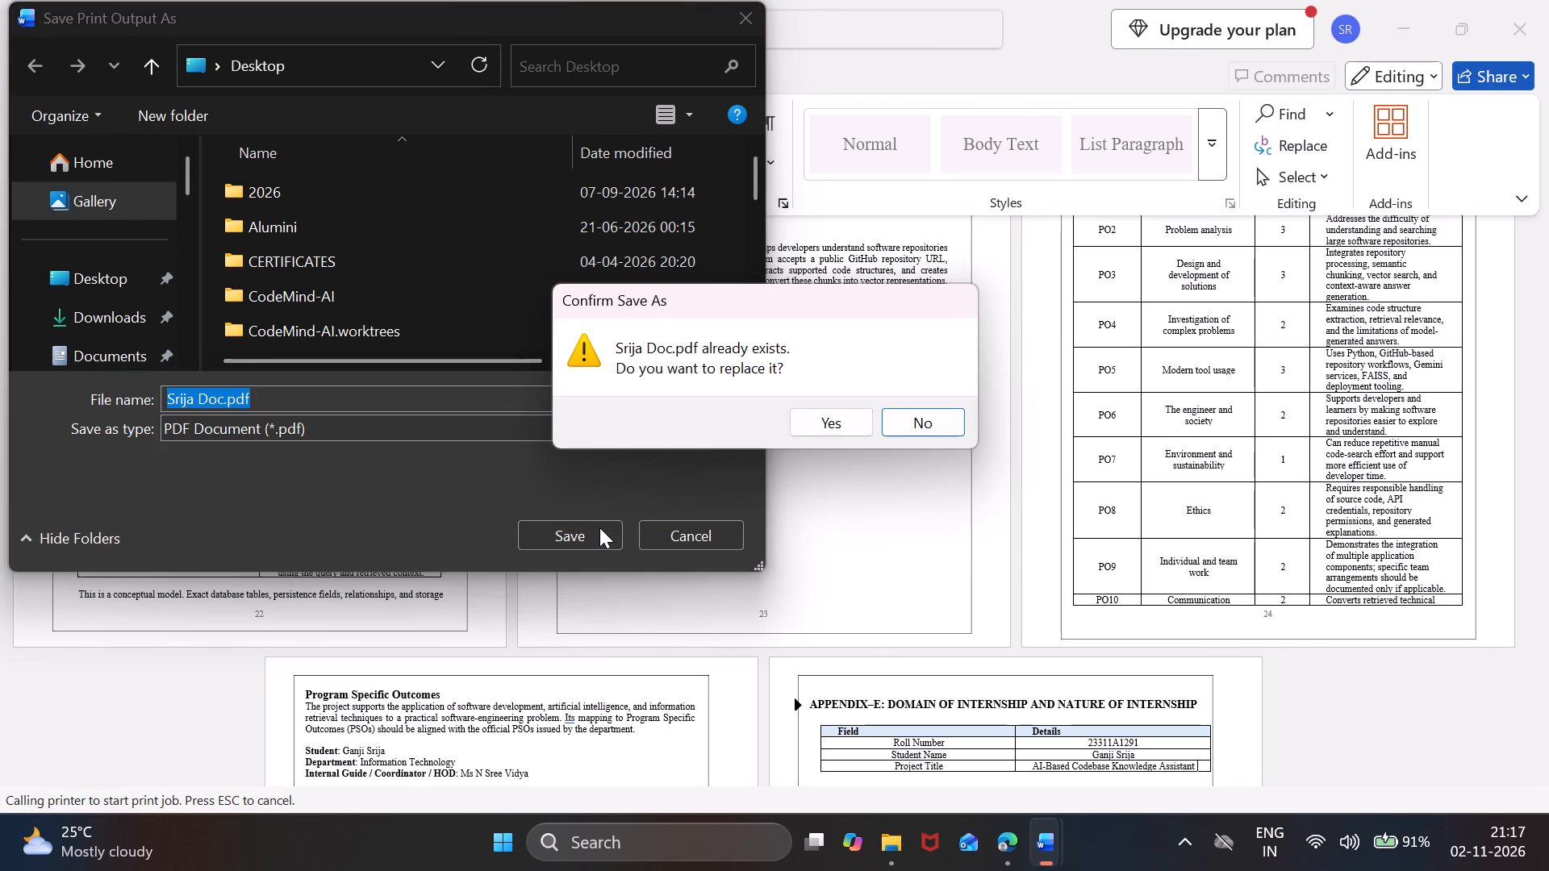
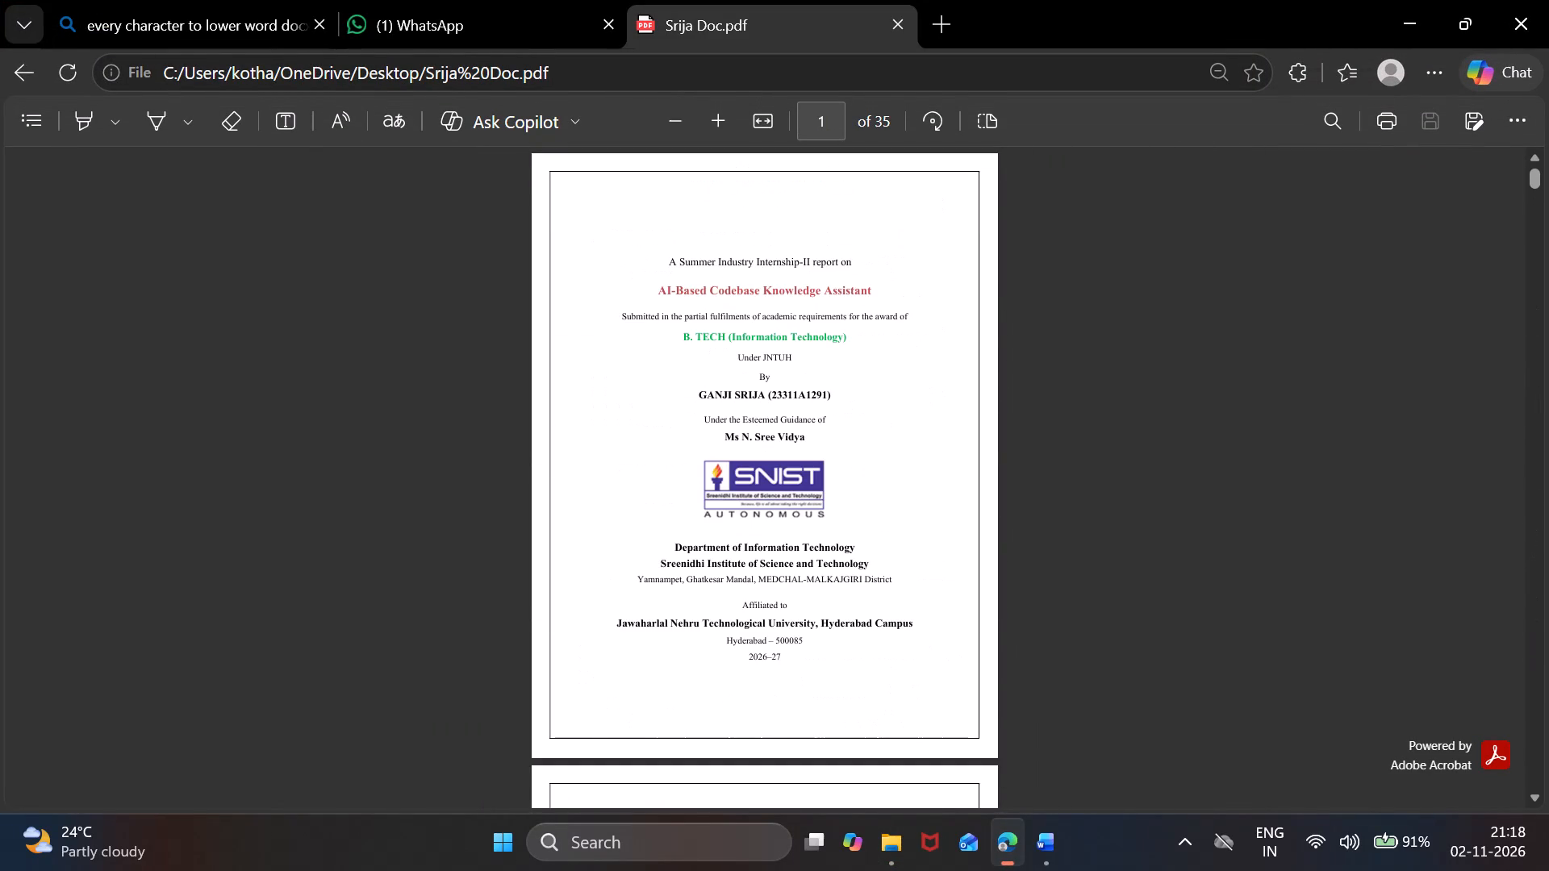
Review the front matter of the exported report PDF, from the cover, certificates and declaration through the acknowledgement and abstract.
scroll(615, 531, down, 6)
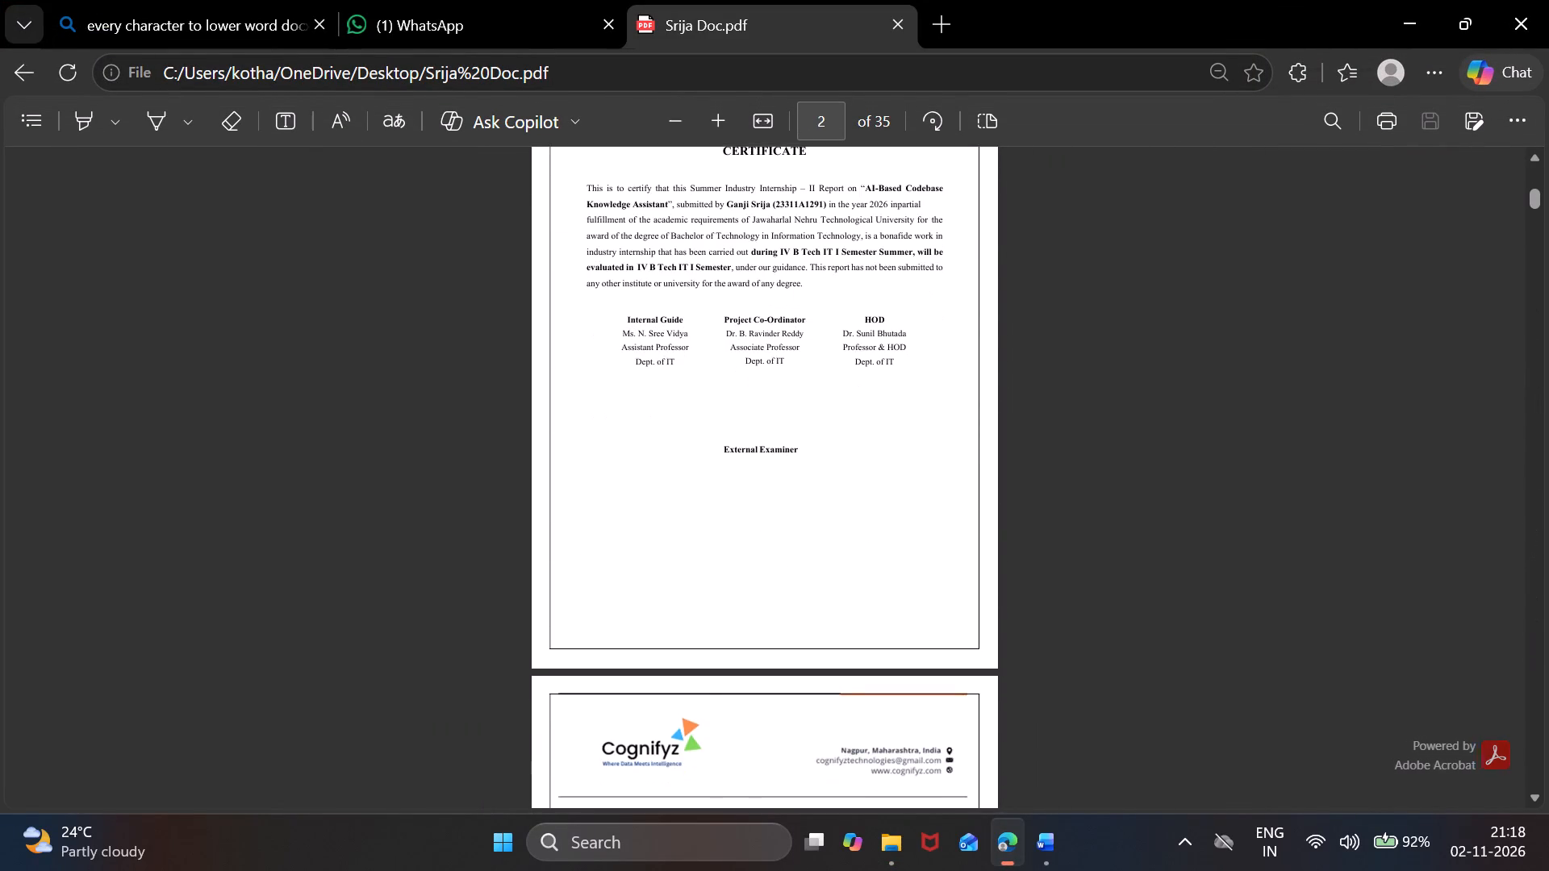
scroll(615, 531, down, 8)
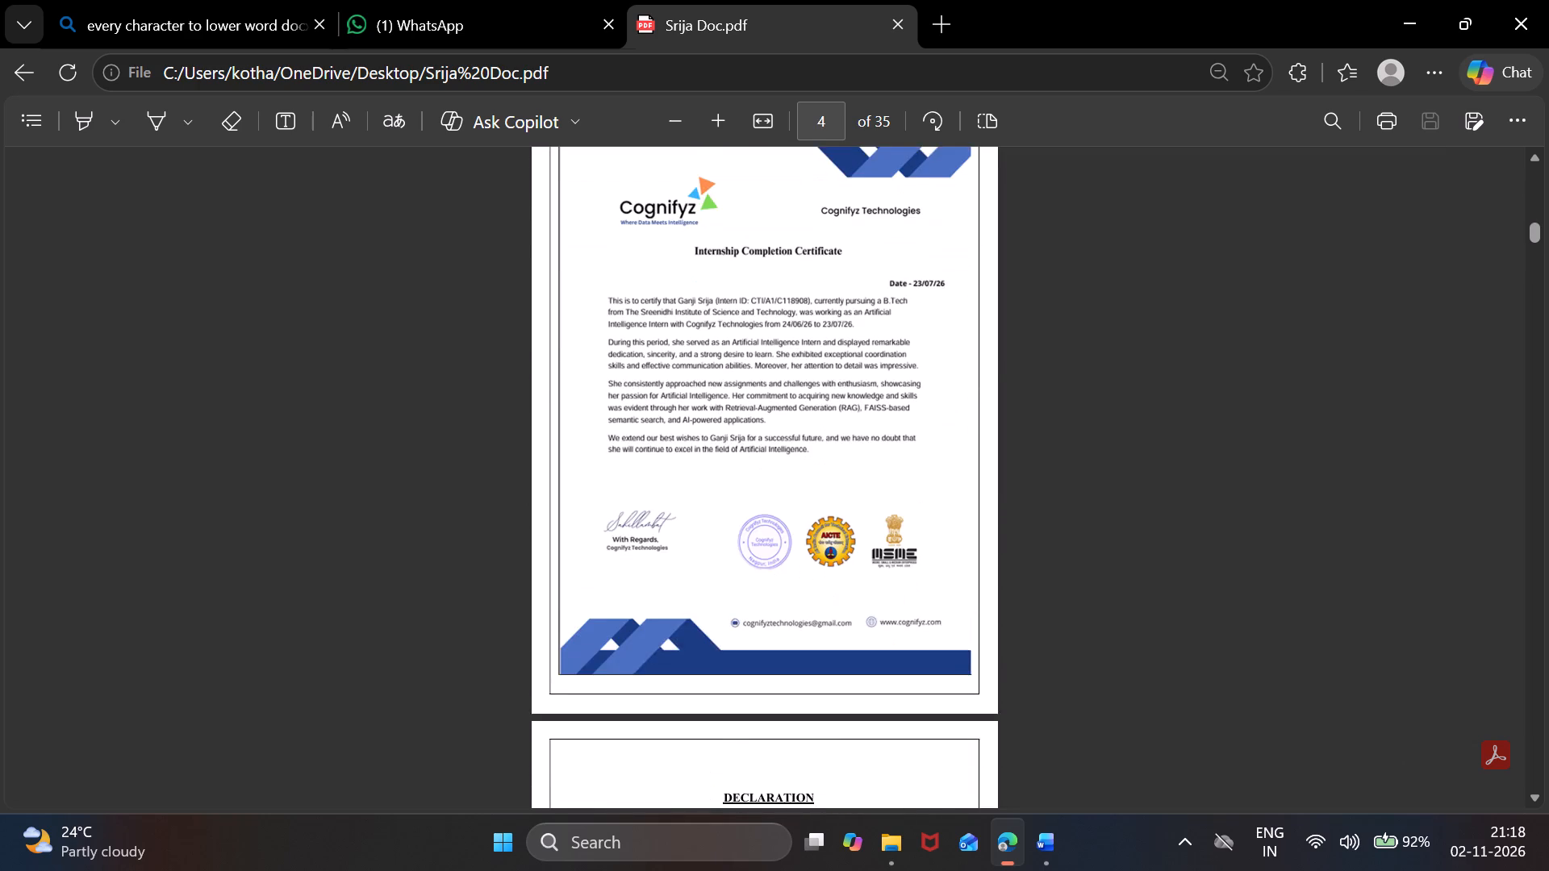
scroll(615, 531, down, 7)
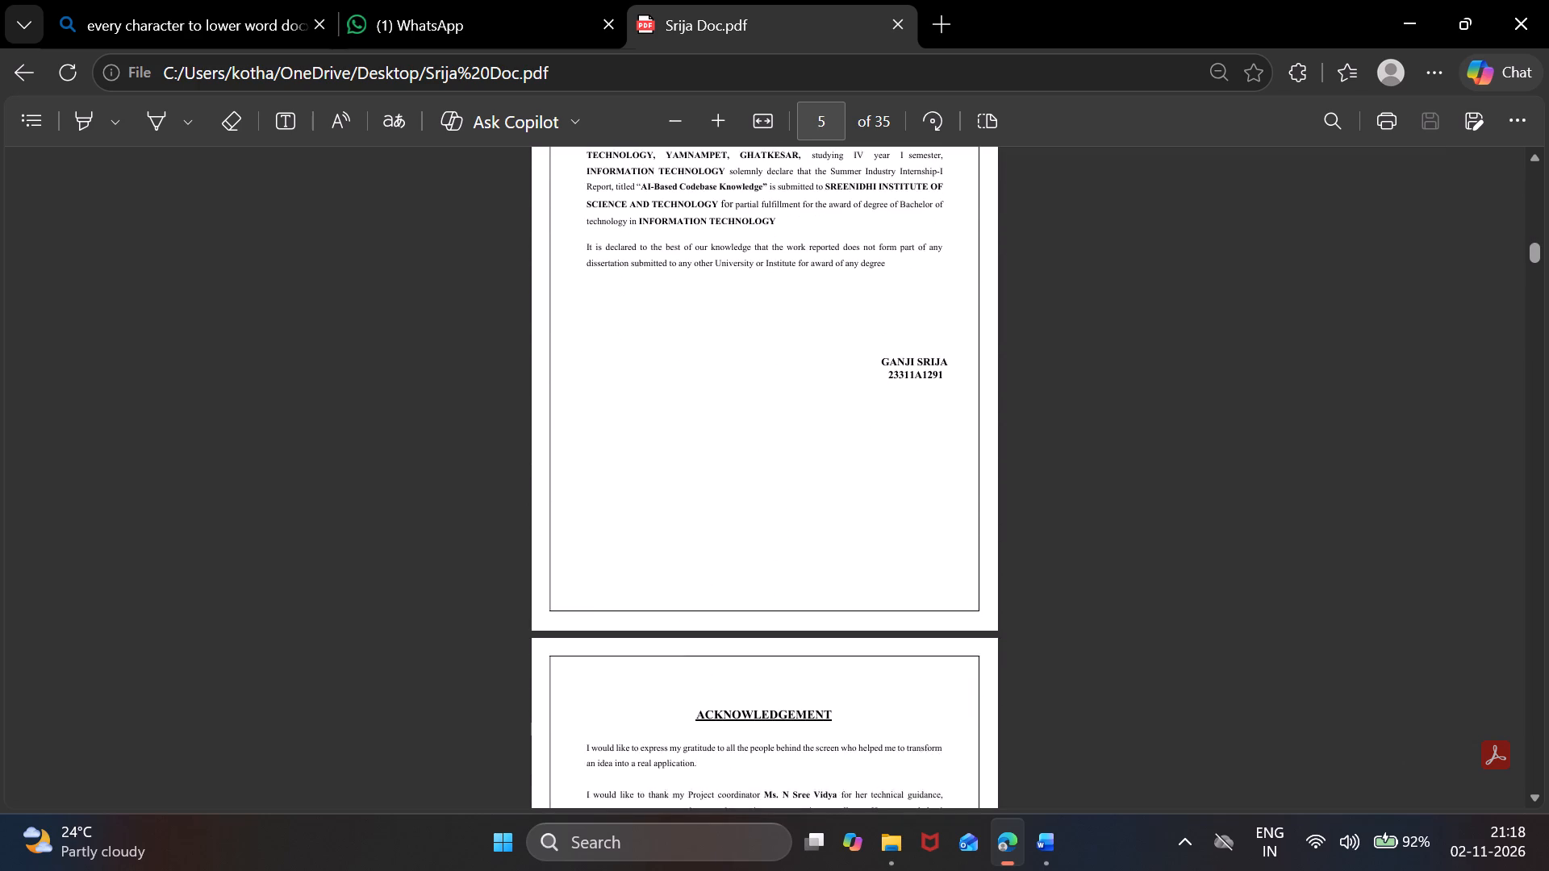
scroll(615, 531, down, 9)
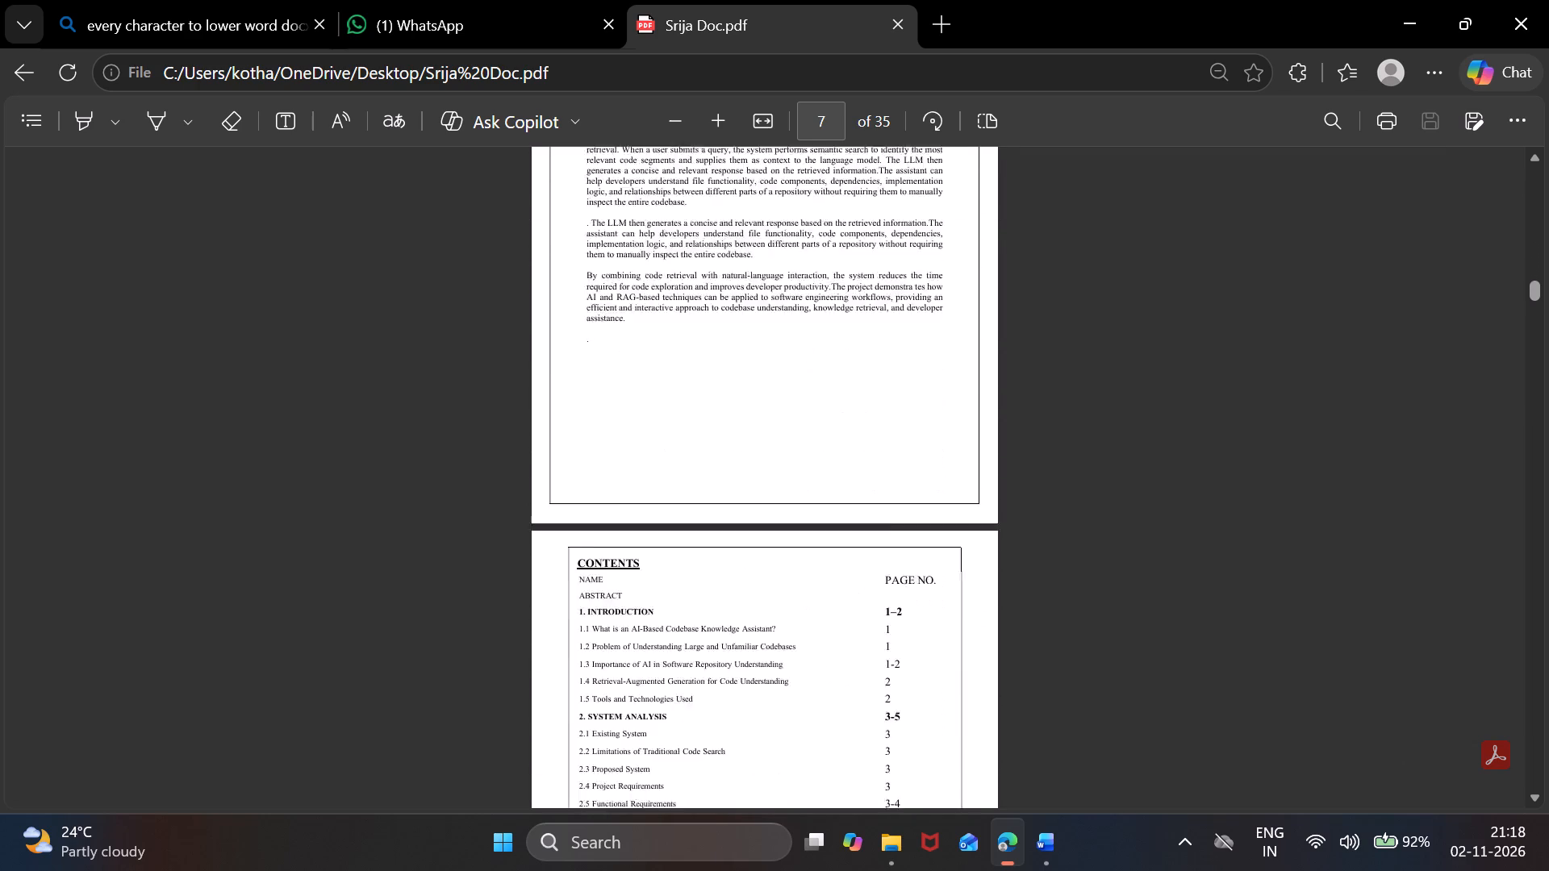
Check the PDF's contents list and chapter pages, including the requirements tables, design sections and code snippets, up to Appendix B.
scroll(615, 531, down, 10)
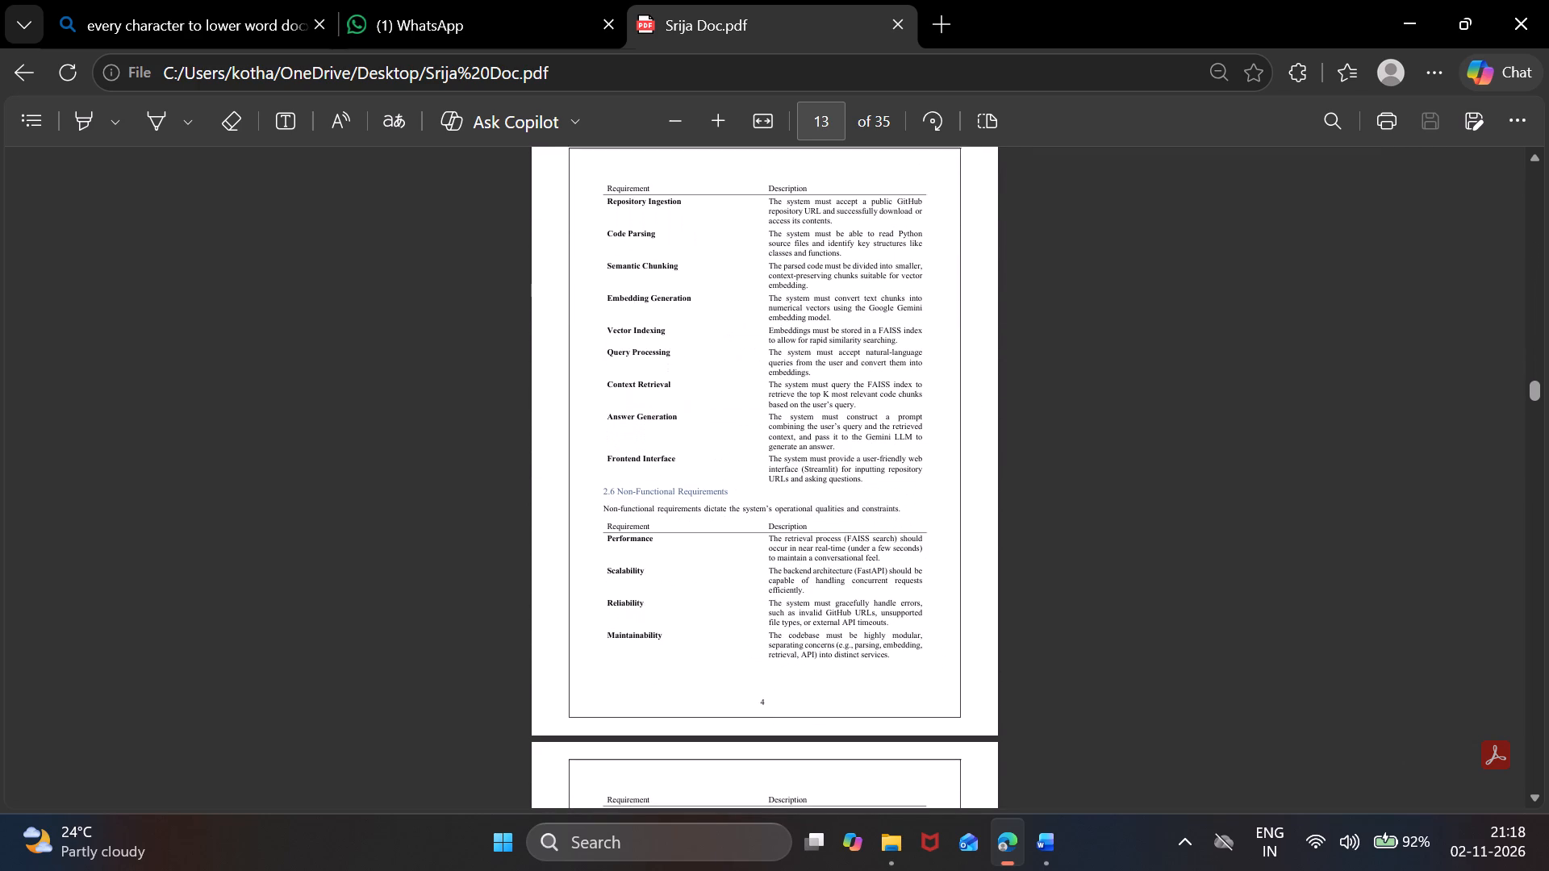
scroll(615, 531, down, 11)
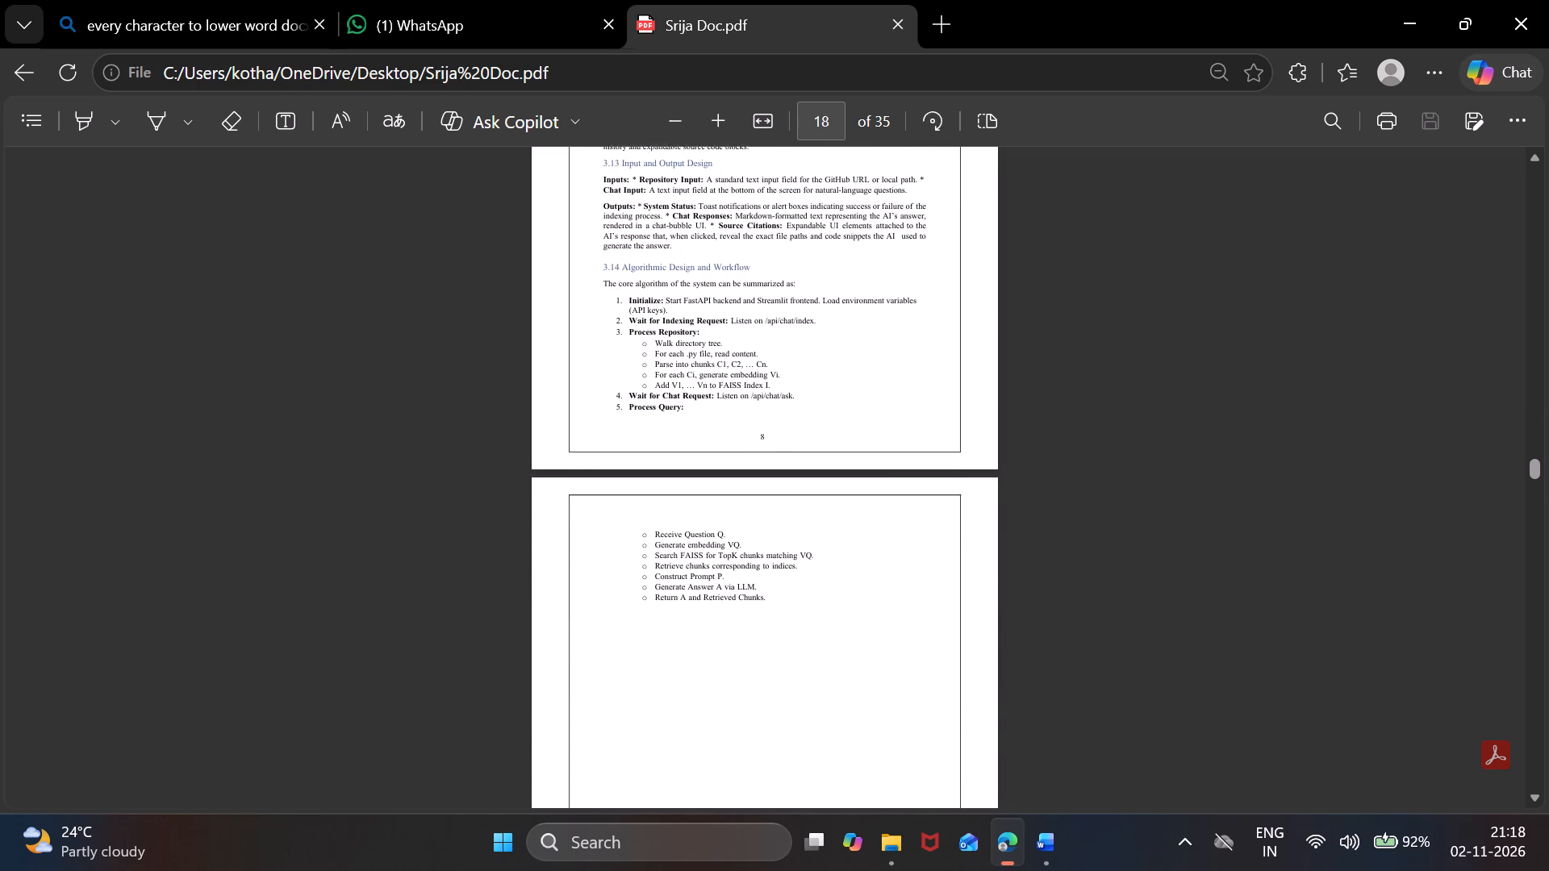
scroll(615, 531, down, 12)
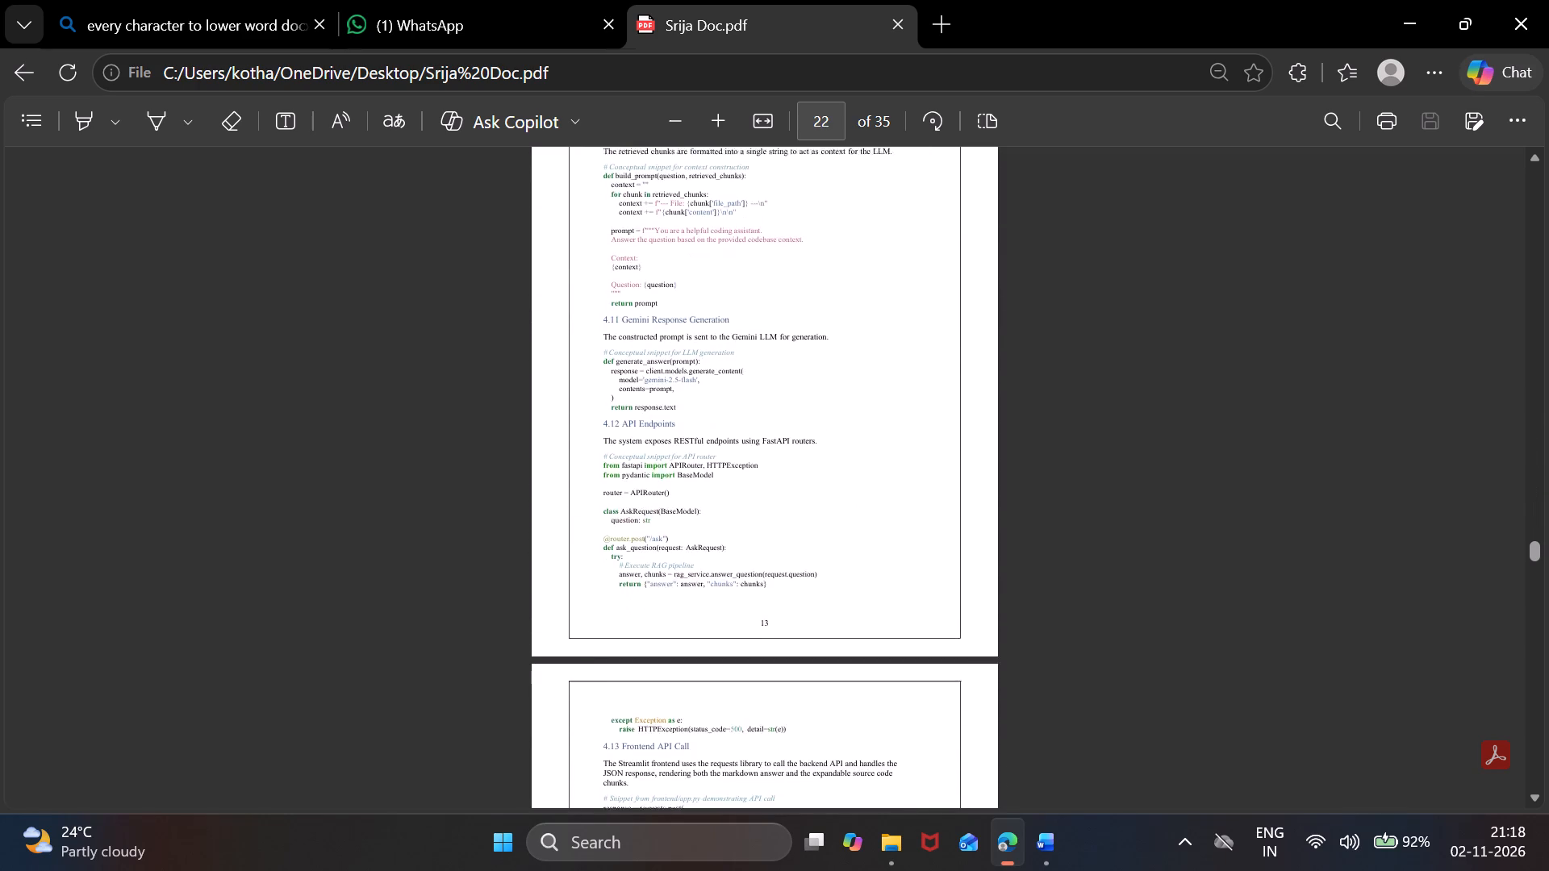
scroll(615, 531, down, 14)
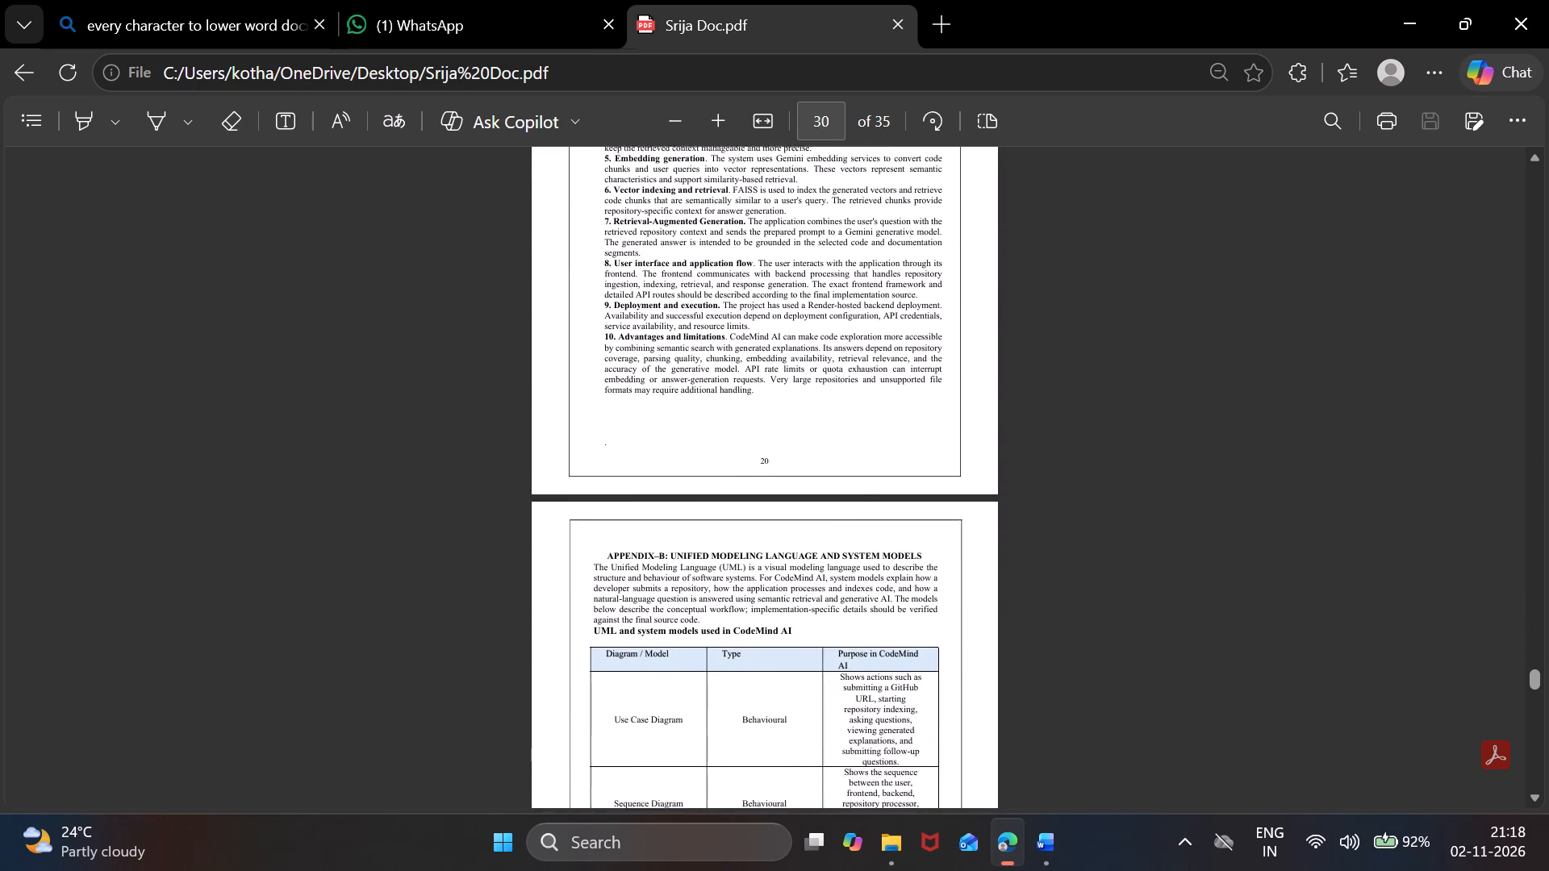
Examine Appendices B to E in the PDF, checking the tables, student details, project title and guide names through the last page.
scroll(615, 531, down, 3)
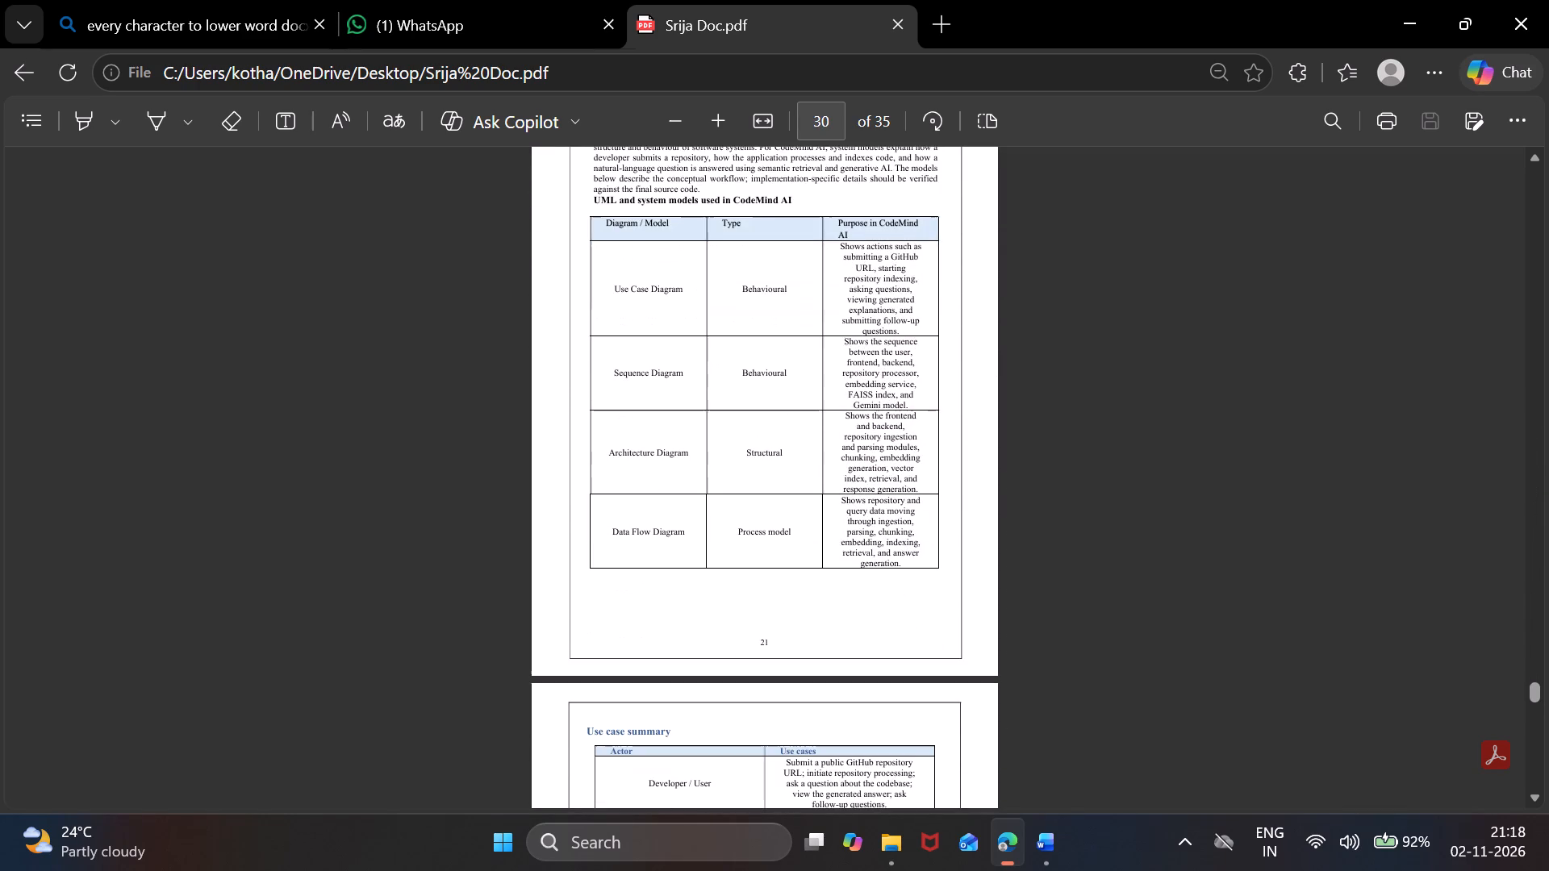
scroll(615, 531, up, 1)
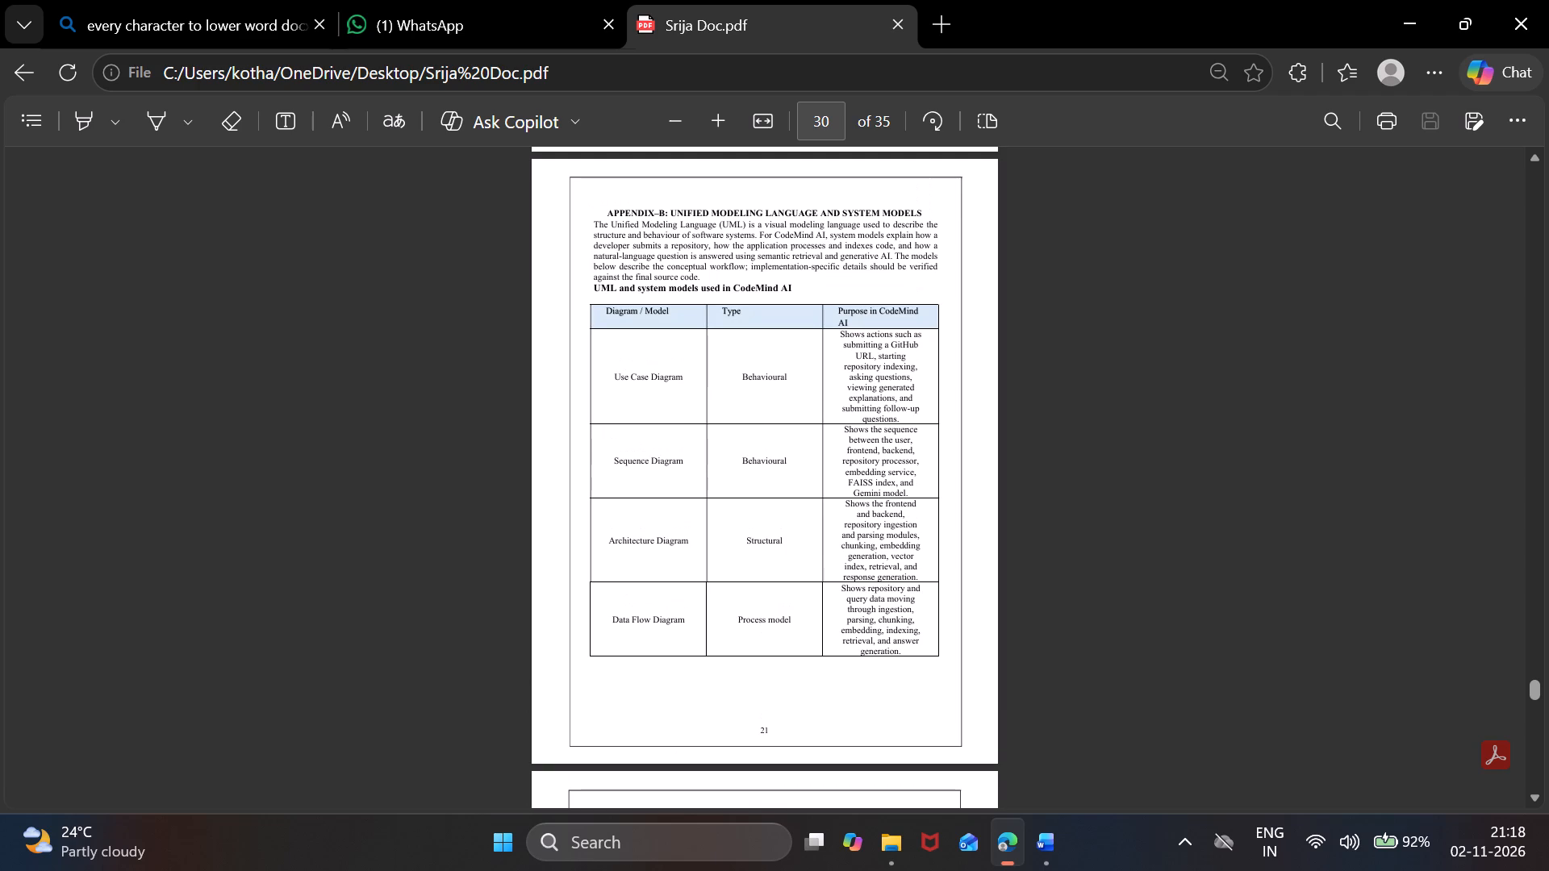
scroll(615, 531, down, 7)
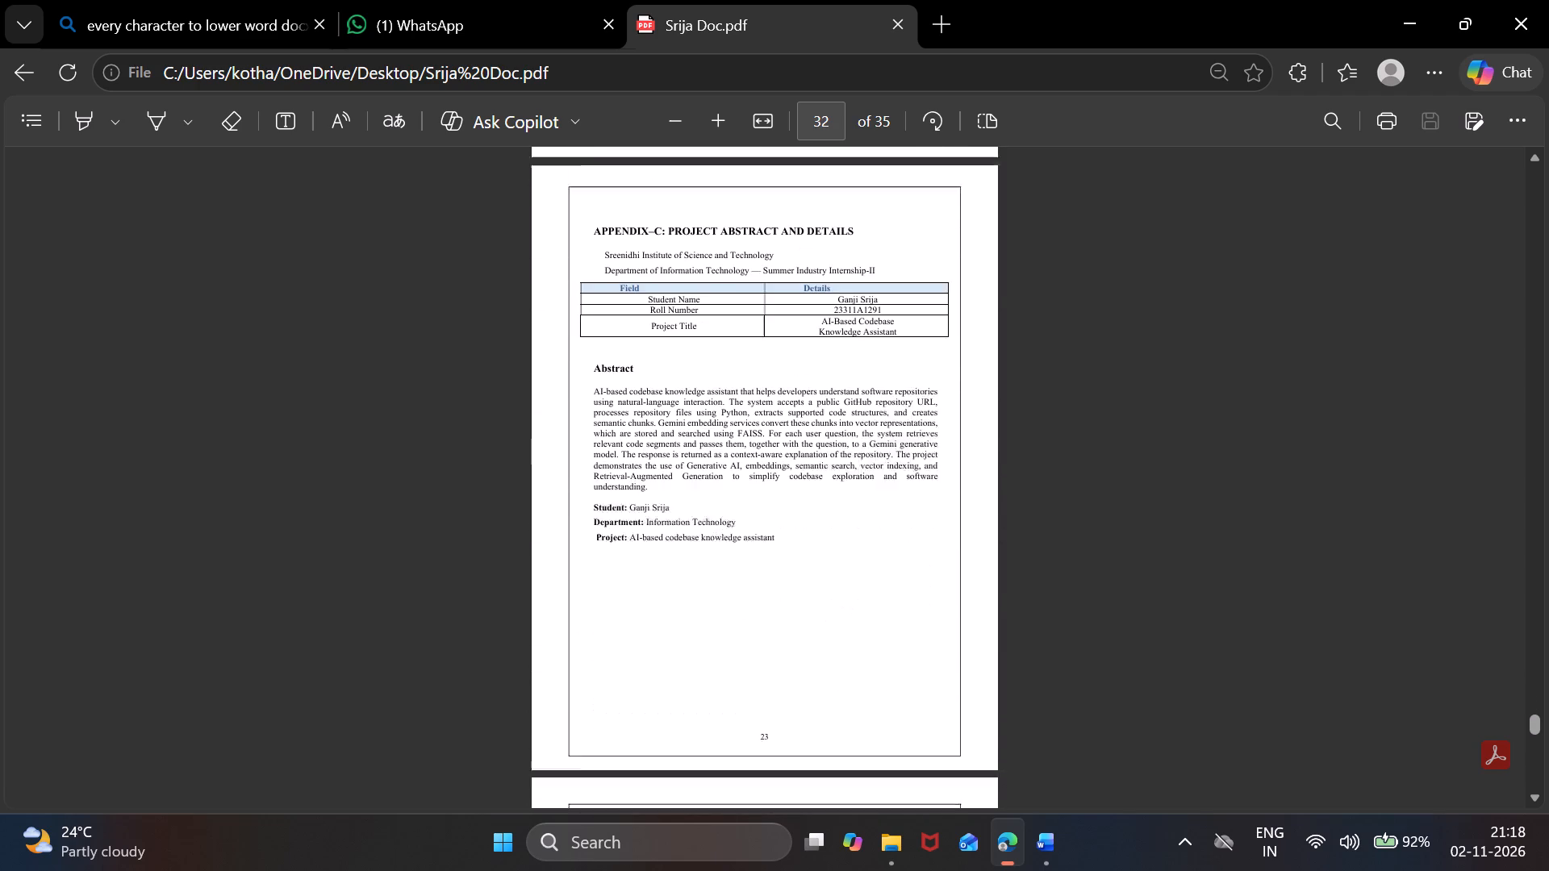
scroll(615, 531, down, 2)
scroll(615, 531, up, 1)
scroll(615, 531, down, 2)
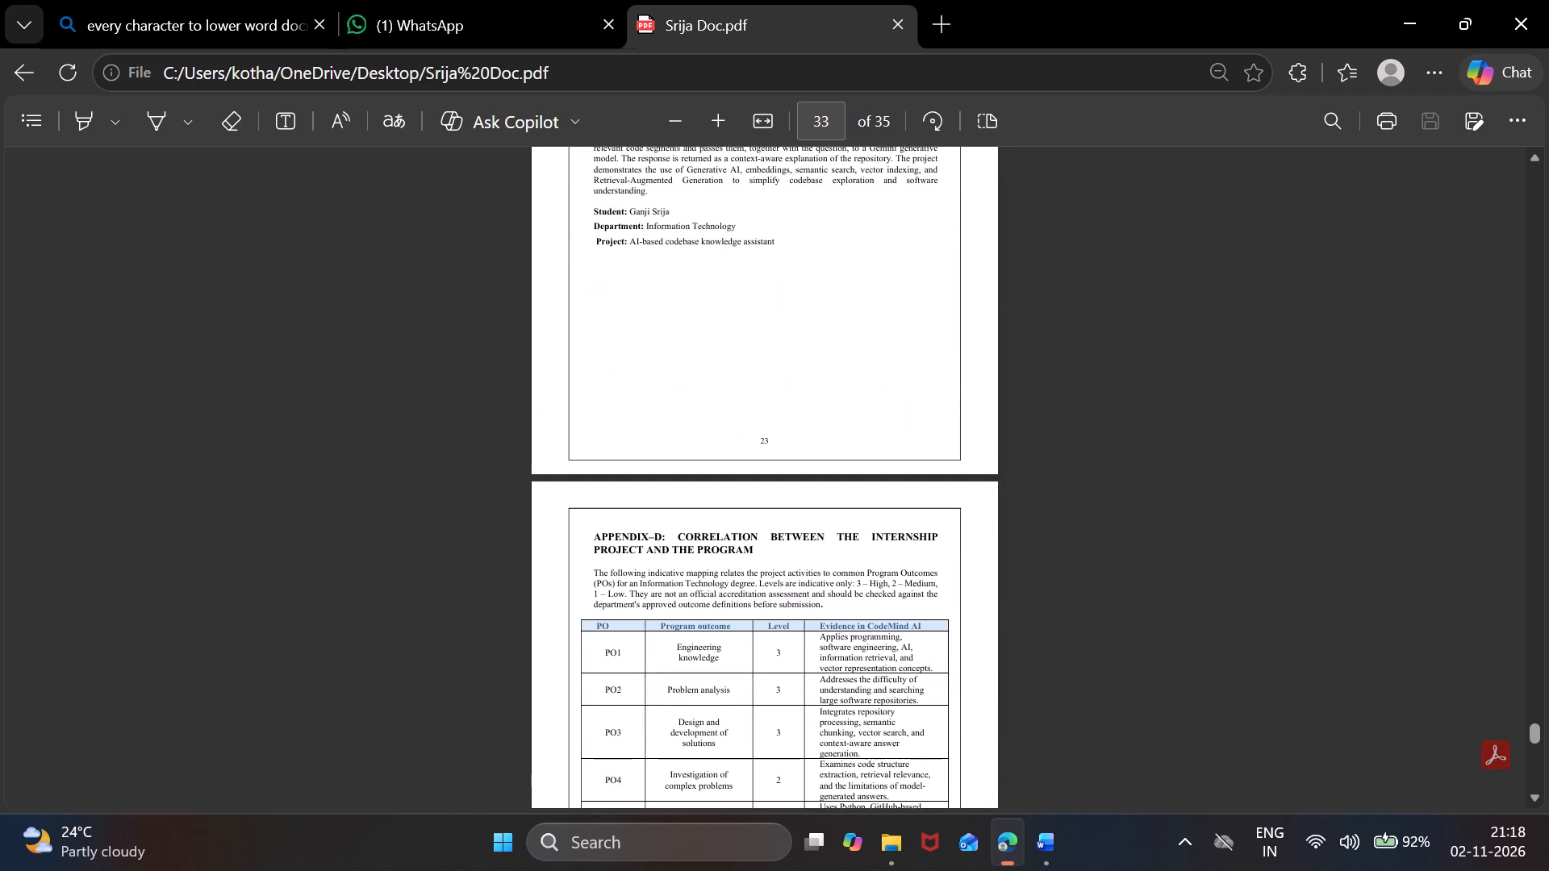
scroll(615, 531, down, 8)
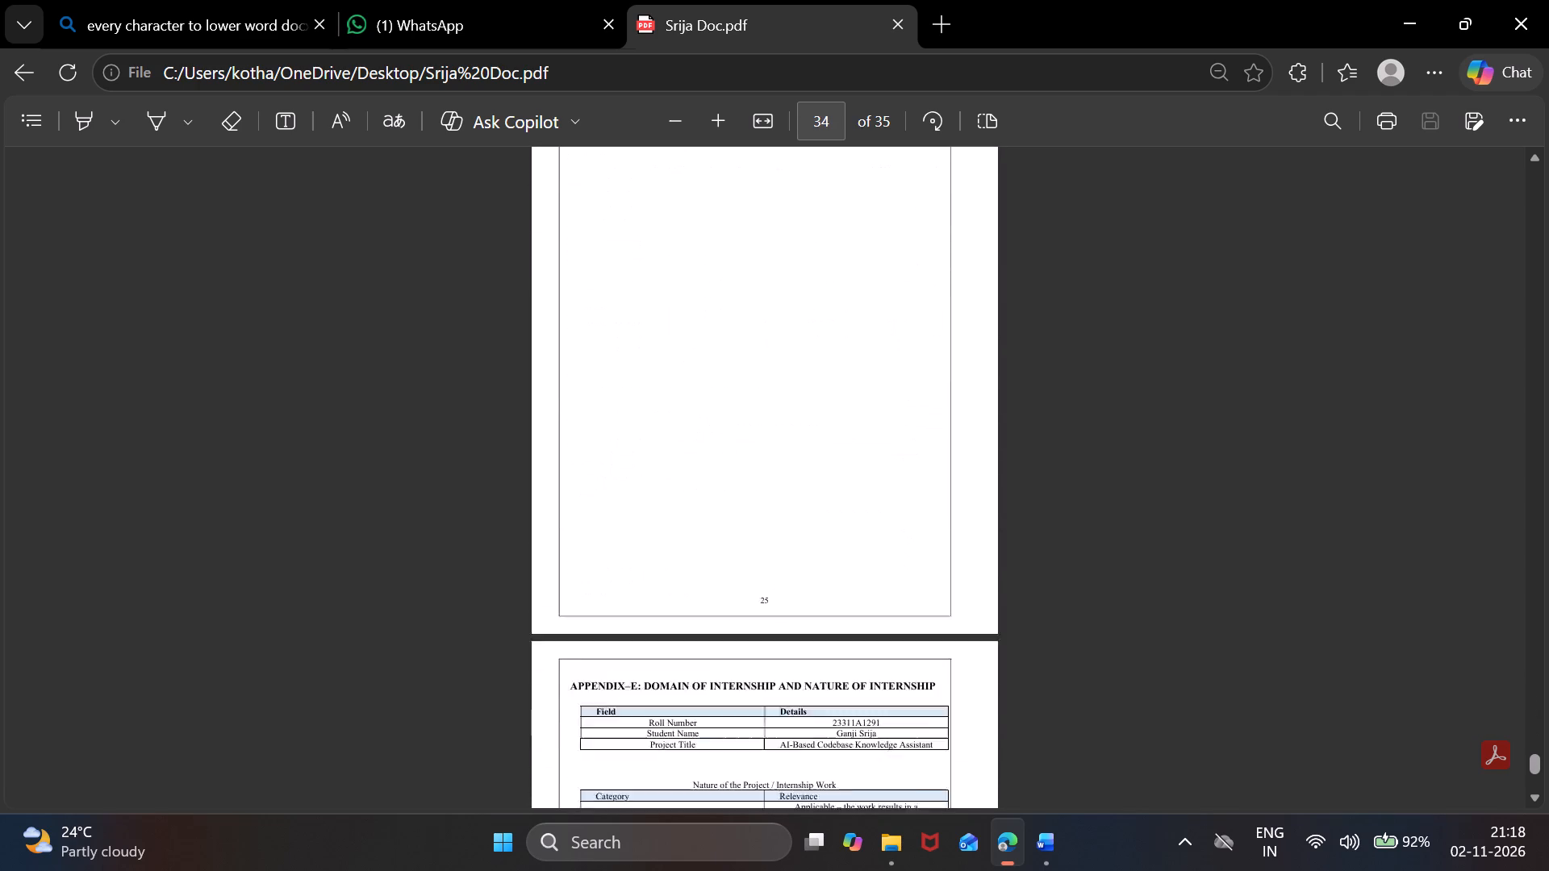
scroll(615, 531, down, 3)
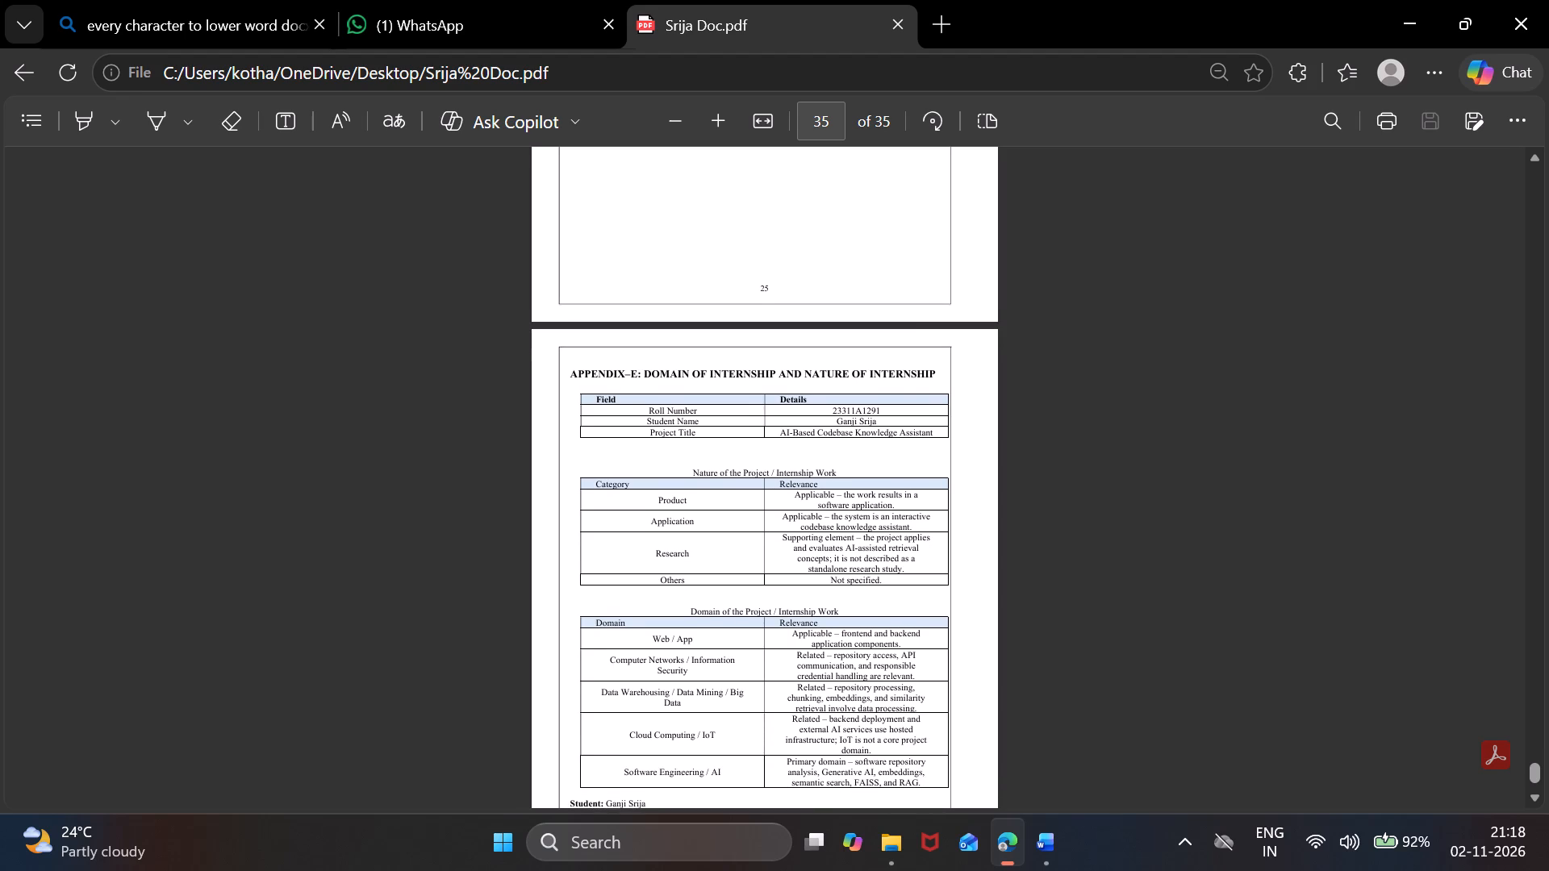
scroll(615, 531, down, 4)
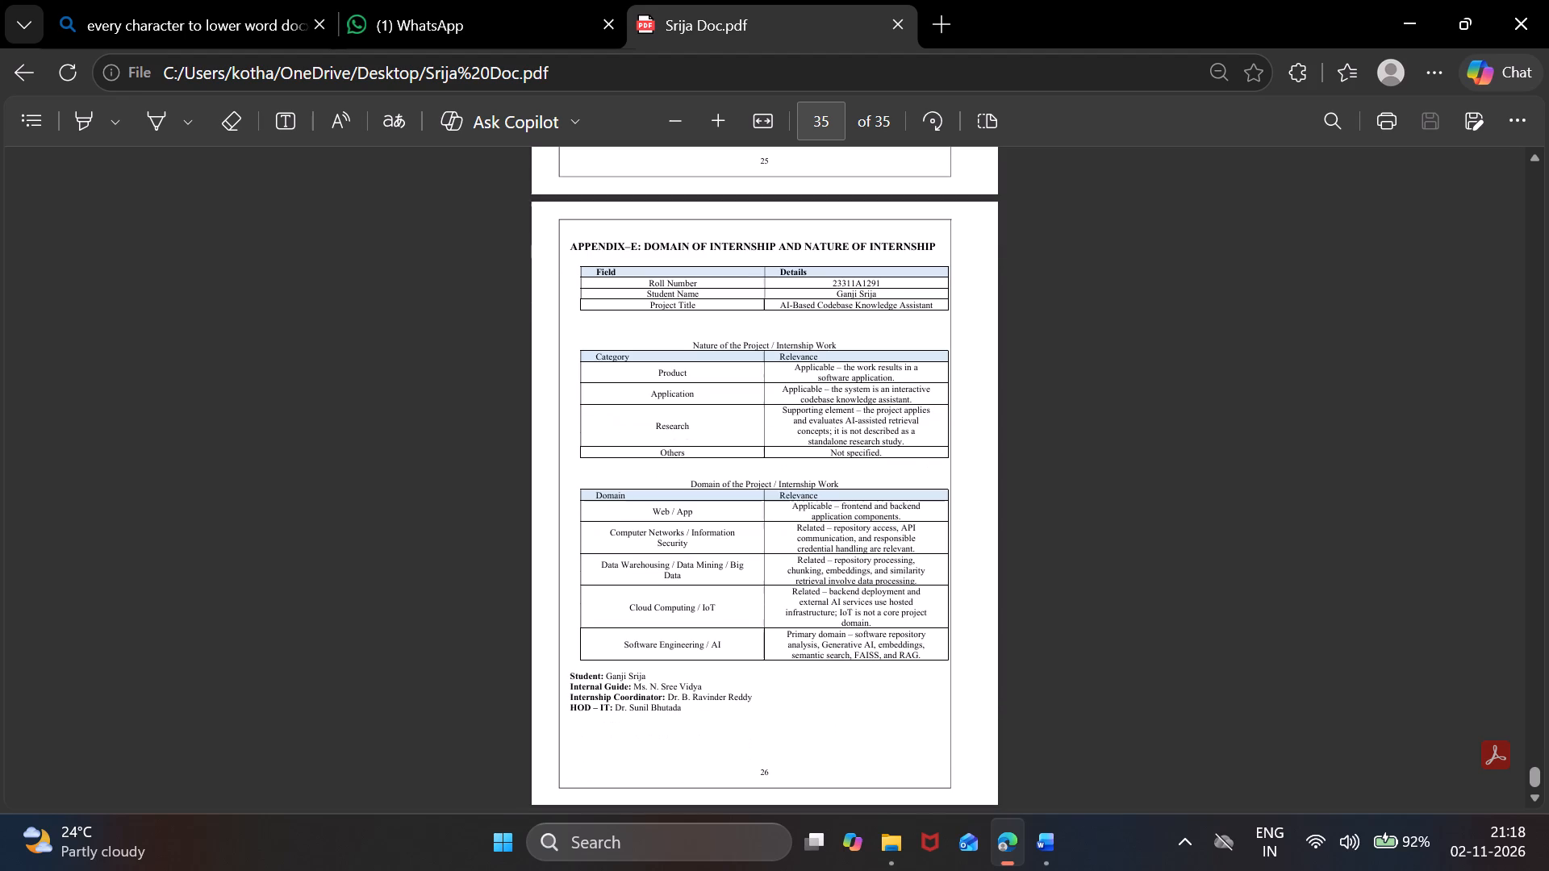
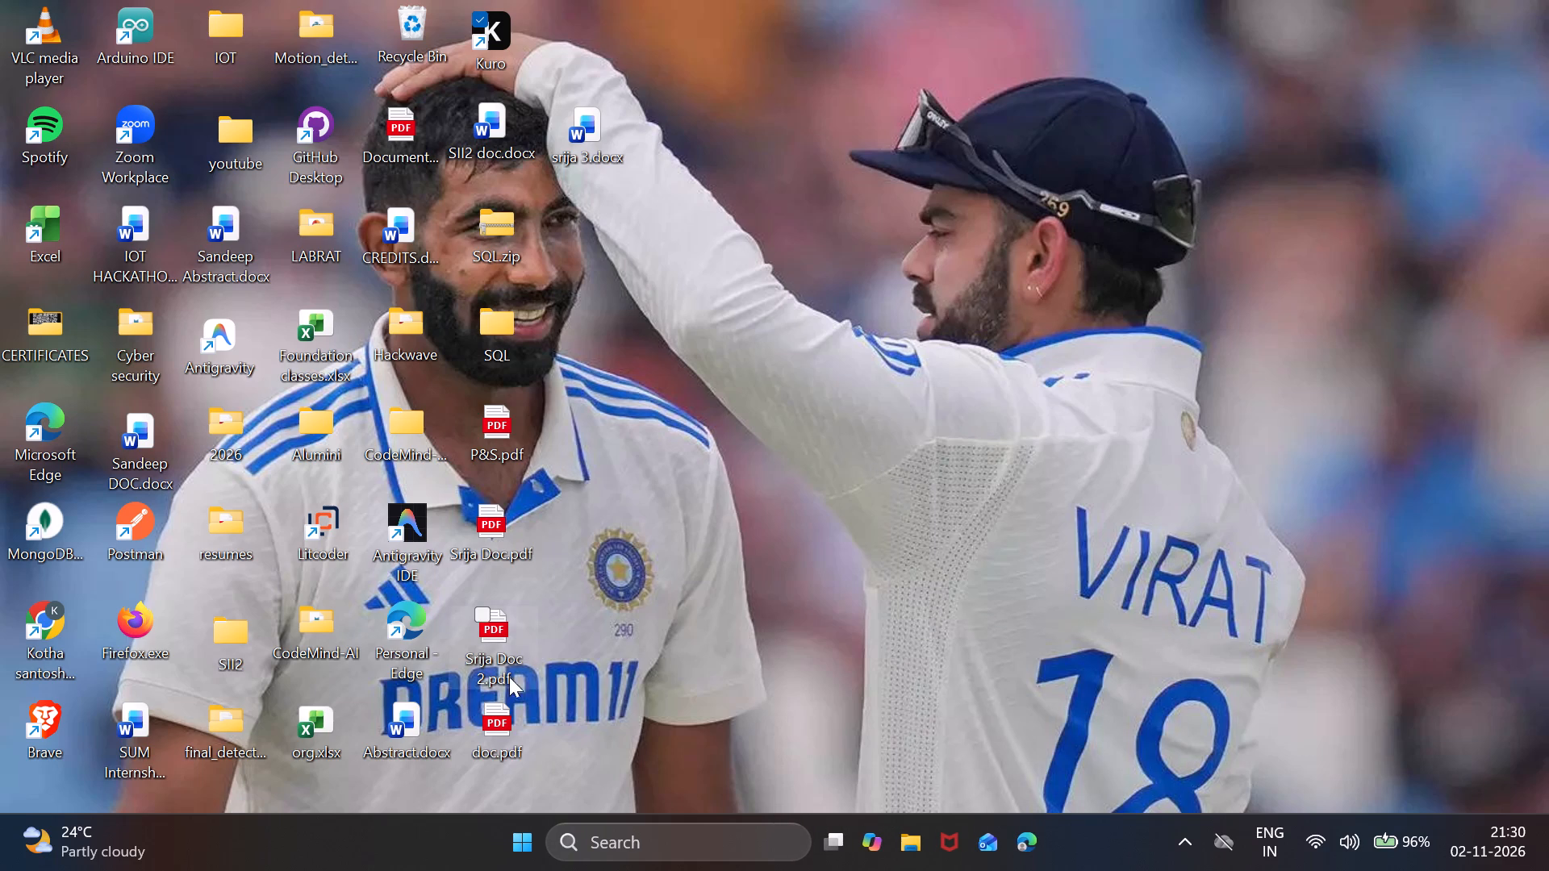
Open doc.pdf from the desktop to check its contents, close it, and delete the file.
double_click(502, 721)
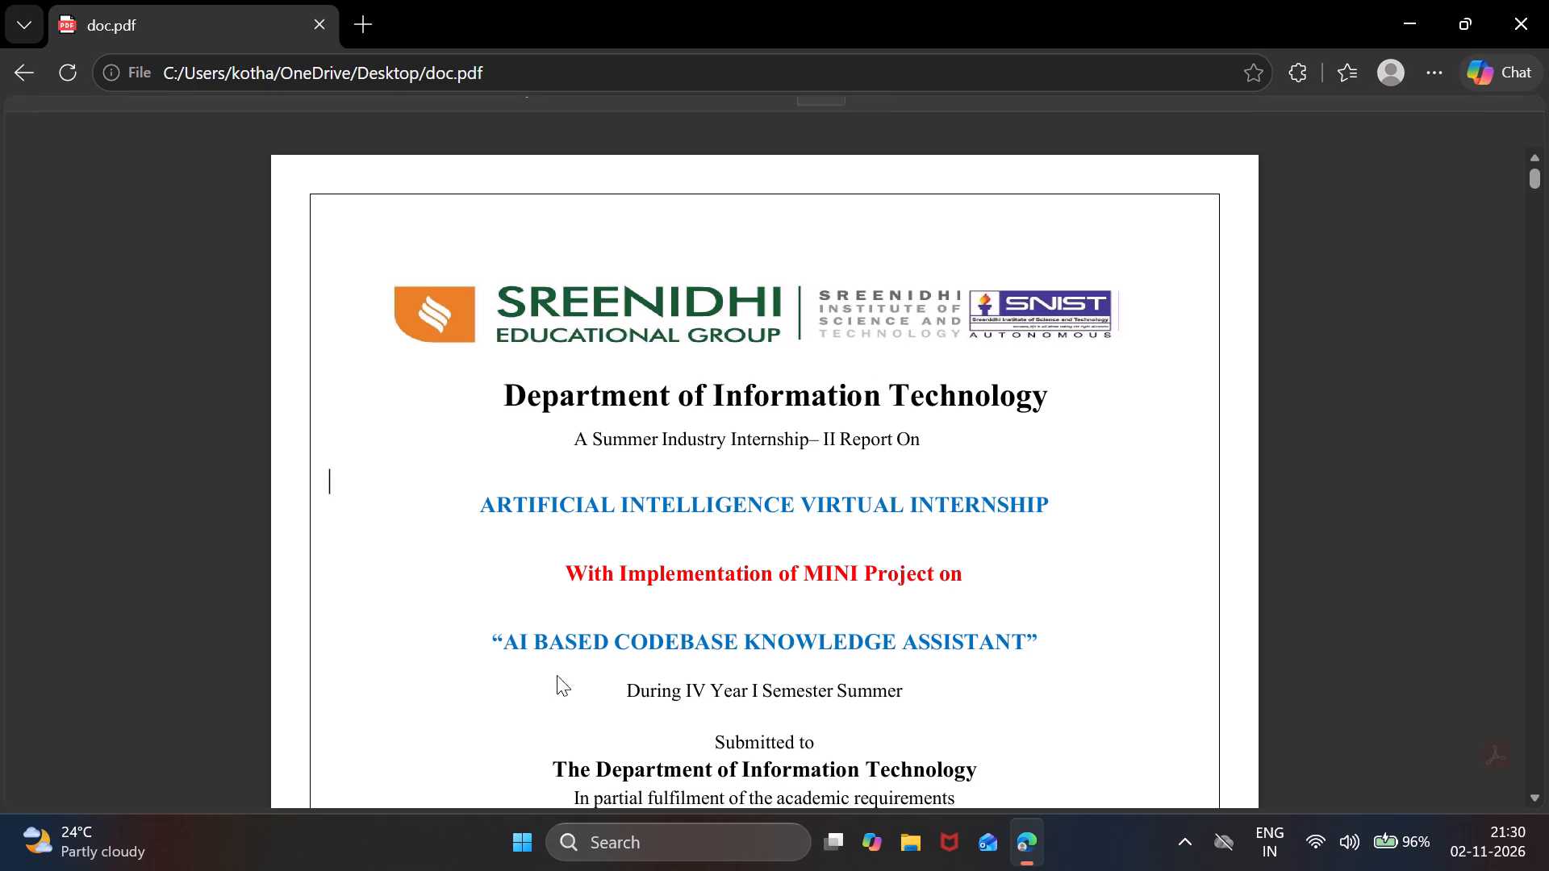
click(1548, 0)
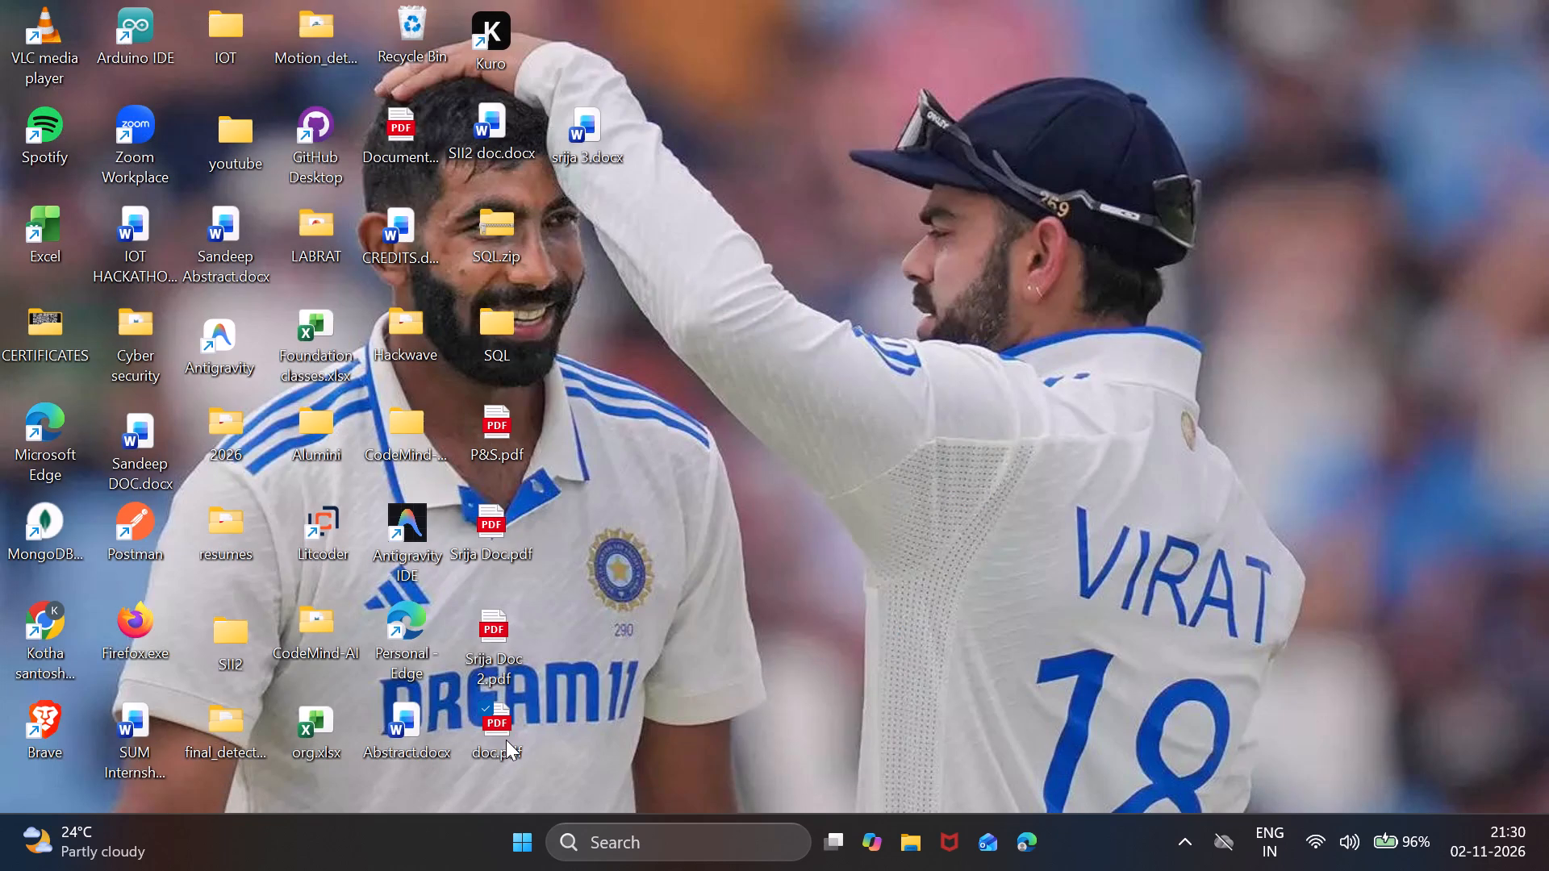
key(Delete)
click(506, 740)
key(Delete)
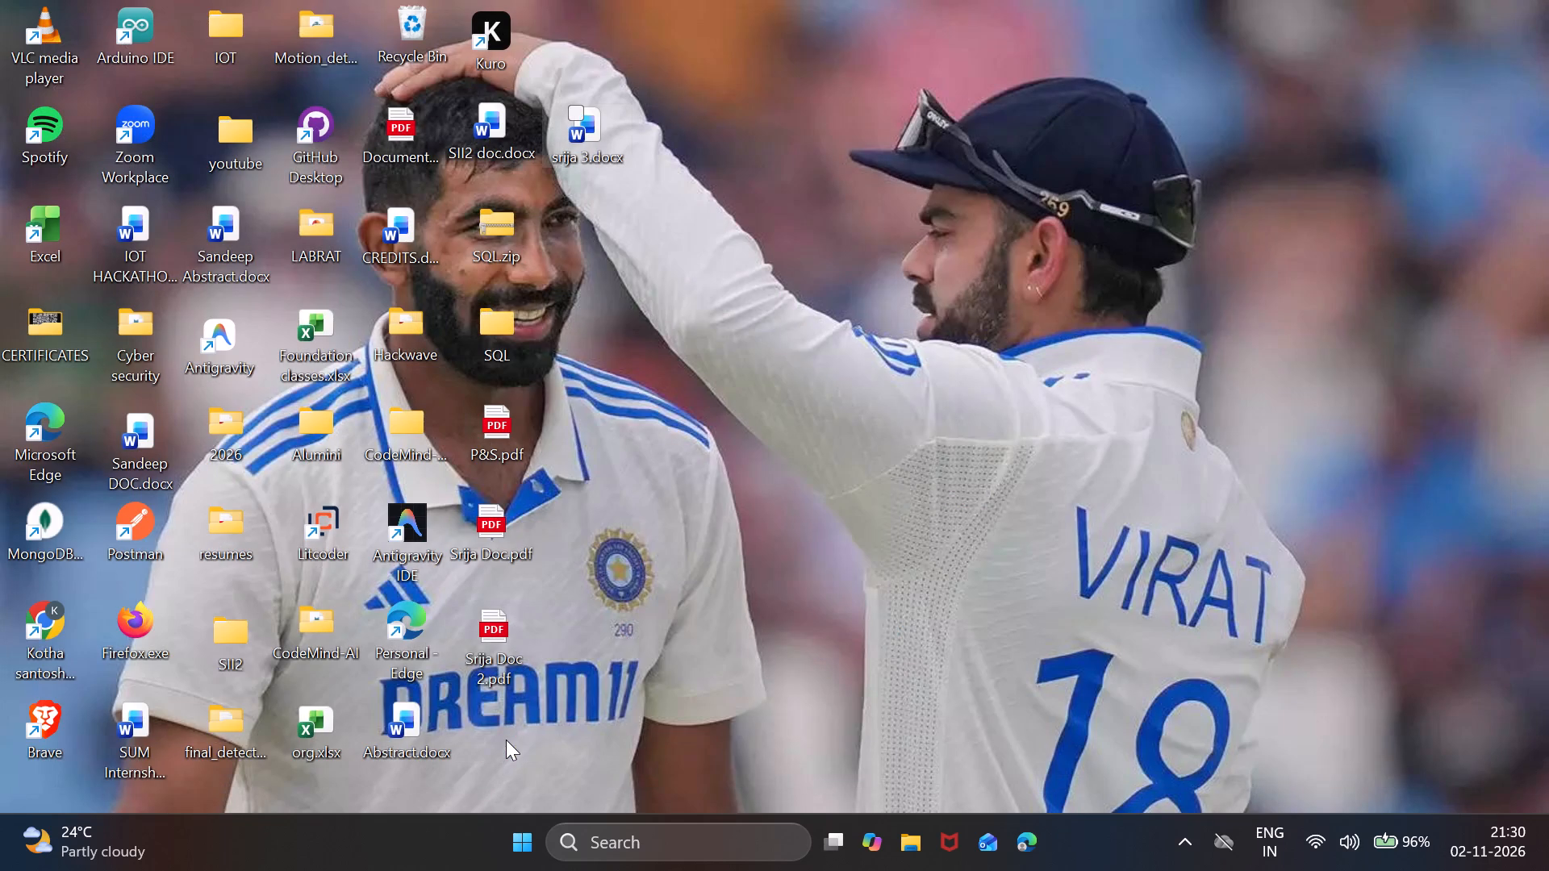
Move the srija 3.docx file on the desktop into the free spot below Srija Doc 2.pdf.
drag(592, 122, 505, 722)
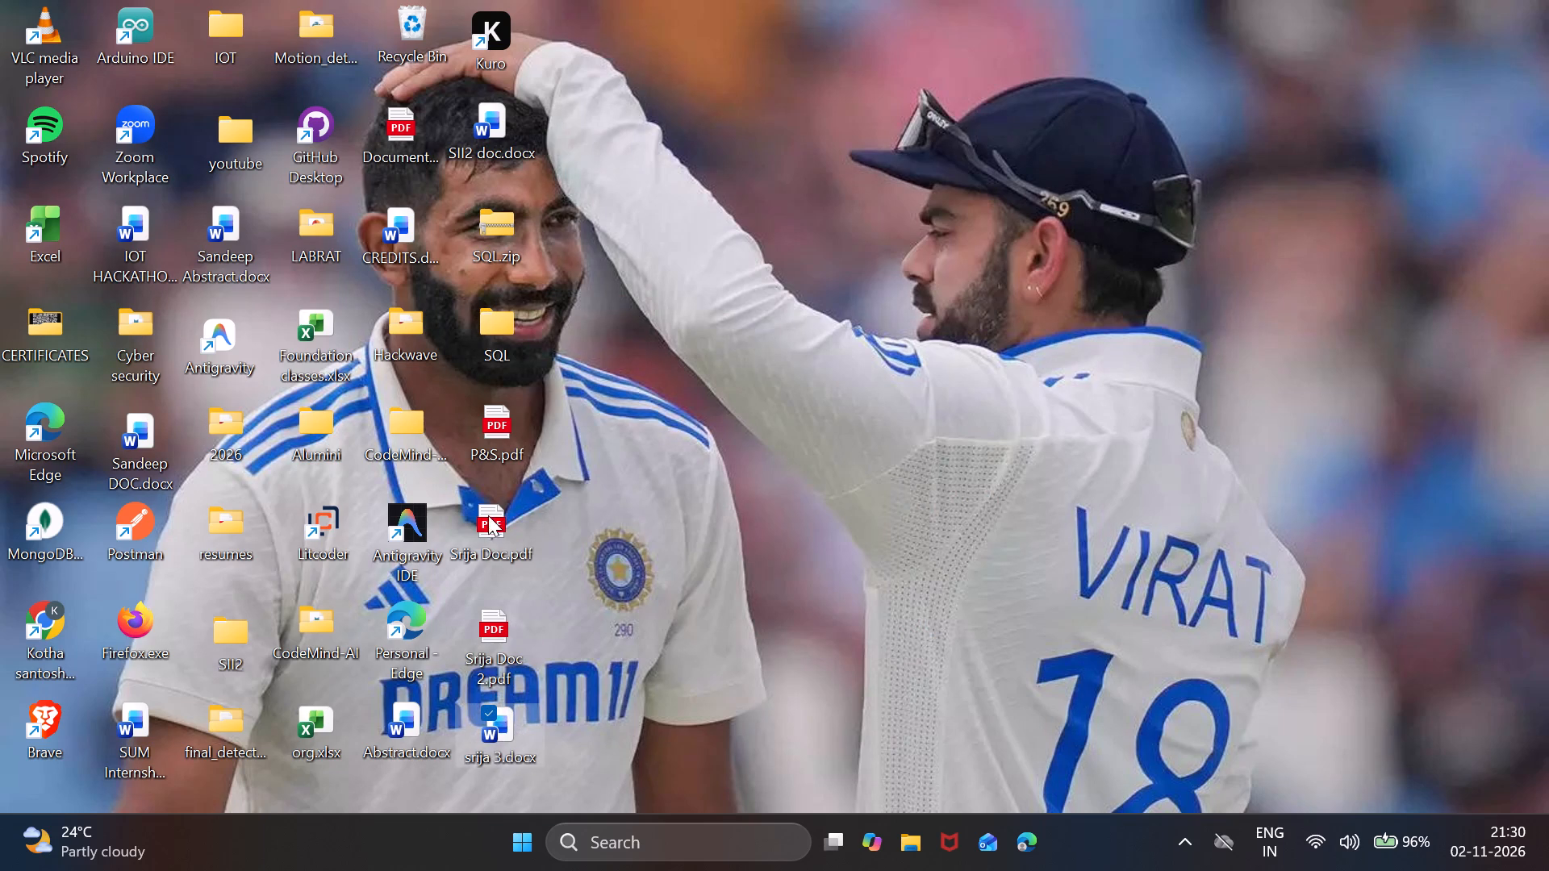
Open P&S.pdf from the desktop to check its contents, close it, and delete the file.
double_click(496, 437)
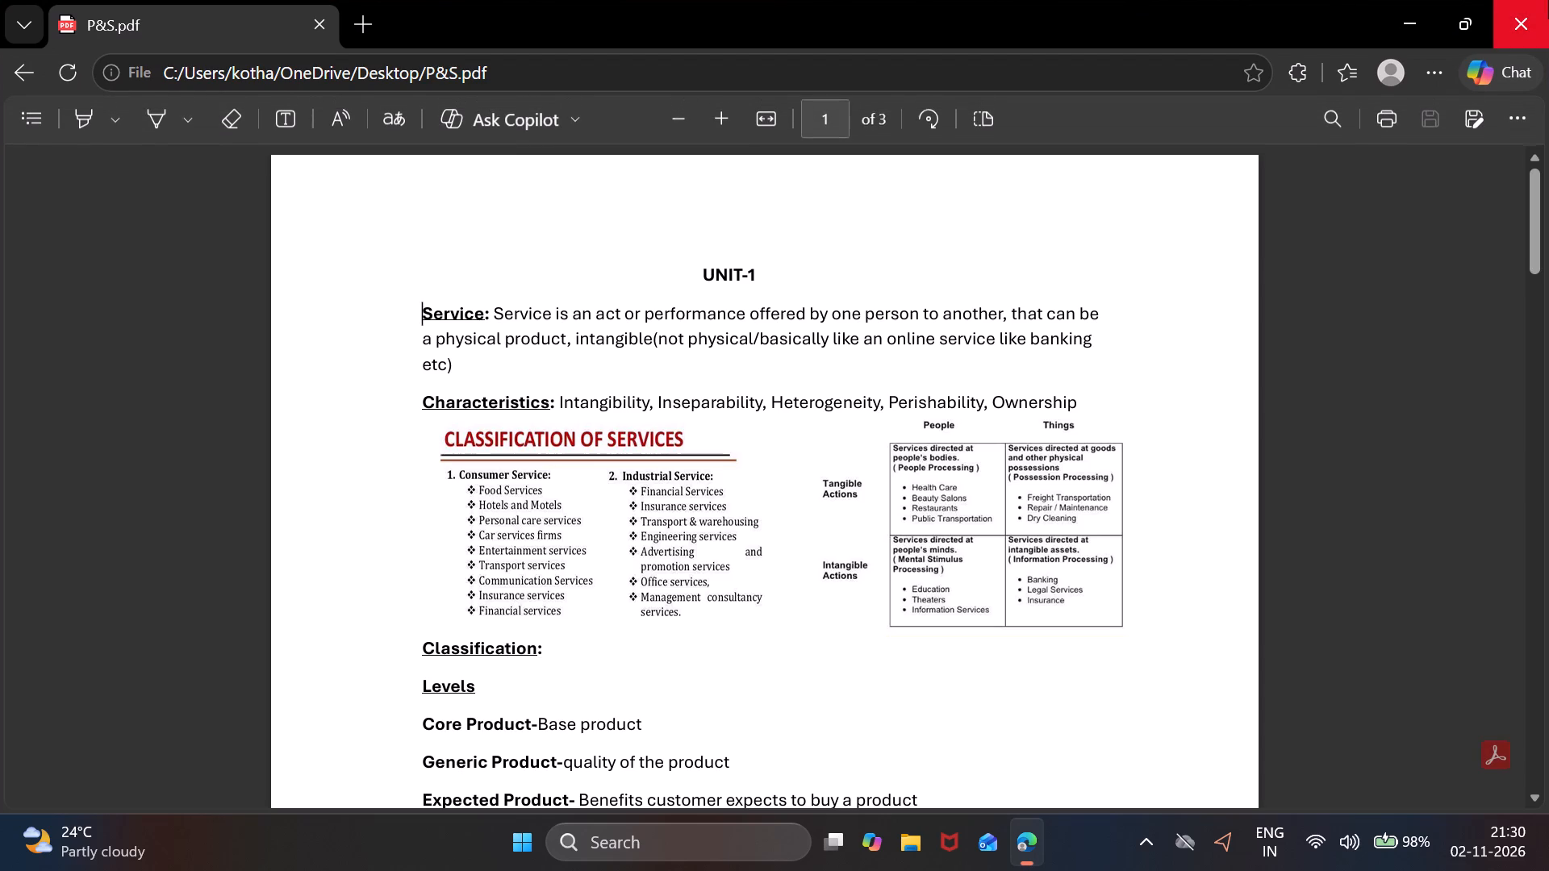
click(1548, 0)
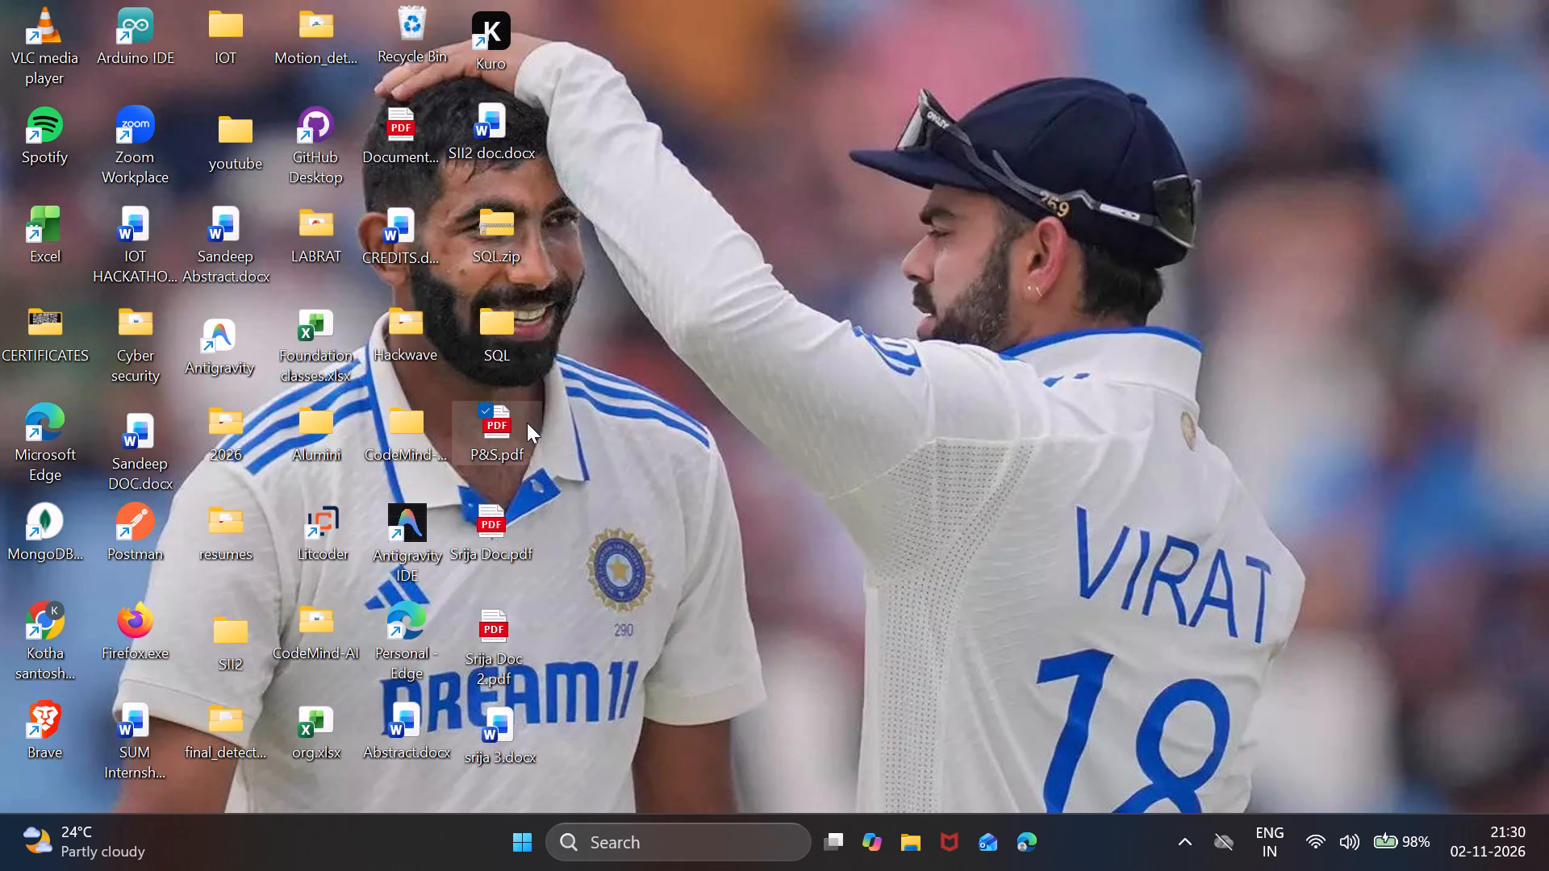
click(527, 423)
key(Delete)
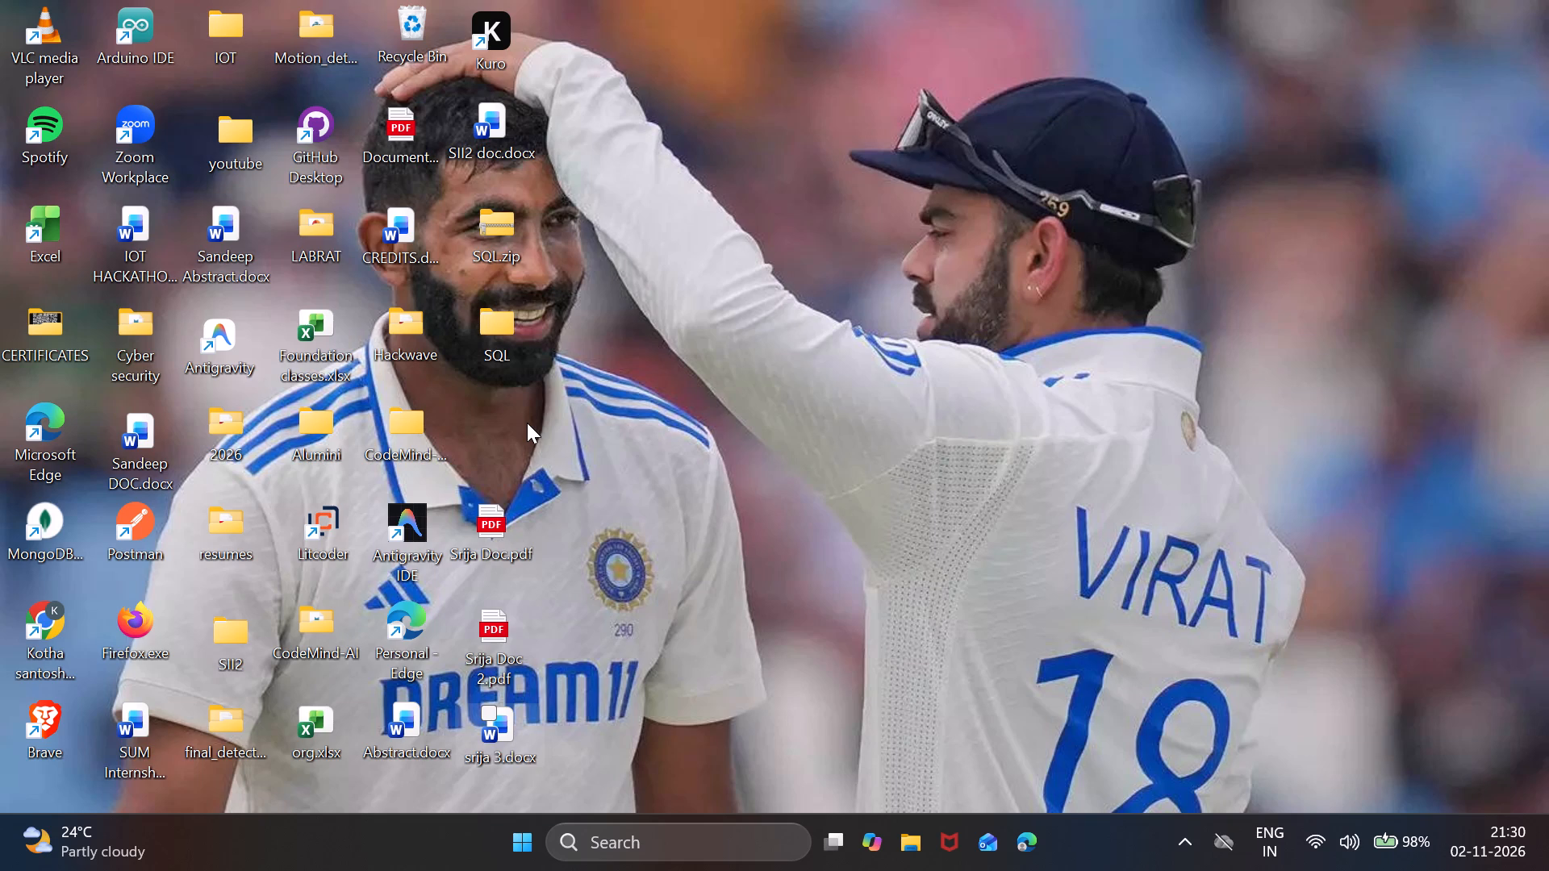
Bring up the Shut Down Windows dialog from the empty desktop.
click(710, 431)
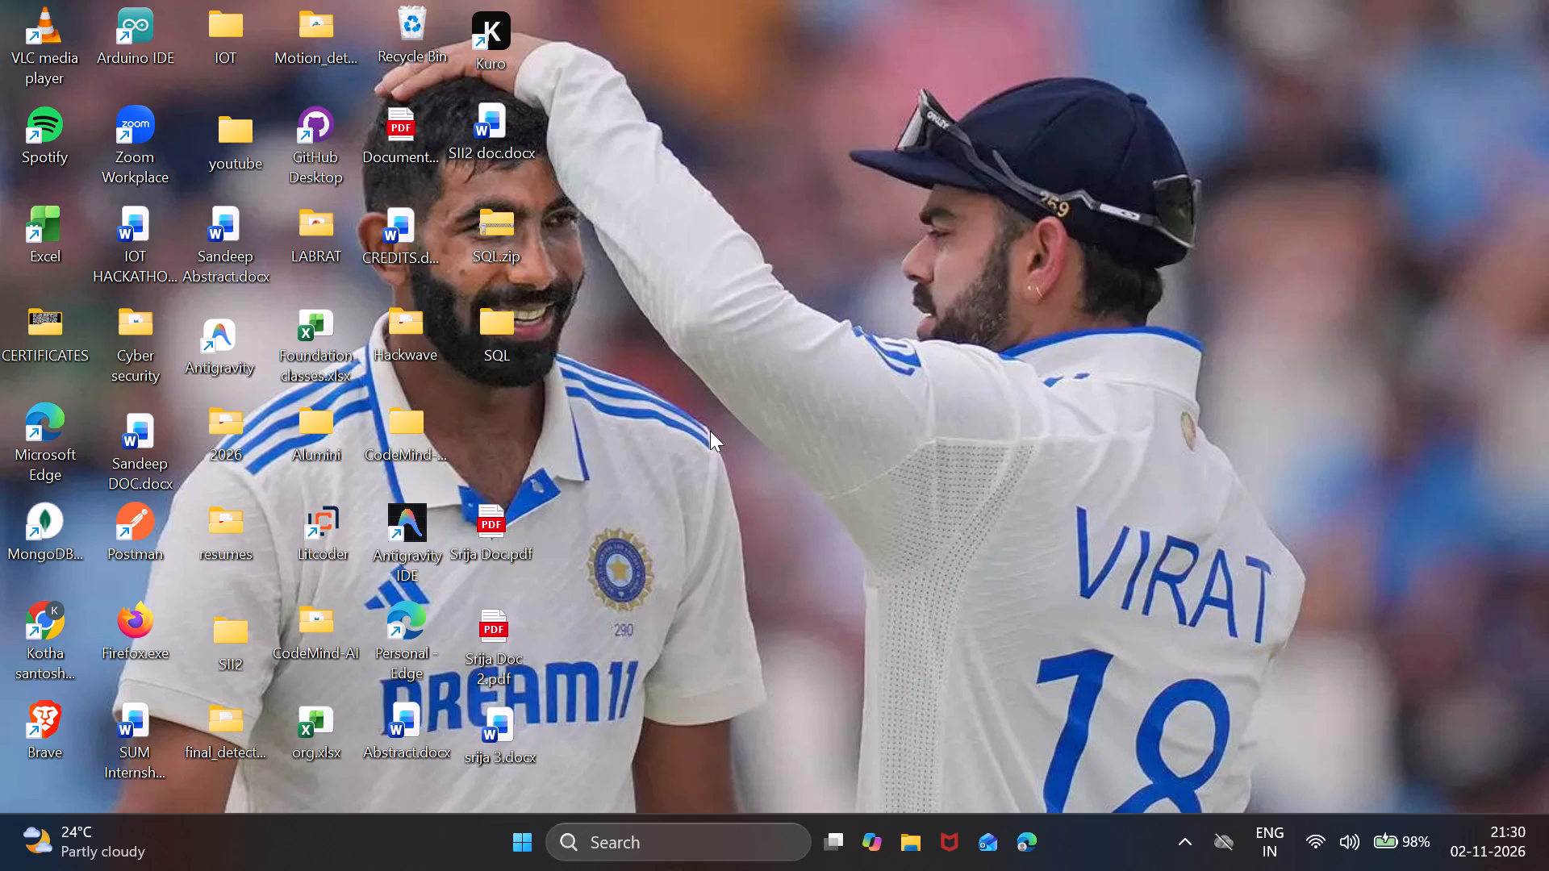
key(alt+F4)
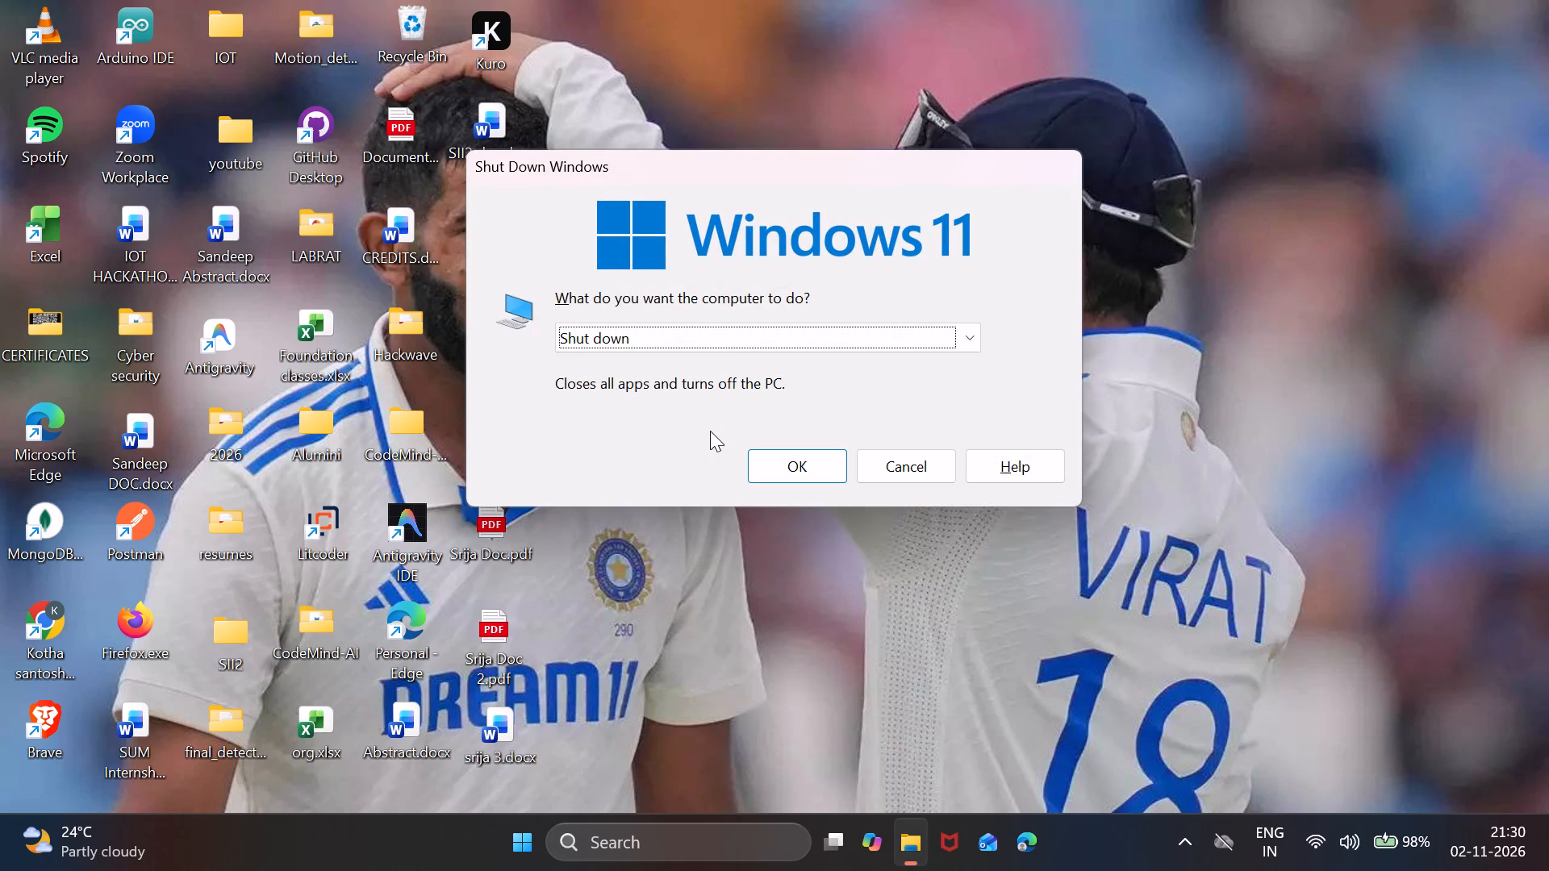